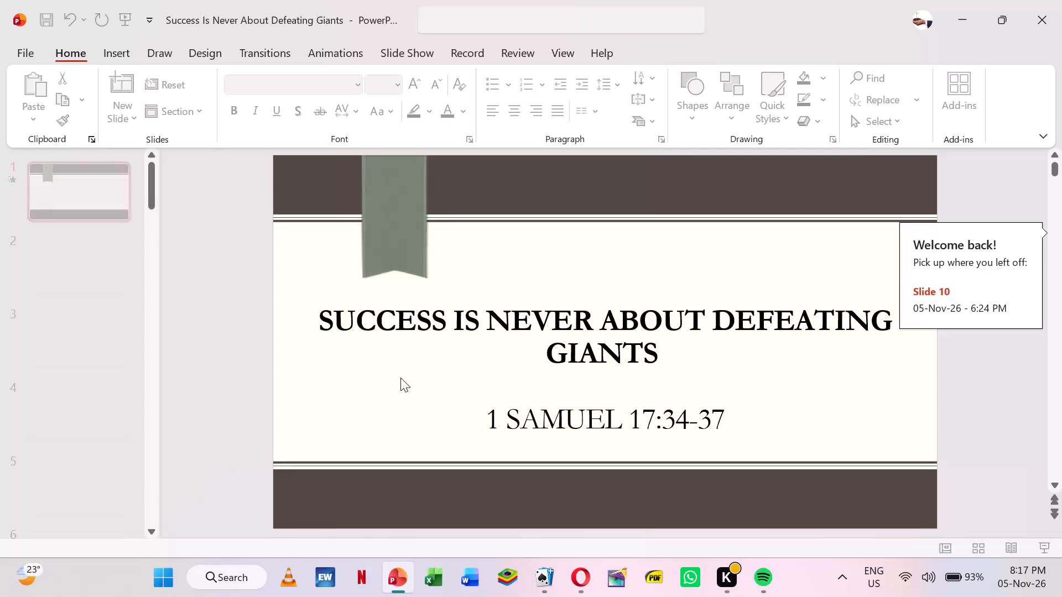
On slide 10, split the "I love the tena" bullet into new bullets starting at "David wasn't just being a braggart" and "There is not a hint".
click(1017, 253)
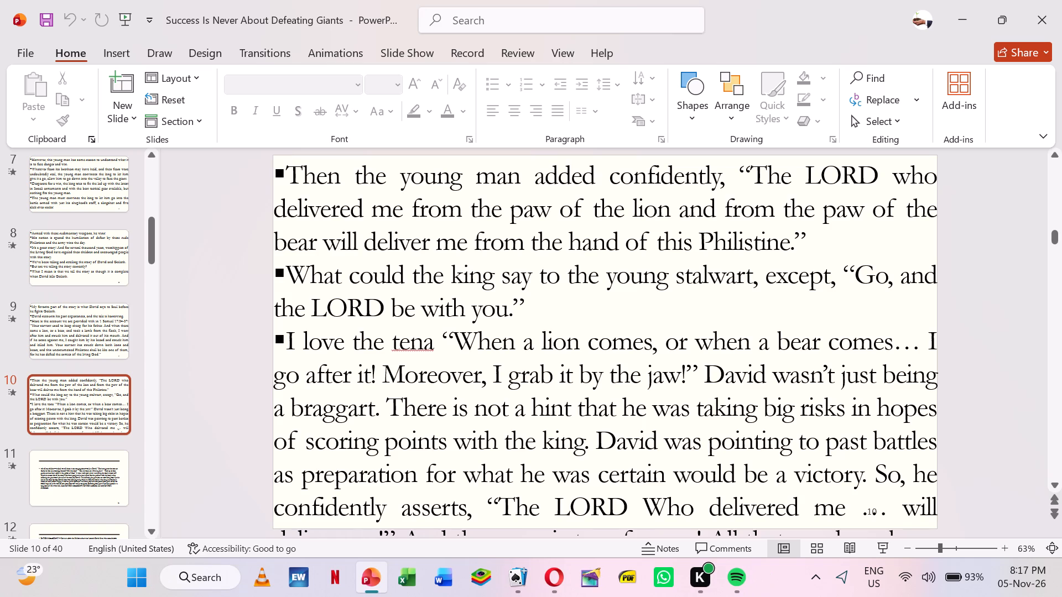
click(704, 376)
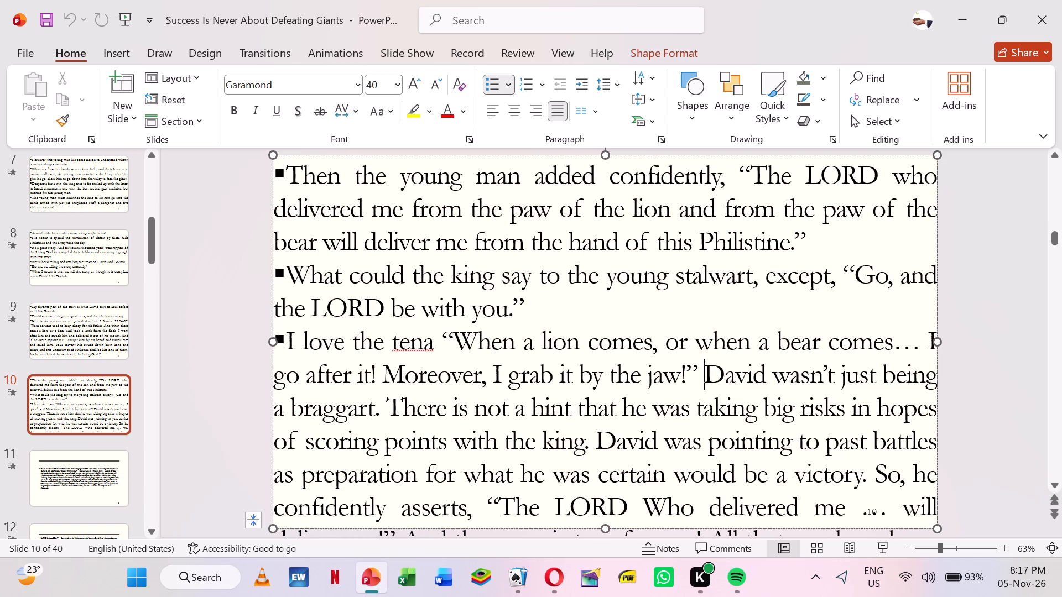
key(Return)
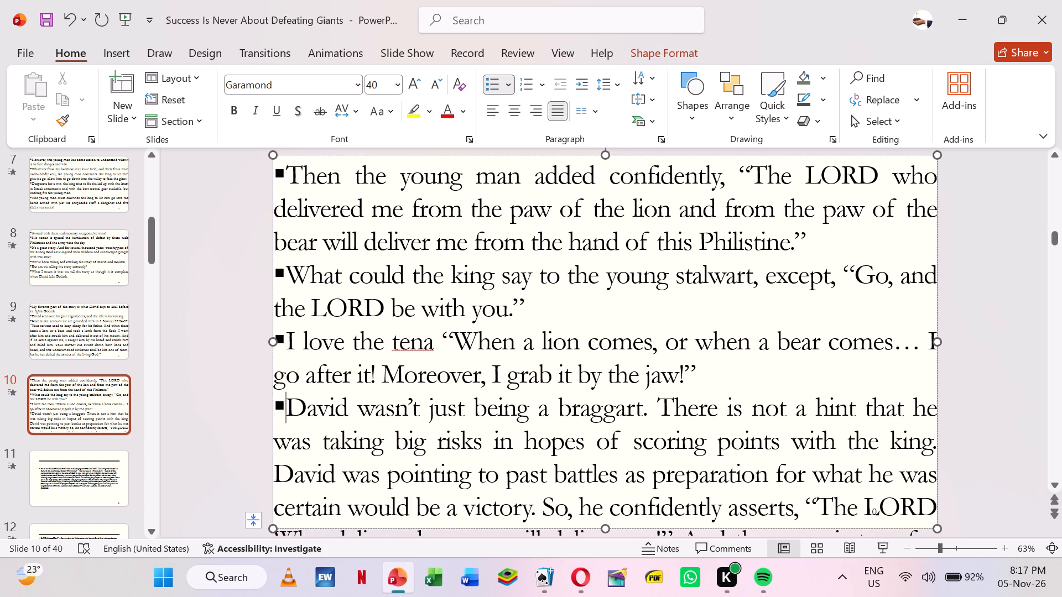
click(663, 402)
key(Return)
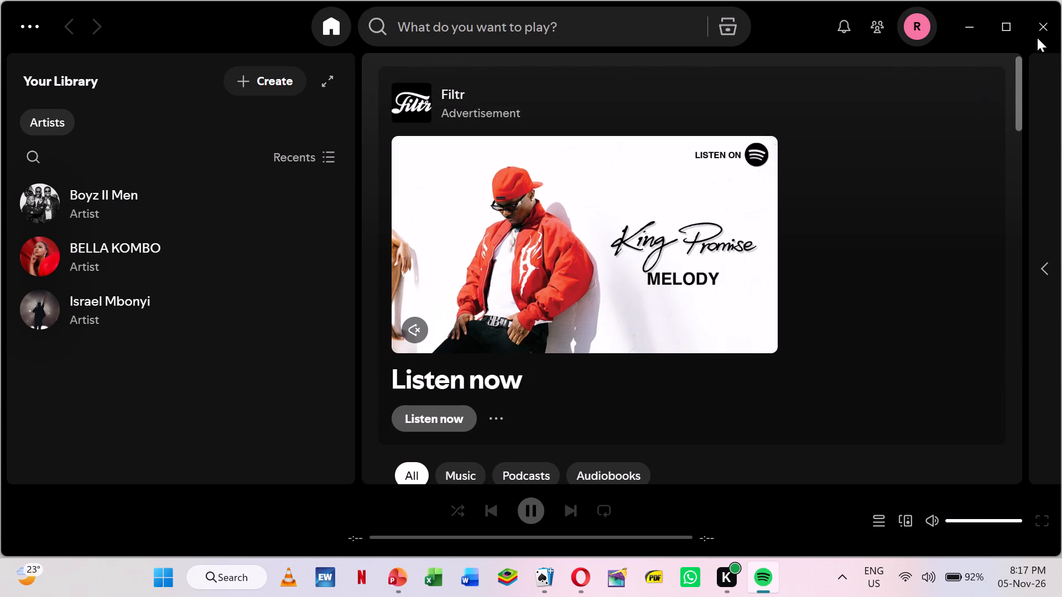
Close the Spotify window and return to the PowerPoint presentation.
click(1041, 23)
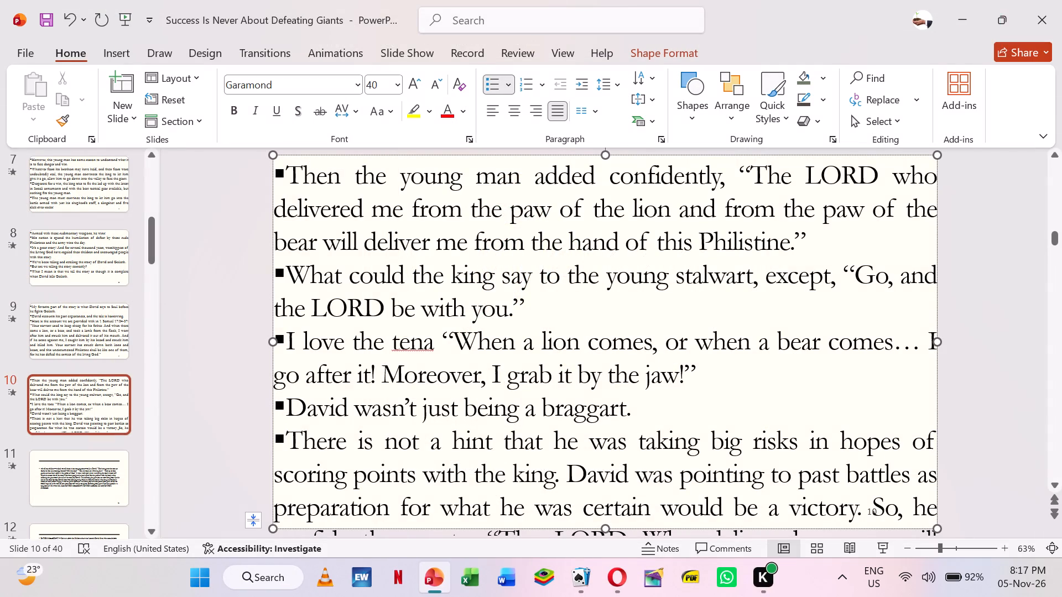
Start a separate bullet on slide 10 at "David was pointing to past battles".
click(568, 469)
key(Return)
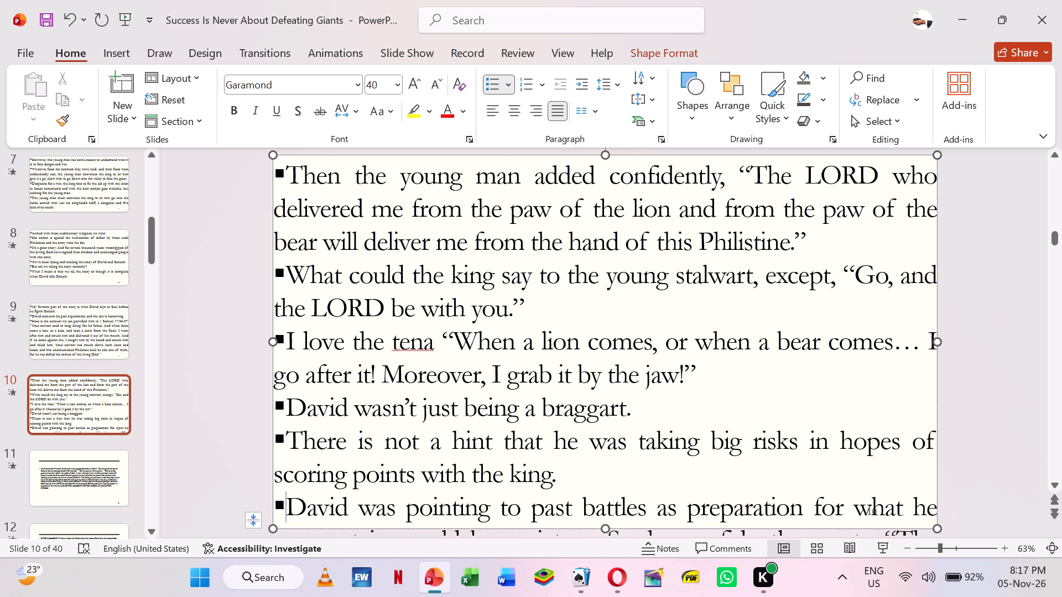
Move everything from "David was pointing to past battles" onward off slide 10 to the start of slide 11's body text, before "We tell our children".
key(shift+Down)
key(shift+Down)
key(shift+Down)
key(shift+Down)
key(shift+Down)
key(shift+Down)
key(shift+Down)
key(shift+Down)
key(shift+Down)
key(shift+Down)
key(shift+Down)
key(shift+Down)
key(shift+Down)
key(shift+Down)
key(shift+Down)
key(shift+Down)
key(shift+Down)
key(shift+Down)
key(shift+Down)
key(shift+Down)
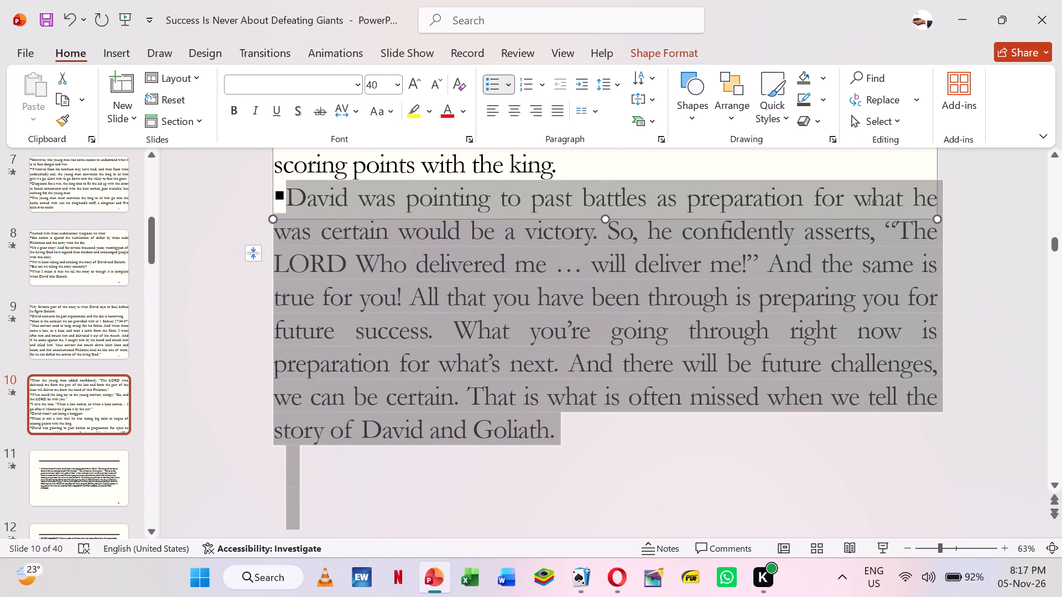
key(ctrl+x)
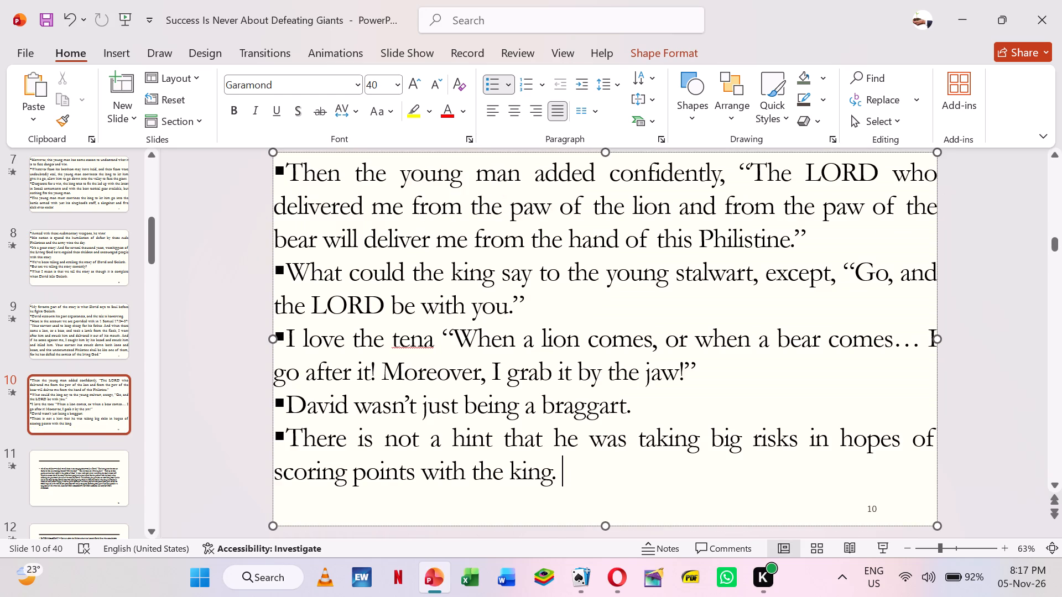
click(95, 485)
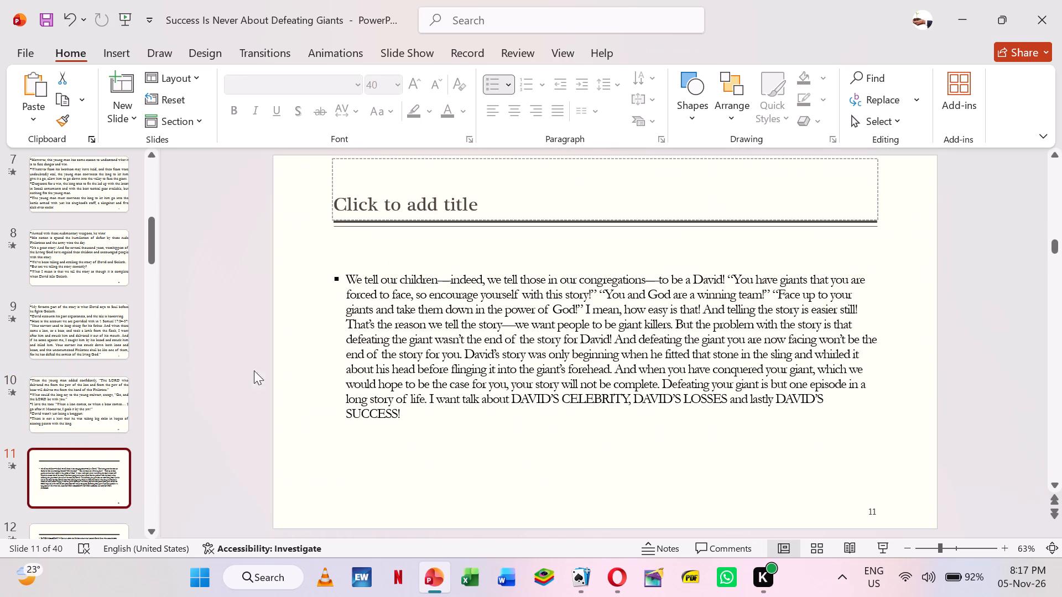
click(351, 275)
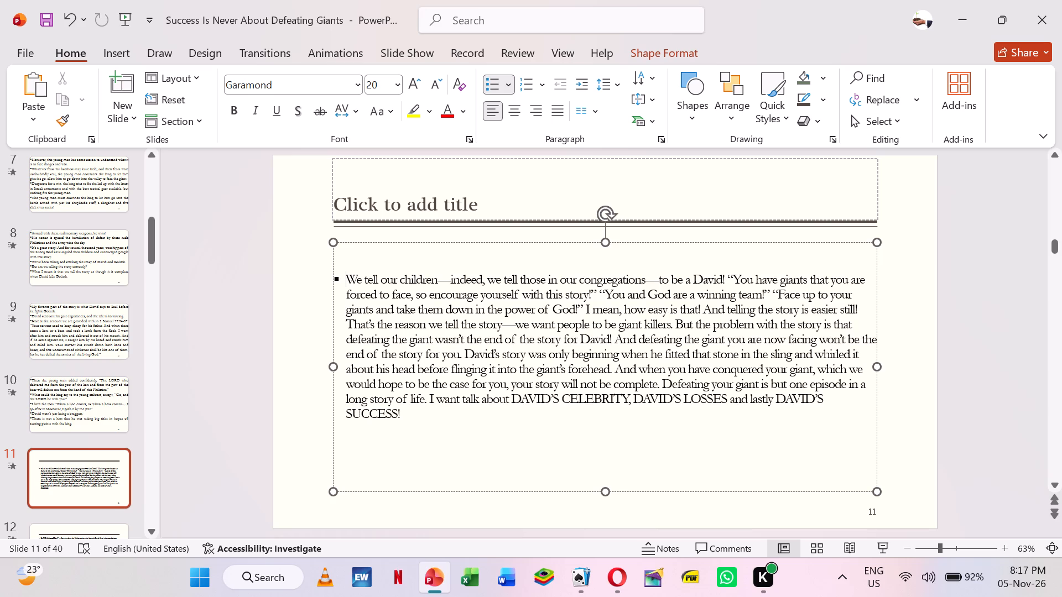
key(ctrl+v)
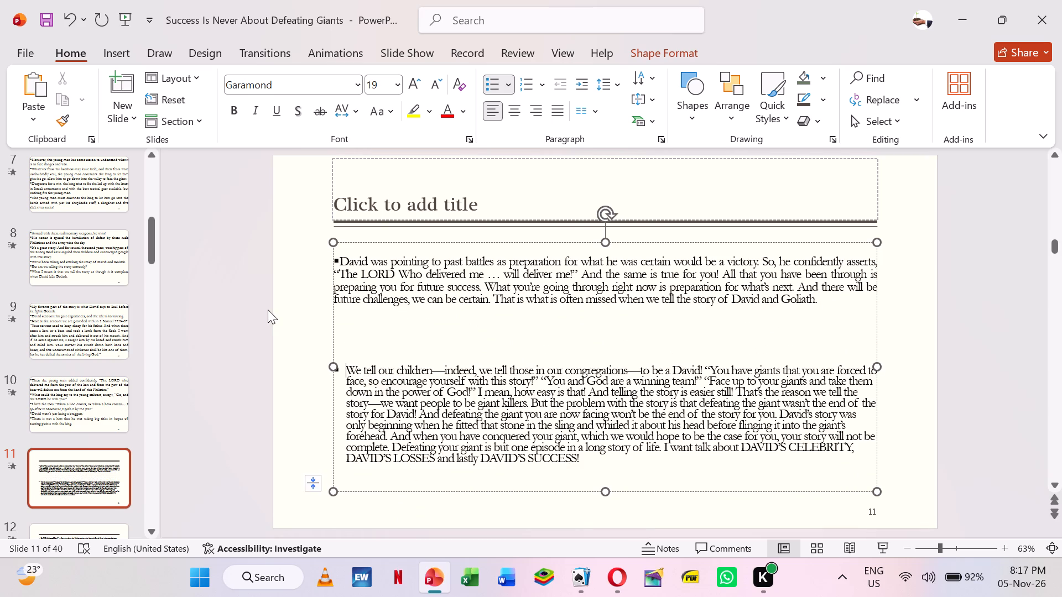
Apply the Blank layout to slide 11.
right_click(268, 310)
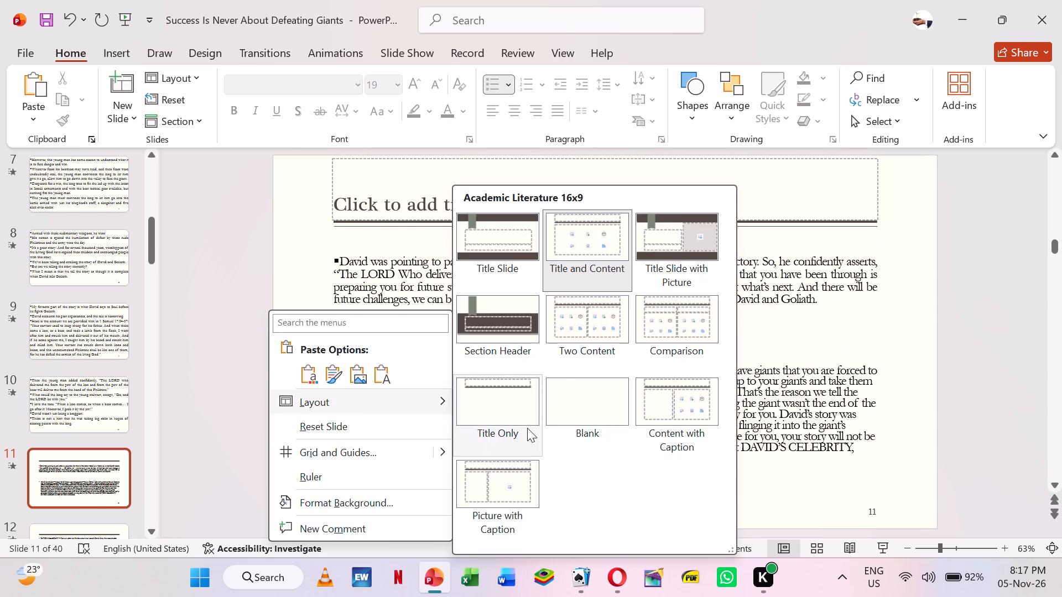
click(570, 407)
Enlarge slide 11's body text box so it fills the whole slide, from the top edge to the bottom edge.
click(537, 386)
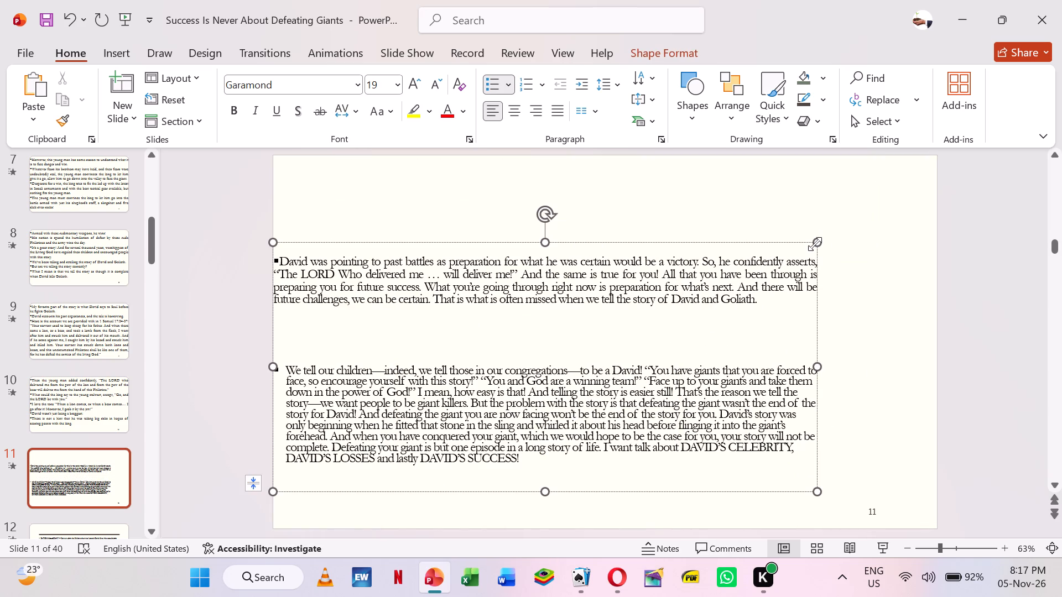
drag(816, 244, 925, 171)
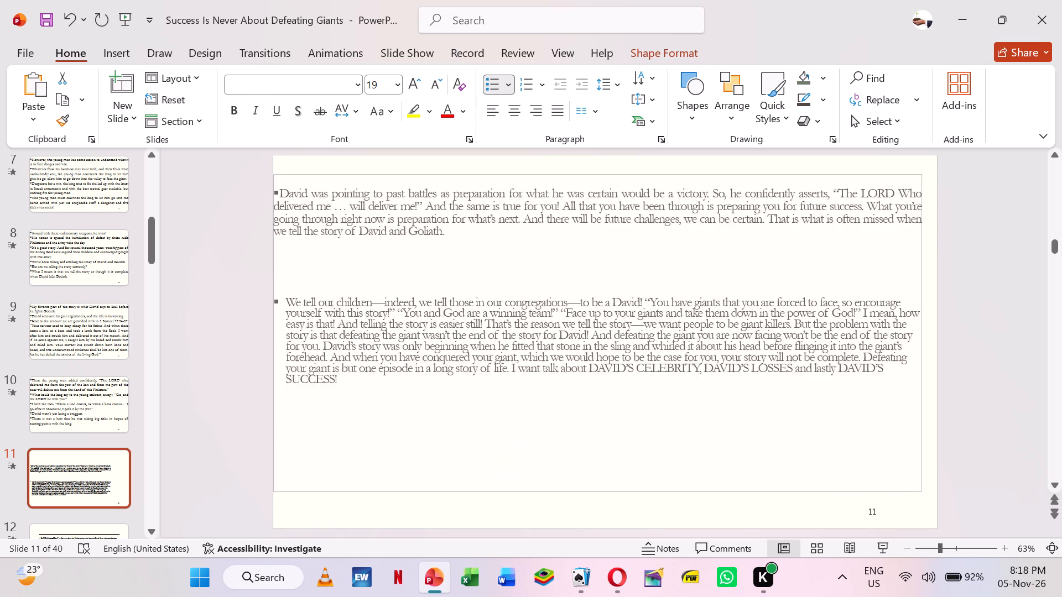
drag(925, 171, 934, 158)
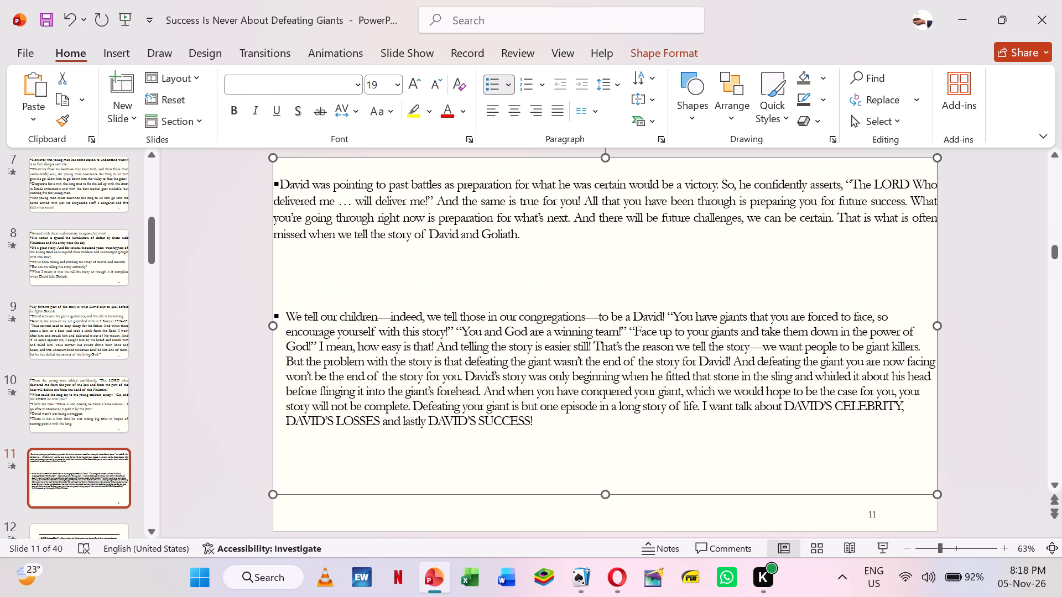
drag(607, 494, 612, 527)
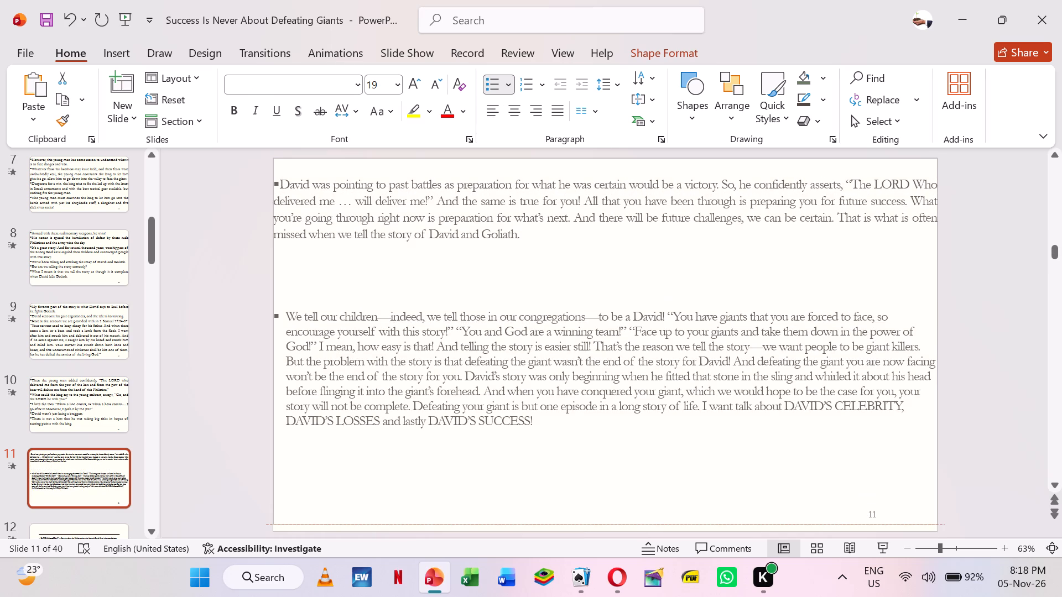
drag(612, 527, 613, 531)
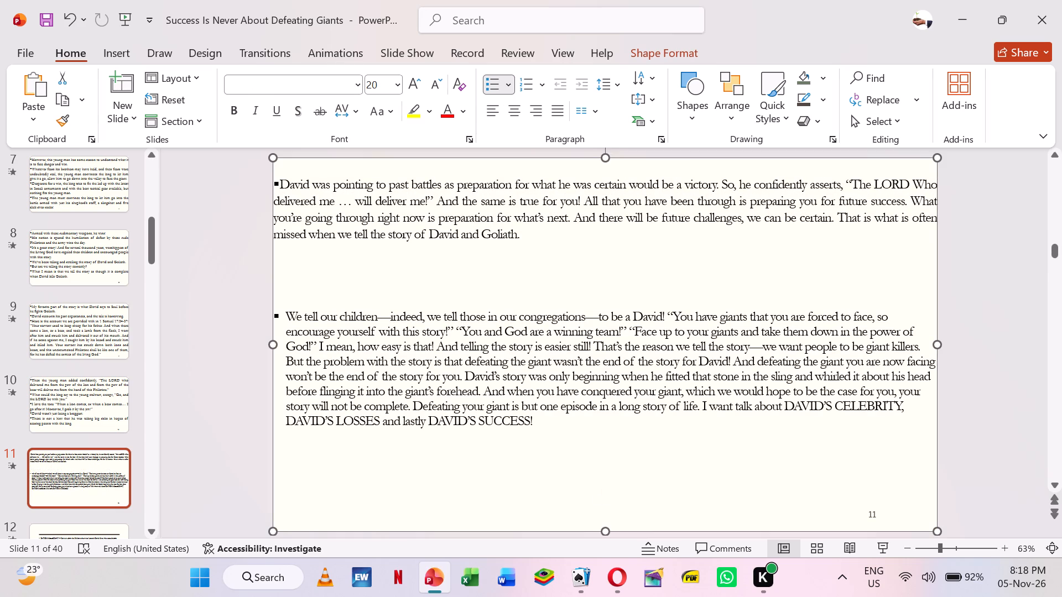
Remove the empty bullet line above "David was pointing to past battles" on slide 11.
click(494, 172)
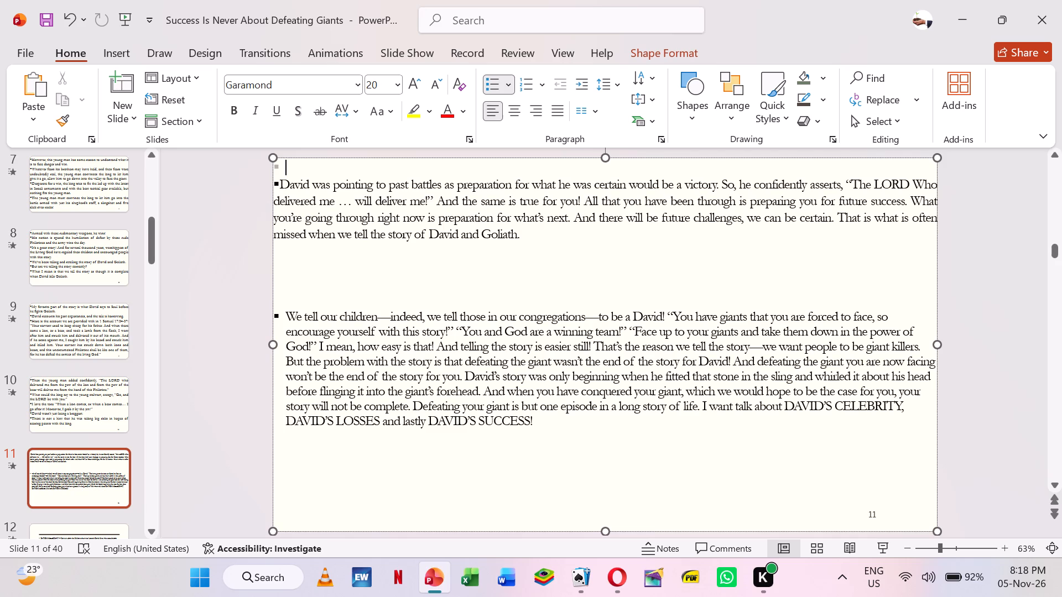
key(Delete)
Set all of slide 11's body text to font size 40.
key(ctrl+a)
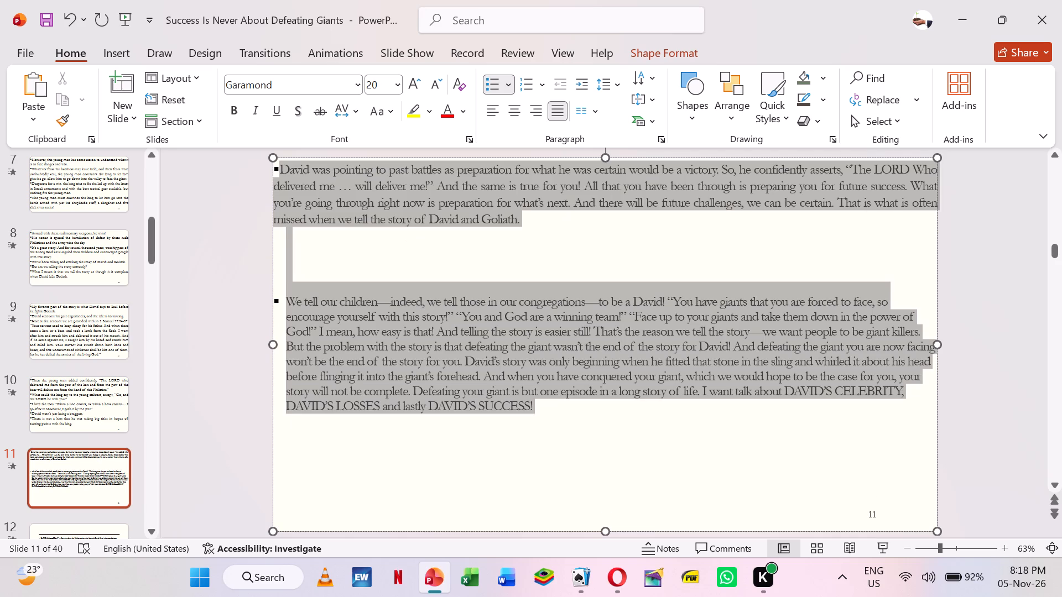
click(380, 88)
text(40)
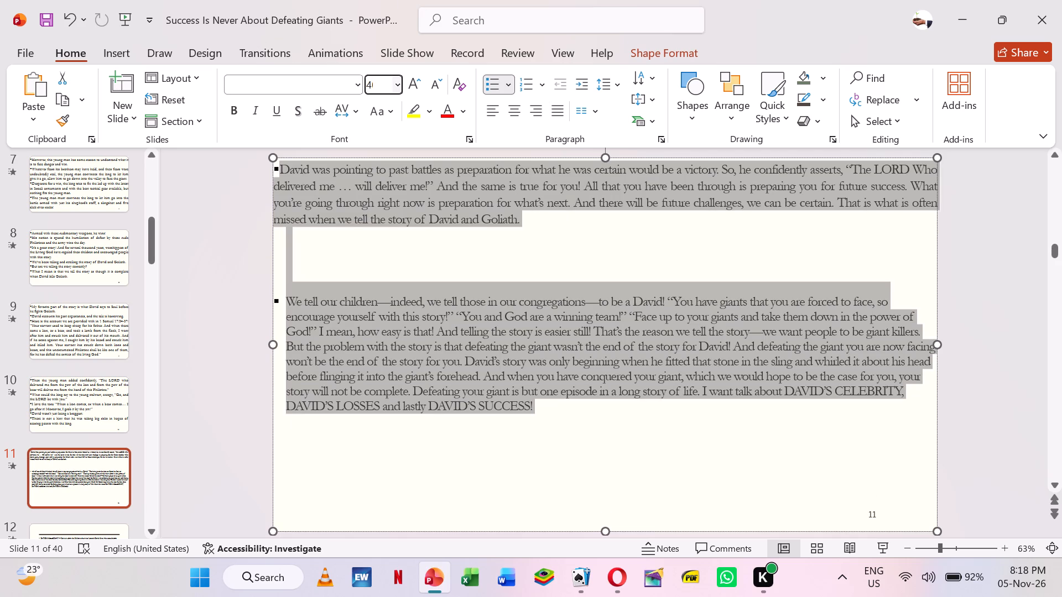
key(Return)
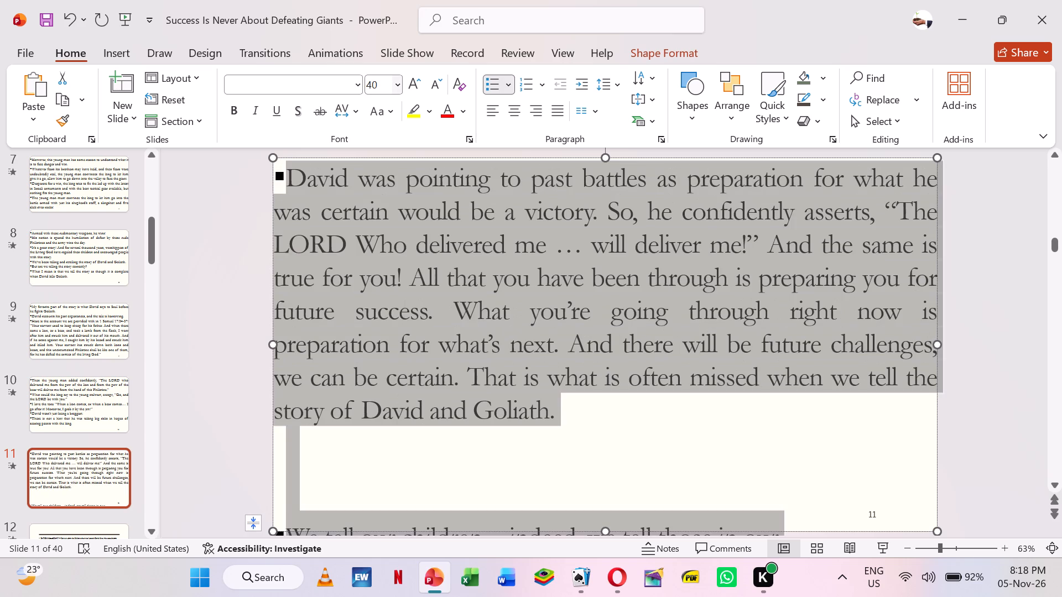
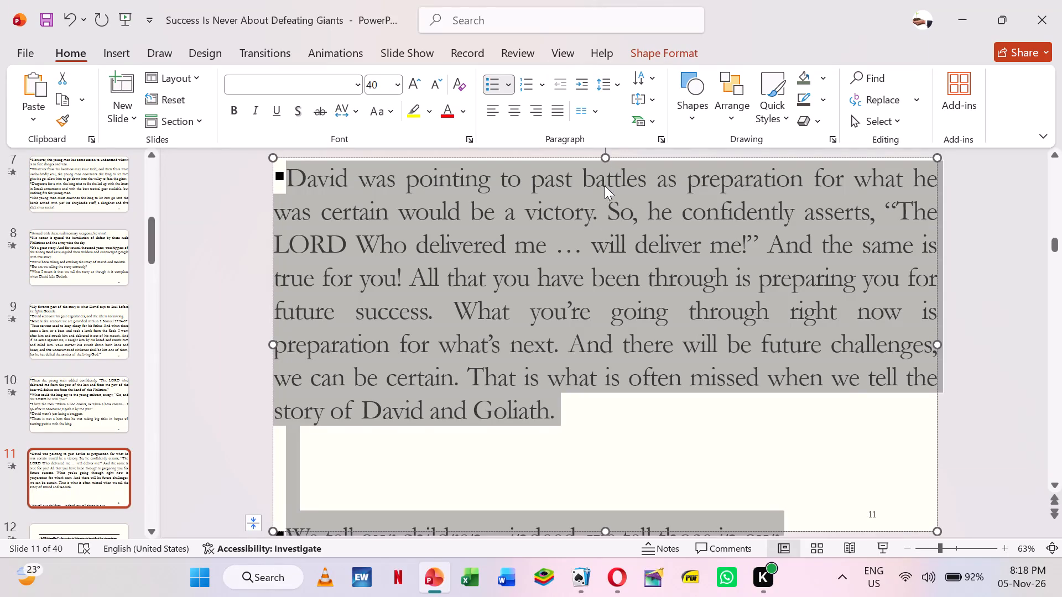
On slide 11, split the "David was pointing to past battles" bullet into new bullets starting at "So, he confidently asserts" and "And the same is true for you!".
click(608, 201)
key(Return)
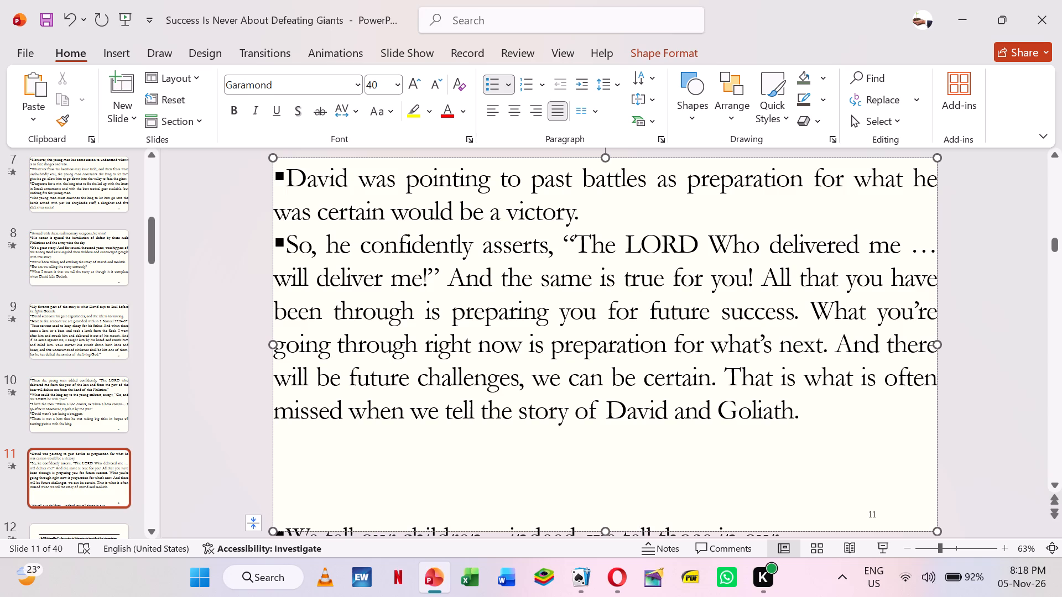
click(454, 277)
key(Return)
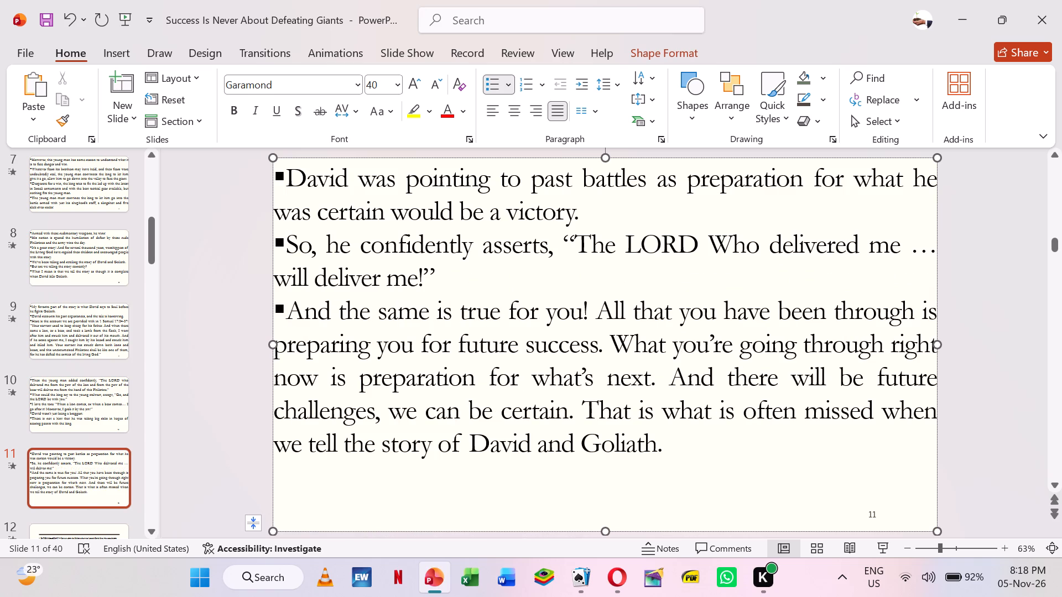
On slide 11, split the "And the same is true" bullet into new bullets starting at "What you're going through", "And there will be" and "That is what".
click(595, 310)
click(607, 340)
key(Return)
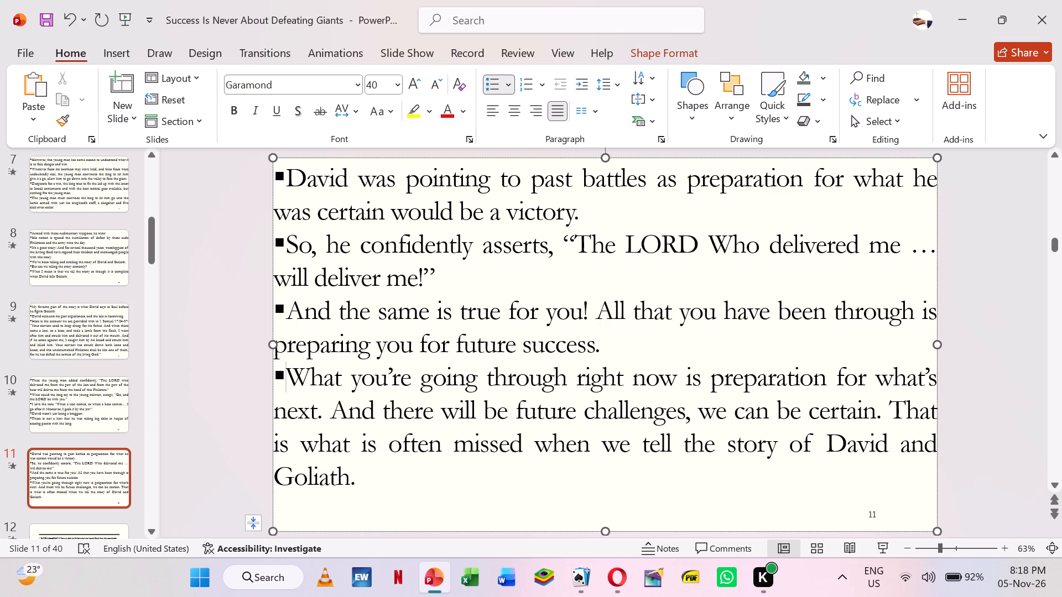
click(339, 410)
key(Left)
key(Return)
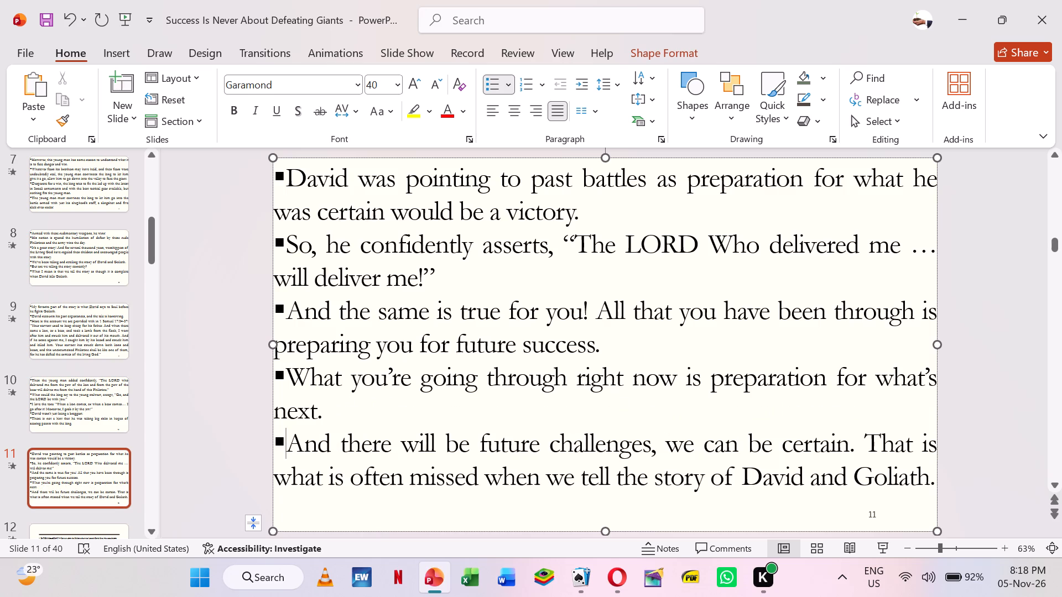
click(865, 440)
key(Return)
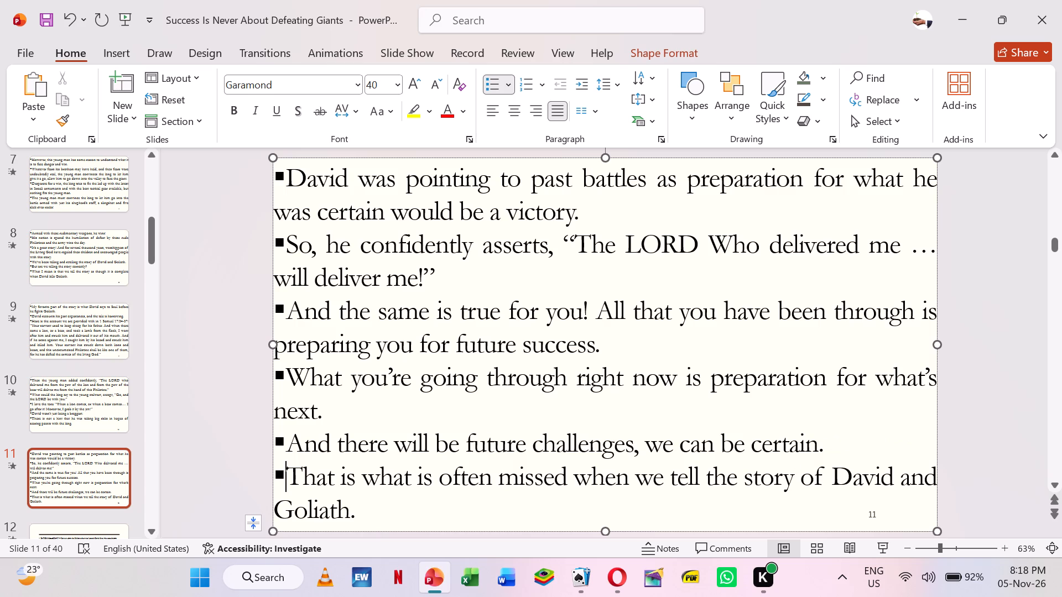
Remove the gap after "David and Goliath." on slide 11 and start a separate bullet at "We tell our children".
key(Down)
key(Right)
key(Right)
key(Right)
key(Right)
key(Right)
key(Right)
key(Right)
key(Delete)
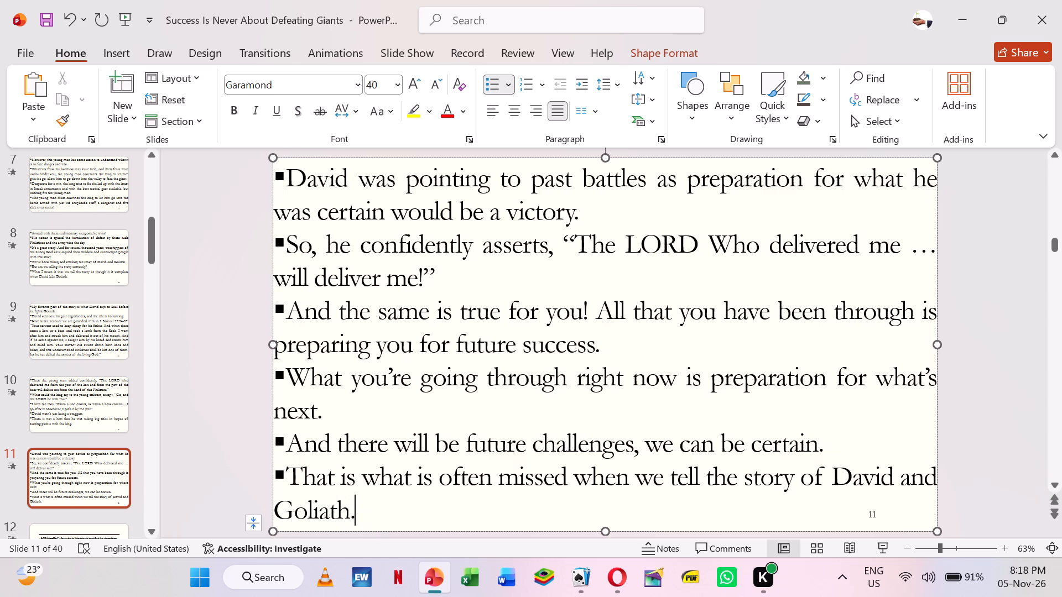
key(Delete)
key(Delete)
key(Return)
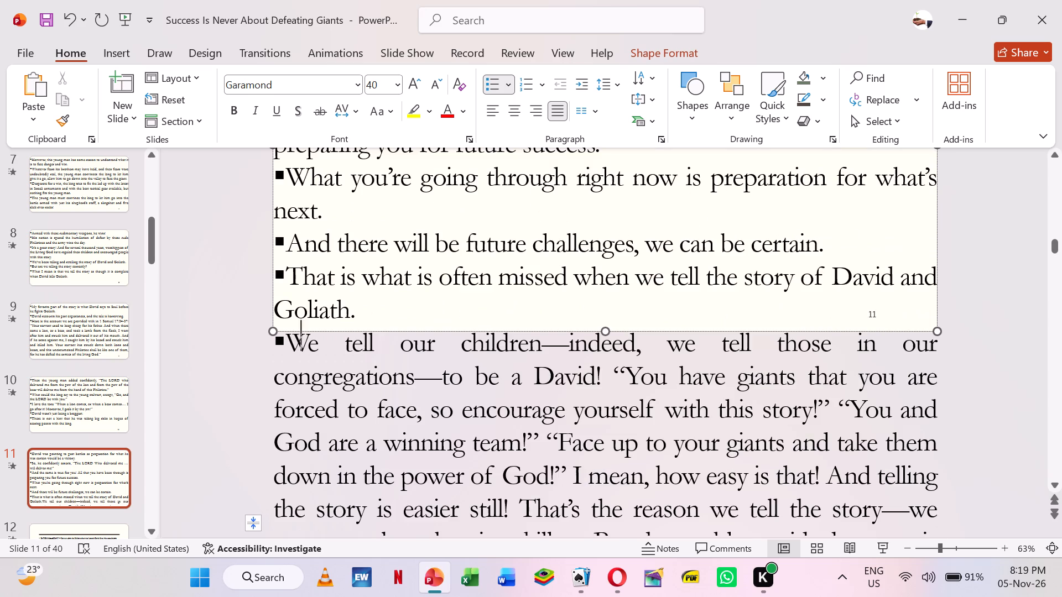
Cut everything from "We tell our children" to the end of slide 11's body text.
key(shift+Down)
key(shift+Down)
key(shift+Down)
key(shift+Down)
key(shift+Down)
key(shift+Down)
key(shift+Down)
key(shift+Down)
key(shift+Down)
key(shift+Down)
key(shift+Down)
key(shift+Down)
key(shift+Down)
key(shift+Down)
key(shift+Down)
key(shift+Down)
key(shift+Down)
key(shift+Down)
key(shift+Down)
key(shift+Down)
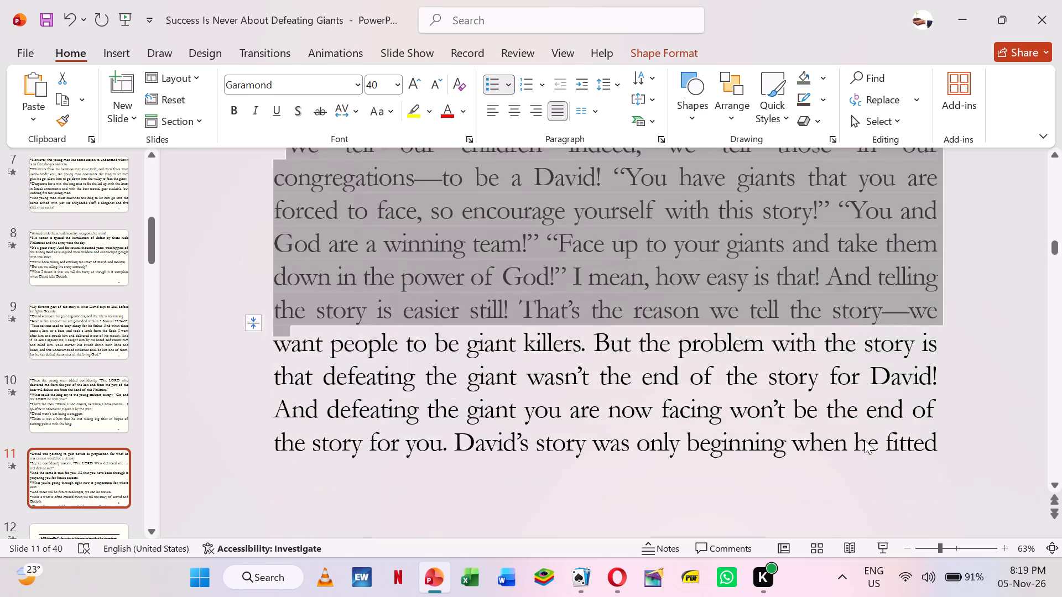
key(ctrl+x)
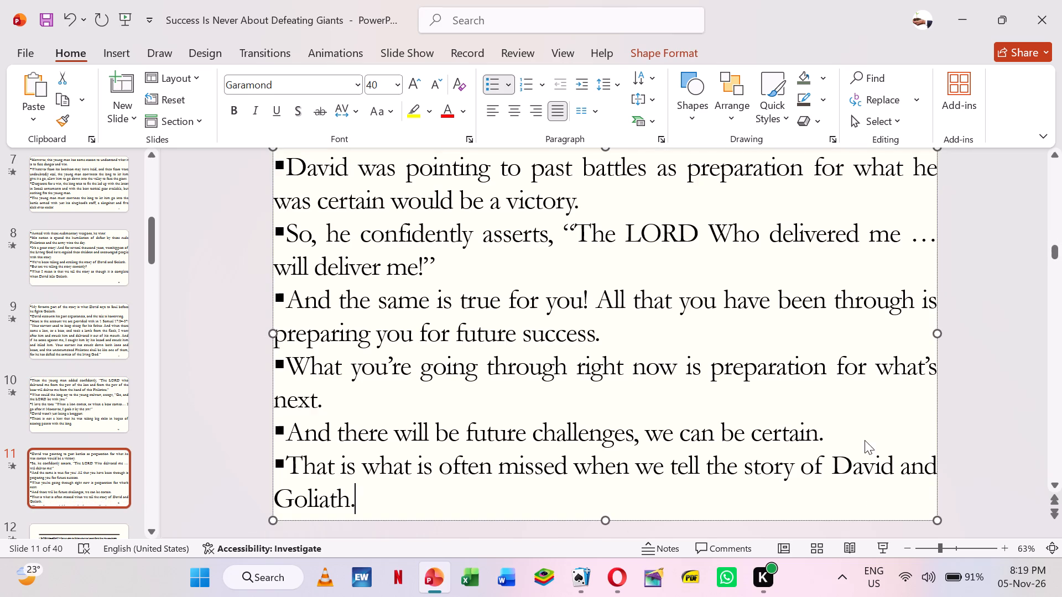
Add a new slide after slide 11, give it the Title and Content layout, and paste the cut text into its body.
right_click(97, 516)
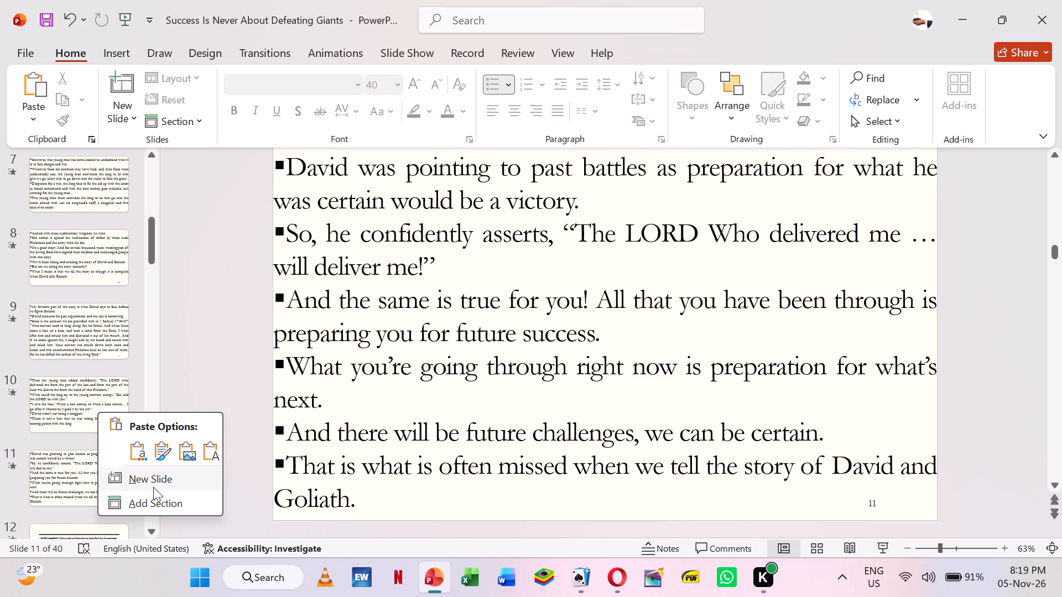
click(168, 480)
click(216, 355)
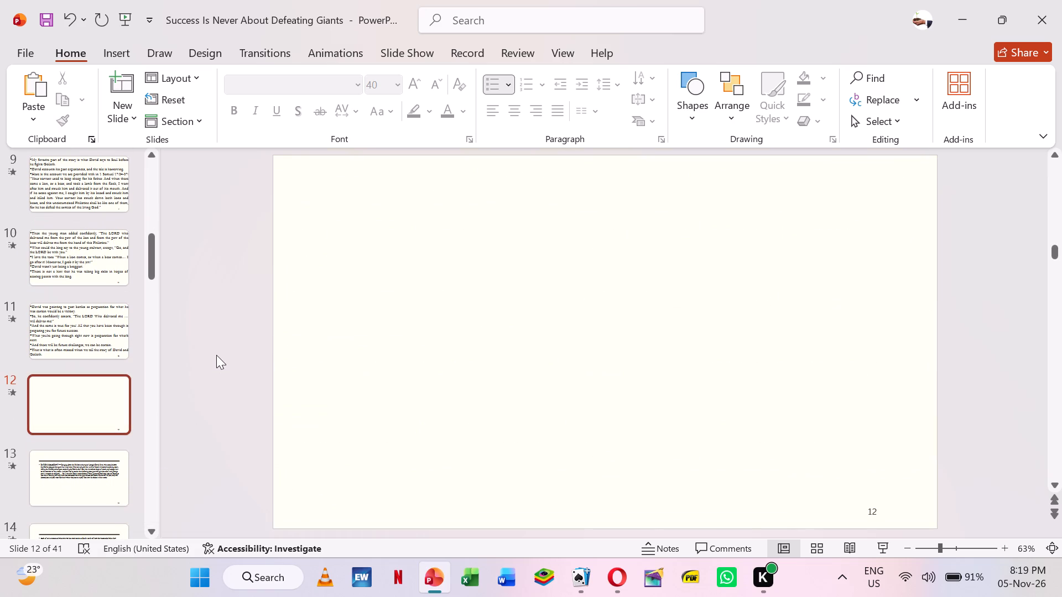
right_click(216, 355)
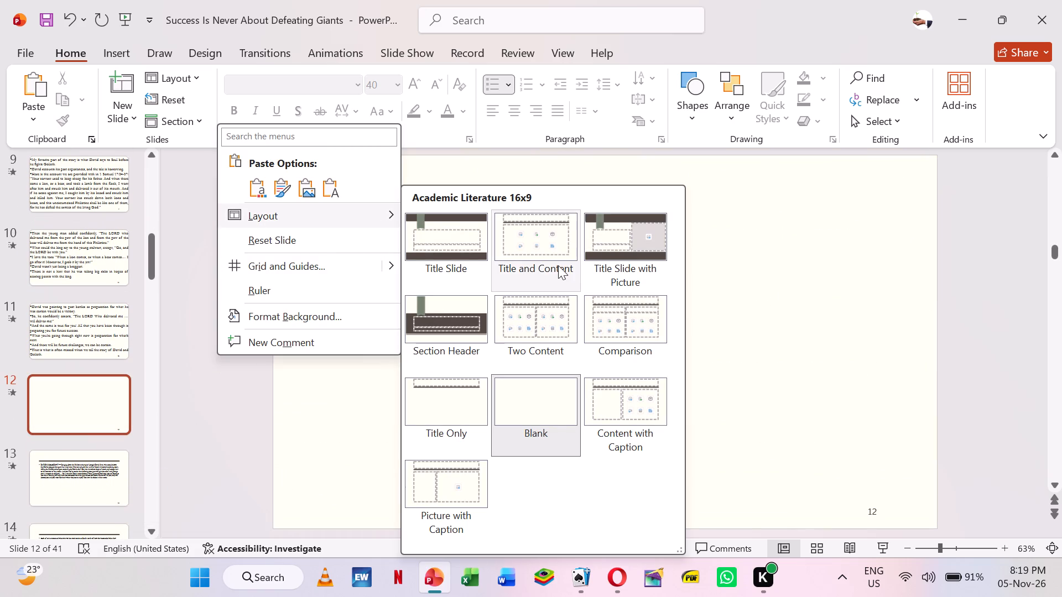
click(537, 240)
click(493, 267)
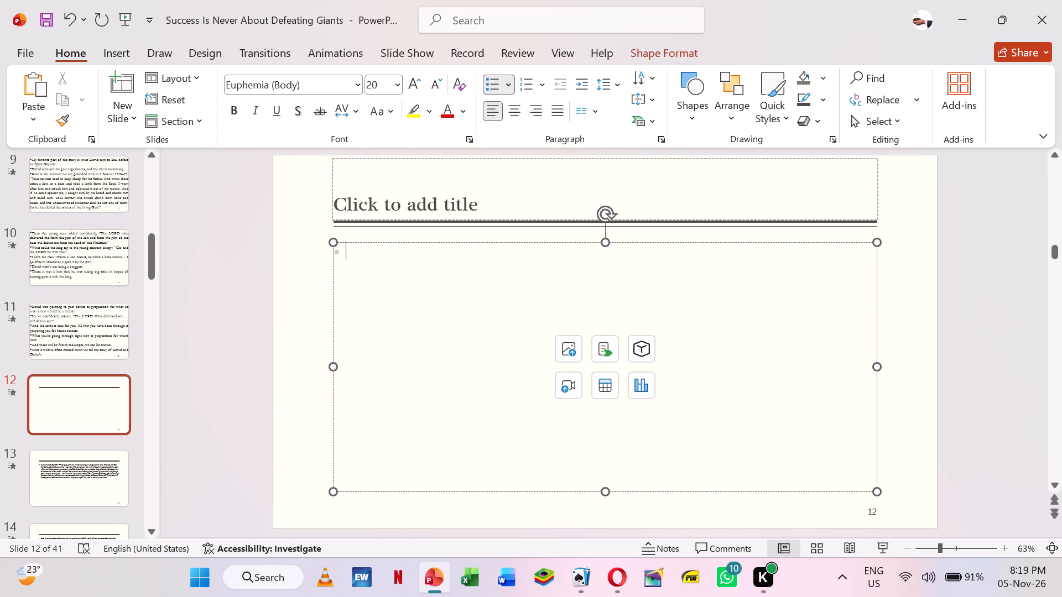
key(ctrl+v)
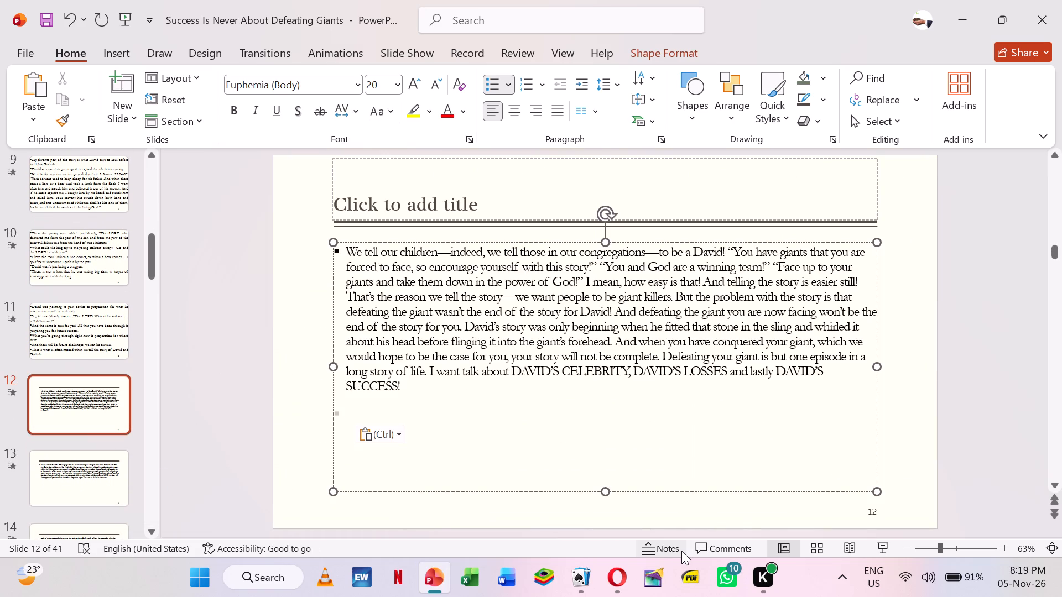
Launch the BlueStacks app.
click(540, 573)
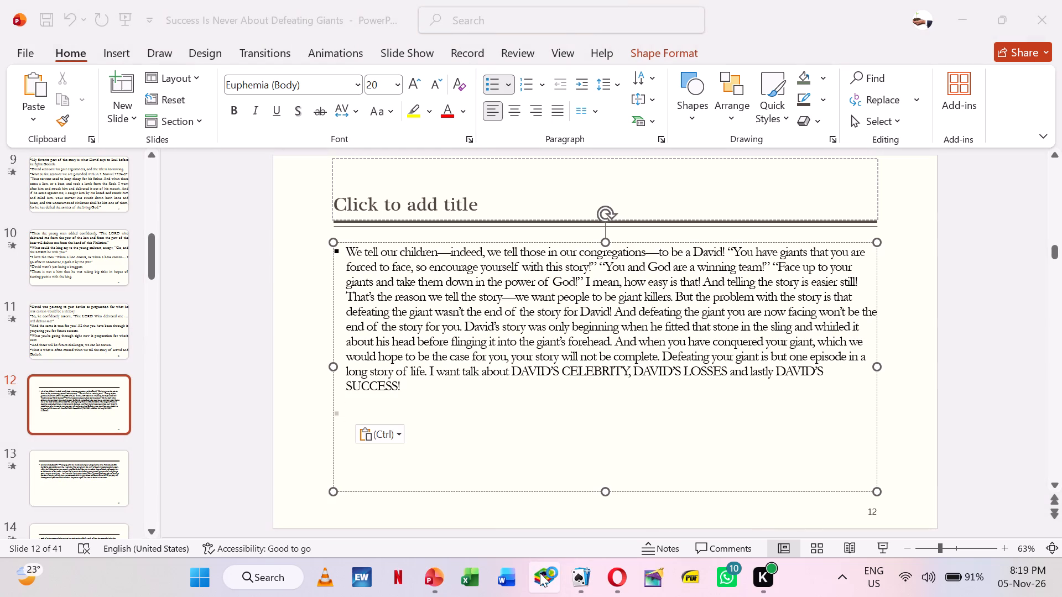
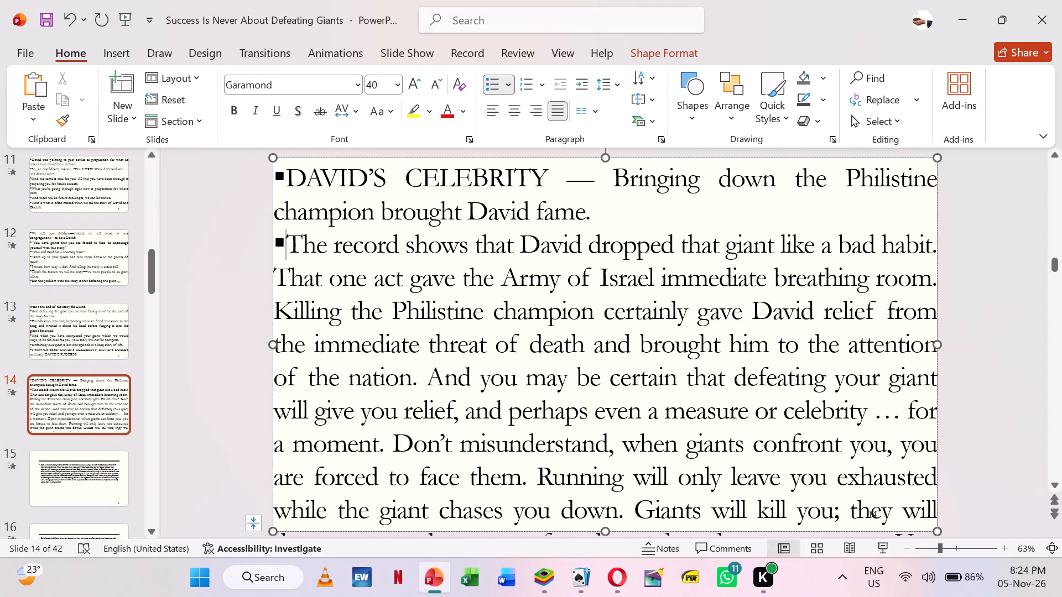
Split slide 14's second paragraph into separate bullets at "That one act", "Killing the Philistine", "And you may be certain" and "Don't misunderstand".
click(280, 270)
key(Return)
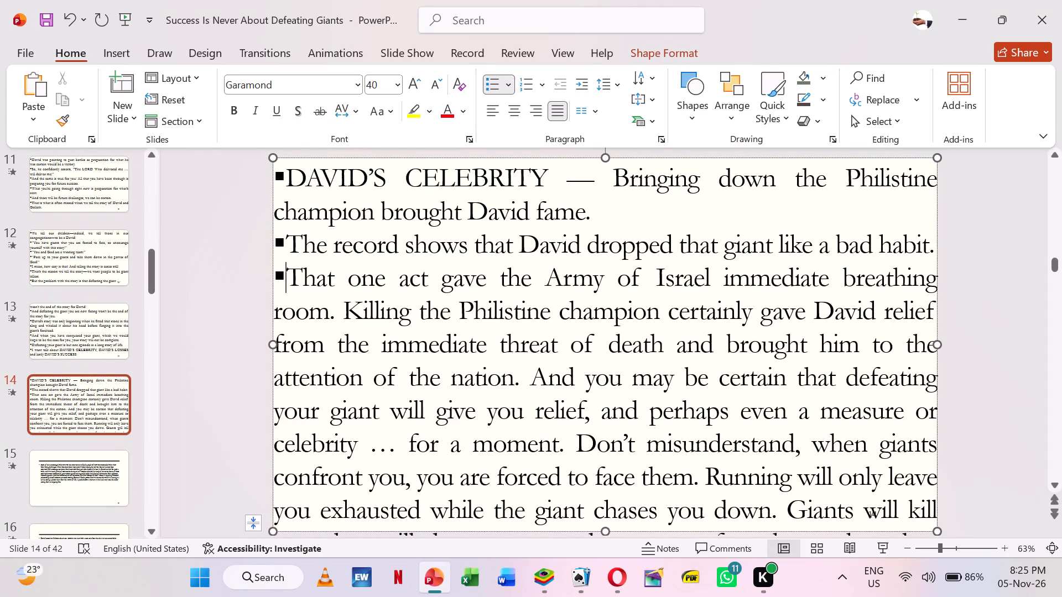
click(344, 307)
key(Return)
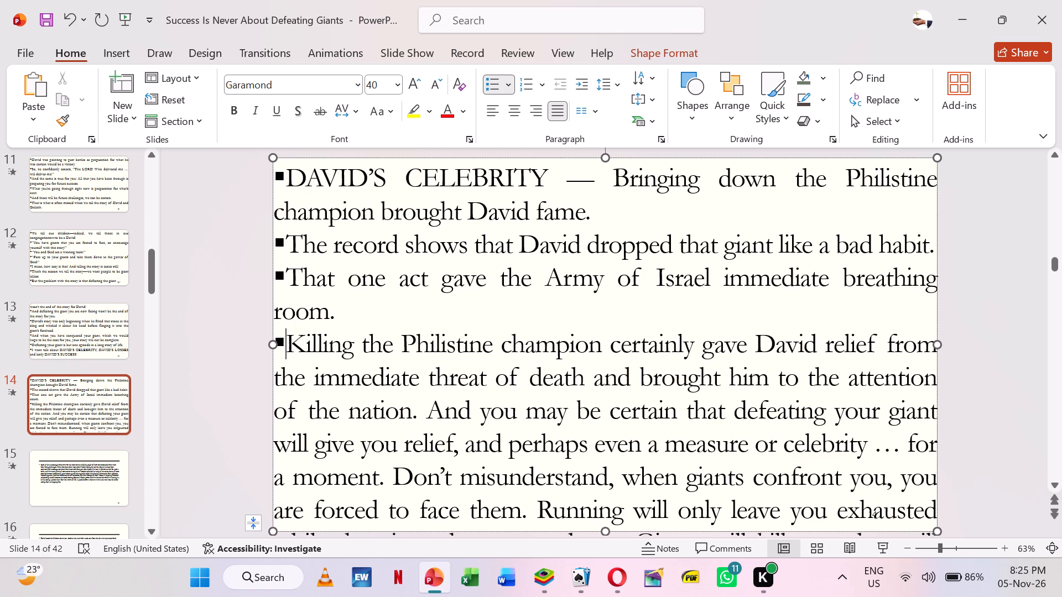
click(431, 407)
key(Return)
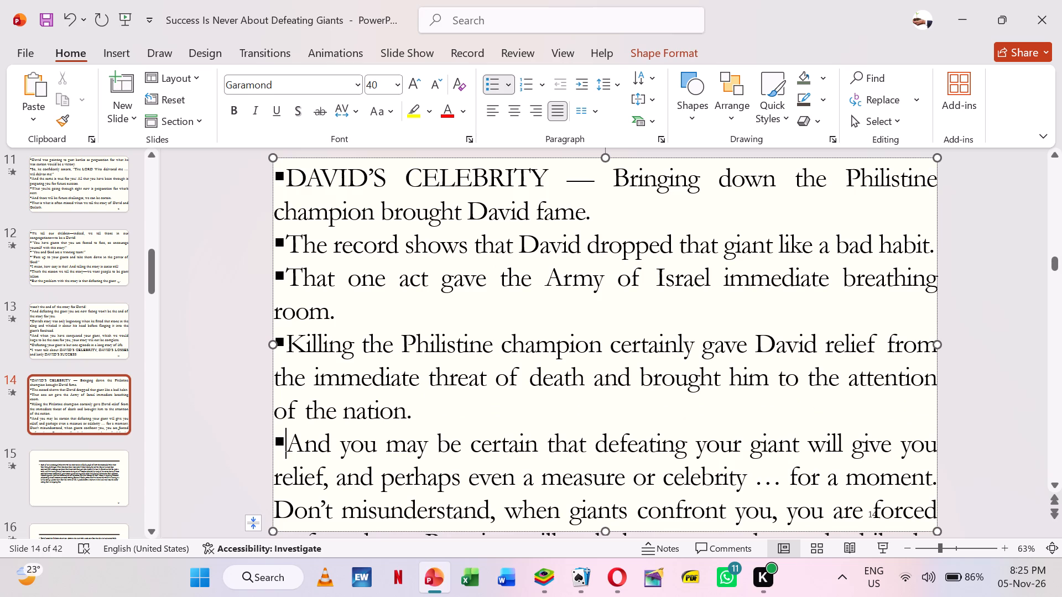
key(Down)
key(Down)
key(Left)
key(Return)
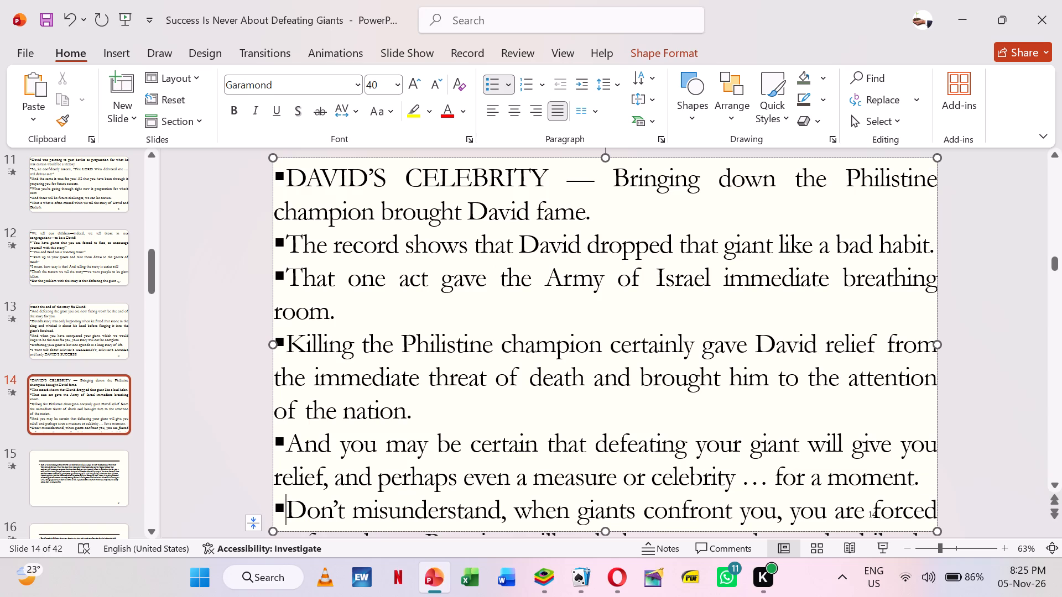
Add an ellipsis after "when giants confront you," on slide 14 and cut everything from "you are forced" to the end.
click(788, 511)
text(...)
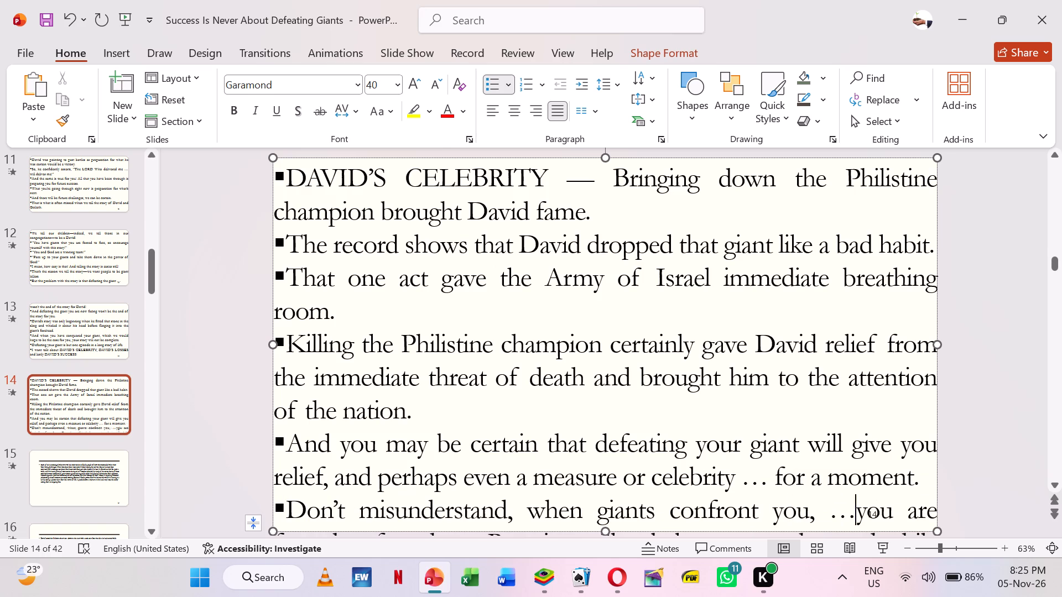
key(Return)
key(shift+Down)
key(shift+Down)
key(shift+Down)
key(shift+Down)
key(shift+Down)
key(shift+Down)
key(shift+Down)
key(shift+Down)
key(shift+Down)
key(shift+Down)
key(shift+Down)
key(shift+Down)
key(shift+Down)
key(shift+Down)
key(shift+Down)
key(shift+Down)
key(shift+Down)
key(shift+Down)
key(shift+Down)
key(shift+Down)
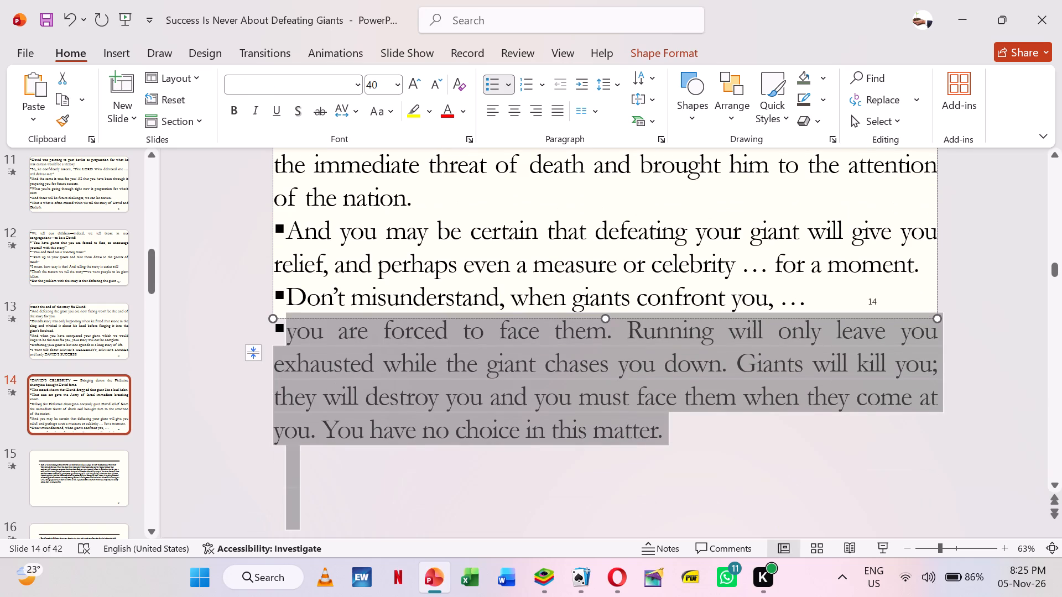
key(ctrl+x)
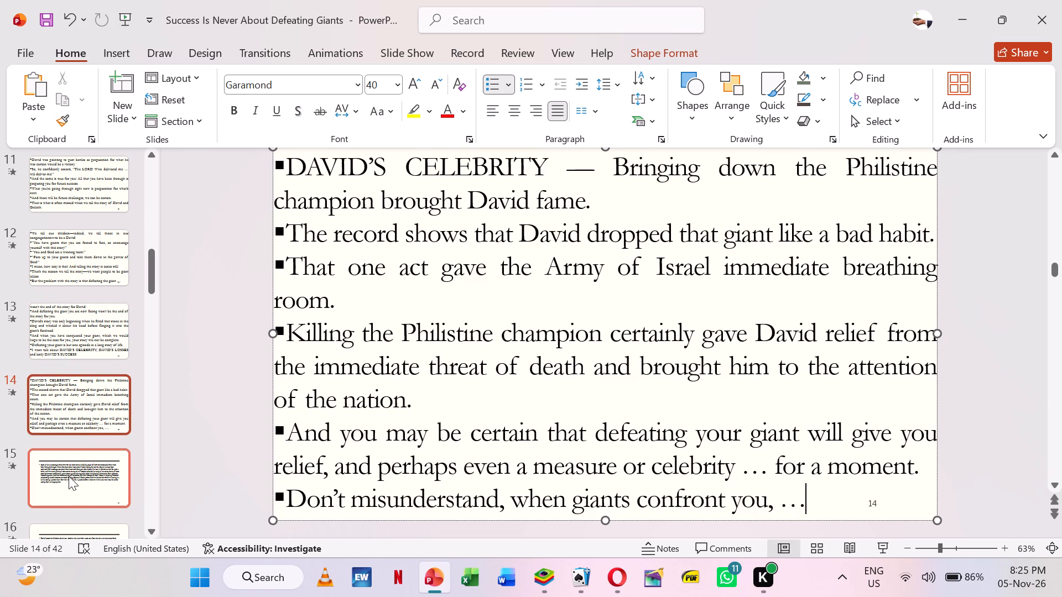
Paste the cut text at the start of slide 15's body, before "Each of us is encouraged".
click(69, 476)
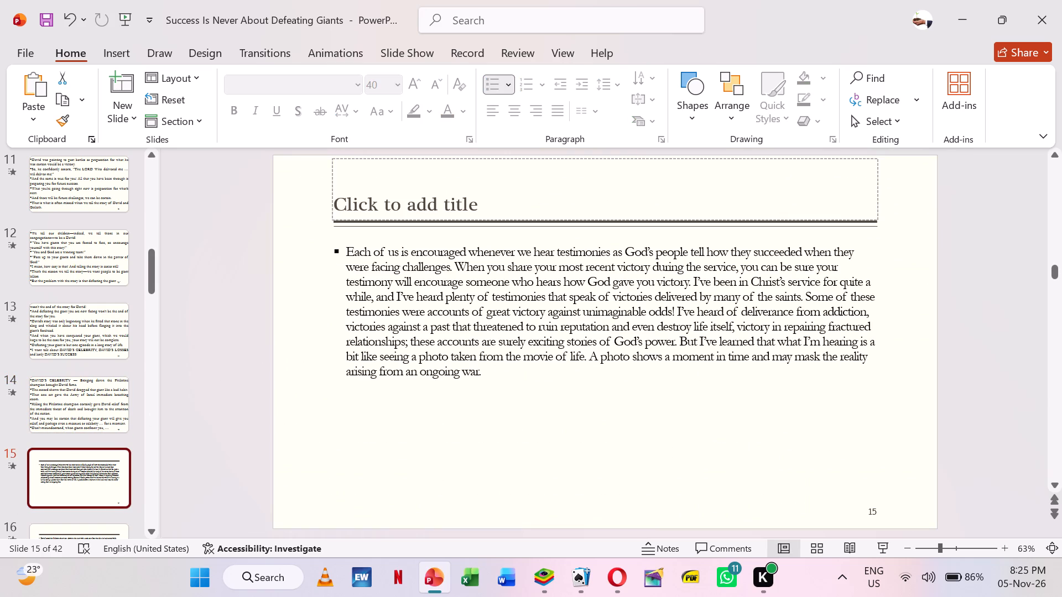
click(345, 252)
key(ctrl+v)
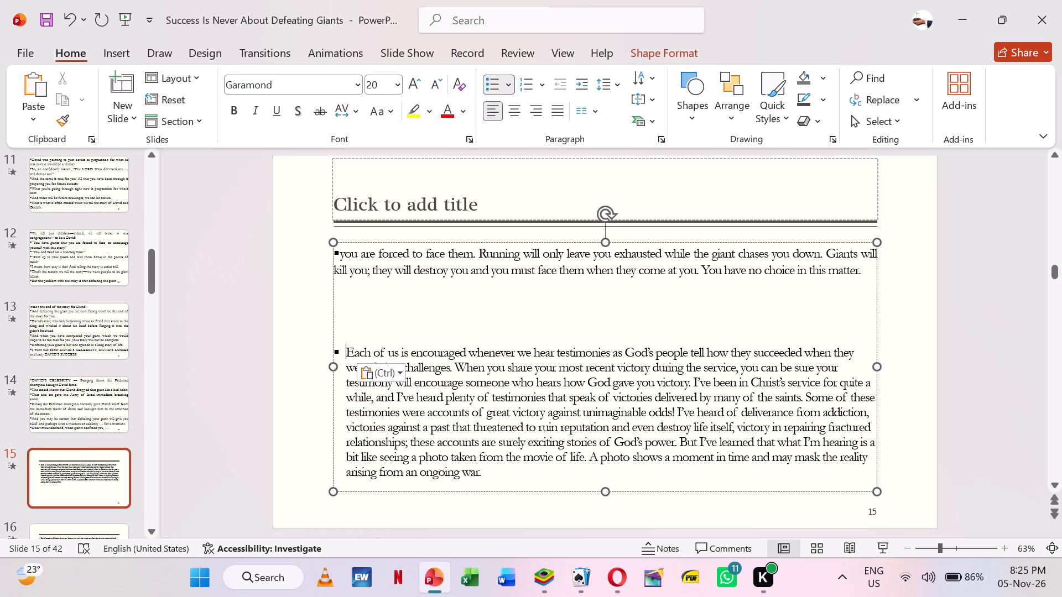
Give slide 15 the Blank layout and enlarge its text box to fill the whole slide.
right_click(241, 279)
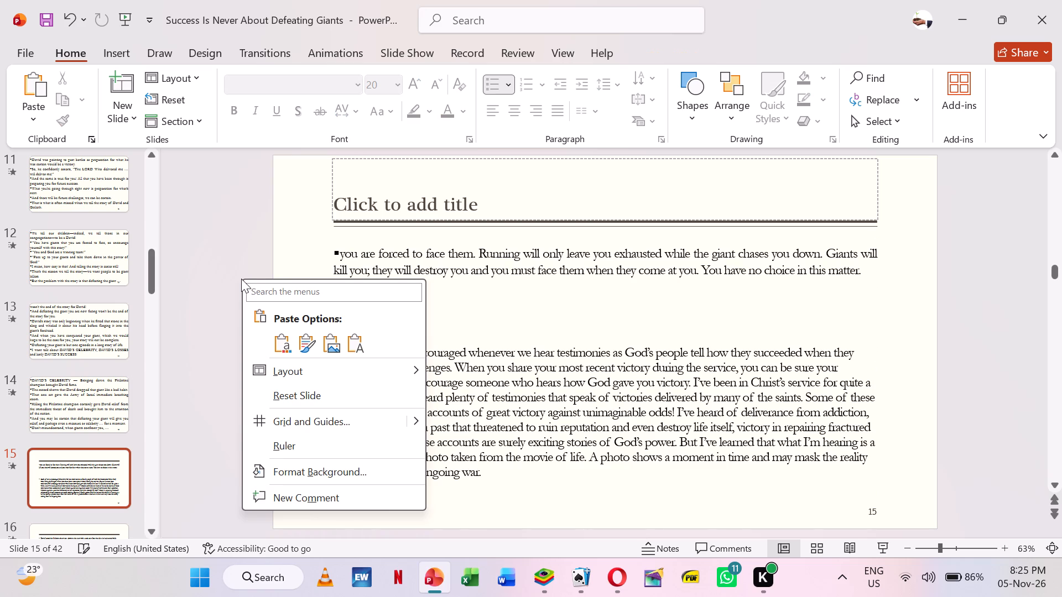
click(550, 410)
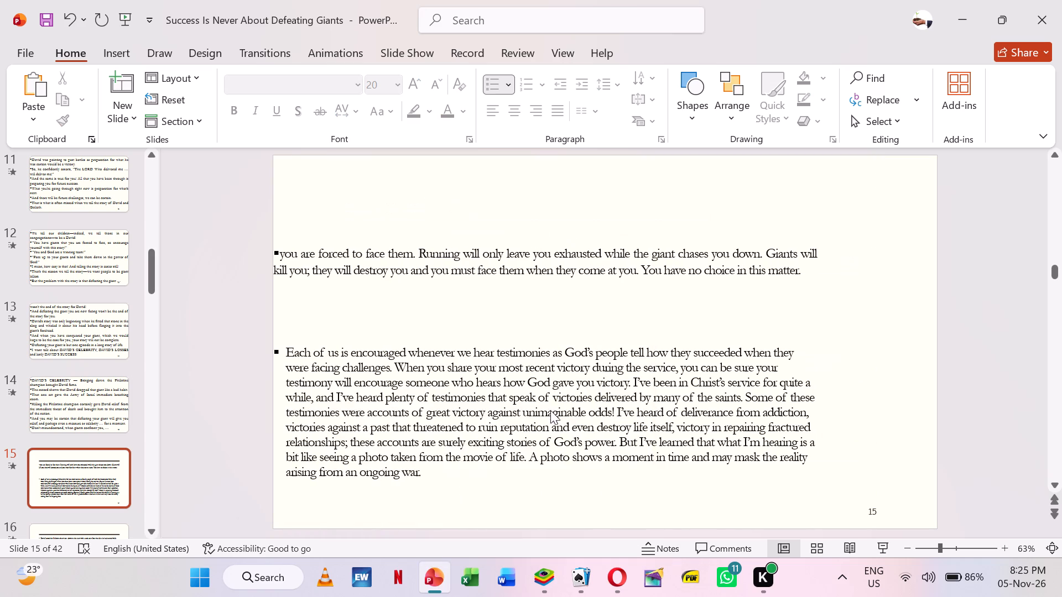
click(499, 392)
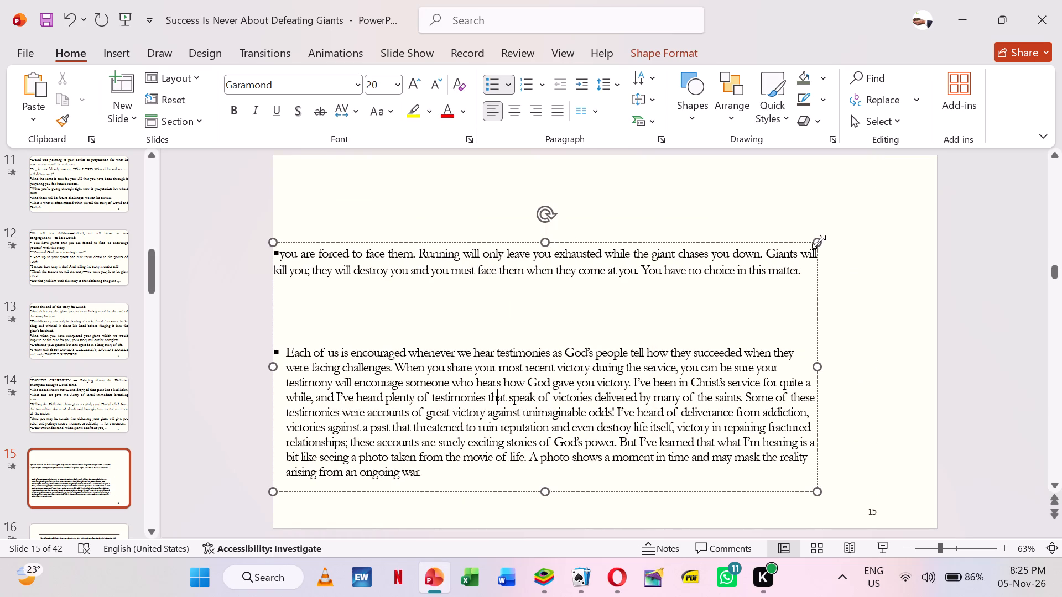
drag(819, 242, 934, 166)
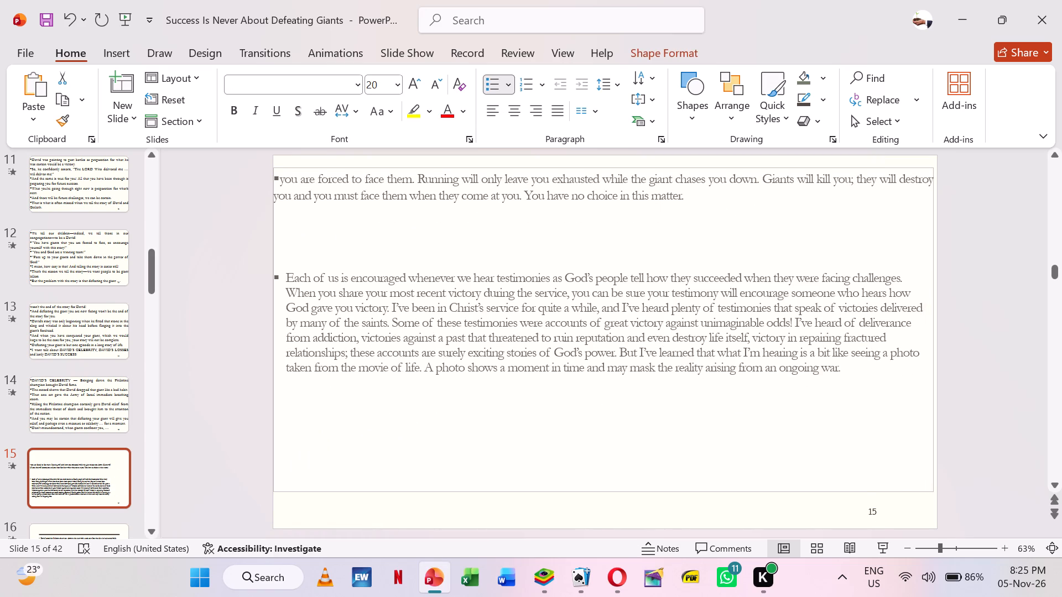
drag(934, 166, 935, 156)
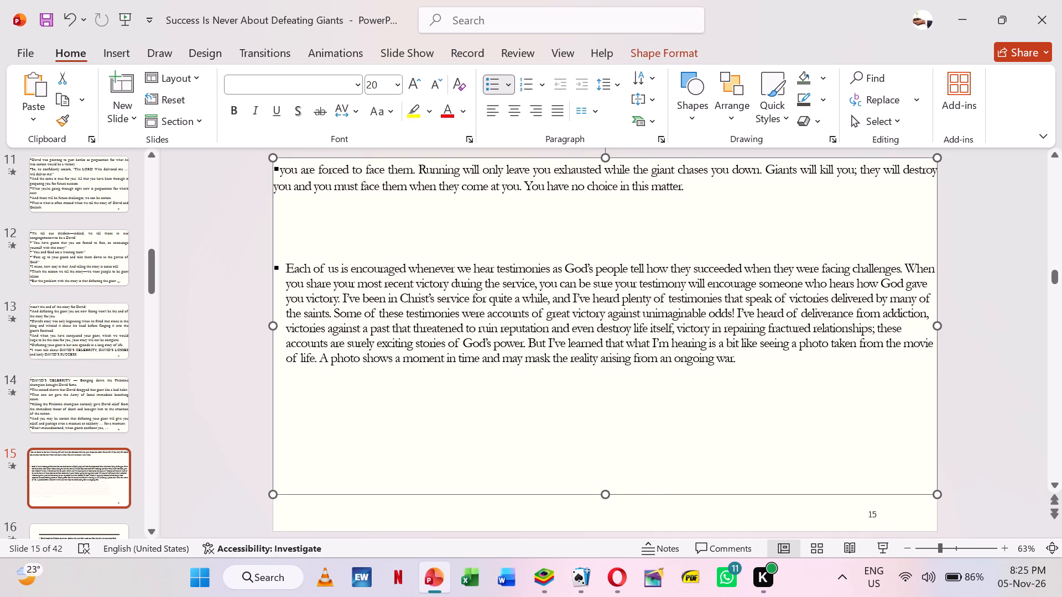
drag(605, 494, 612, 523)
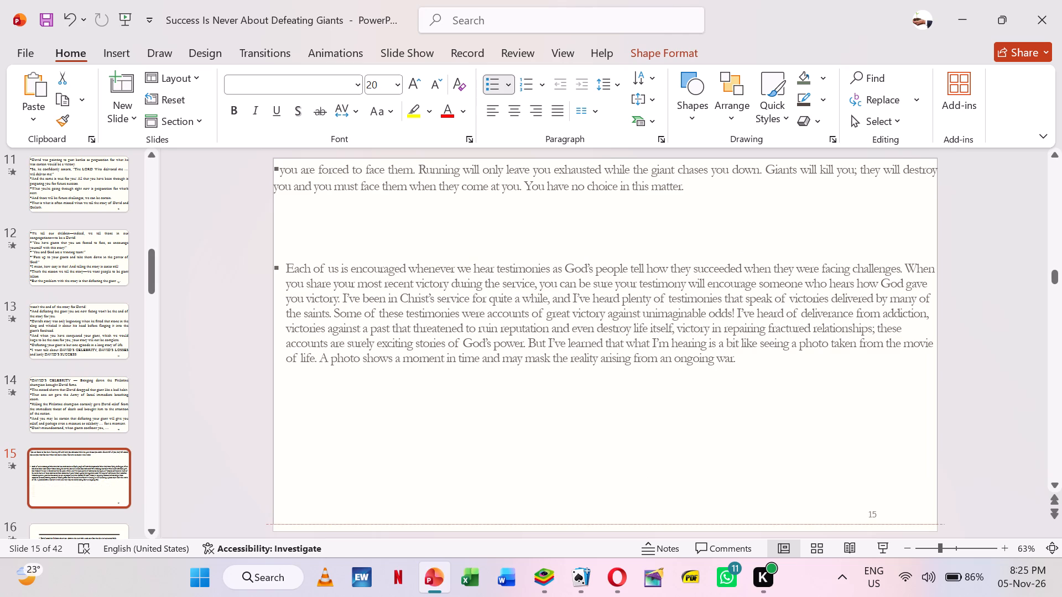
drag(612, 523, 614, 532)
Set all of slide 15's body text to size 40.
click(513, 320)
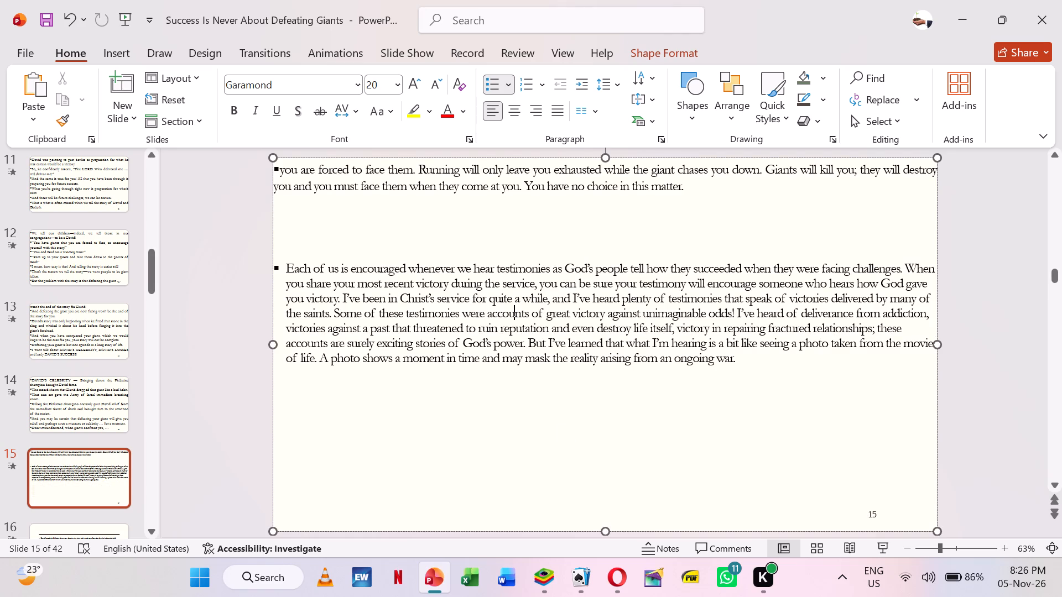
key(ctrl+a)
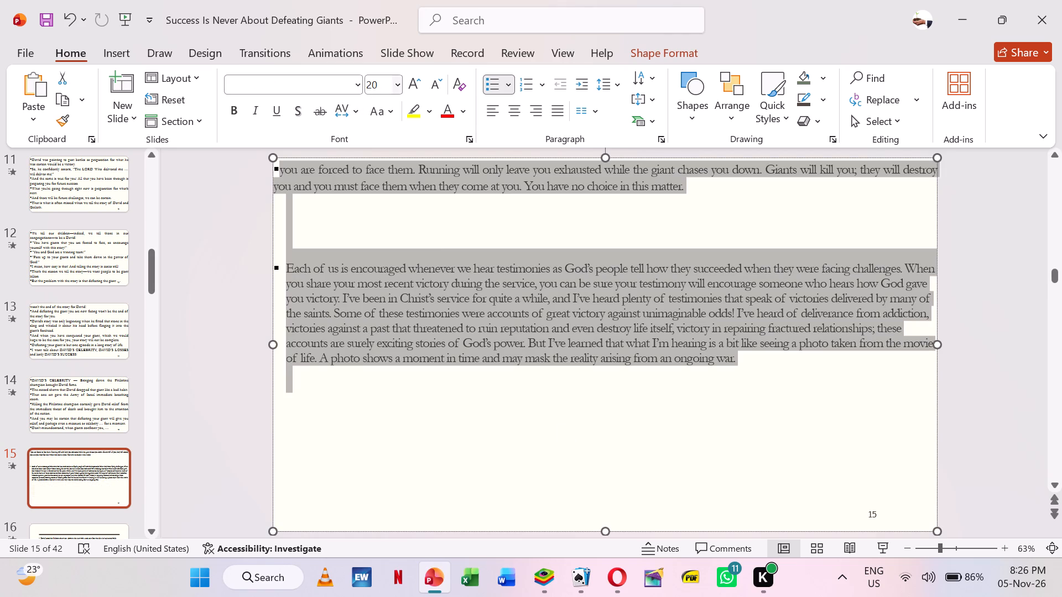
click(376, 83)
text(40)
key(Return)
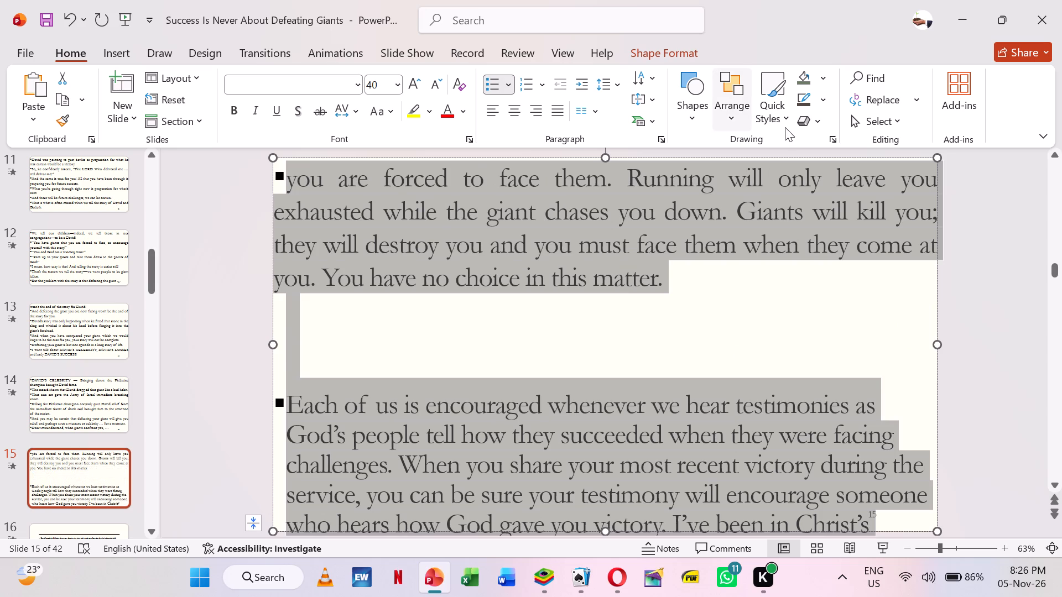
Split slide 15's opening text into bullets at "Running", "Giants will kill you" and "You have no choice", removing the bullet from "you are forced".
click(632, 176)
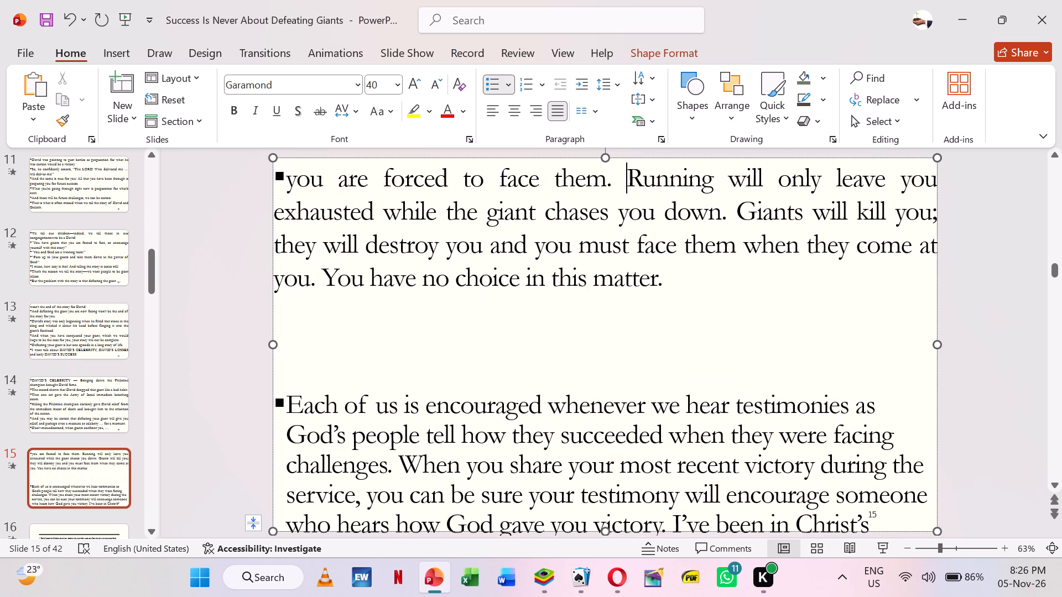
key(Return)
key(Up)
key(BackSpace)
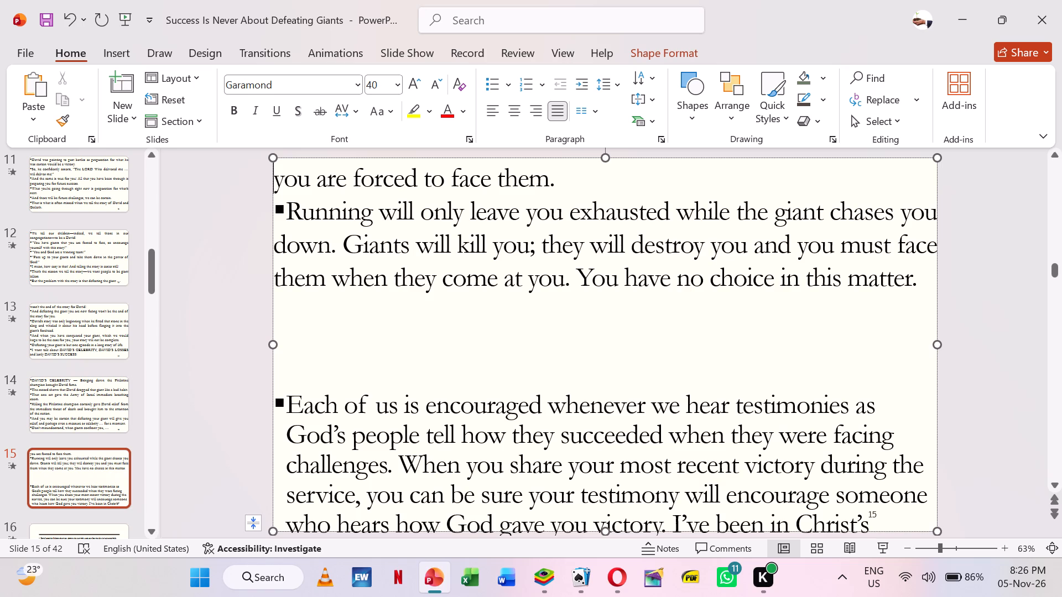
click(345, 253)
key(Return)
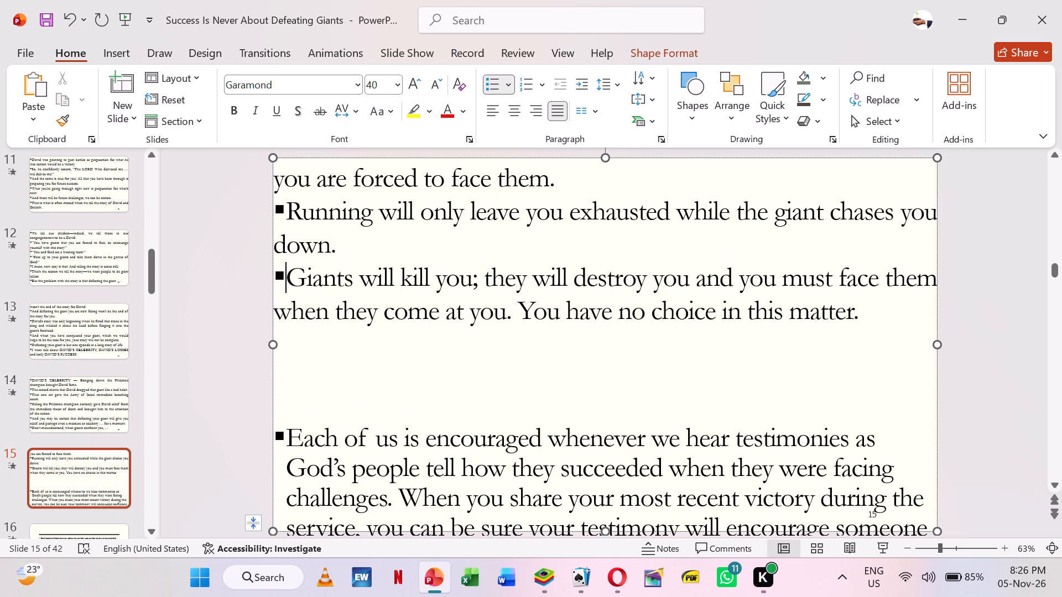
click(524, 310)
key(Return)
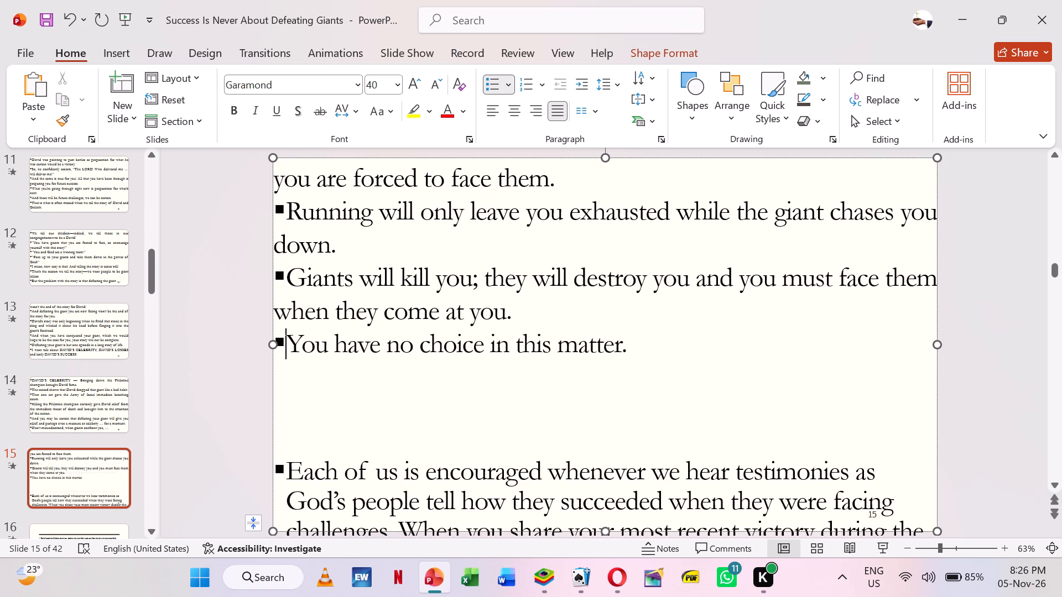
Remove the gap before "Each of us is encouraged" on slide 15, keeping it a separate bullet, and start another bullet at "When you share".
click(668, 334)
key(Delete)
key(Delete)
key(Delete)
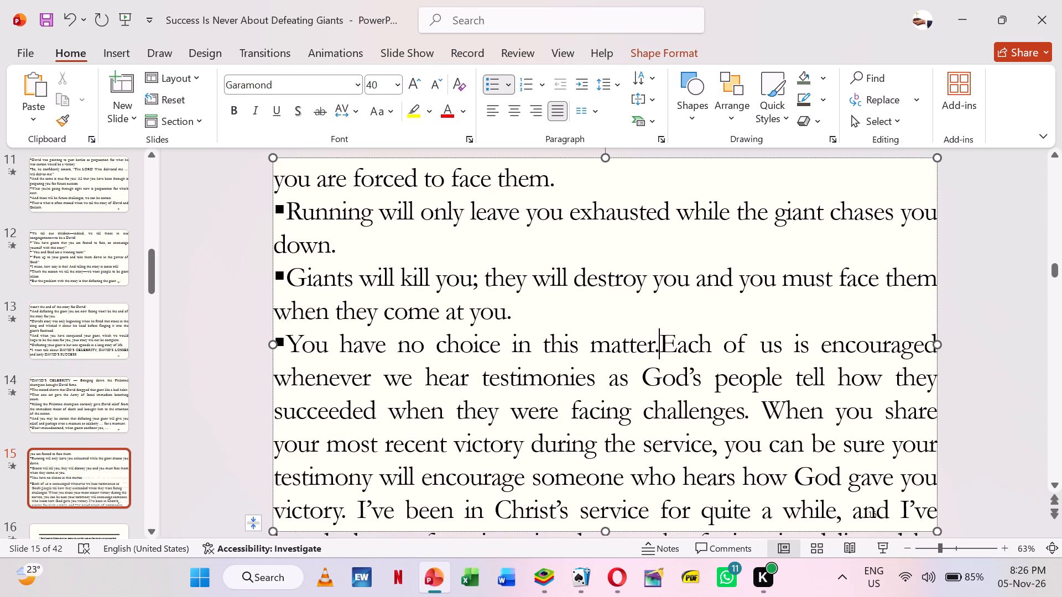
key(Return)
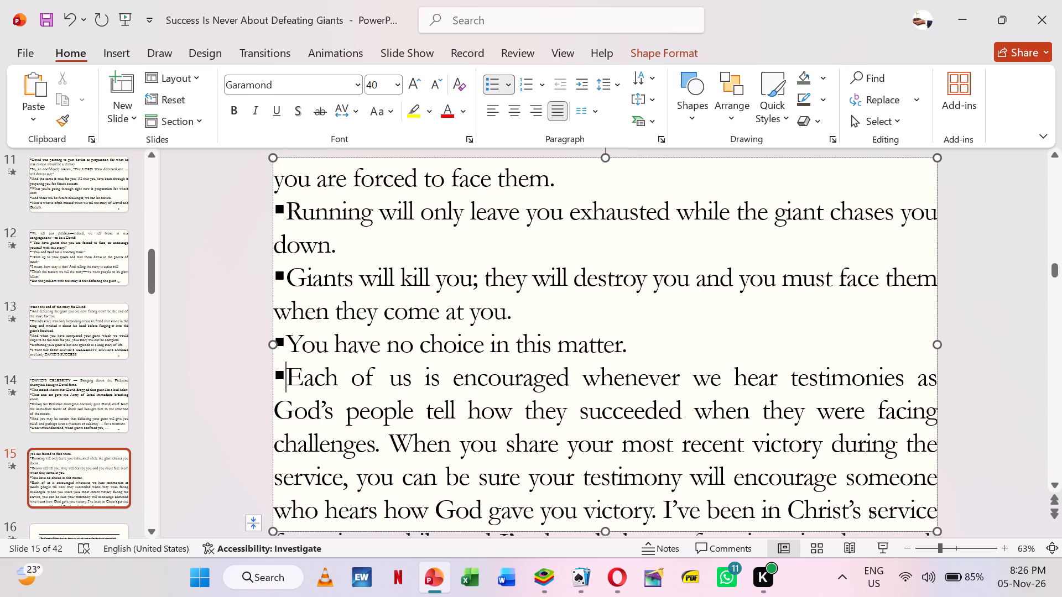
click(394, 438)
key(Return)
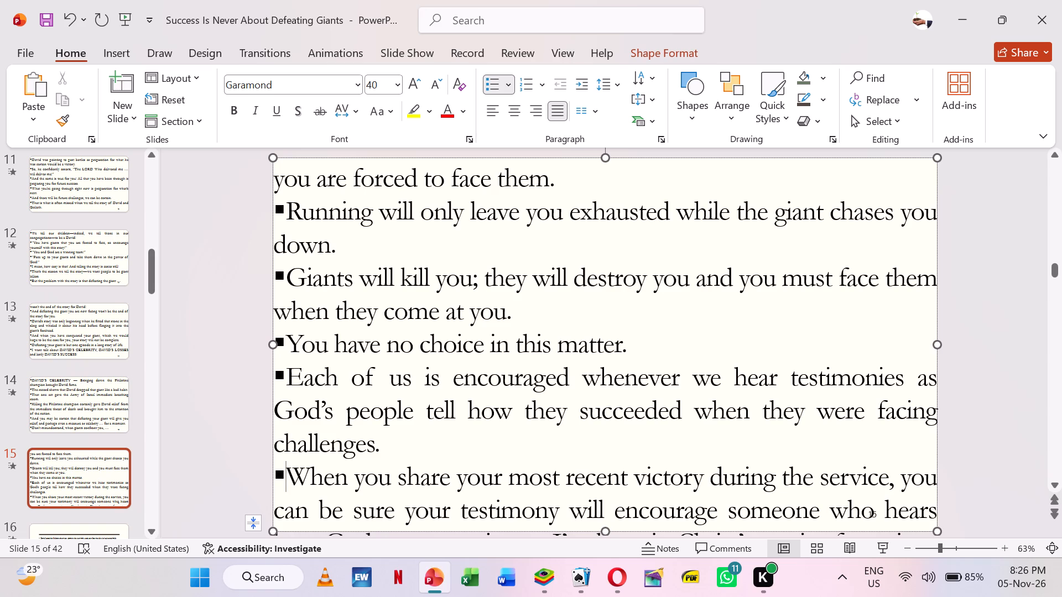
Add an ellipsis after "will encourage someone" on slide 15 and cut everything from "who hears" to the end.
key(Down)
key(Down)
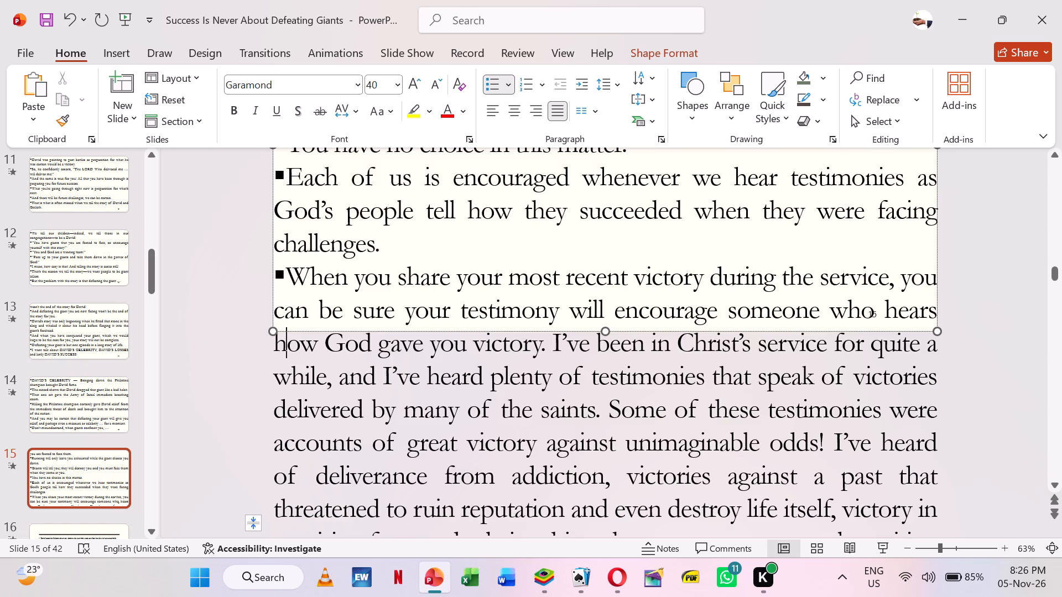
click(830, 305)
text(...)
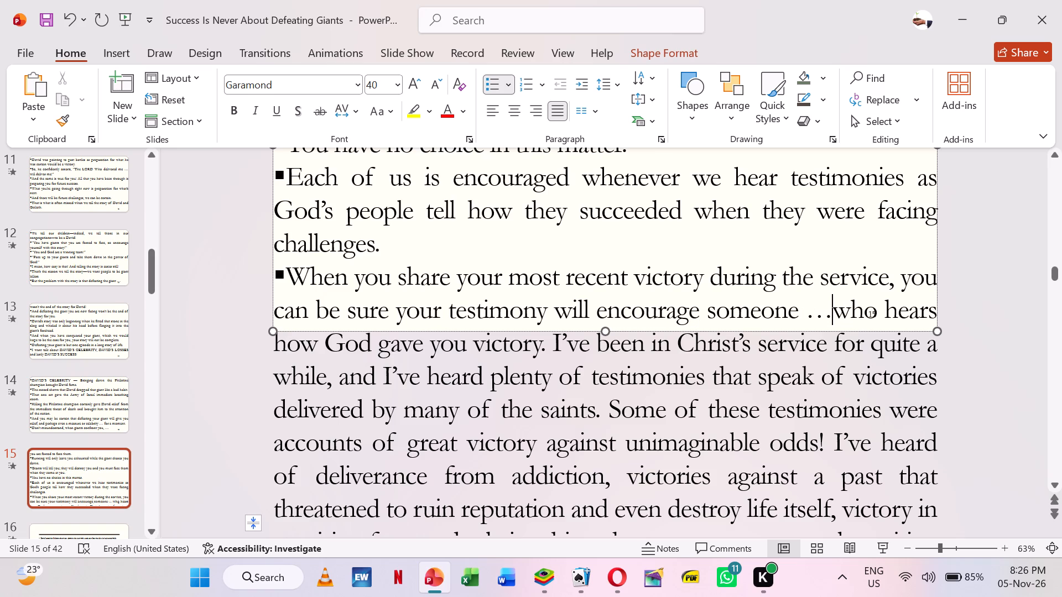
key(Return)
key(shift+Down)
key(shift+Down)
key(shift+Down)
key(shift+Down)
key(shift+Down)
key(shift+Down)
key(shift+Down)
key(shift+Down)
key(shift+Down)
key(shift+Down)
key(shift+Down)
key(shift+Down)
key(shift+Down)
key(shift+Down)
key(shift+Down)
key(shift+Down)
key(shift+Down)
key(shift+Down)
key(shift+Down)
key(shift+Down)
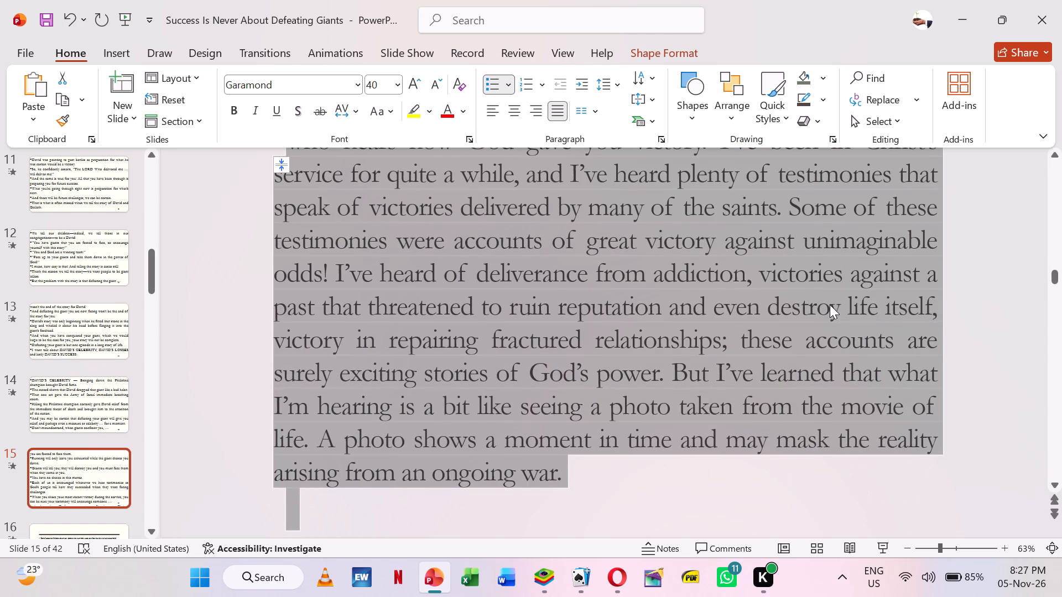
key(ctrl+x)
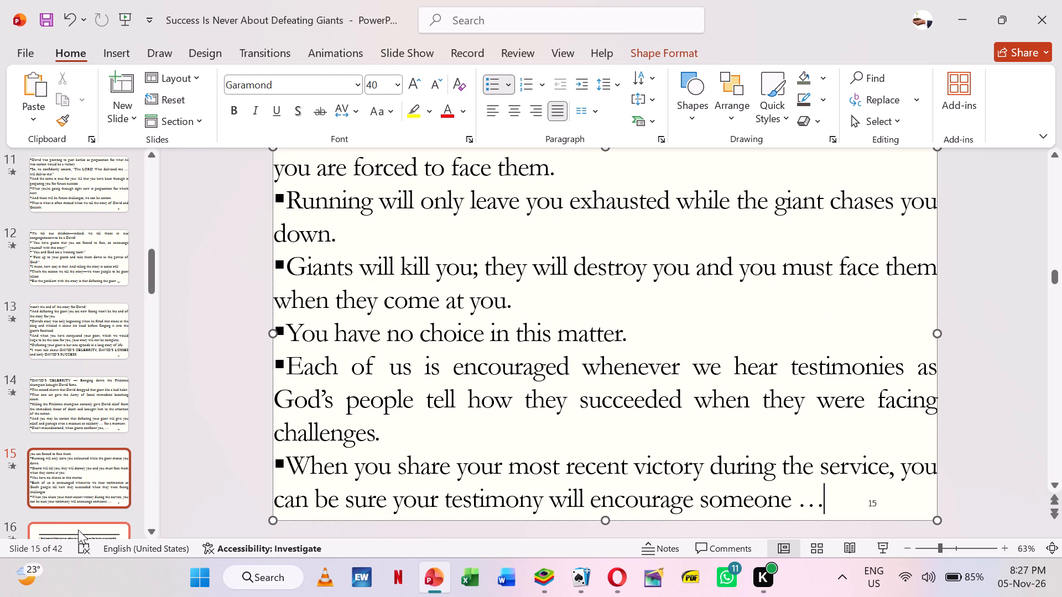
Add a new slide after slide 15, give it the Title and Content layout, and paste the cut text into its body.
right_click(89, 516)
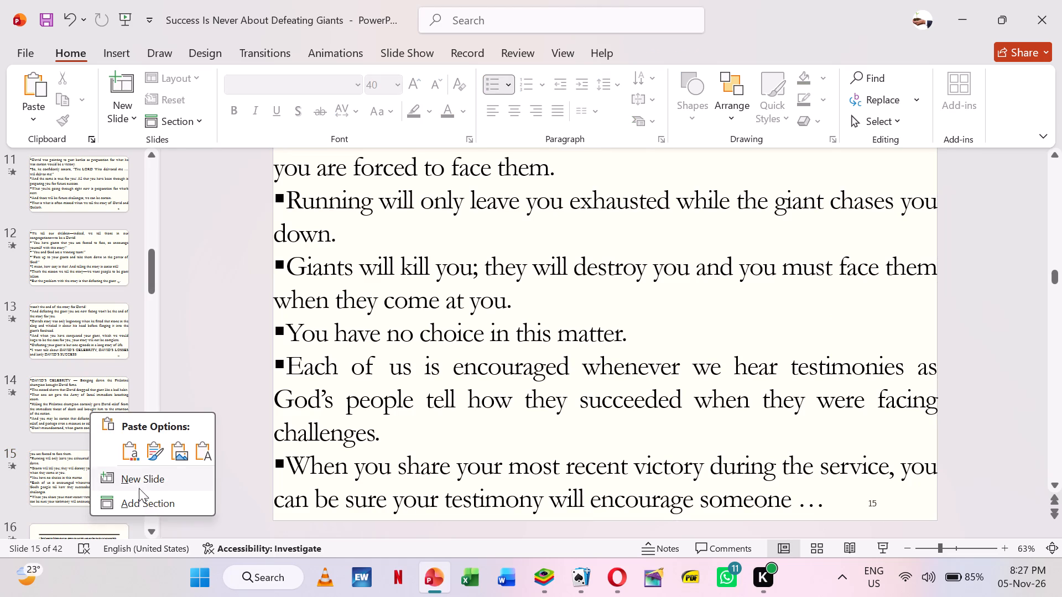
click(153, 483)
right_click(228, 316)
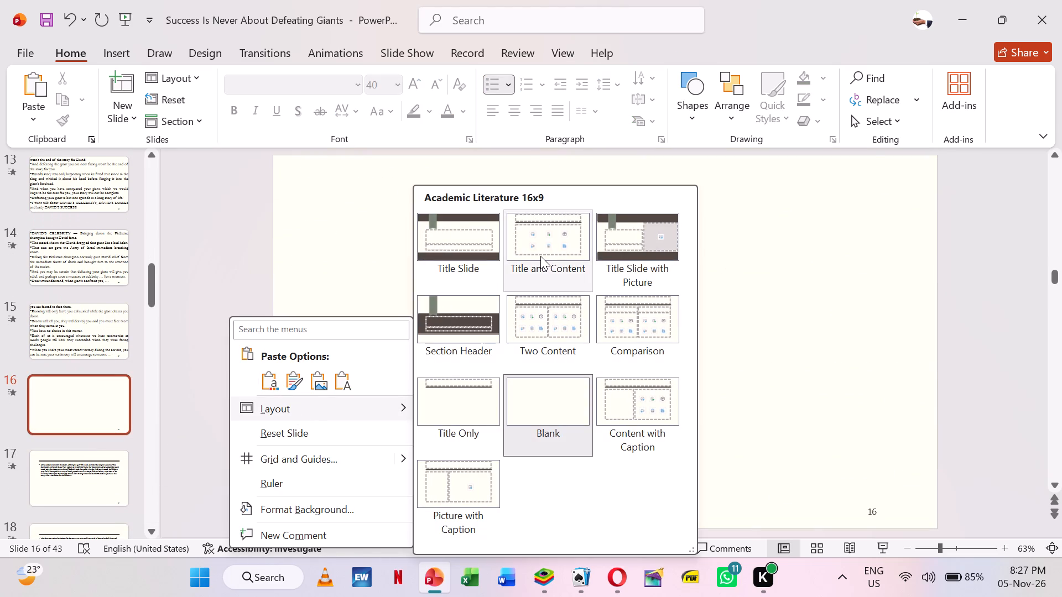
click(540, 256)
click(471, 285)
key(ctrl+v)
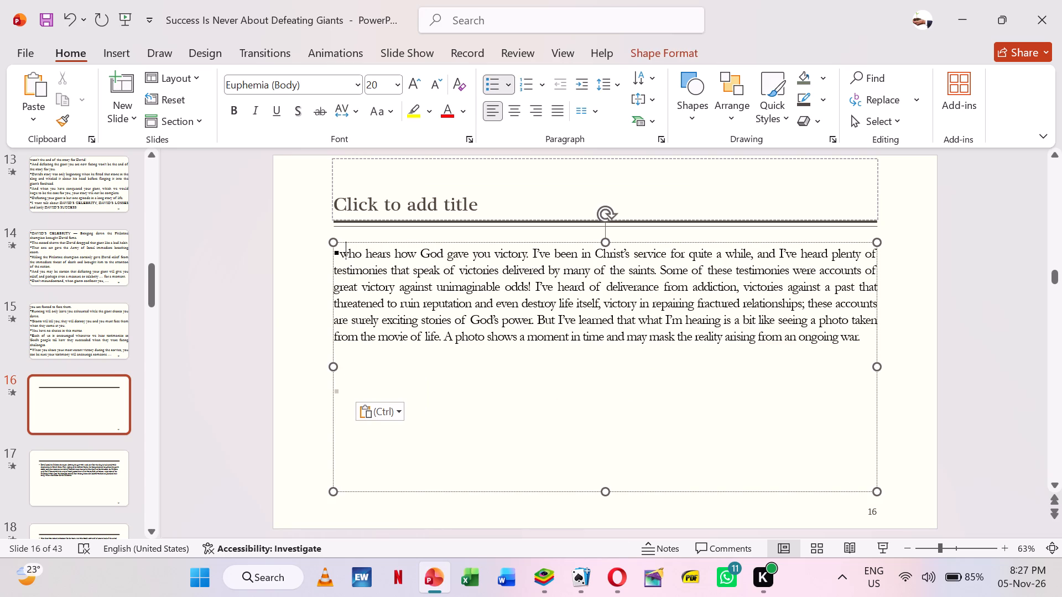
Switch slide 16 to the Blank layout and enlarge its text box to fill the whole slide.
right_click(220, 286)
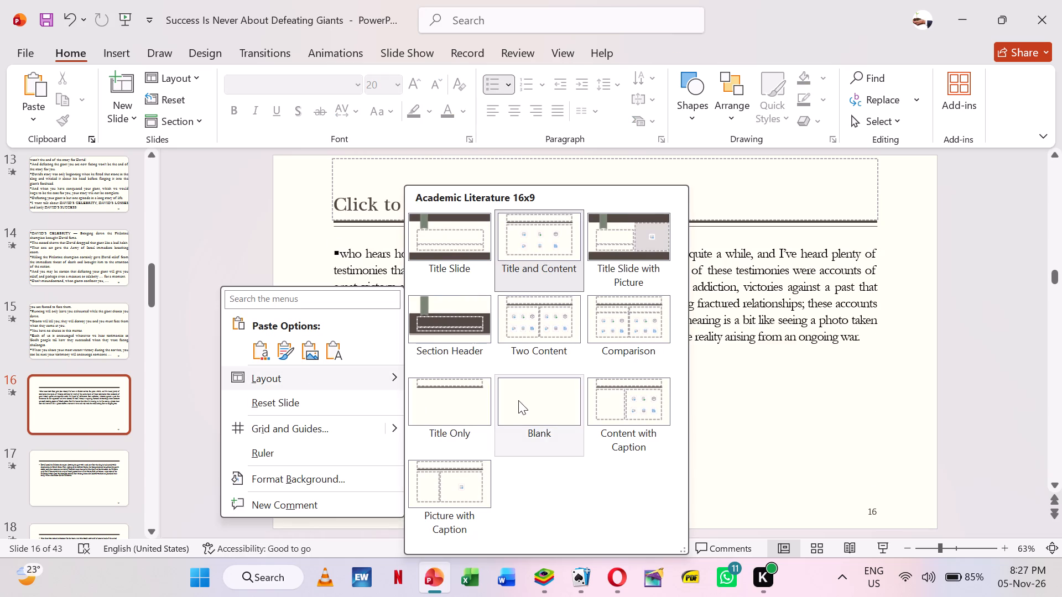
click(518, 400)
click(396, 258)
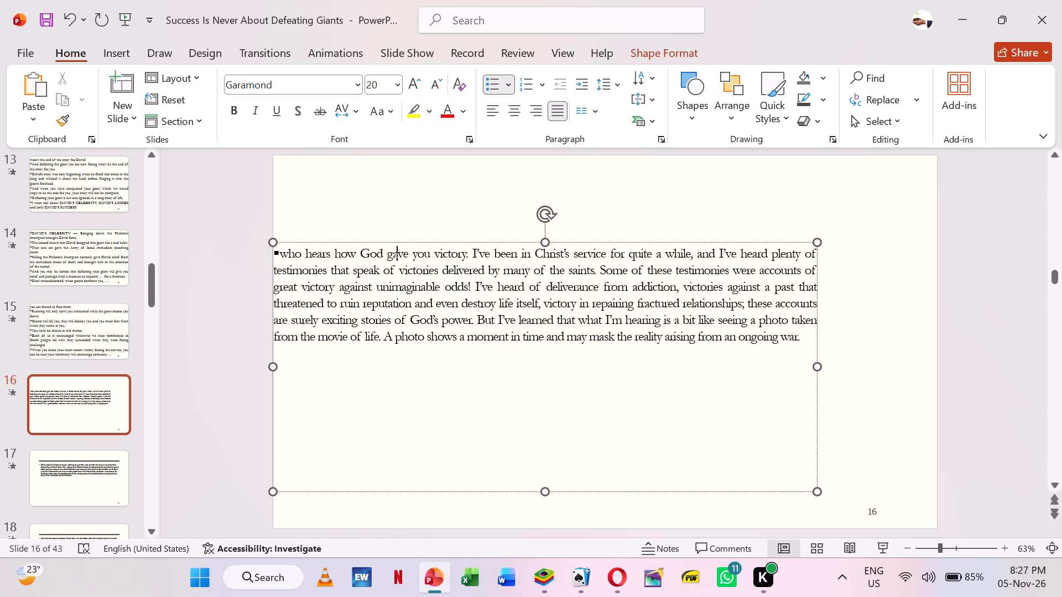
drag(829, 240, 860, 226)
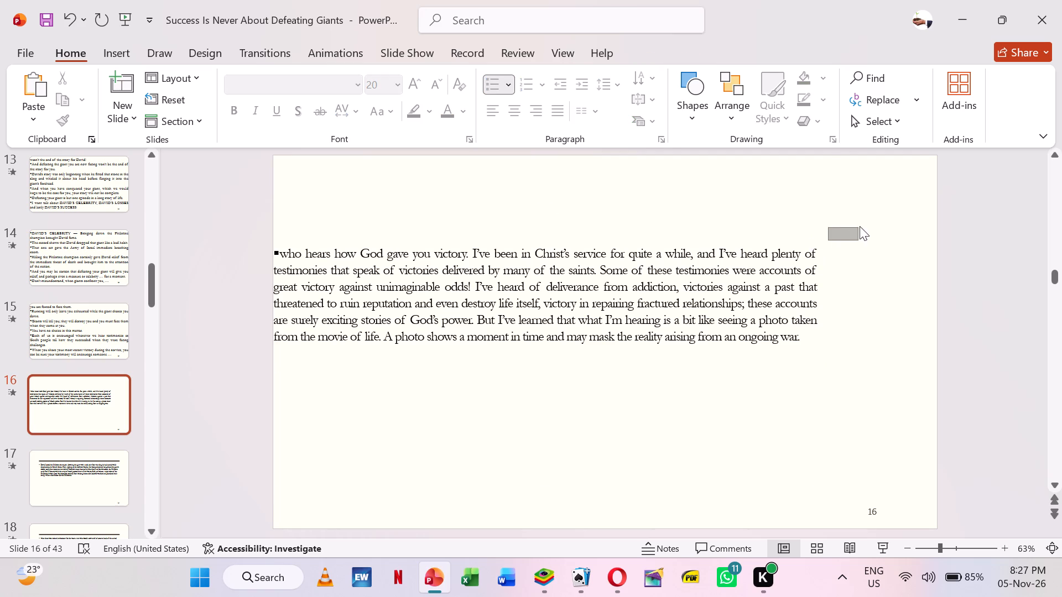
drag(860, 226, 868, 222)
click(778, 256)
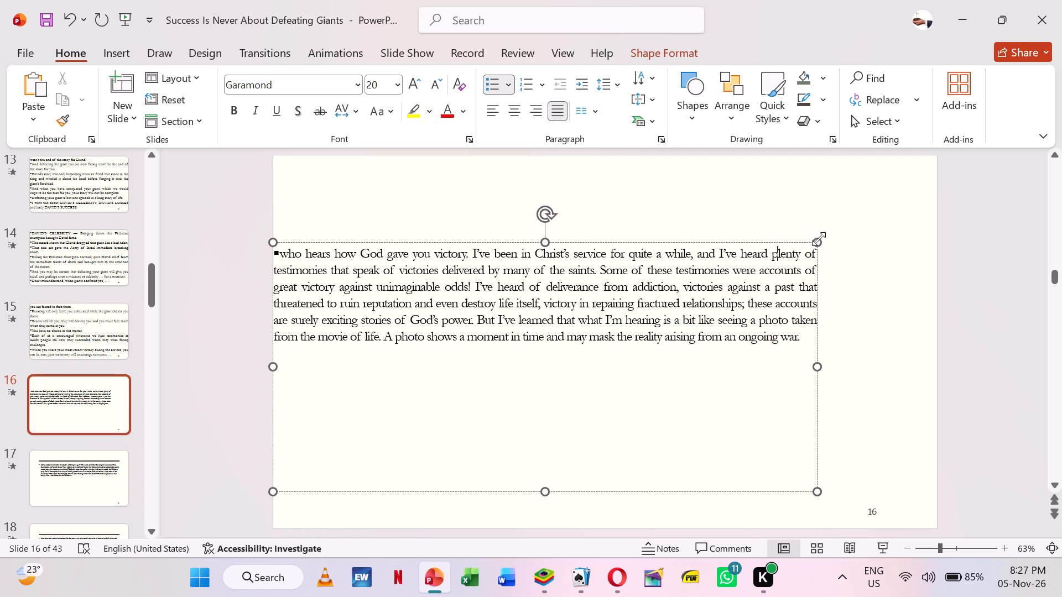
drag(818, 239, 934, 164)
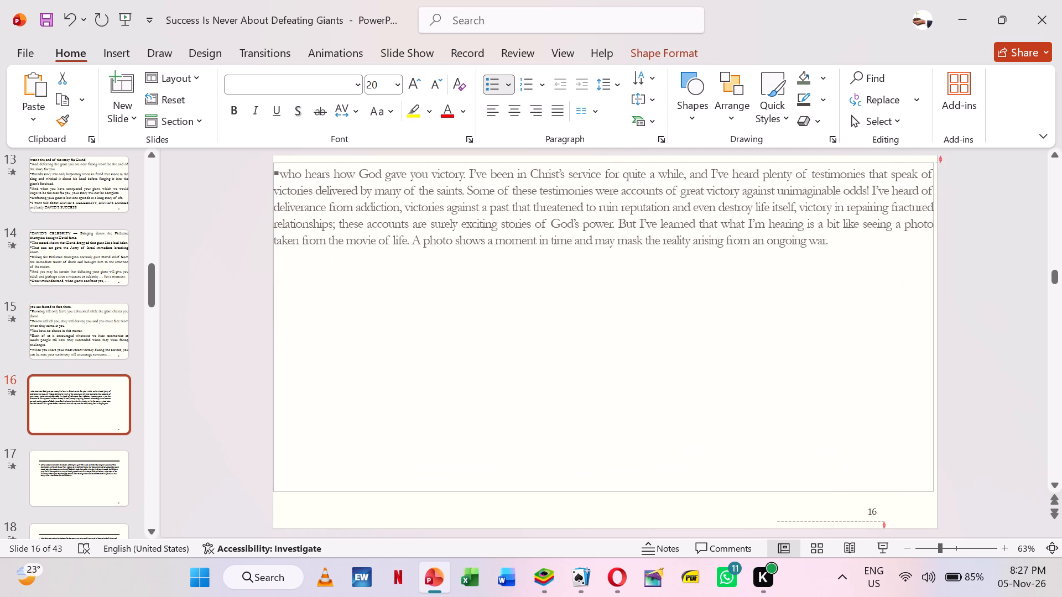
drag(934, 164, 935, 157)
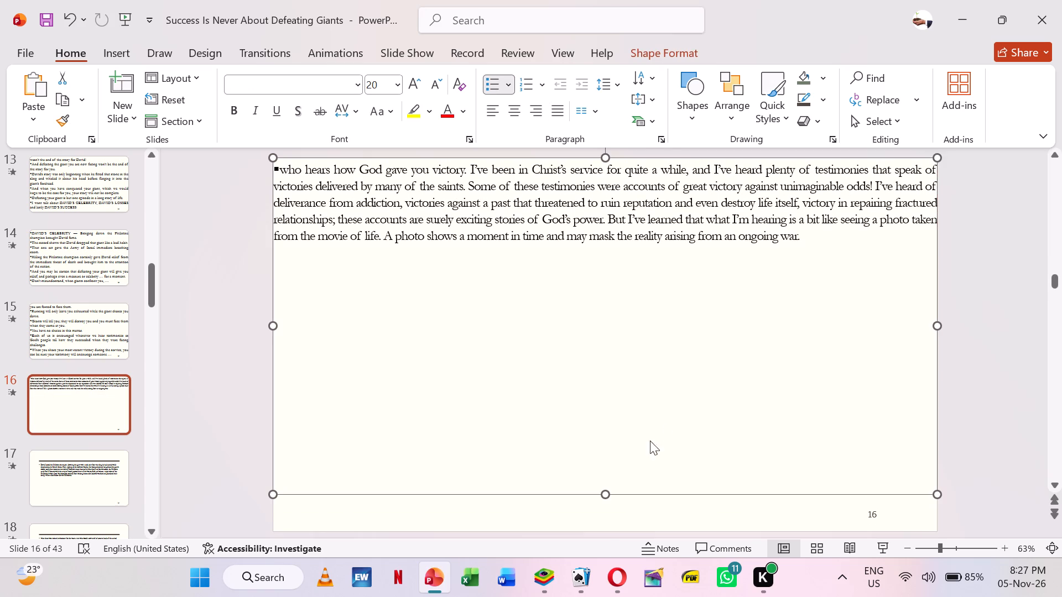
drag(607, 494, 611, 522)
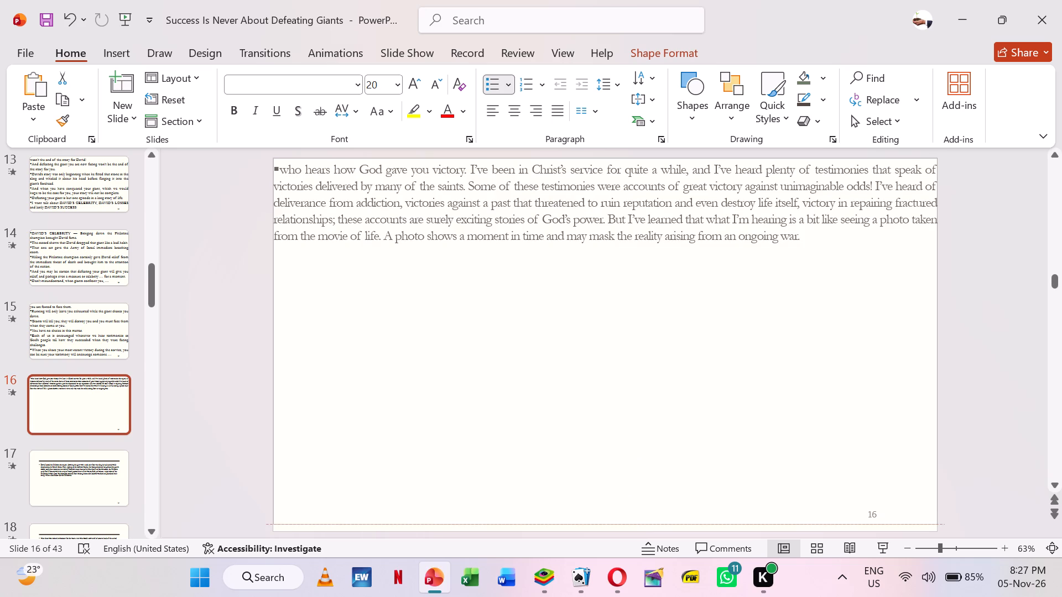
drag(611, 522, 614, 530)
Set all of slide 16's body text to font size 40.
click(386, 184)
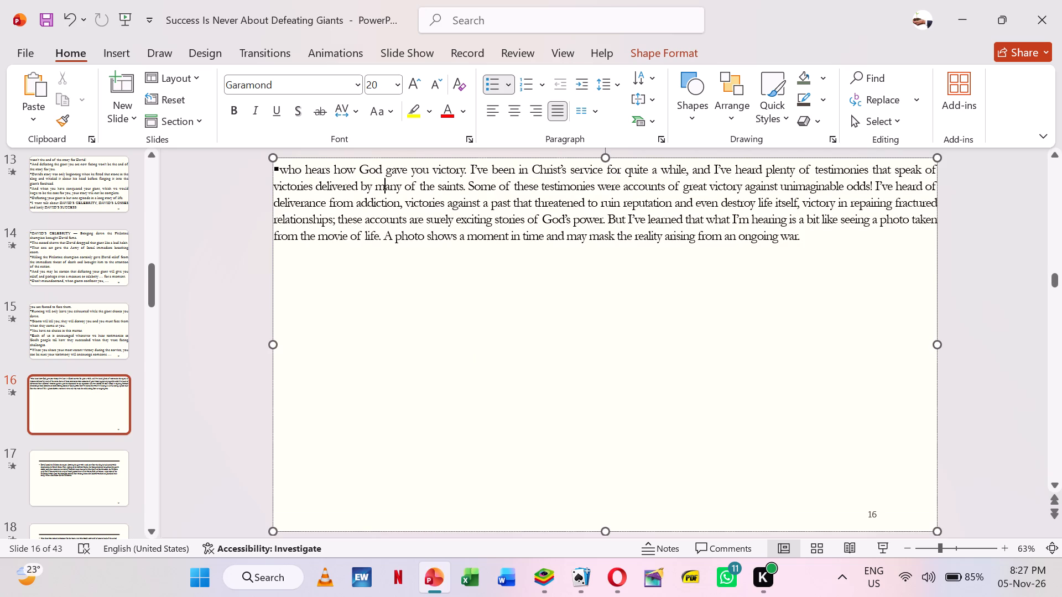
key(ctrl+a)
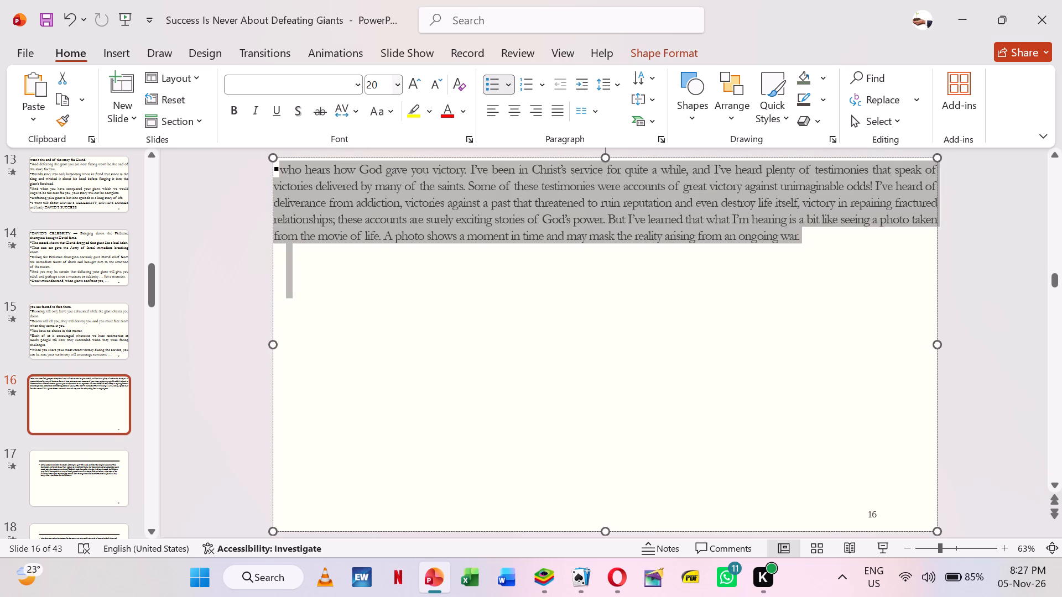
click(379, 86)
text(40)
key(Return)
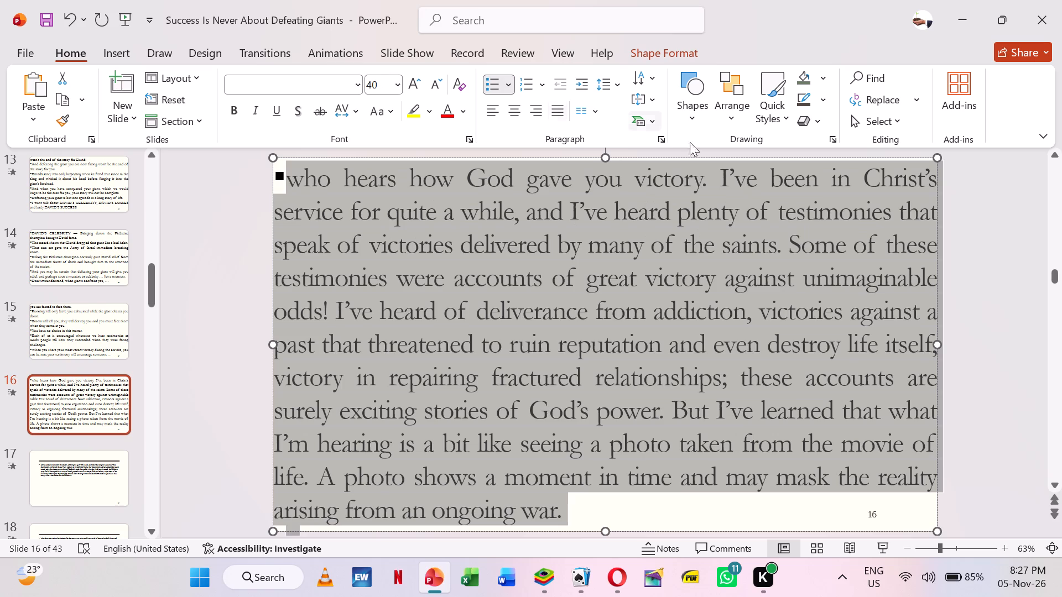
Start new bullets at "I've been in Christ's service" and "Some of these testimonies" on slide 16, removing the bullet from "who hears how God".
click(725, 174)
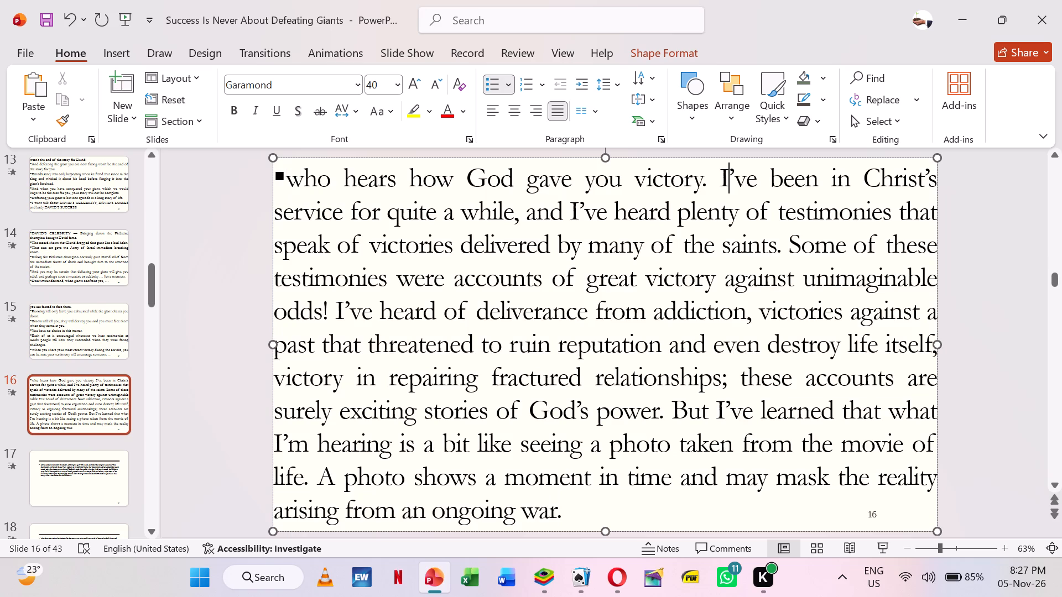
key(Left)
key(Return)
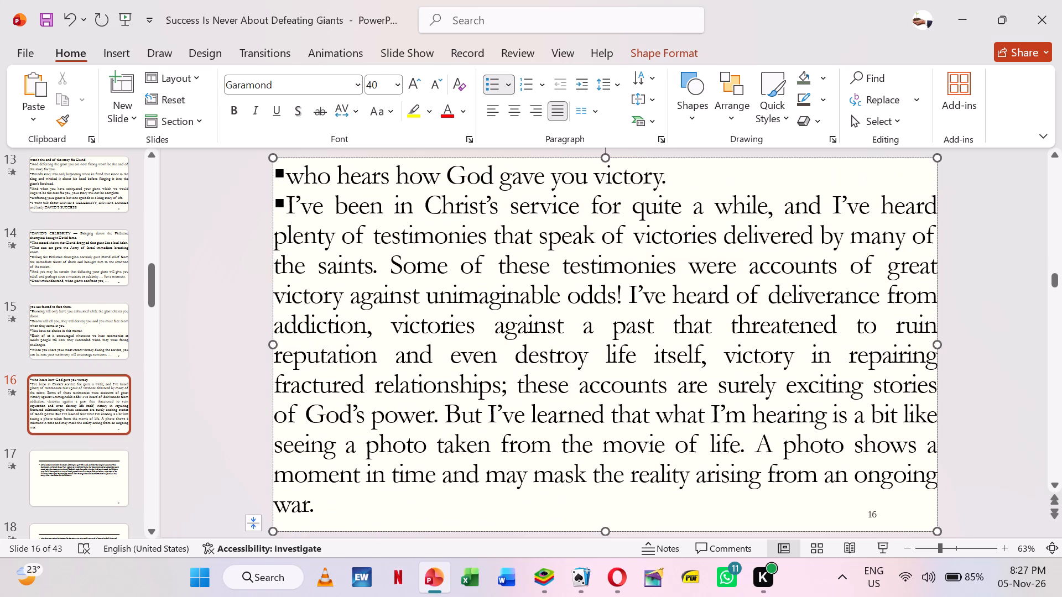
key(Up)
key(BackSpace)
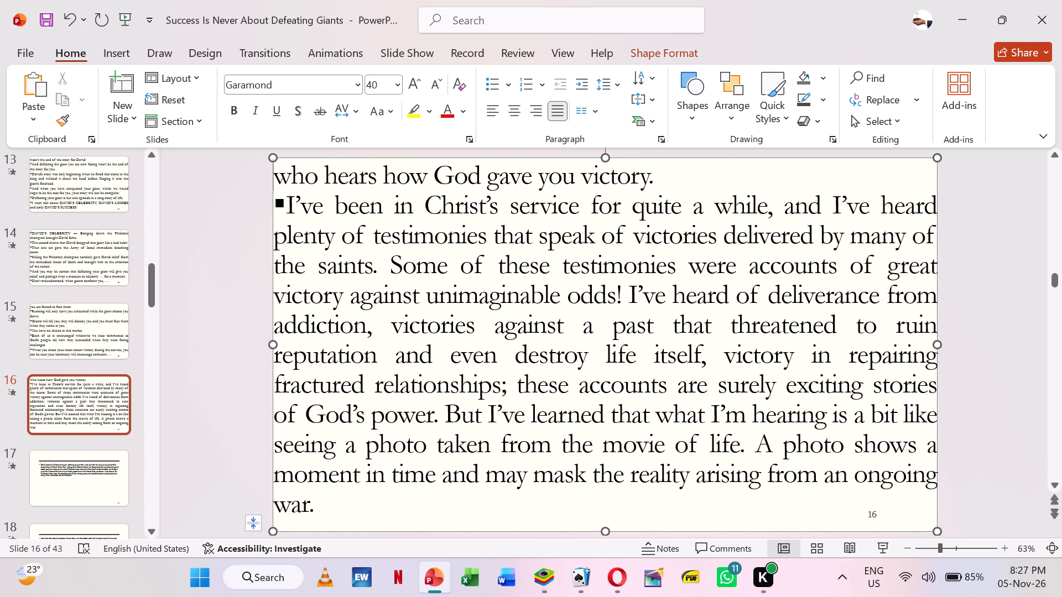
click(394, 266)
key(Return)
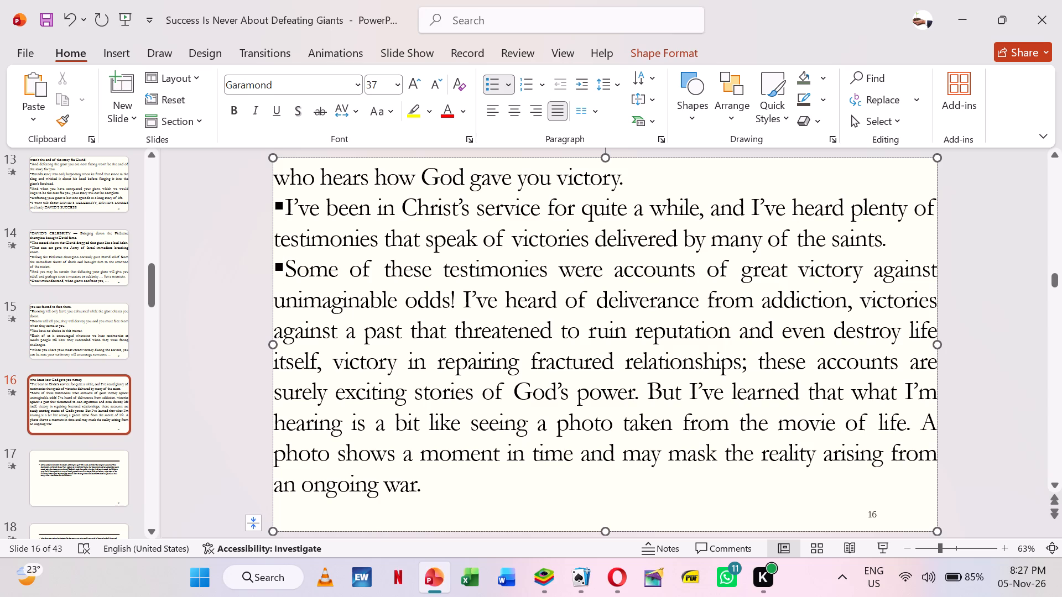
Set all of slide 16's text back to font size 40.
key(ctrl+a)
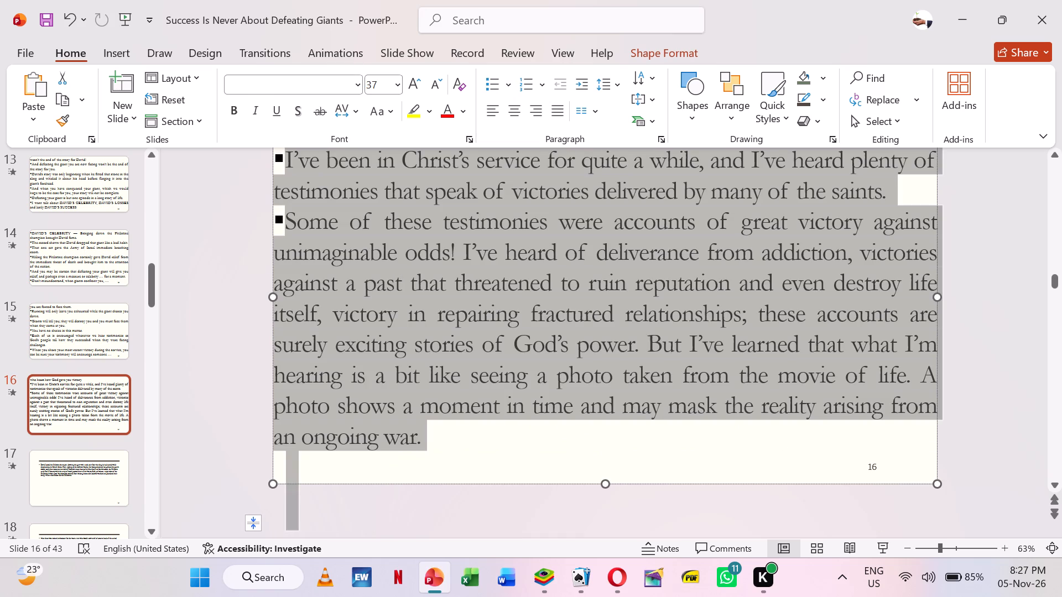
click(380, 85)
text(40)
key(Return)
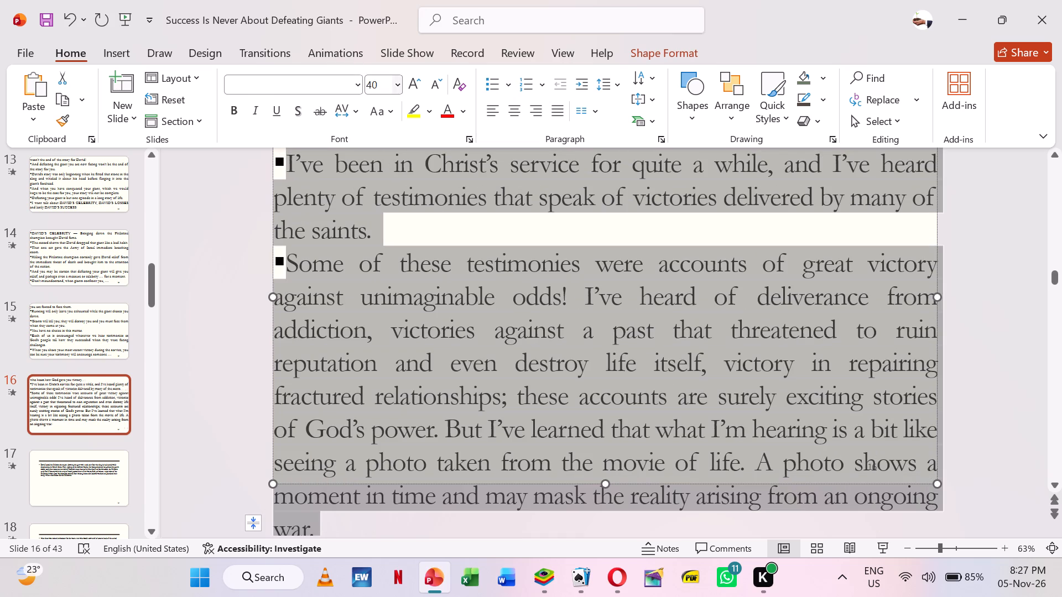
Start new bullets on slide 16 at "I've heard of deliverance" and "But I've learned".
click(488, 242)
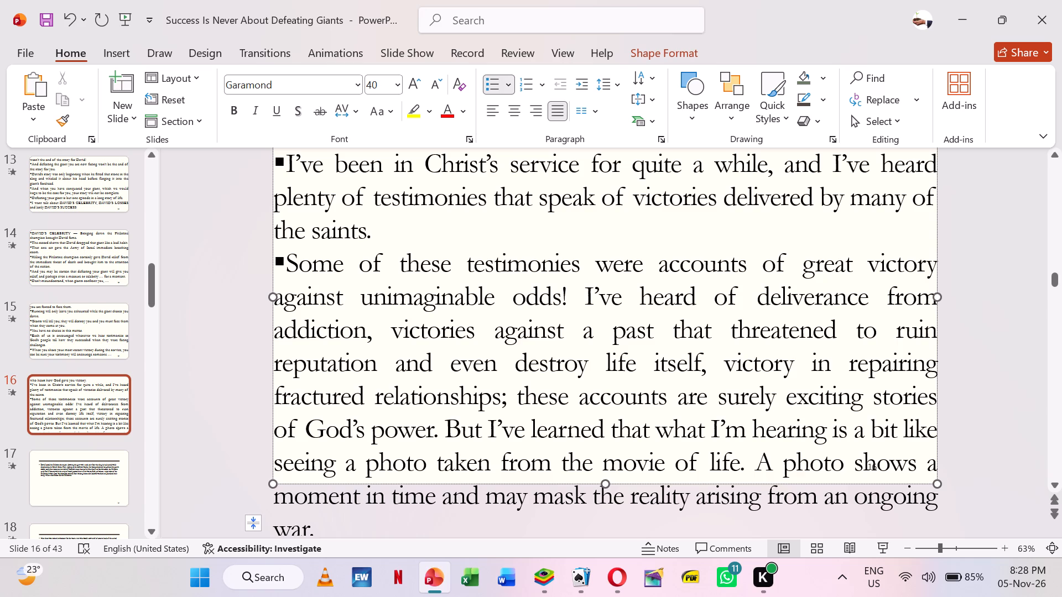
click(586, 300)
key(Return)
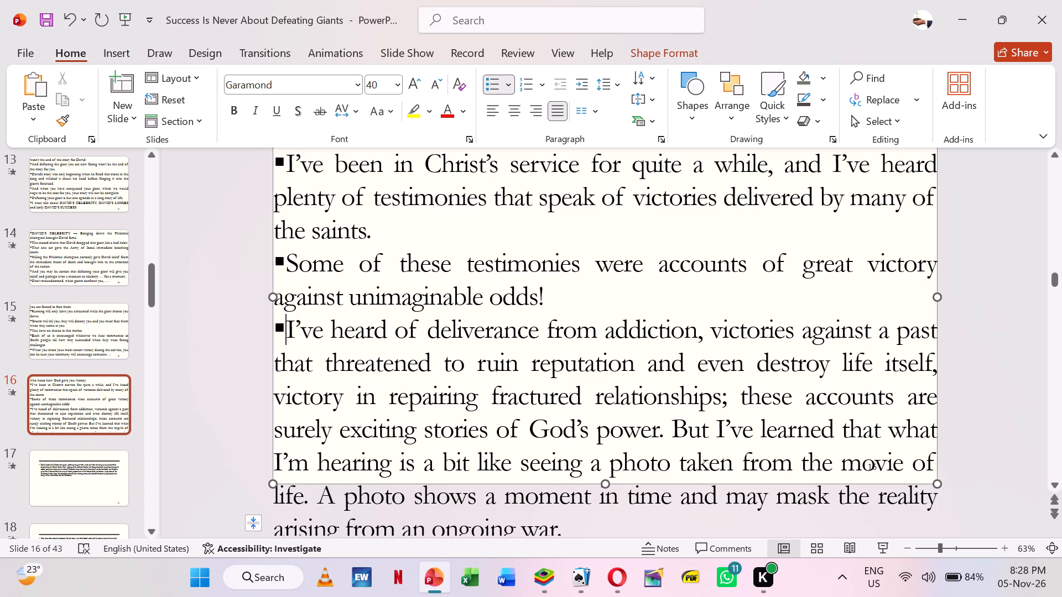
click(675, 422)
key(Return)
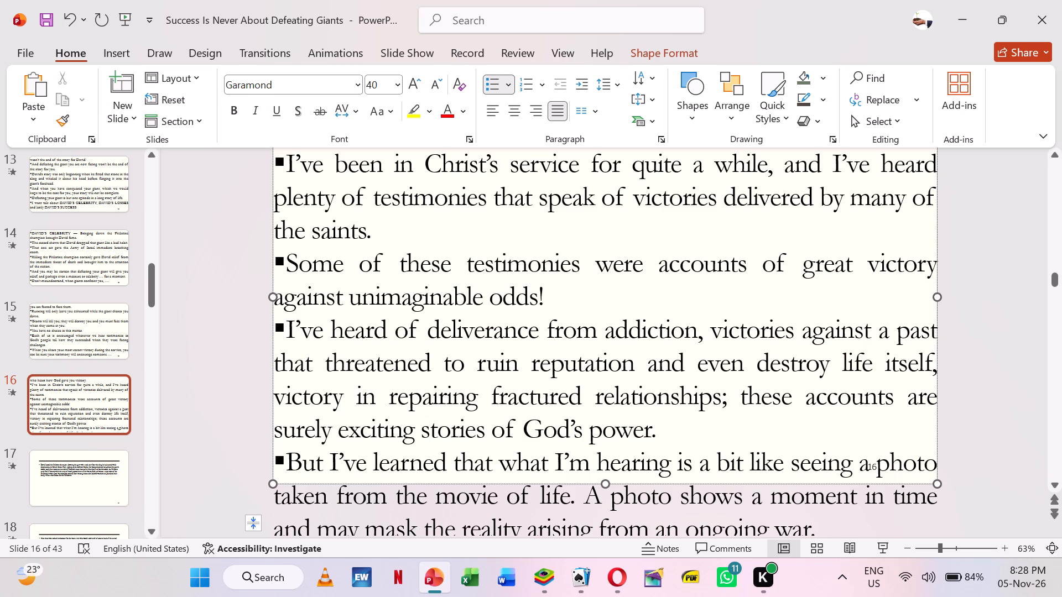
Move slide 16's text from "But I've learned" to the end onto slide 17, ahead of "David bested the Philistine champion".
key(shift+Down)
key(shift+Down)
key(shift+Down)
key(shift+Down)
key(shift+Down)
key(shift+Down)
key(shift+Down)
key(shift+Down)
key(shift+Down)
key(shift+Down)
key(shift+Down)
key(shift+Down)
key(shift+Down)
key(shift+Down)
key(shift+Down)
key(shift+Down)
key(shift+Down)
key(shift+Down)
key(shift+Down)
key(shift+Down)
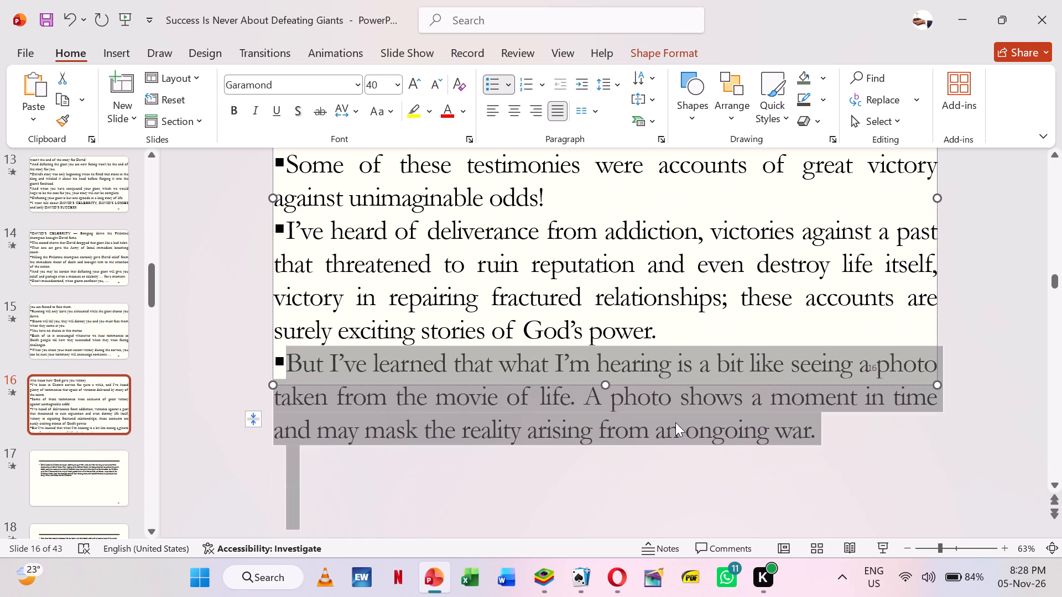
key(ctrl+x)
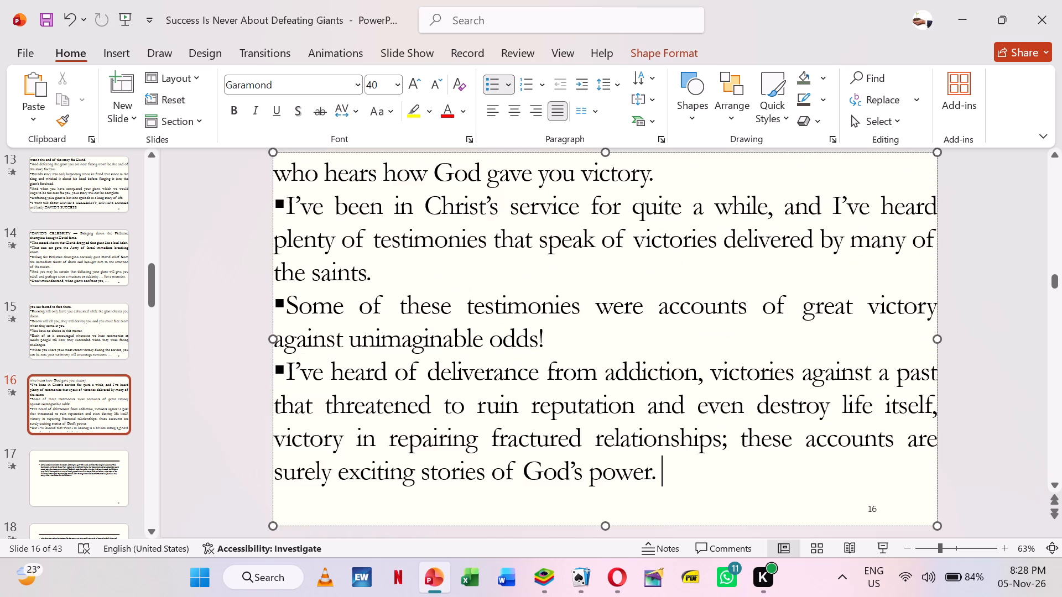
click(102, 473)
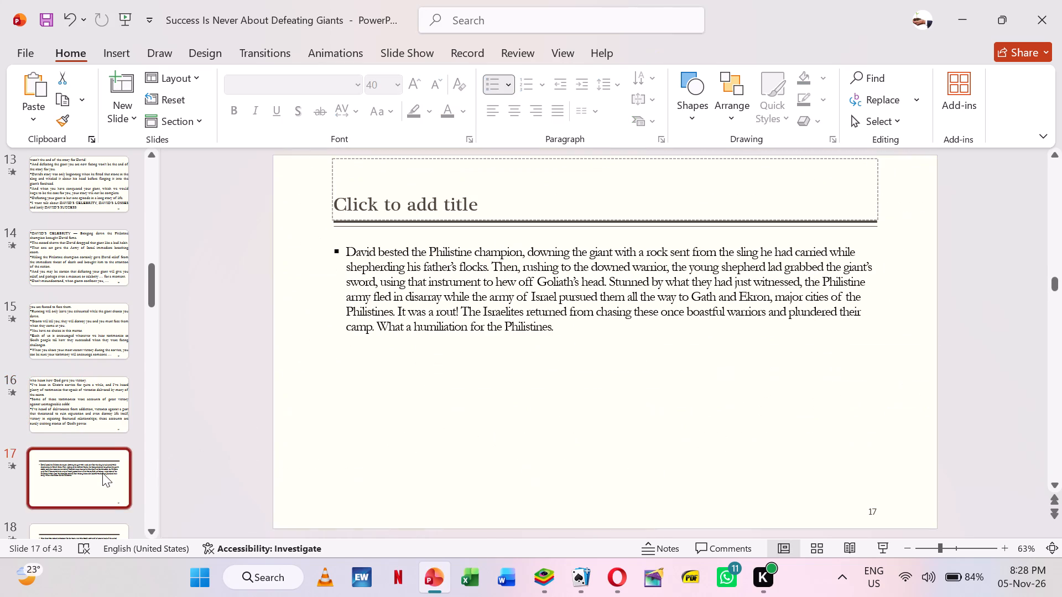
click(345, 246)
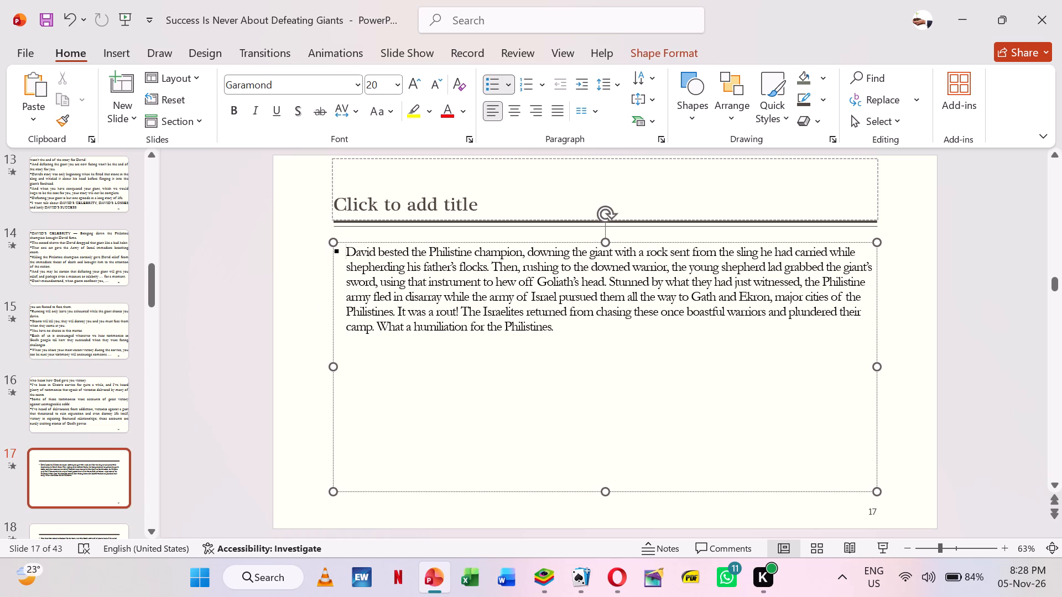
key(ctrl+v)
Switch slide 17 to the Blank layout and enlarge its text box to fill the whole slide.
right_click(233, 305)
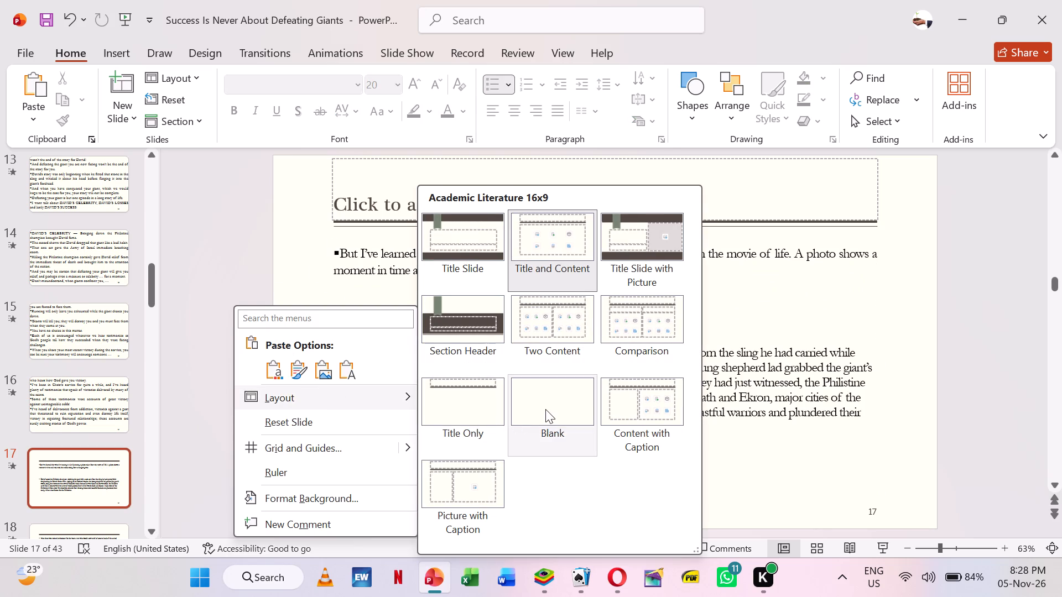
click(545, 409)
click(490, 371)
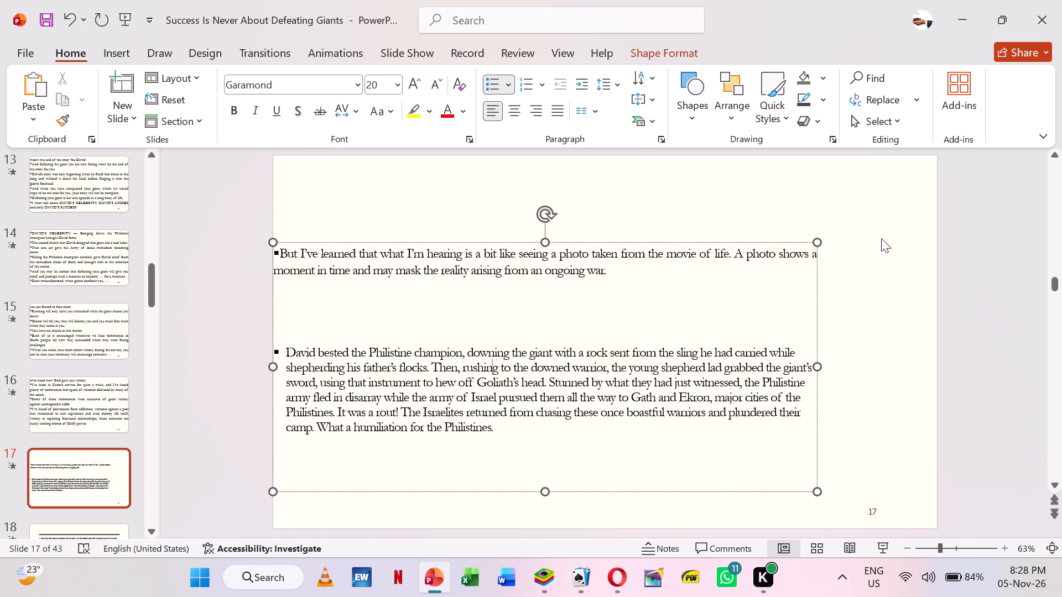
drag(818, 239, 877, 202)
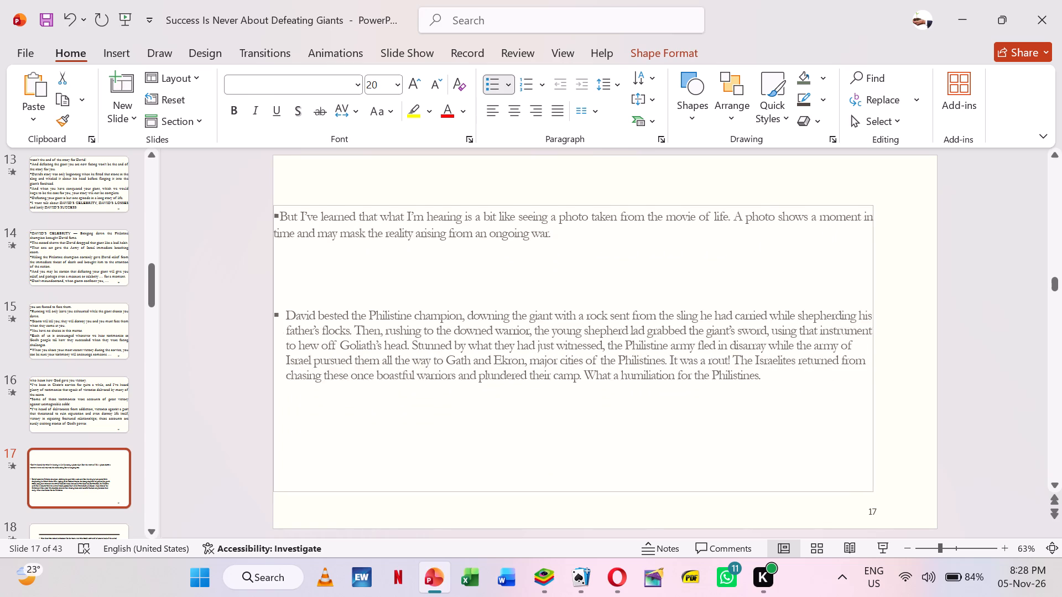
drag(877, 202, 936, 155)
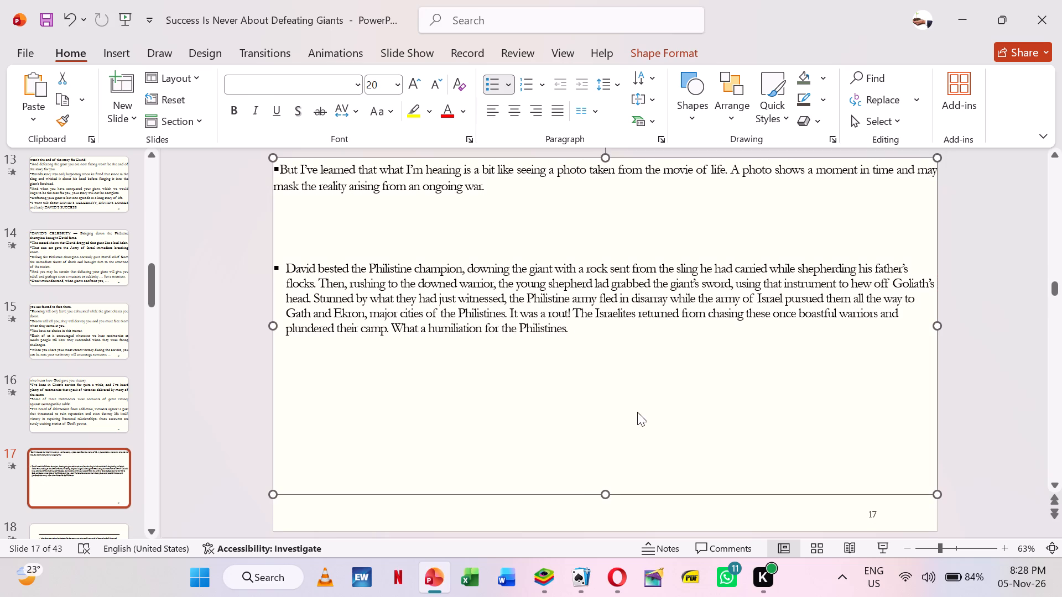
drag(607, 494, 617, 522)
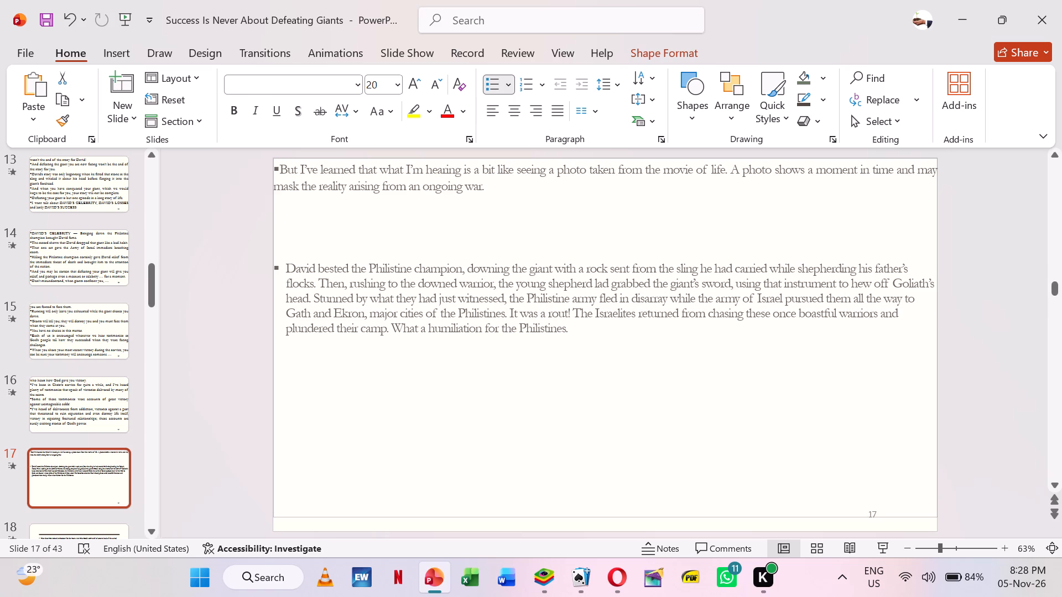
drag(617, 522, 621, 531)
Set all of slide 17's body text to font size 40.
click(519, 335)
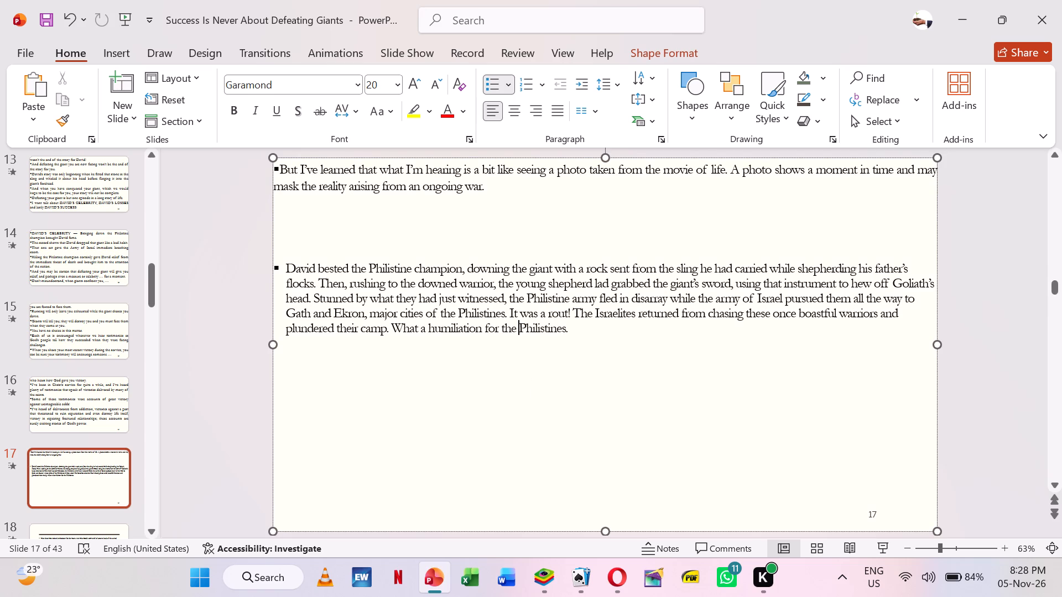
key(ctrl+a)
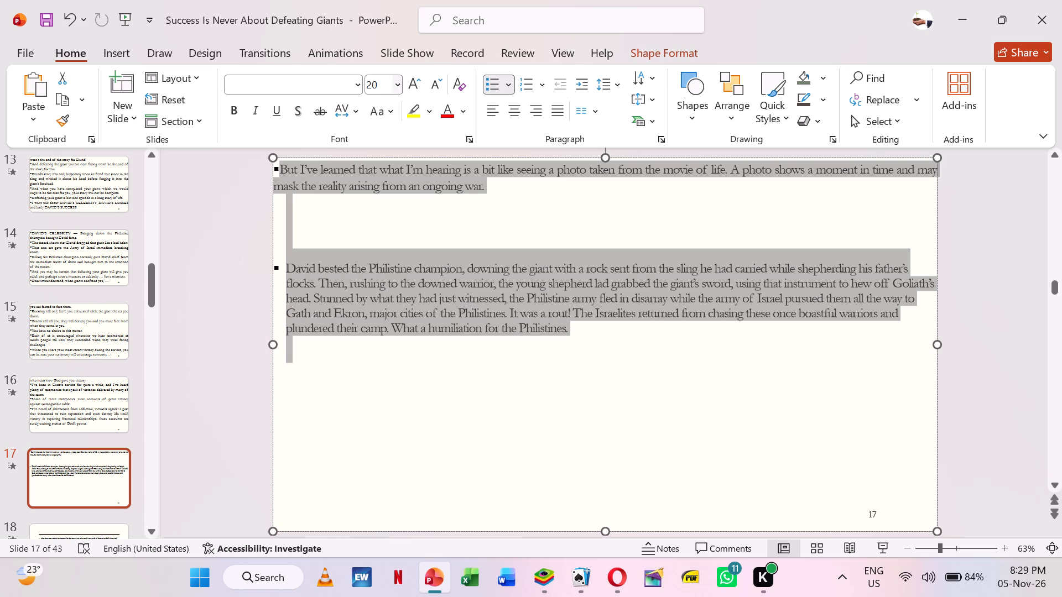
click(379, 83)
text(40)
key(Return)
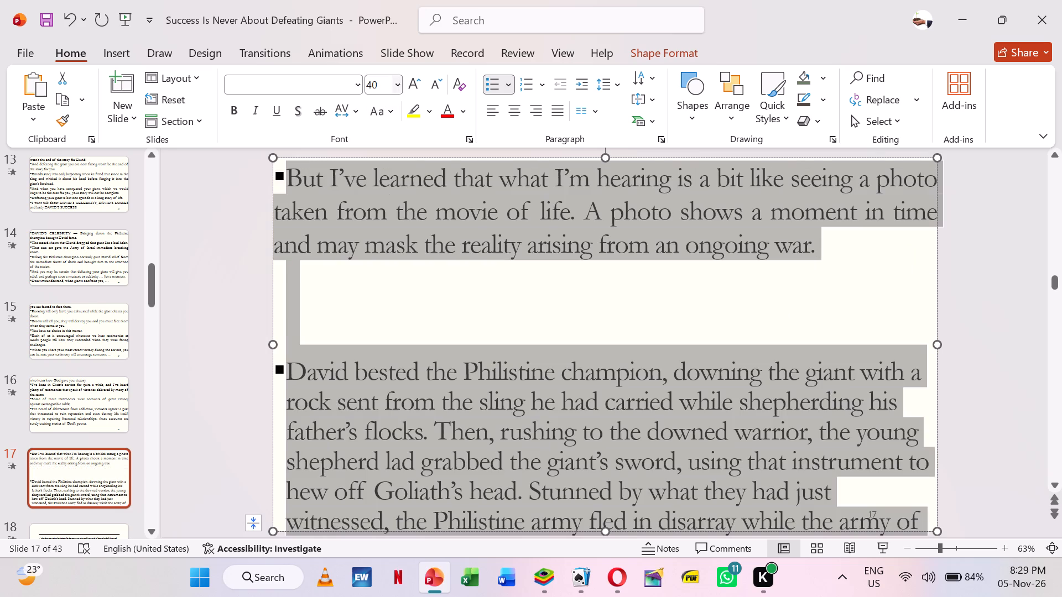
On slide 17, start a new bullet at "A photo shows" and close the blank gap before "David bested the Philistine champion".
click(595, 216)
key(Left)
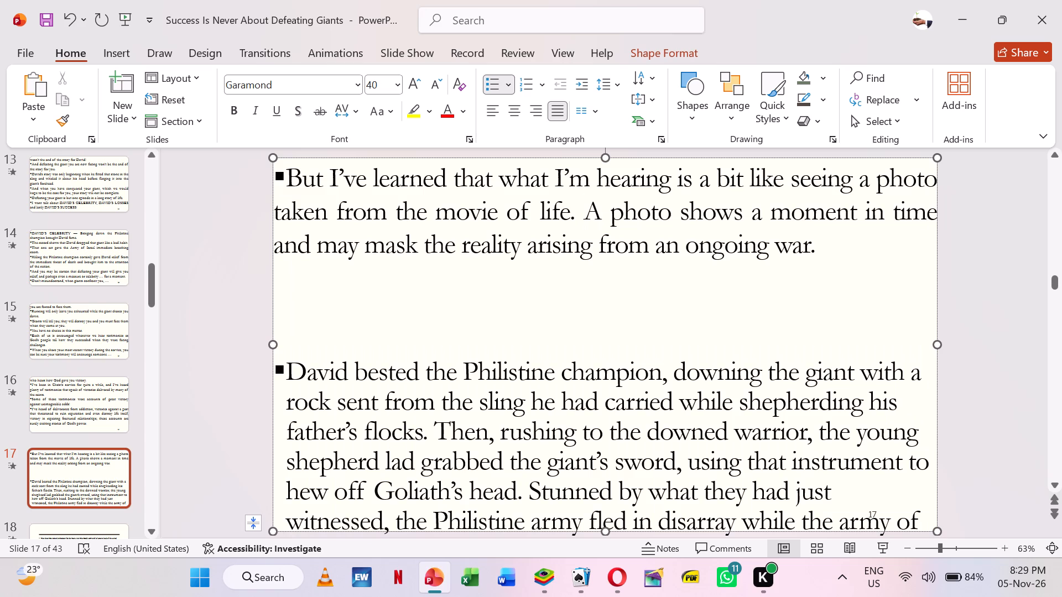
key(Return)
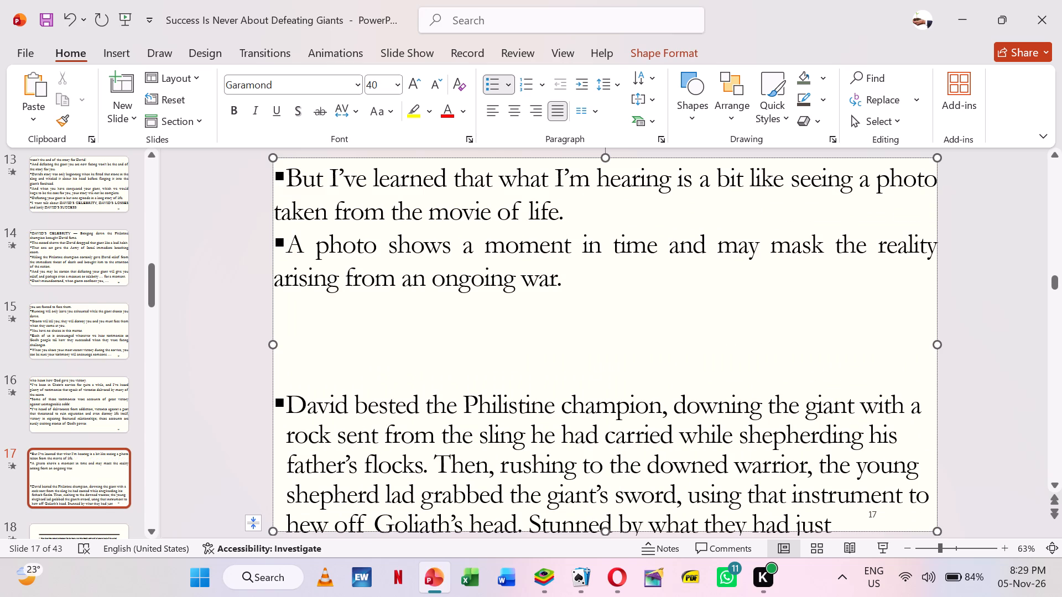
click(613, 290)
key(Delete)
key(Delete)
key(Delete)
key(Return)
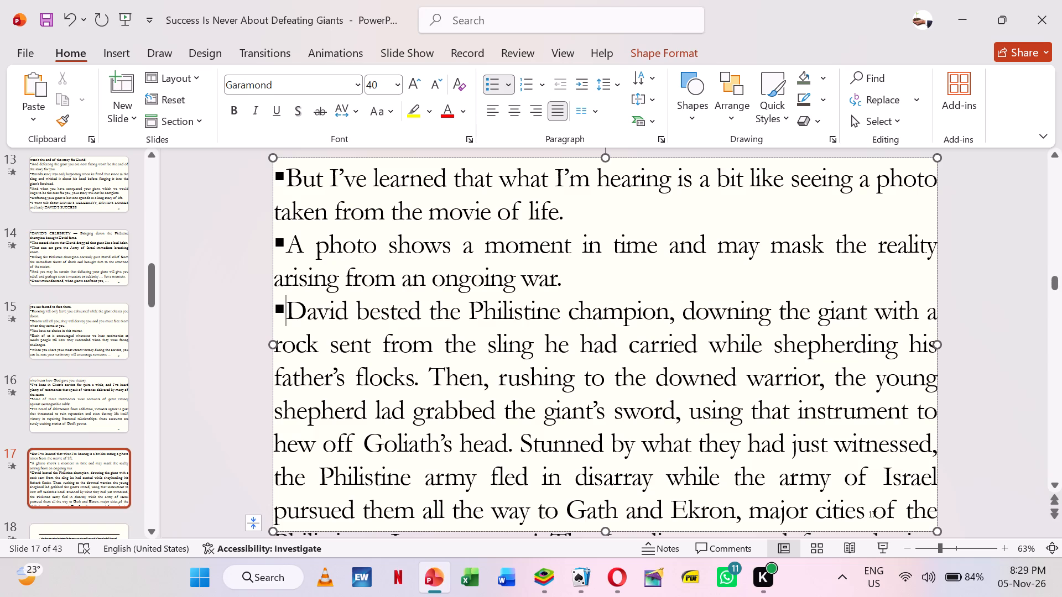
Start new bullets on slide 17 at "Then, rushing to the downed warrior" and "Stunned by what they had just witnessed".
click(430, 369)
key(Return)
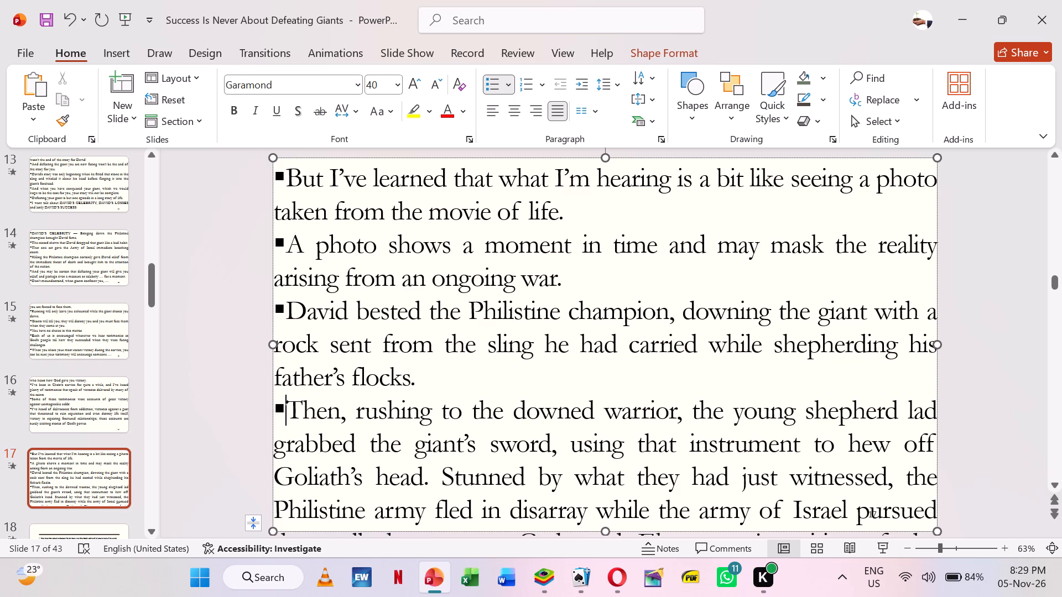
click(441, 476)
key(Return)
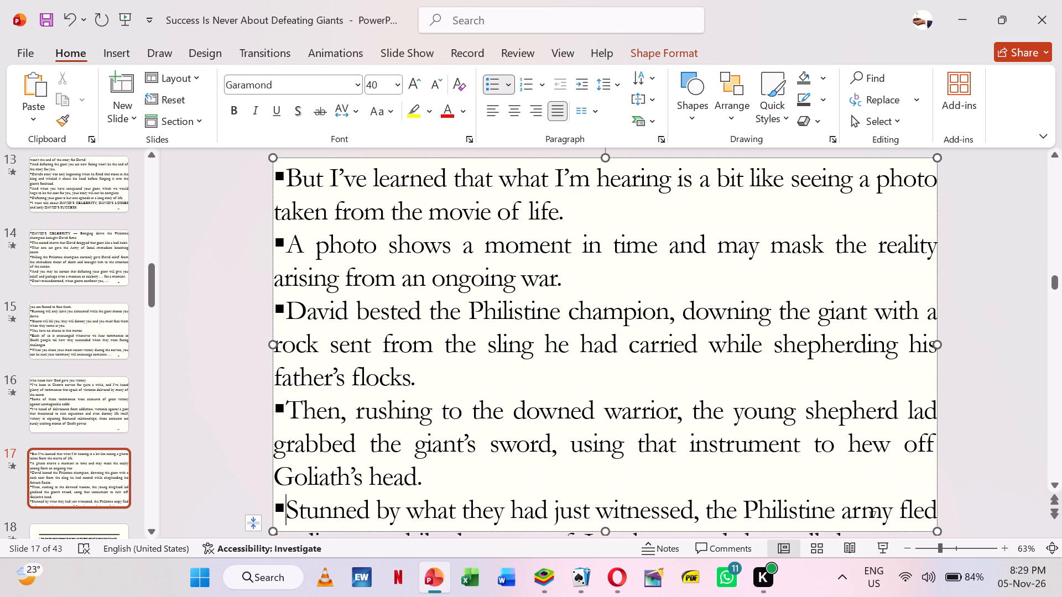
Add "..." after "Stunned by what they had just witnessed," and start a new bullet at "the Philistine army fled".
click(705, 507)
text(...)
key(space)
key(Return)
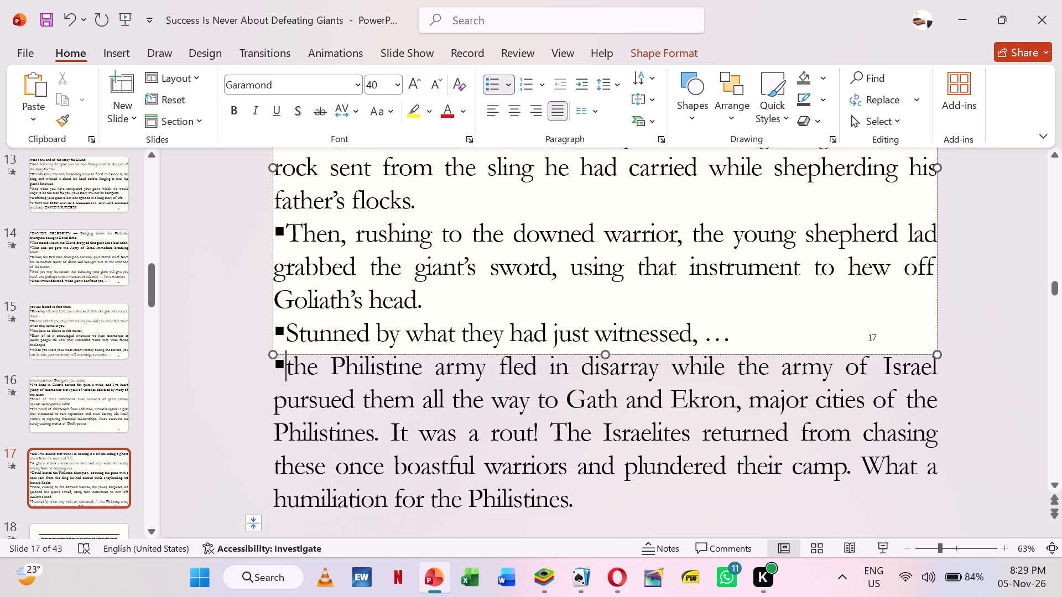
Move slide 17's text from "the Philistine army fled" to the end onto slide 18, ahead of "Then there was national enthusiasm".
key(shift+Down)
key(shift+Down)
key(shift+Down)
key(shift+Down)
key(shift+Down)
key(shift+Down)
key(shift+Down)
key(shift+Down)
key(shift+Down)
key(shift+Down)
key(shift+Down)
key(shift+Down)
key(shift+Down)
key(shift+Down)
key(shift+Down)
key(shift+Down)
key(shift+Down)
key(shift+Down)
key(shift+Down)
key(shift+Down)
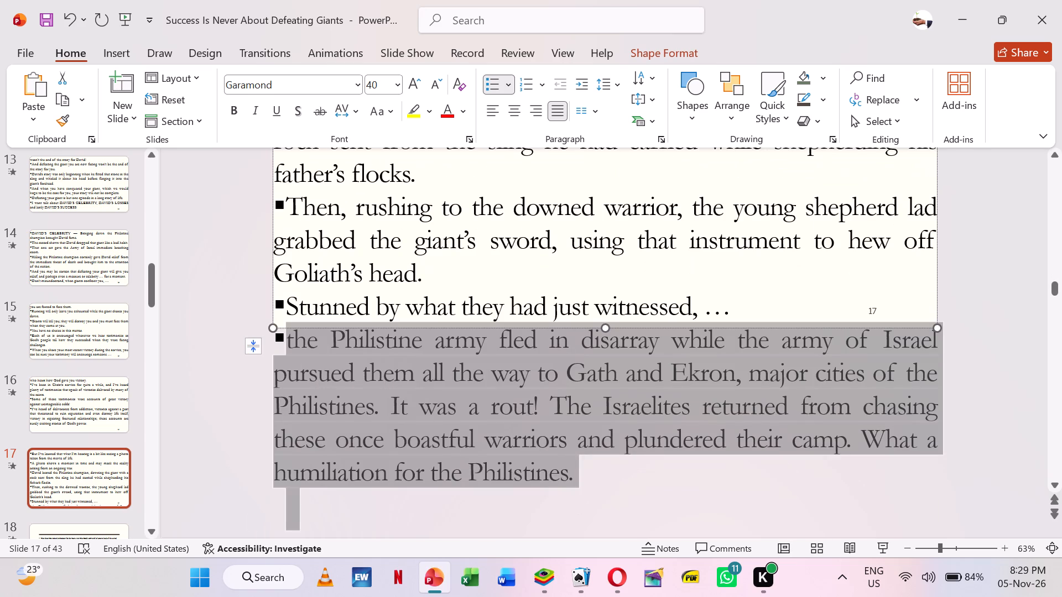
key(ctrl+x)
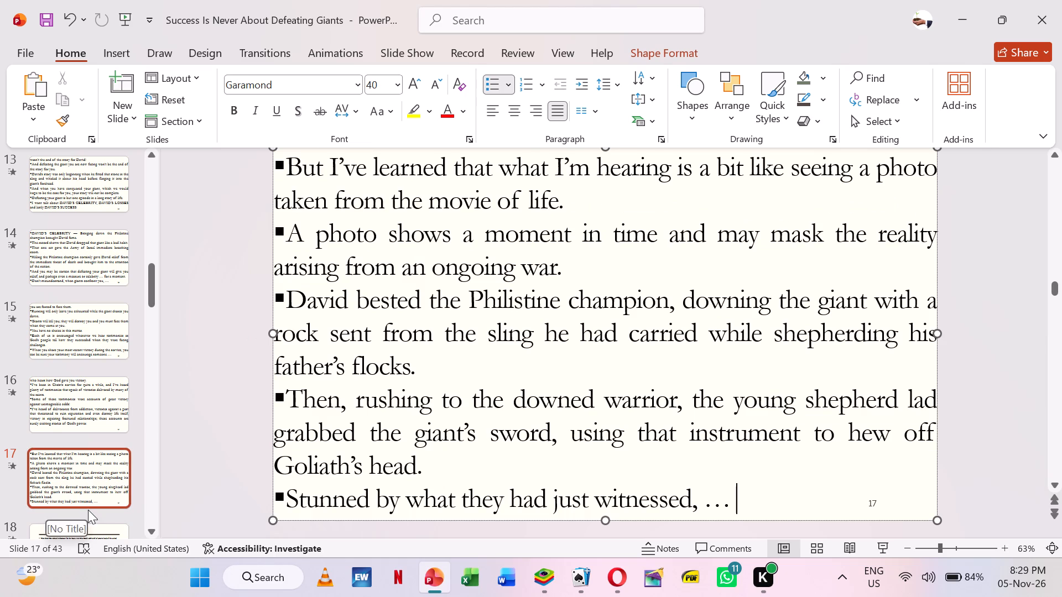
click(107, 527)
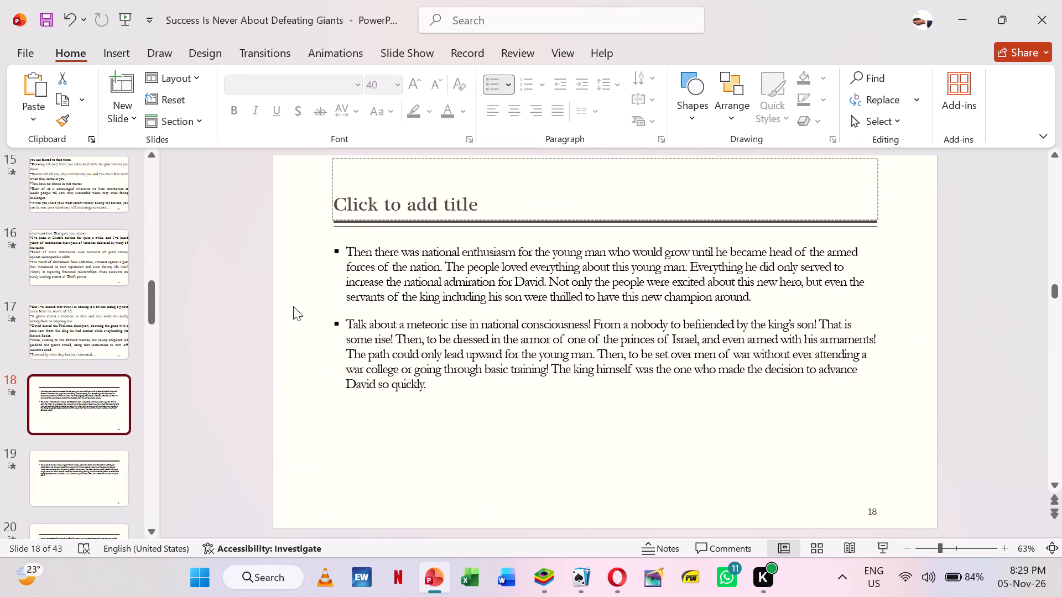
click(346, 250)
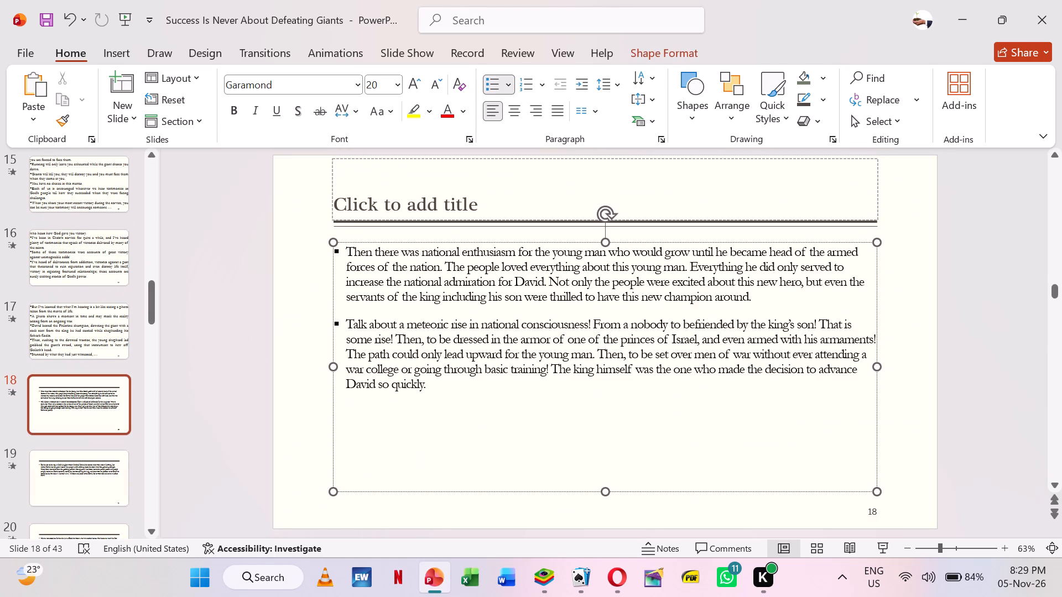
key(ctrl+v)
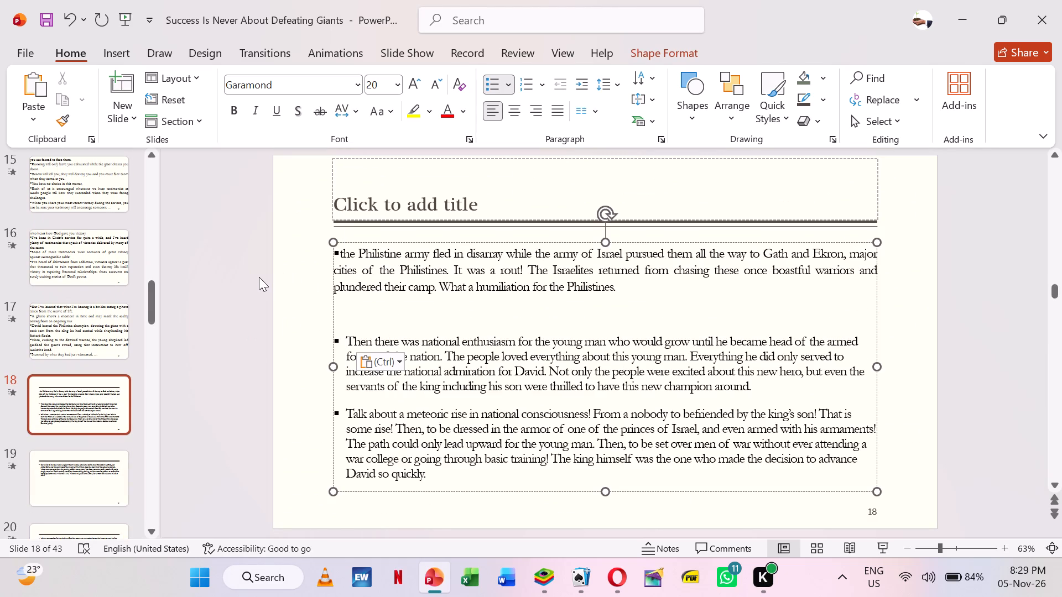
Switch slide 18 to the Blank layout and enlarge its text box to fill the whole slide.
right_click(259, 277)
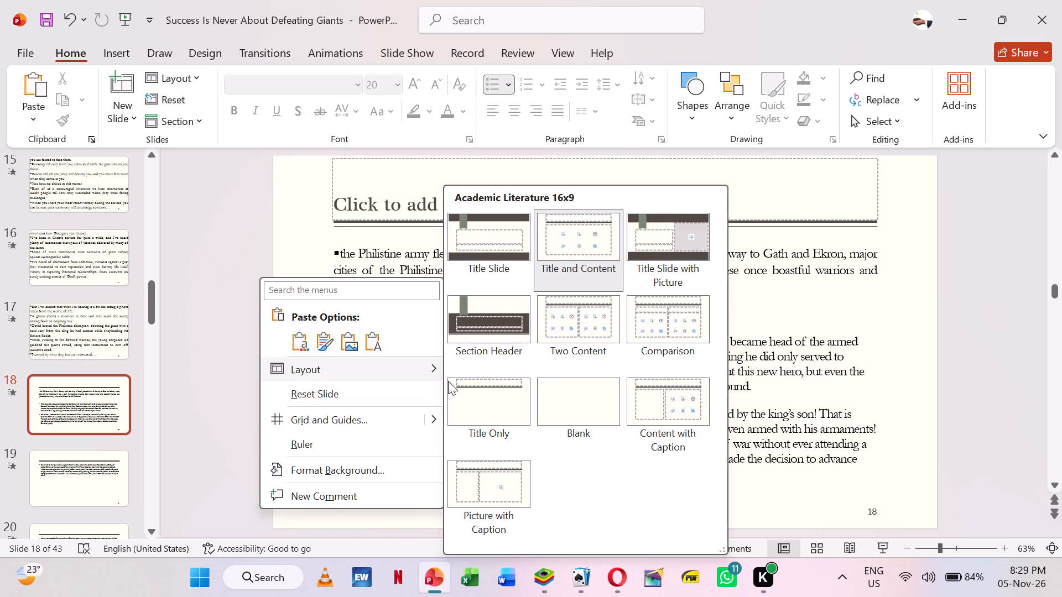
click(586, 417)
click(513, 315)
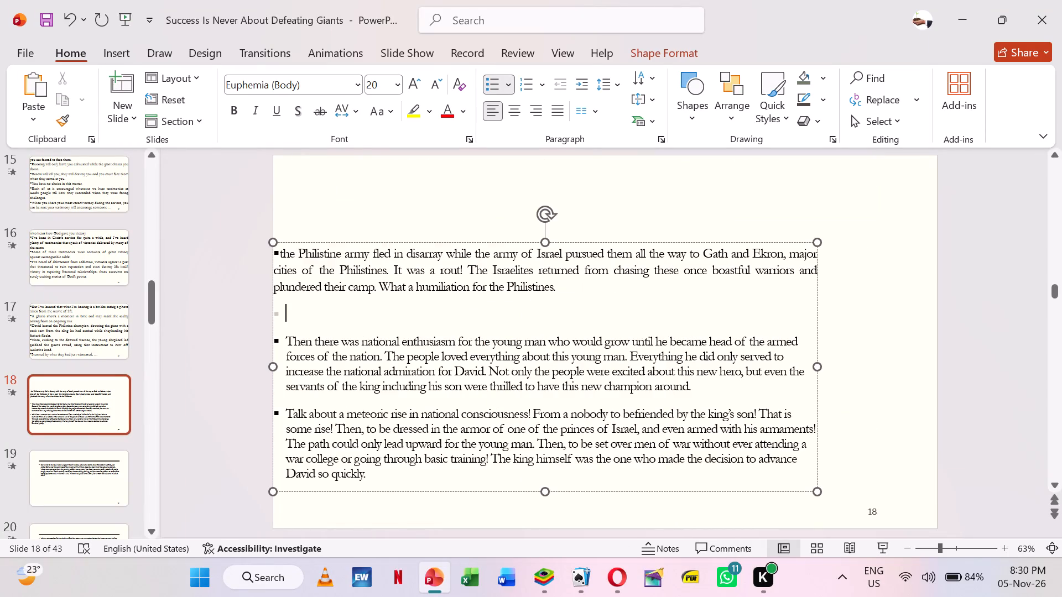
drag(818, 239, 936, 154)
drag(603, 494, 621, 524)
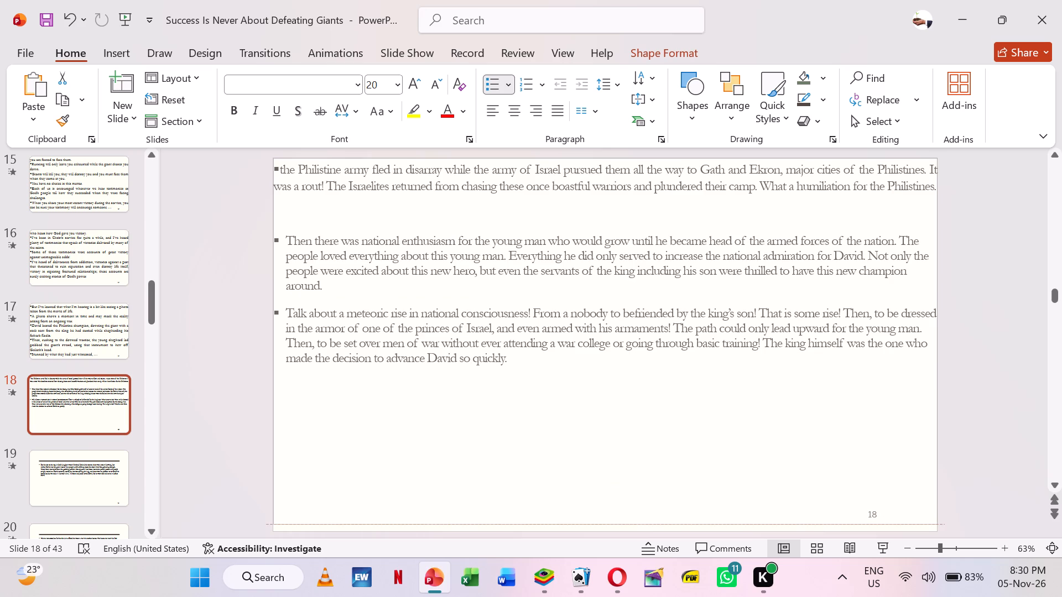
drag(621, 524, 623, 530)
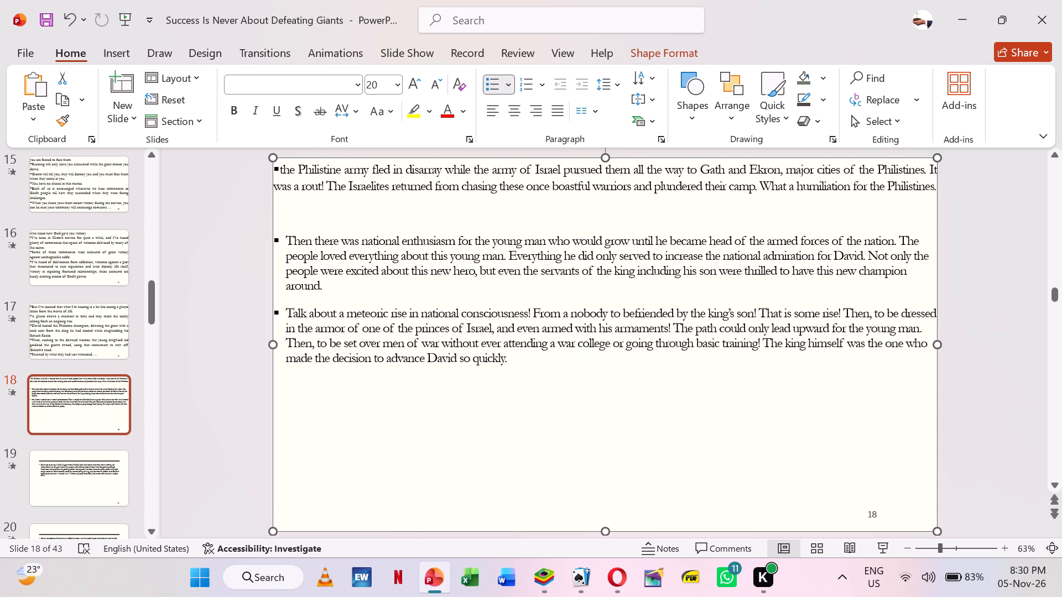
Set all of slide 18's body text to font size 40.
click(521, 245)
key(ctrl+a)
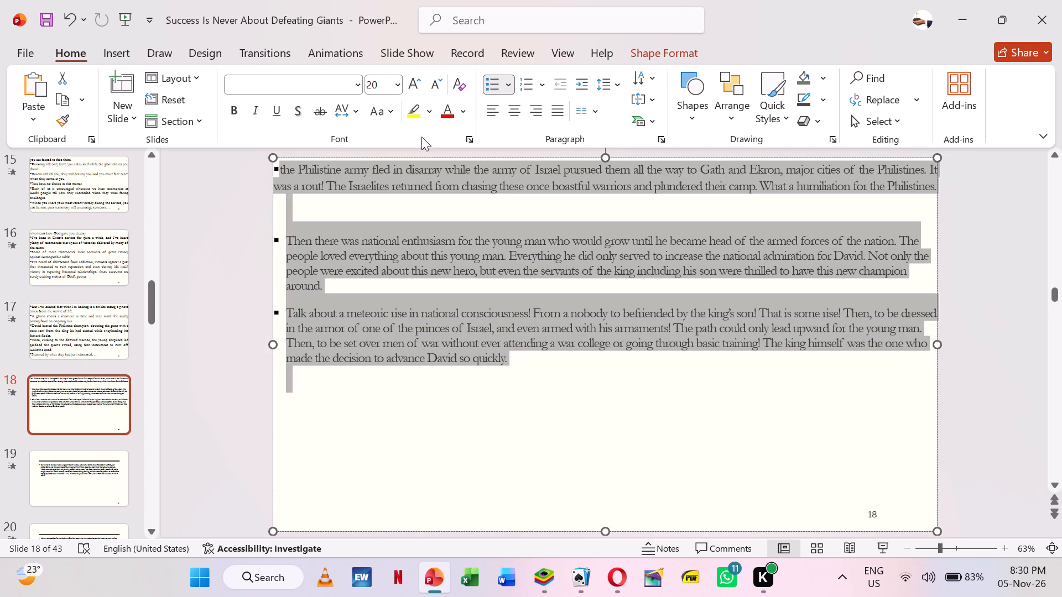
click(374, 78)
text(40)
key(Return)
key(Up)
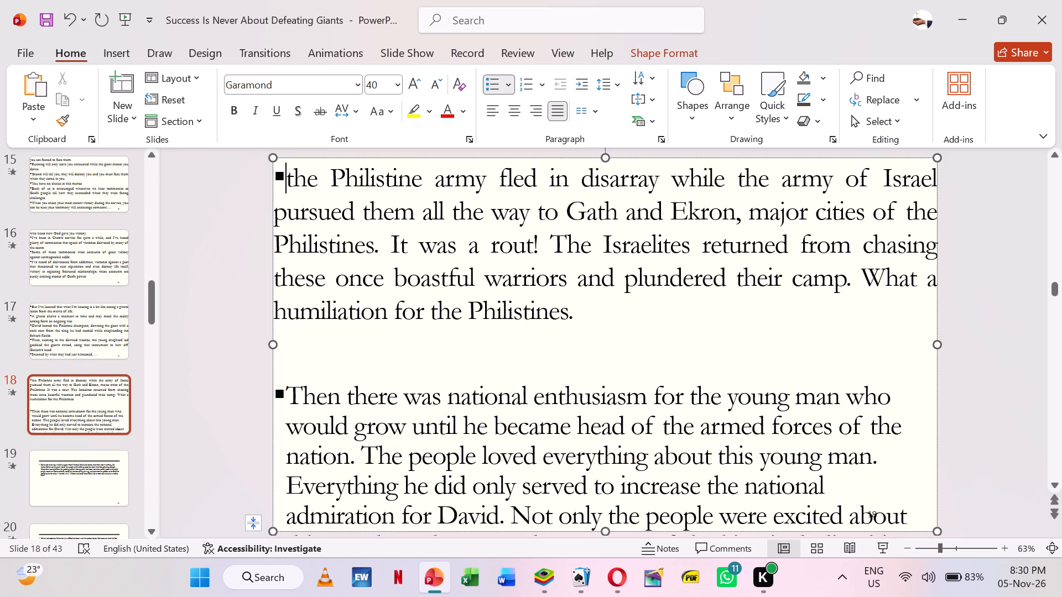
On slide 18, start a new bullet at "The Israelites returned" and remove the bullet from the opening "the Philistine army fled" paragraph.
click(555, 241)
key(Return)
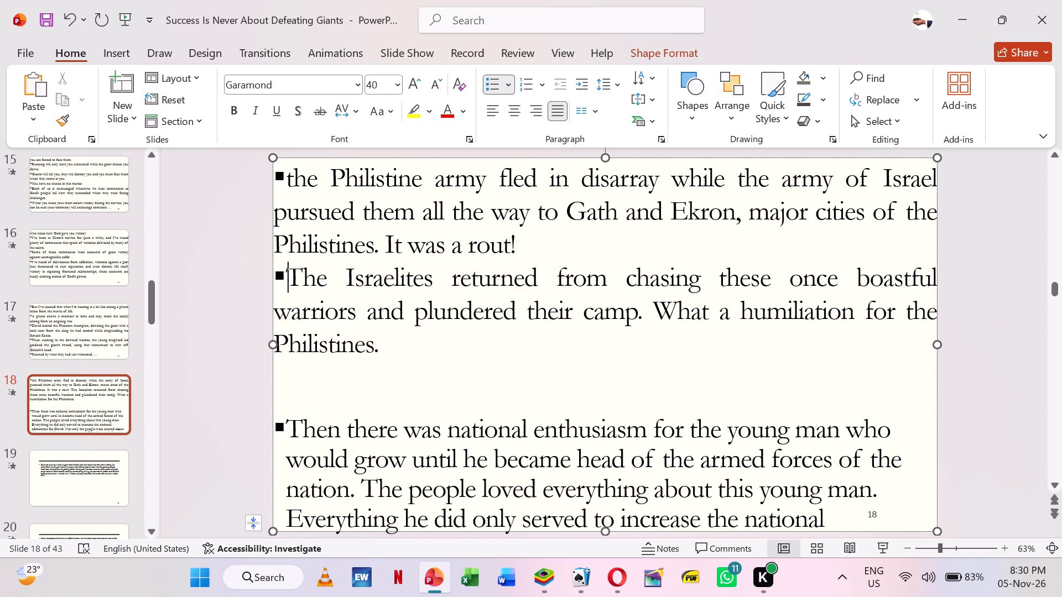
key(Up)
key(Up)
key(Up)
key(BackSpace)
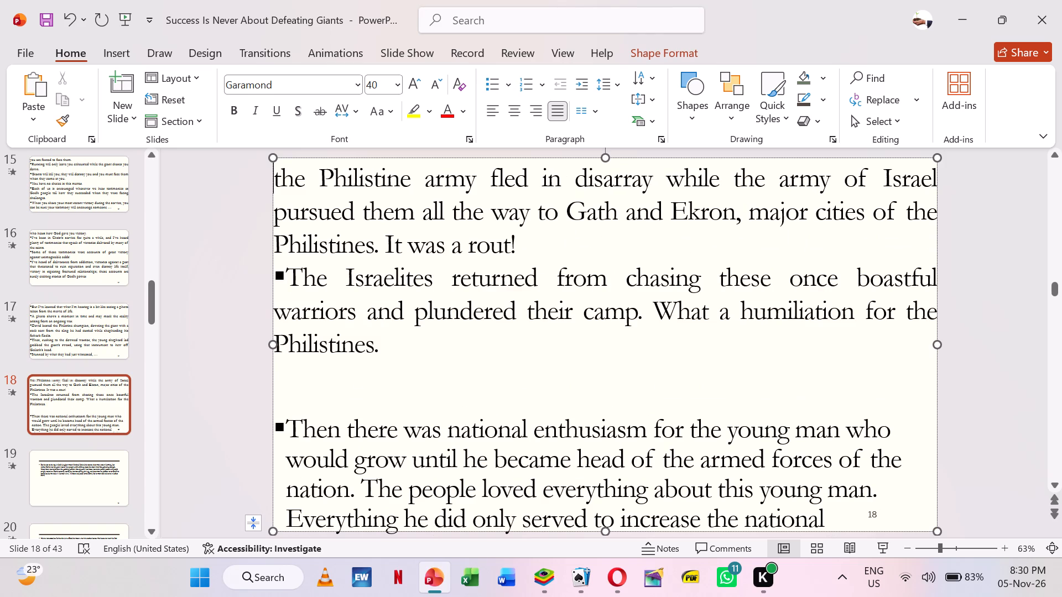
Check the suggested synonyms for "rout" on slide 18.
click(485, 247)
right_click(485, 247)
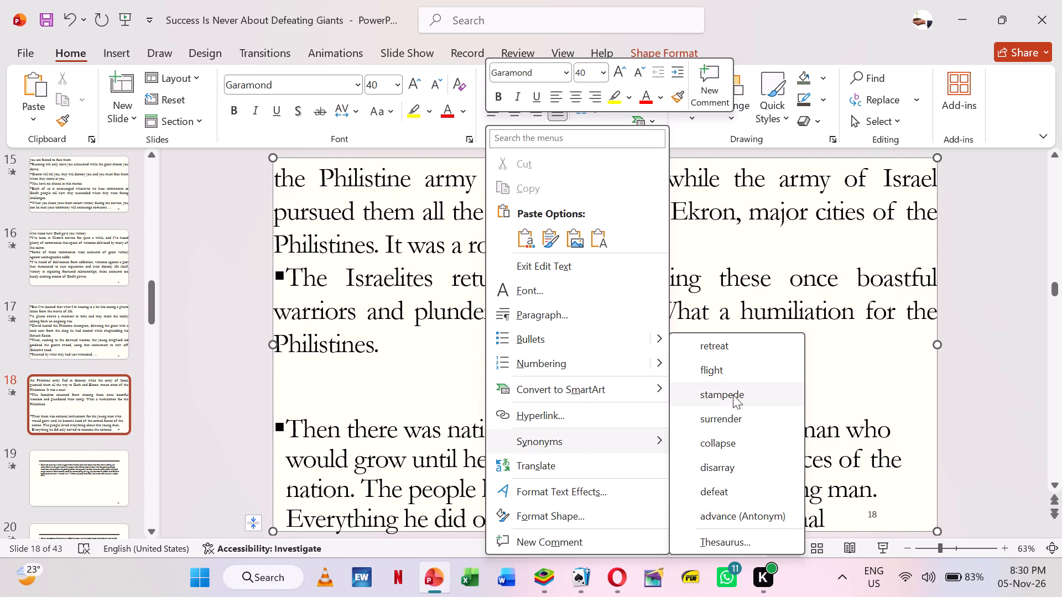
click(830, 383)
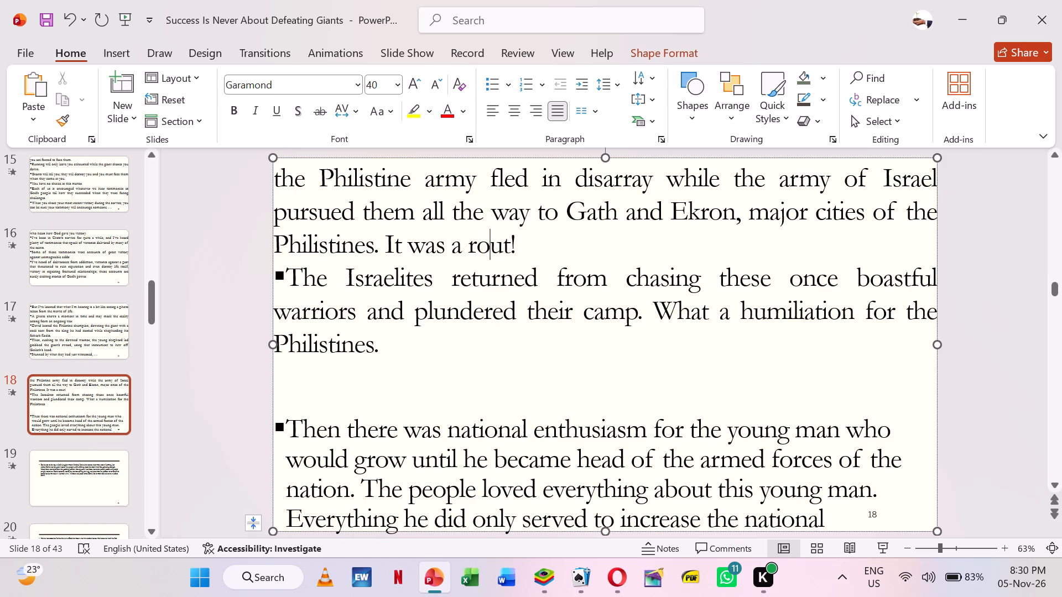
On slide 18, start a new bullet at "What a humiliation" and close the blank gap before "Then there was national enthusiasm".
click(662, 298)
key(Return)
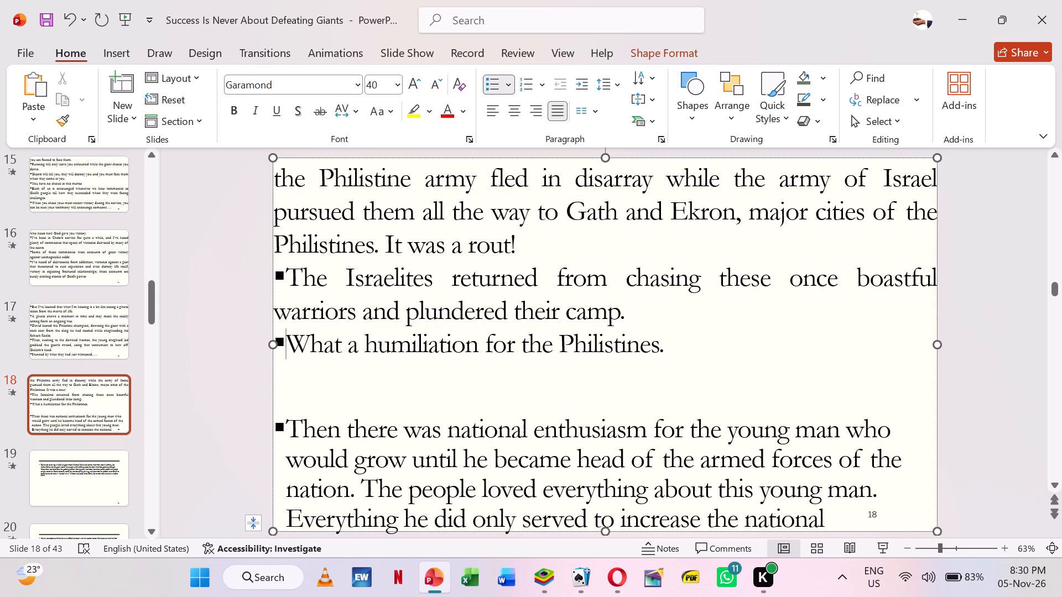
click(671, 348)
key(Delete)
key(Delete)
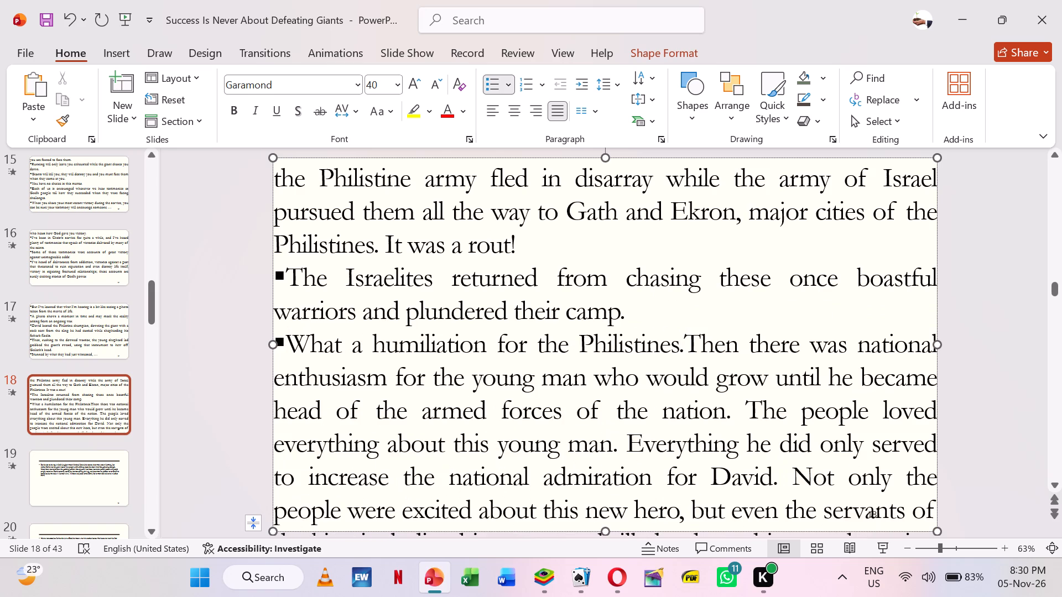
key(Return)
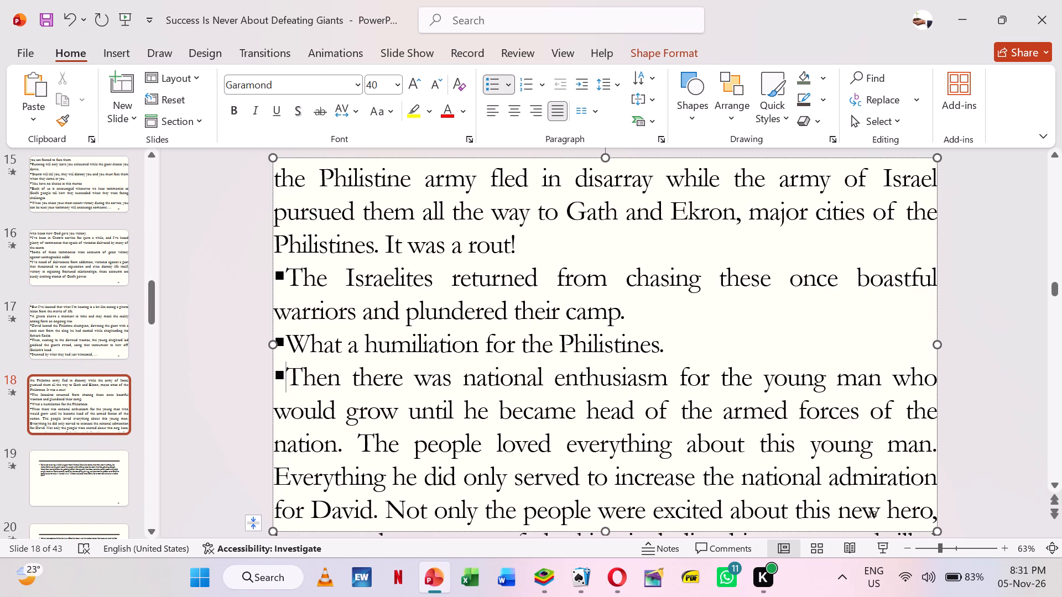
Start new bullets on slide 18 at "The people loved everything" and "Everything he did".
click(357, 443)
key(Return)
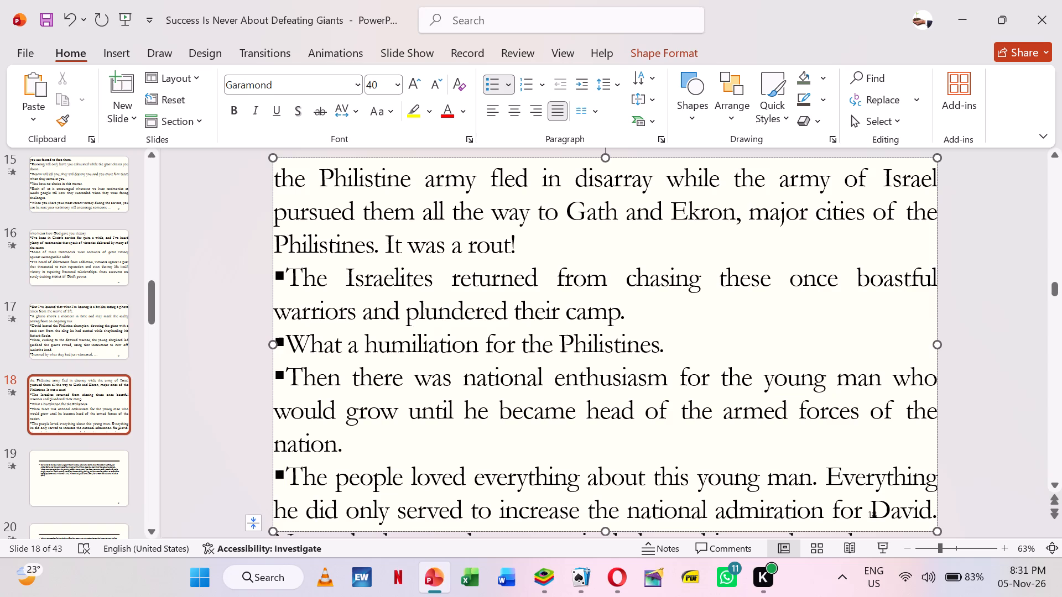
click(821, 478)
key(Return)
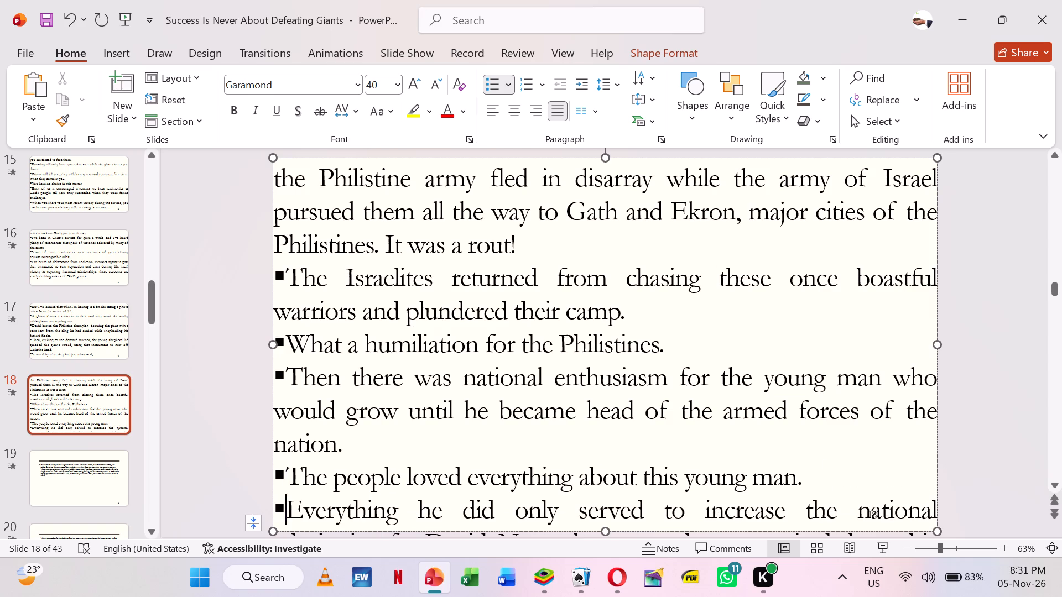
Cut the overflowing text on slide 18 from "Everything he did only served" through the end of the text box.
key(Down)
key(Up)
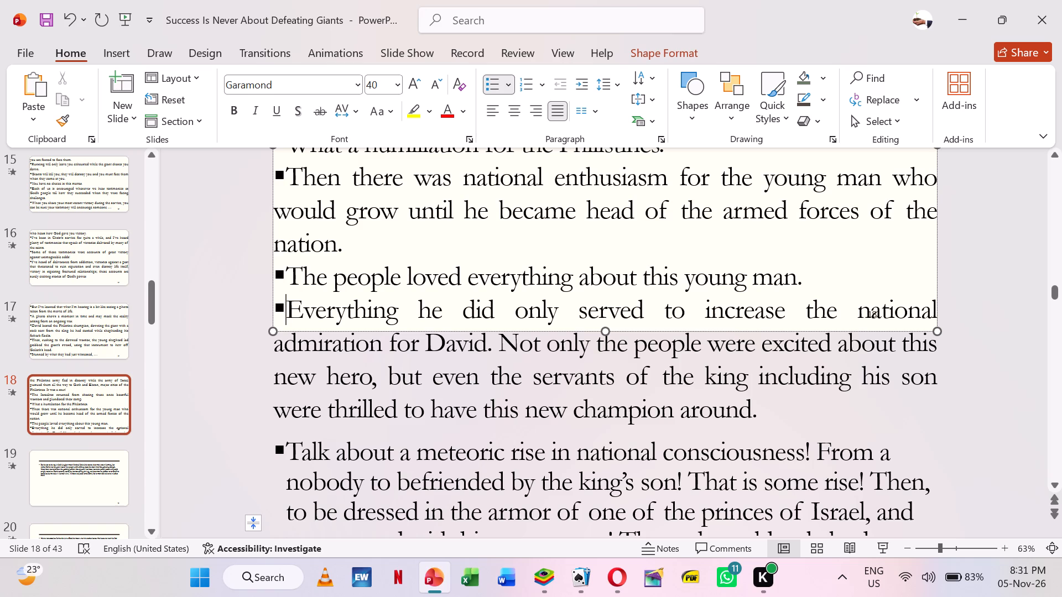
key(shift+Down)
key(shift+Down)
key(shift+Down)
key(shift+Down)
key(shift+Down)
key(shift+Down)
key(shift+Down)
key(shift+Down)
key(shift+Down)
key(shift+Down)
key(shift+Down)
key(shift+Down)
key(shift+Down)
key(shift+Down)
key(shift+Down)
key(shift+Down)
key(shift+Down)
key(shift+Down)
key(shift+Down)
key(shift+Down)
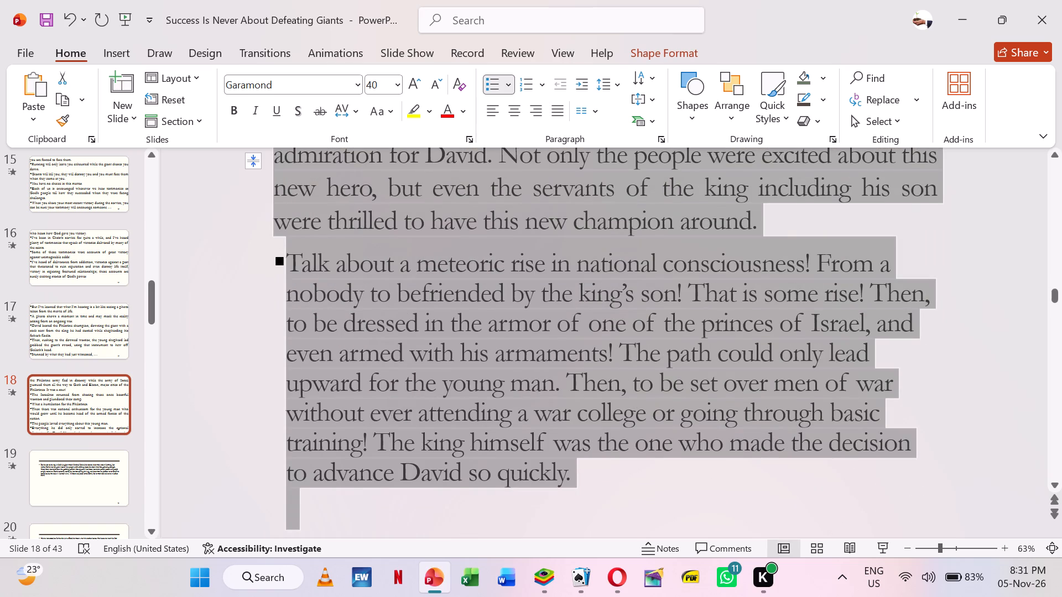
key(ctrl+x)
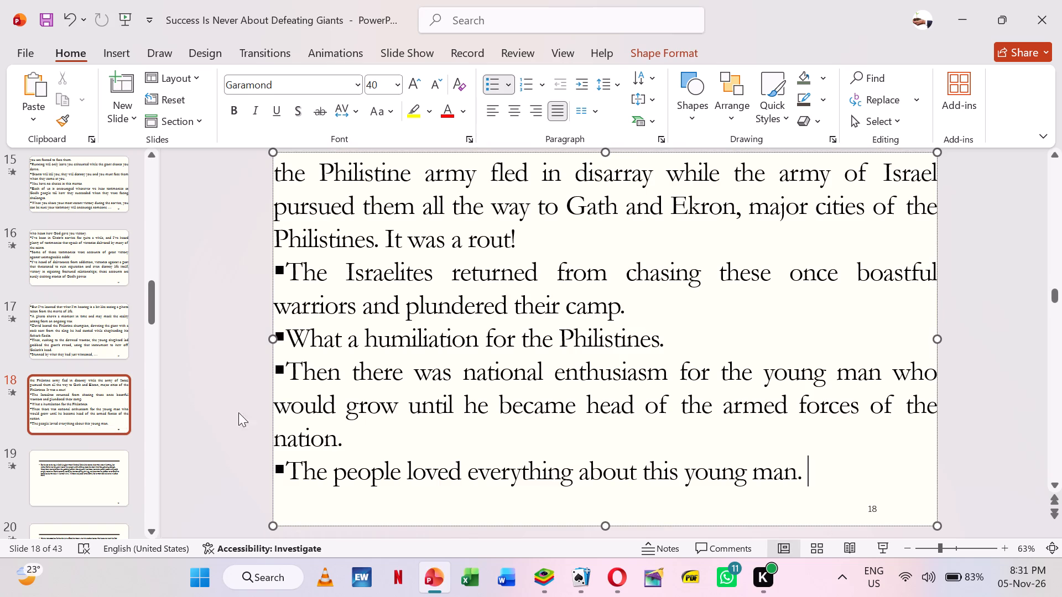
Insert a new slide after slide 18 with the Title and Content layout and paste the cut text into its body.
right_click(105, 439)
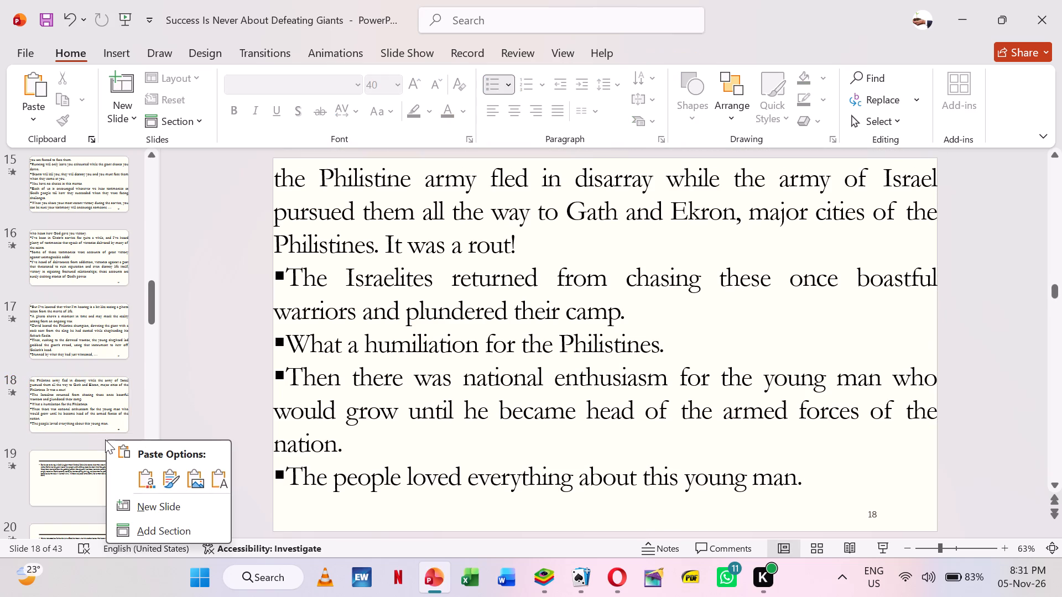
click(154, 506)
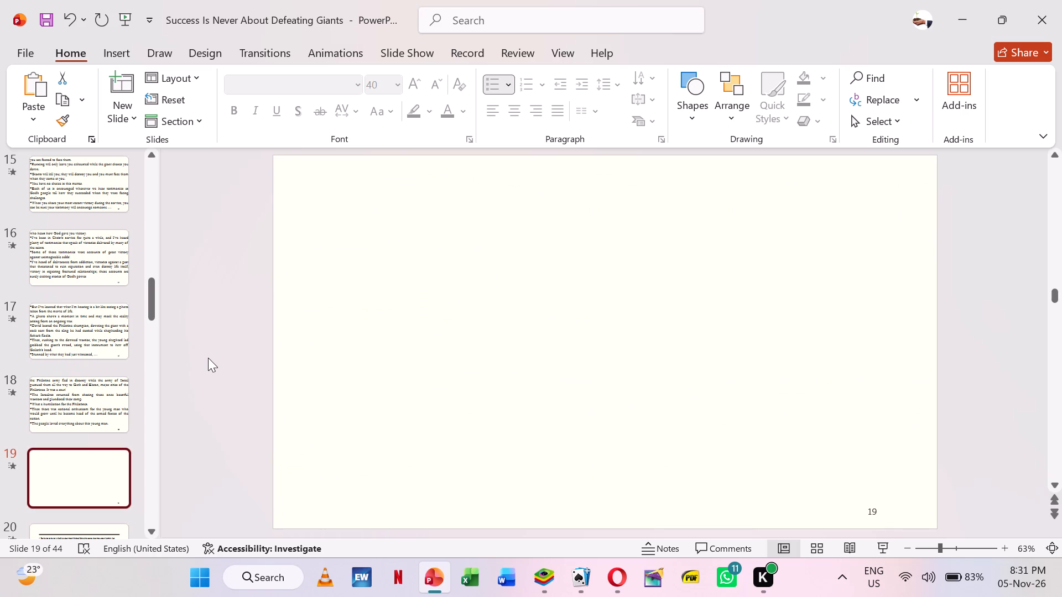
right_click(208, 358)
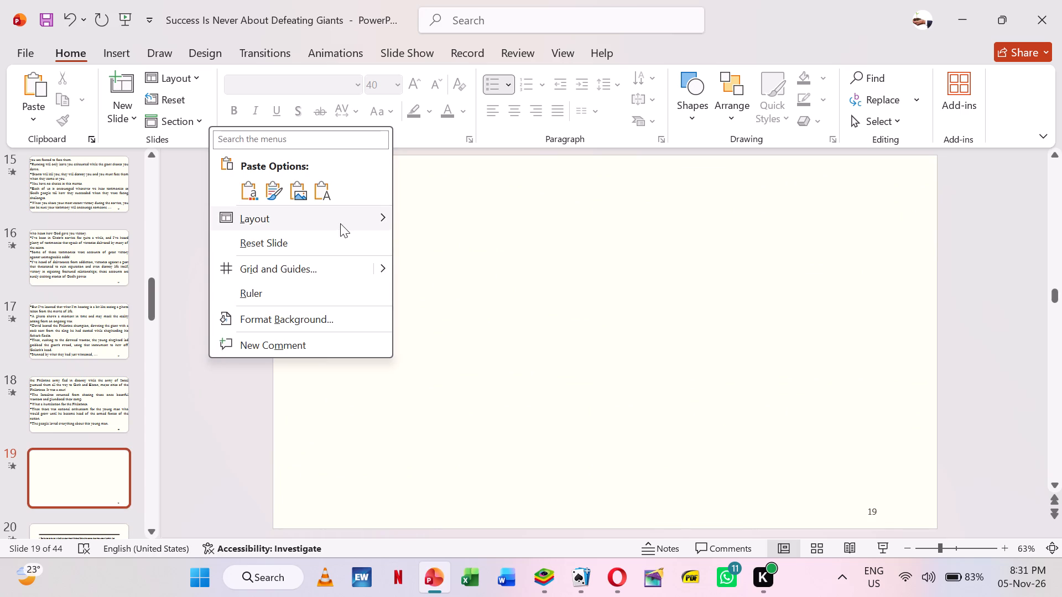
click(507, 238)
click(398, 284)
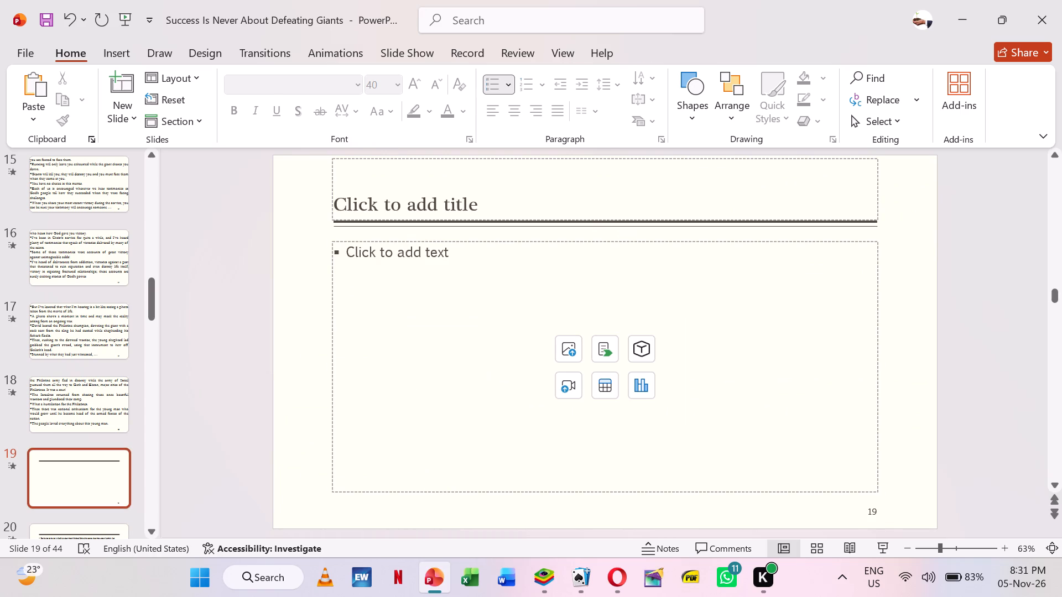
key(ctrl+v)
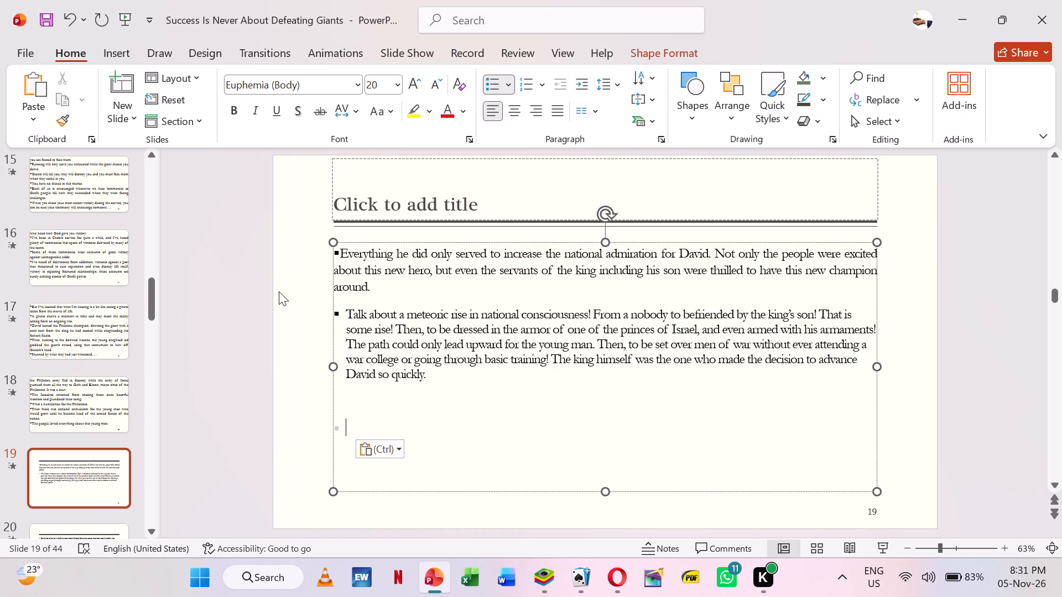
Apply the Blank layout to slide 19 and enlarge the text box to fill the whole slide.
right_click(240, 276)
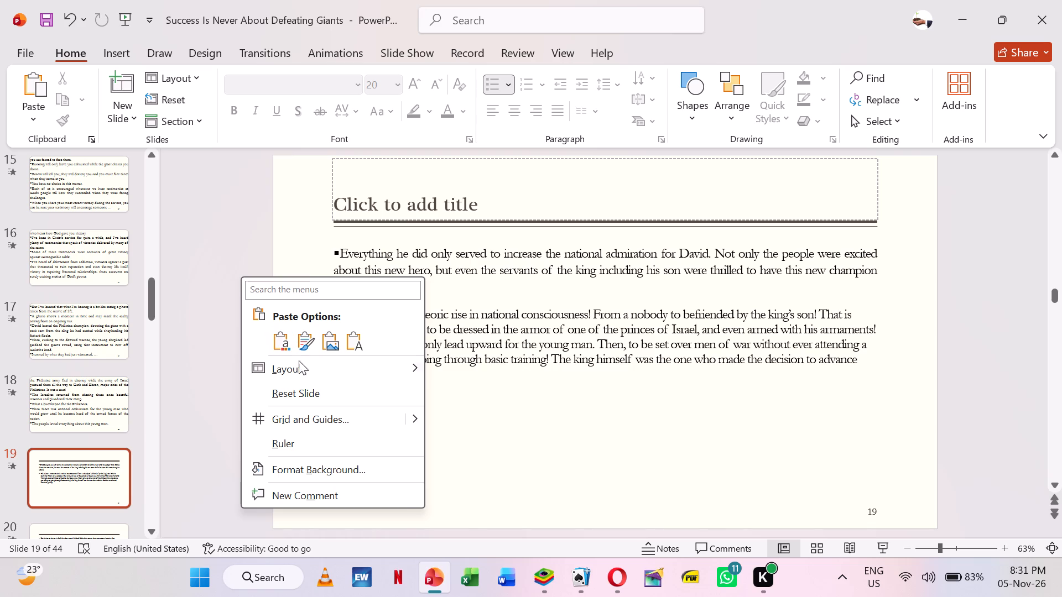
click(551, 411)
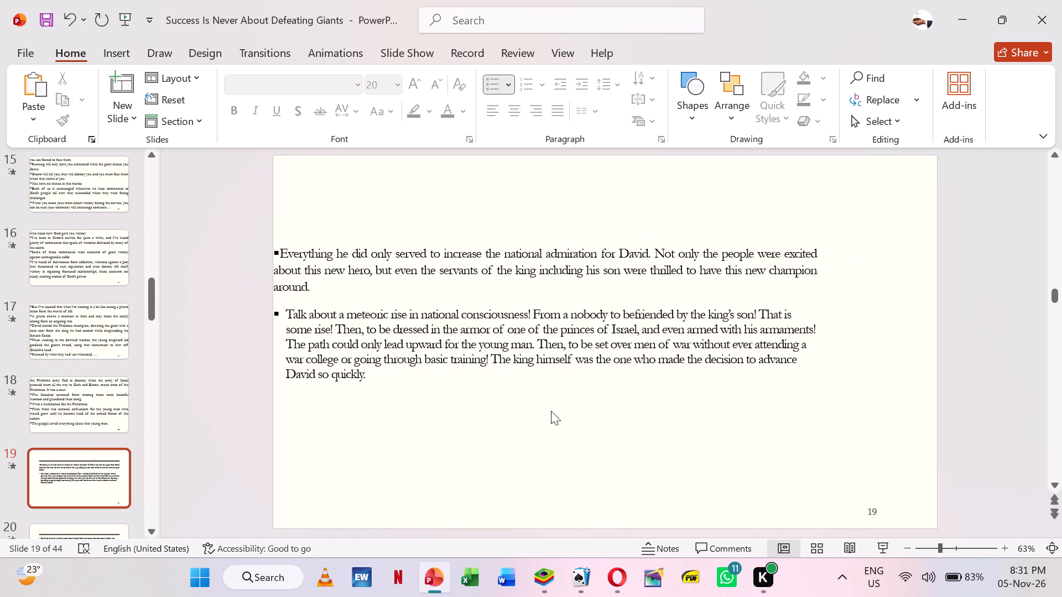
click(519, 382)
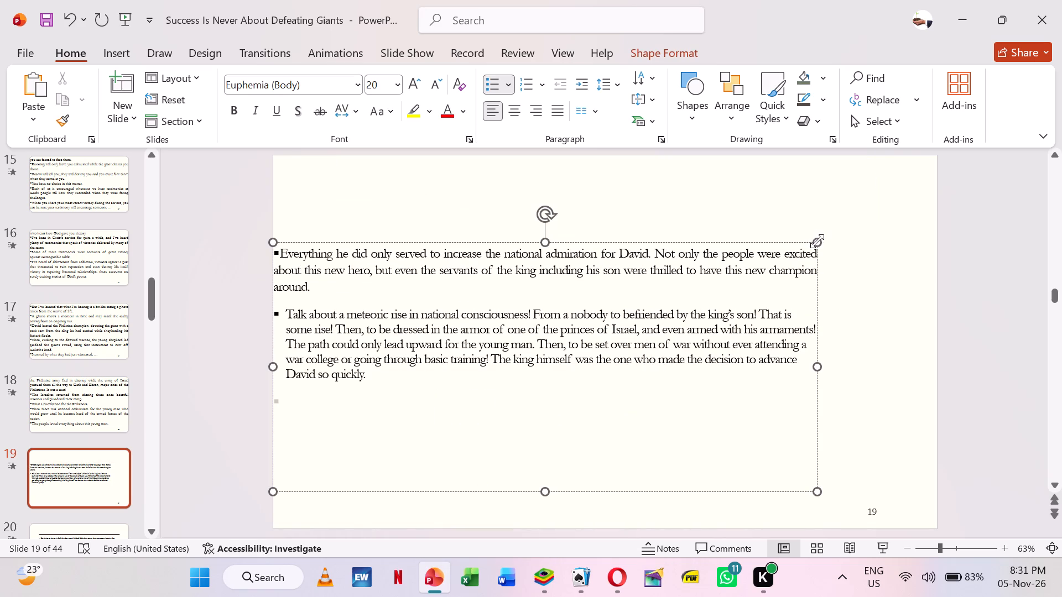
drag(818, 242, 938, 158)
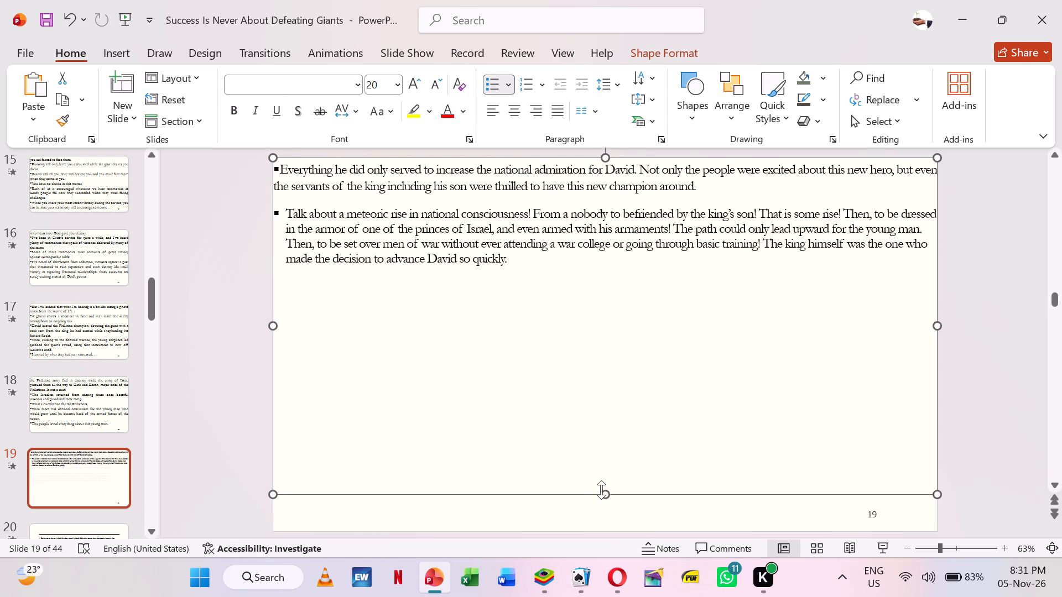
drag(608, 496, 618, 531)
Set all text on slide 19 to font size 40.
click(454, 255)
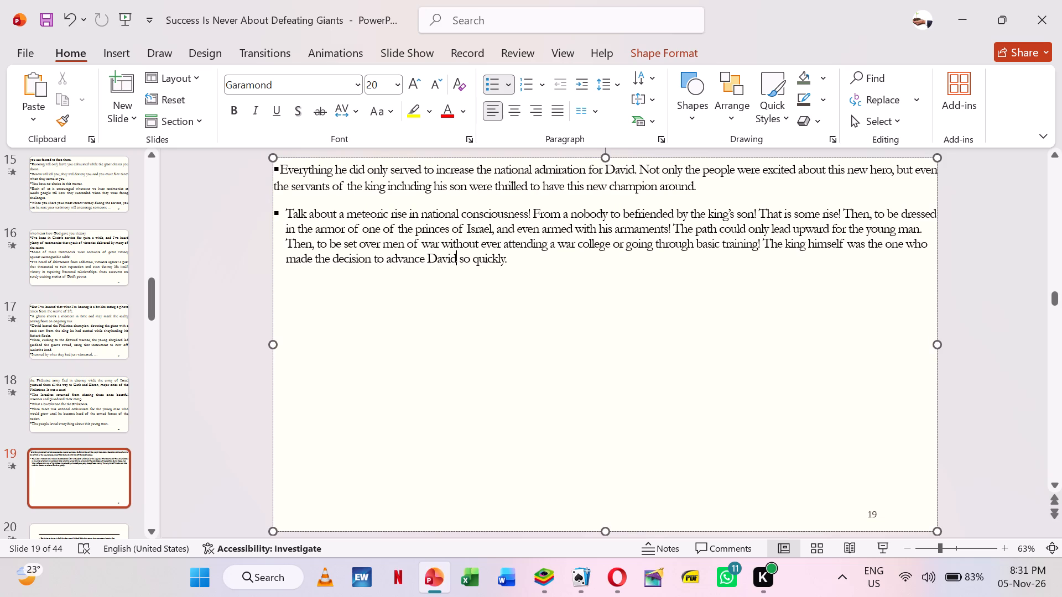
key(ctrl+a)
click(377, 85)
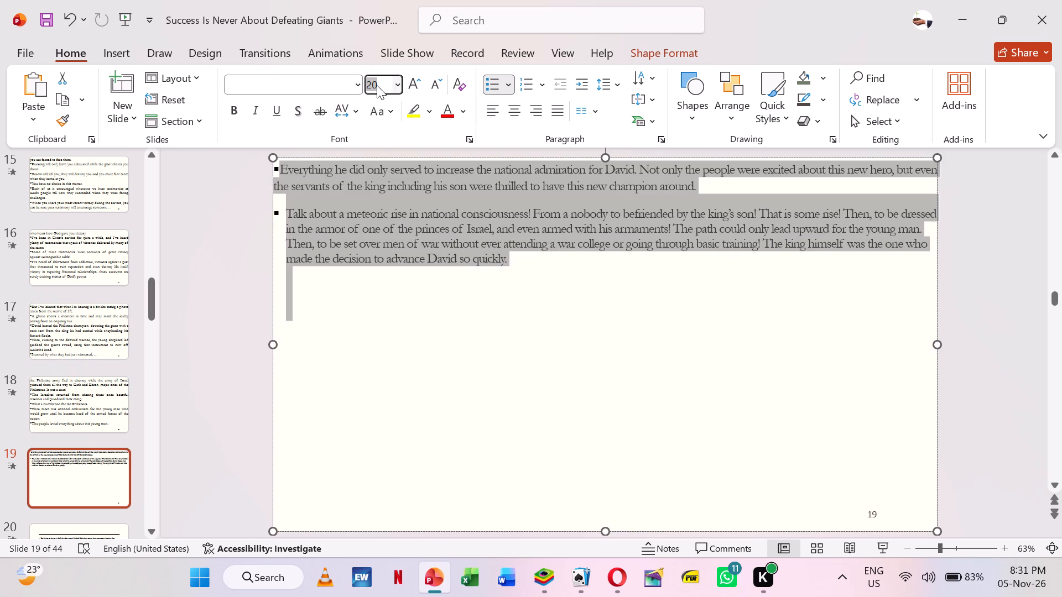
text(40)
key(Return)
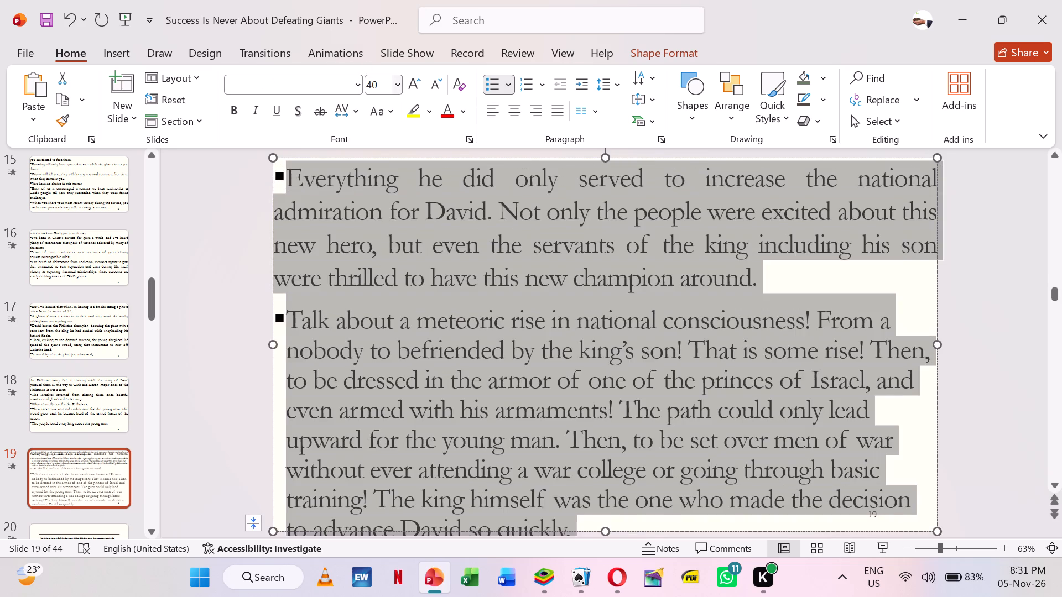
key(Up)
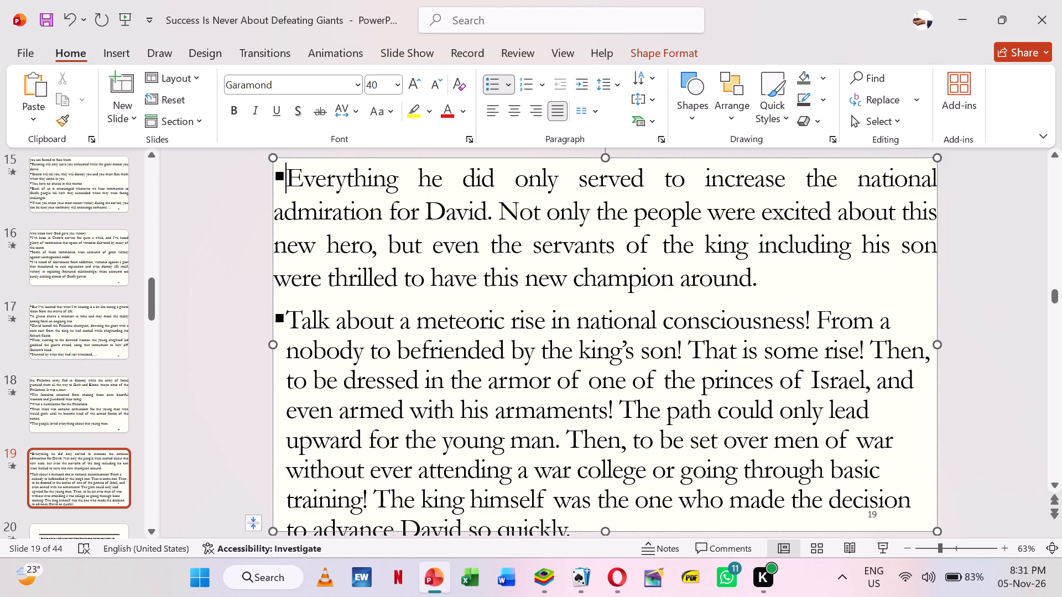
On slide 19, start a new bullet at "Not only the people" and close the gap before the "Talk about a meteoric rise" bullet, matching its formatting.
click(501, 197)
key(Return)
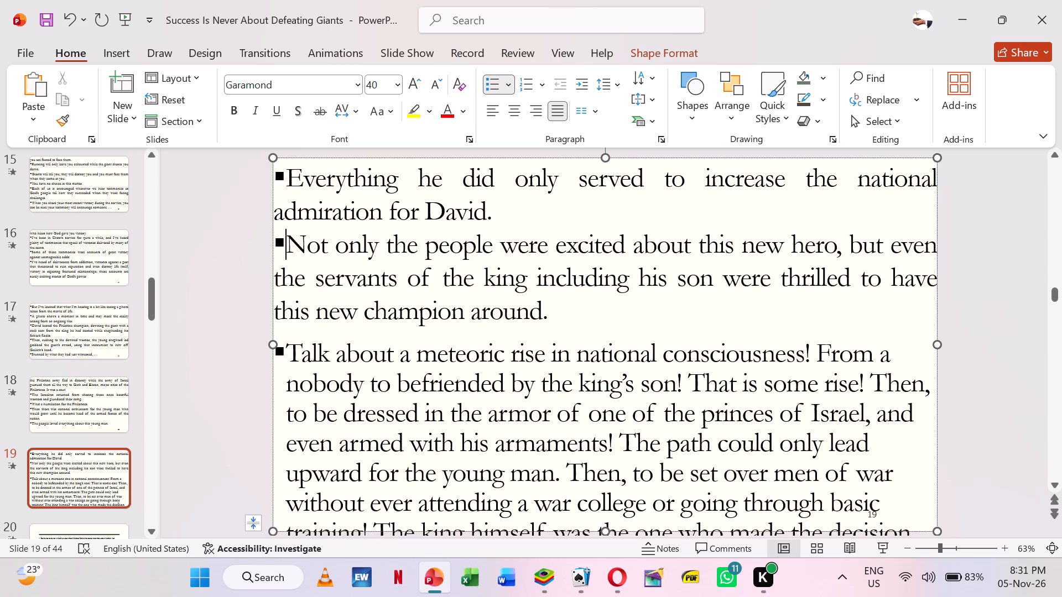
click(606, 301)
key(Delete)
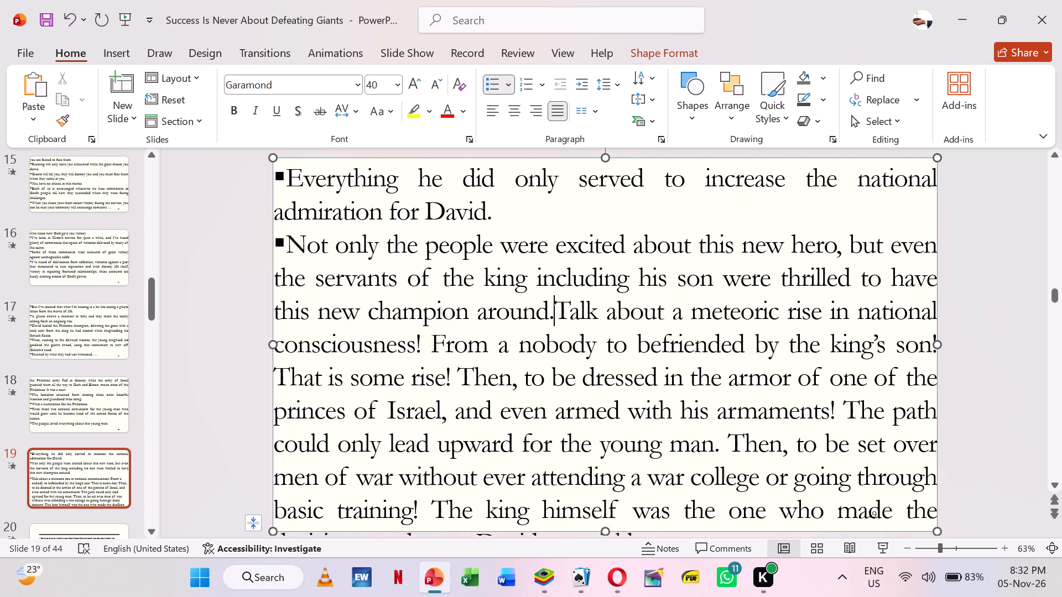
key(Return)
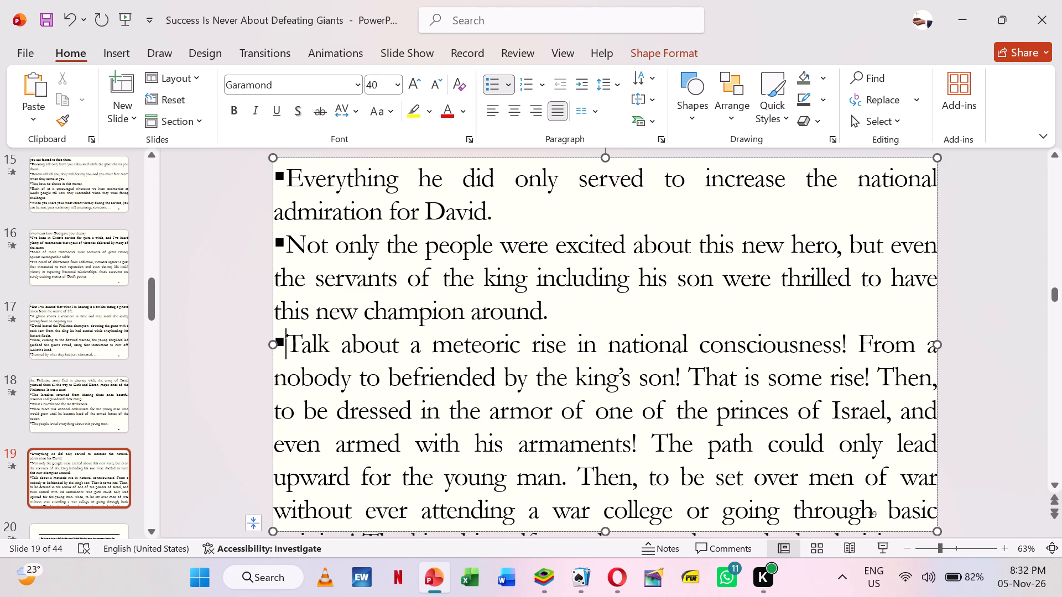
Start new bullets on slide 19 at "From a nobody", "That is some rise!", "Then, to be dressed" and "The path could only".
click(863, 337)
key(Return)
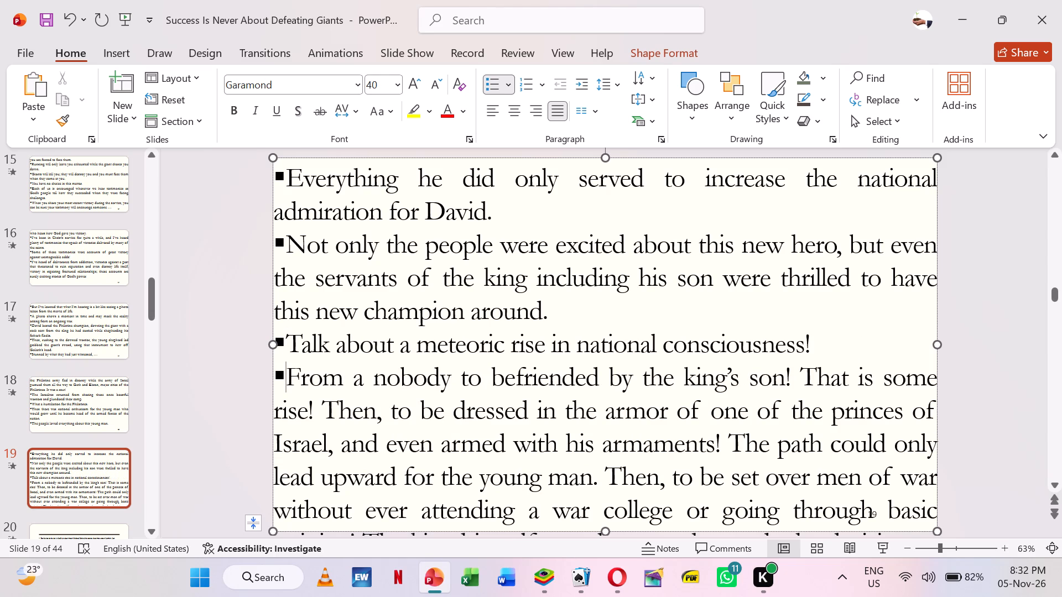
click(802, 374)
key(Return)
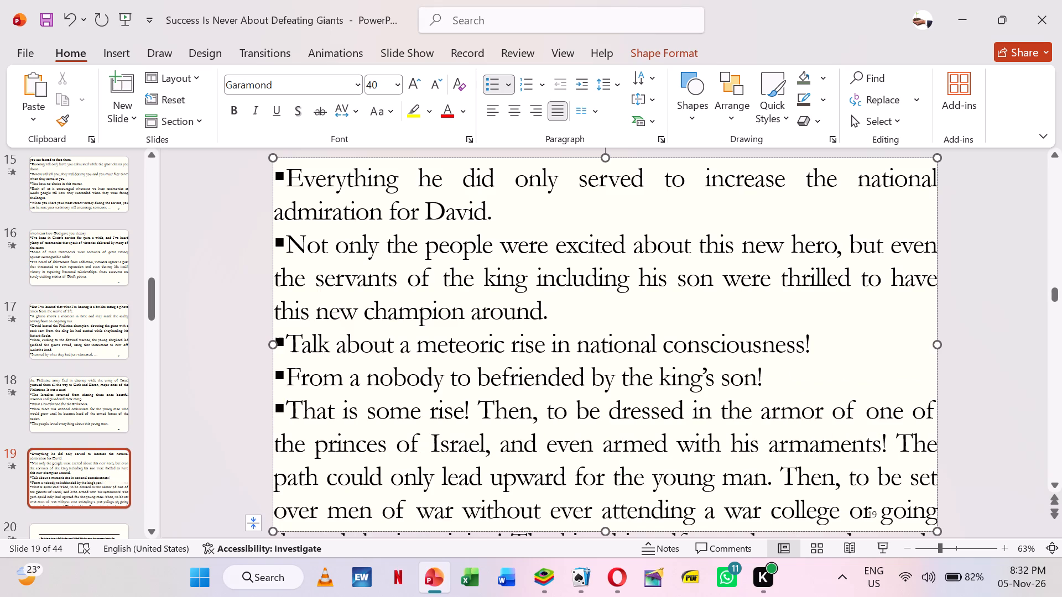
click(481, 405)
key(Return)
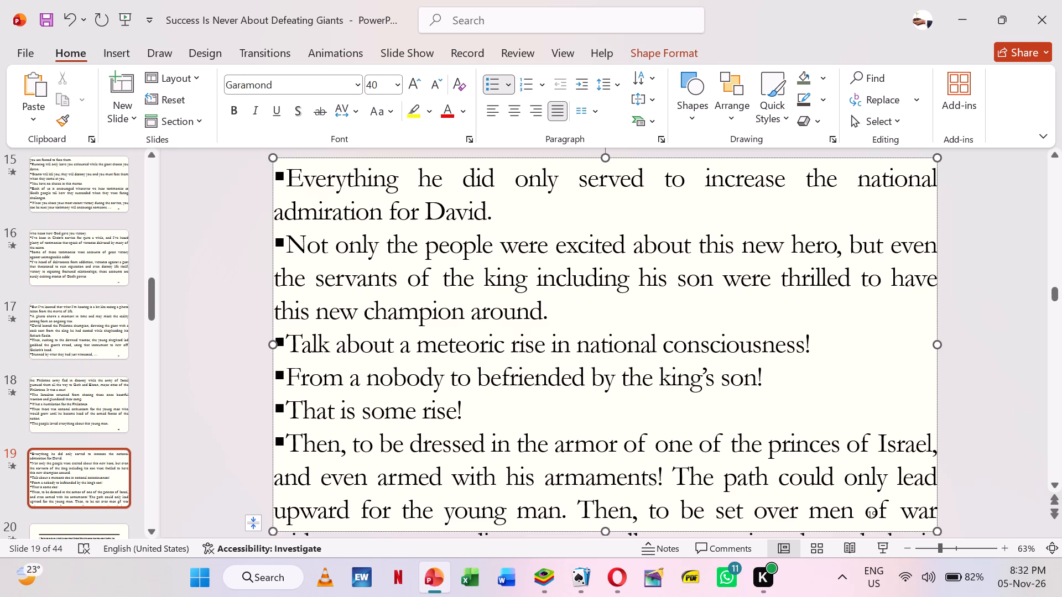
click(667, 464)
key(Right)
key(Return)
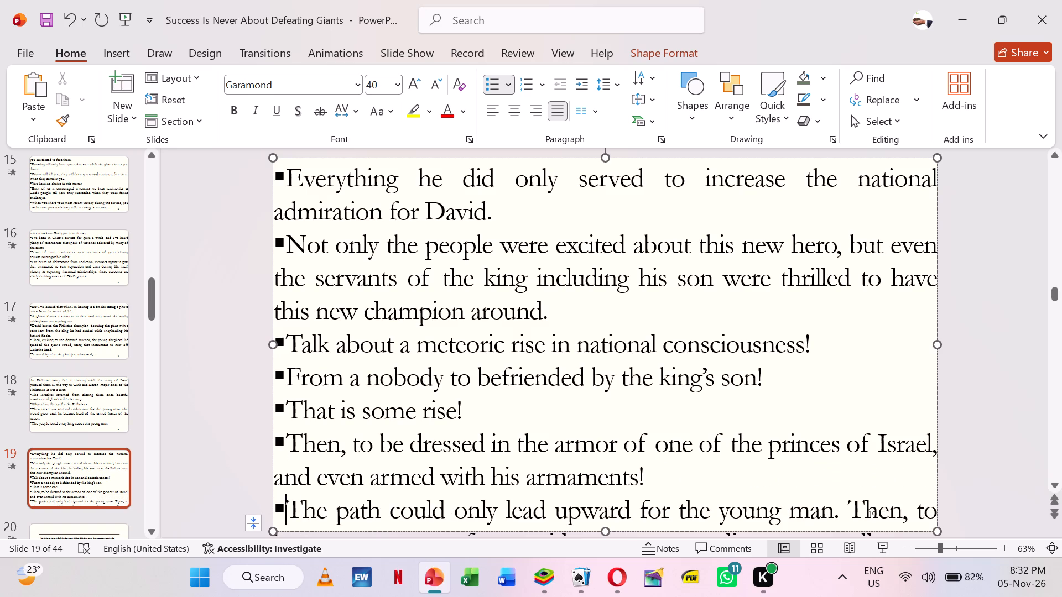
Cut the overflowing text on slide 19 from "Then, to be set over men of war" through the end.
click(854, 507)
key(shift+Down)
key(shift+Down)
key(shift+Down)
key(shift+Down)
key(shift+Down)
key(shift+Down)
key(shift+Down)
key(shift+Down)
key(shift+Down)
key(shift+Down)
key(shift+Down)
key(shift+Down)
key(shift+Down)
key(shift+Down)
key(shift+Down)
key(shift+Down)
key(shift+Down)
key(shift+Down)
key(shift+Down)
key(shift+Down)
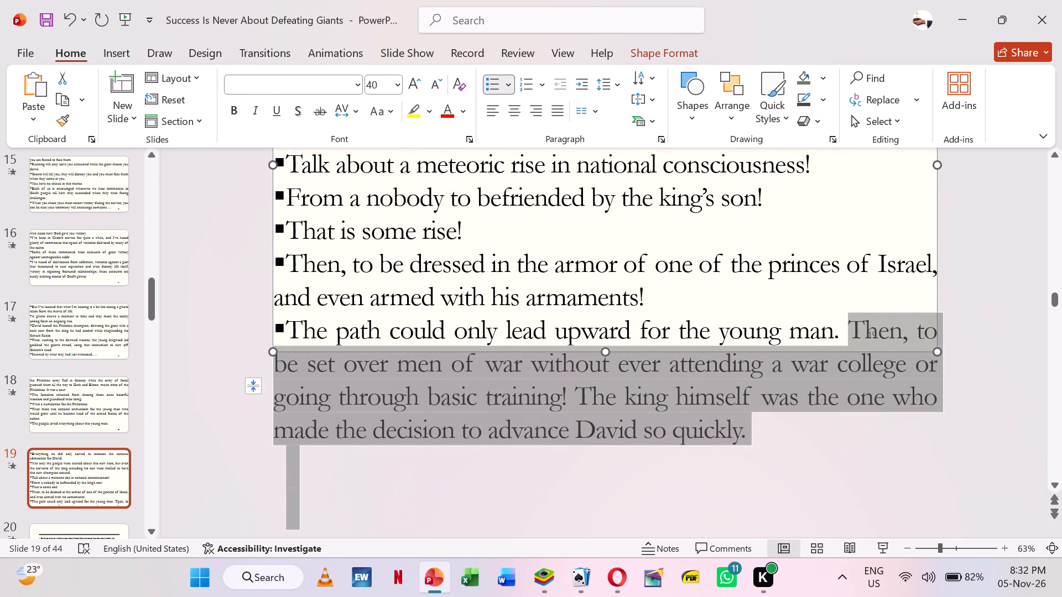
key(ctrl+x)
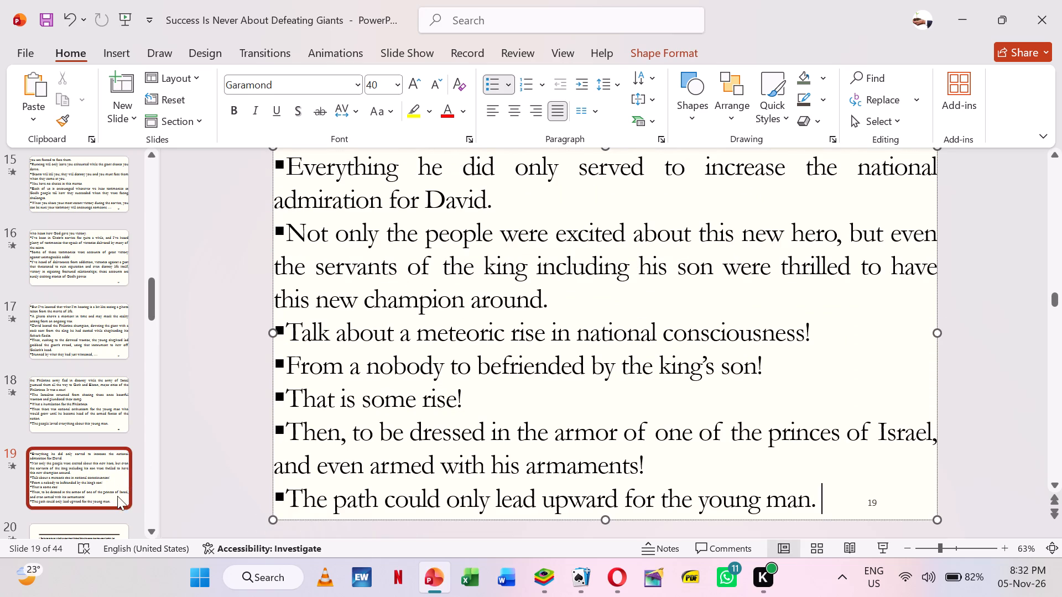
Paste the cut text on slide 20 before "But his rise to the top".
click(112, 530)
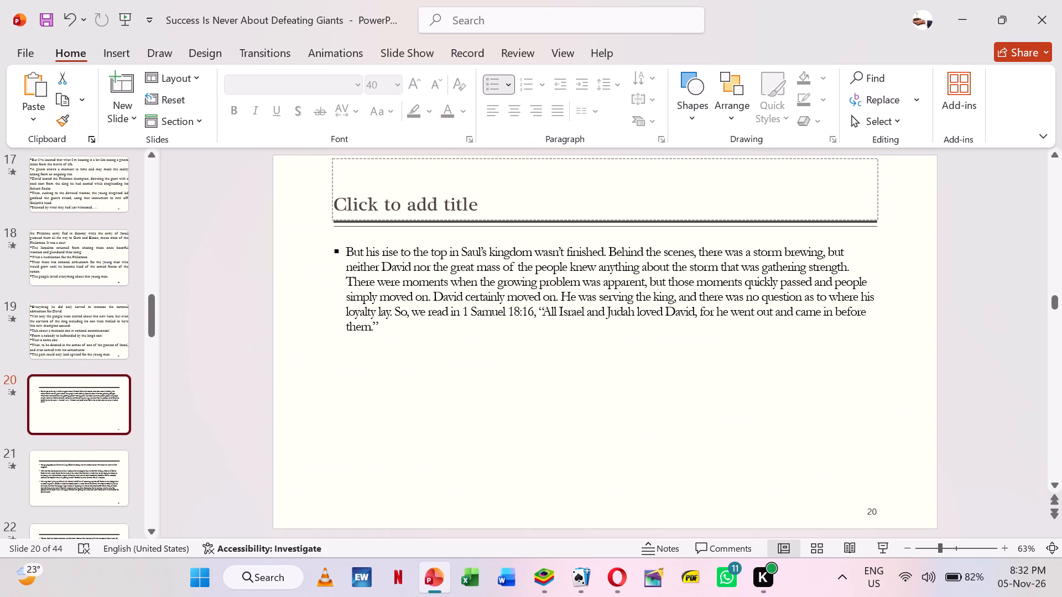
click(344, 251)
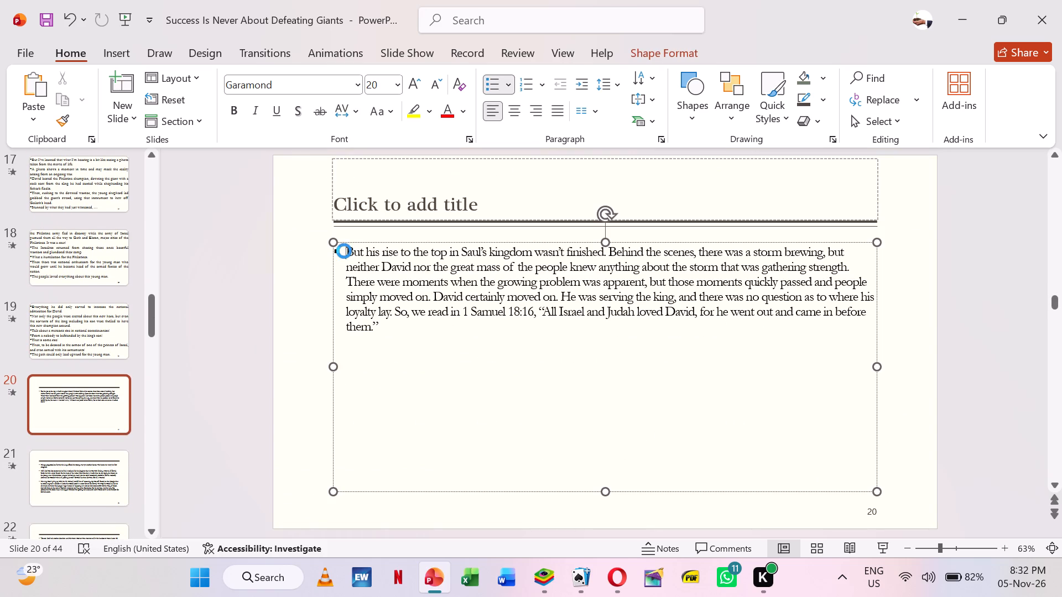
key(ctrl+v)
Apply the Blank layout to slide 20 and enlarge the text box to fill the whole slide.
right_click(288, 268)
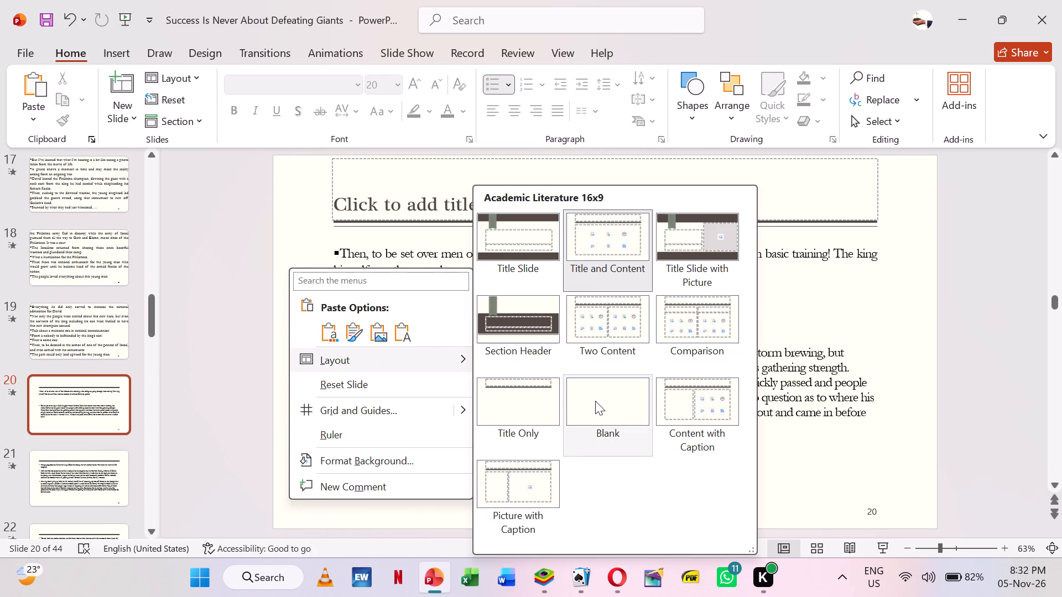
click(595, 401)
click(576, 390)
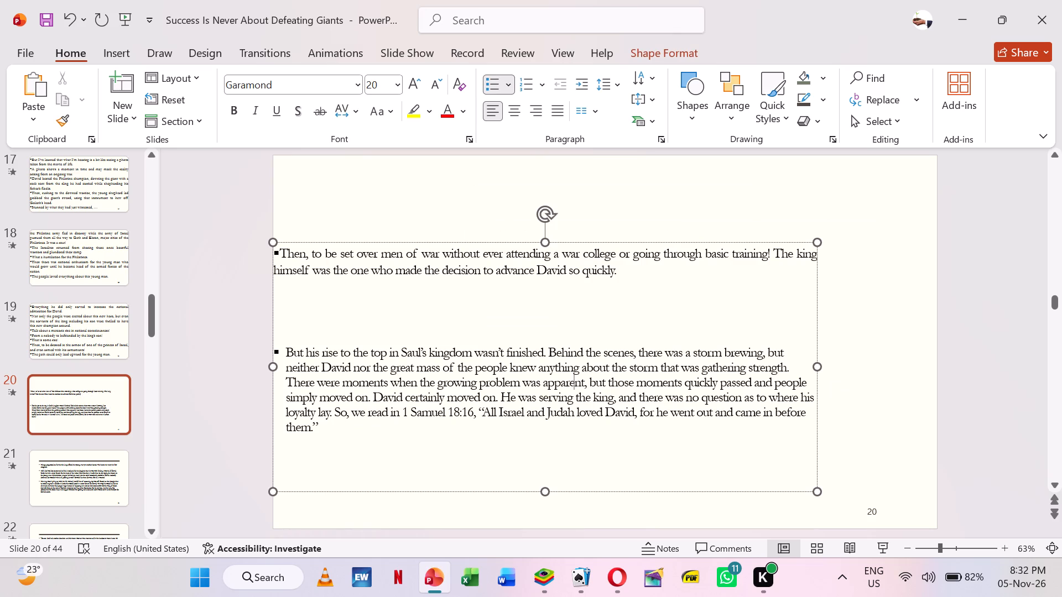
drag(818, 240, 918, 163)
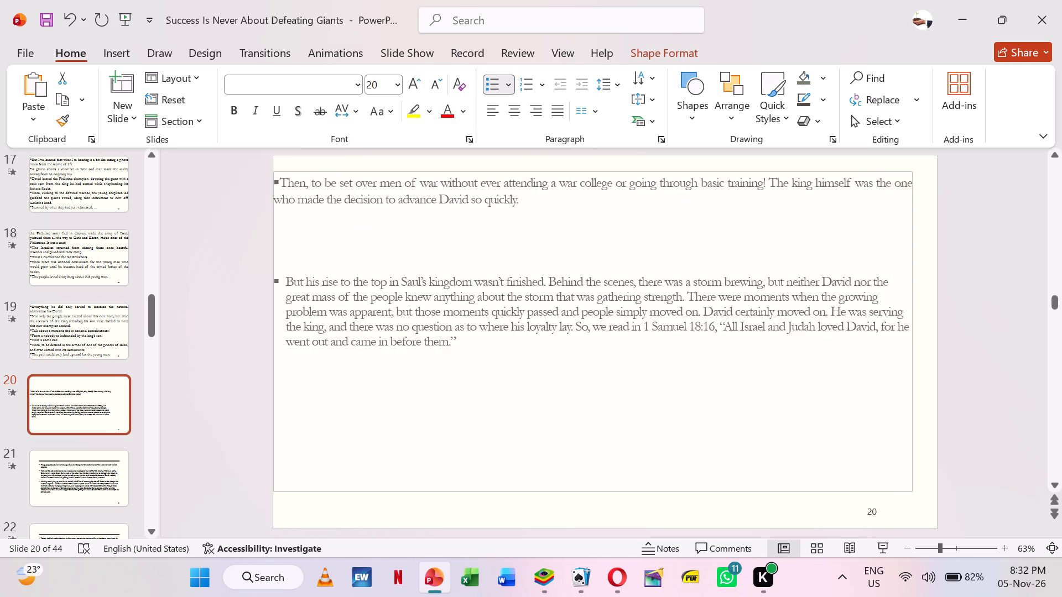
drag(918, 163, 935, 158)
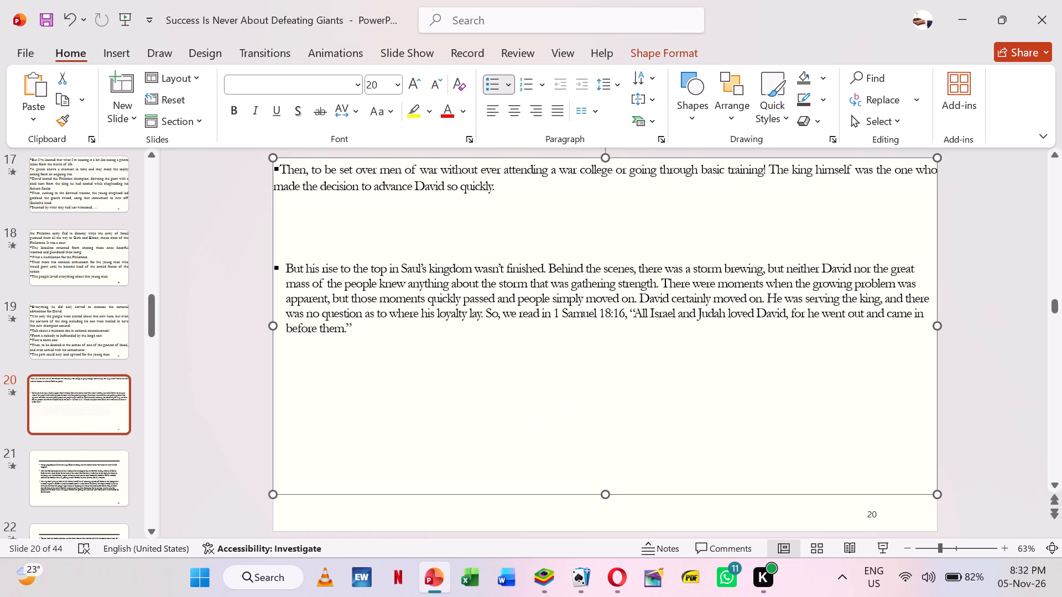
drag(606, 494, 606, 514)
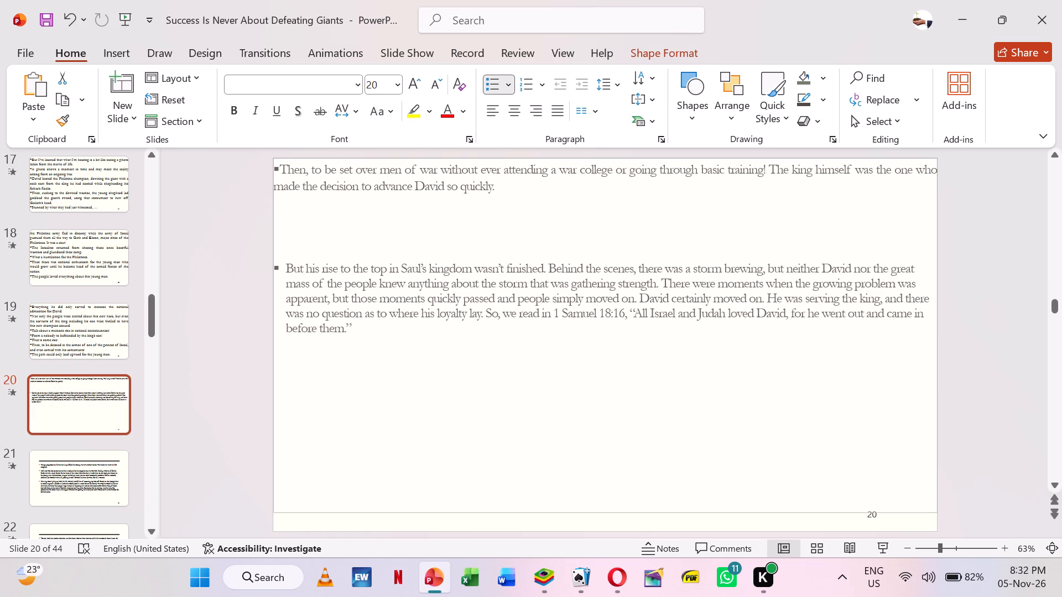
drag(606, 514, 607, 530)
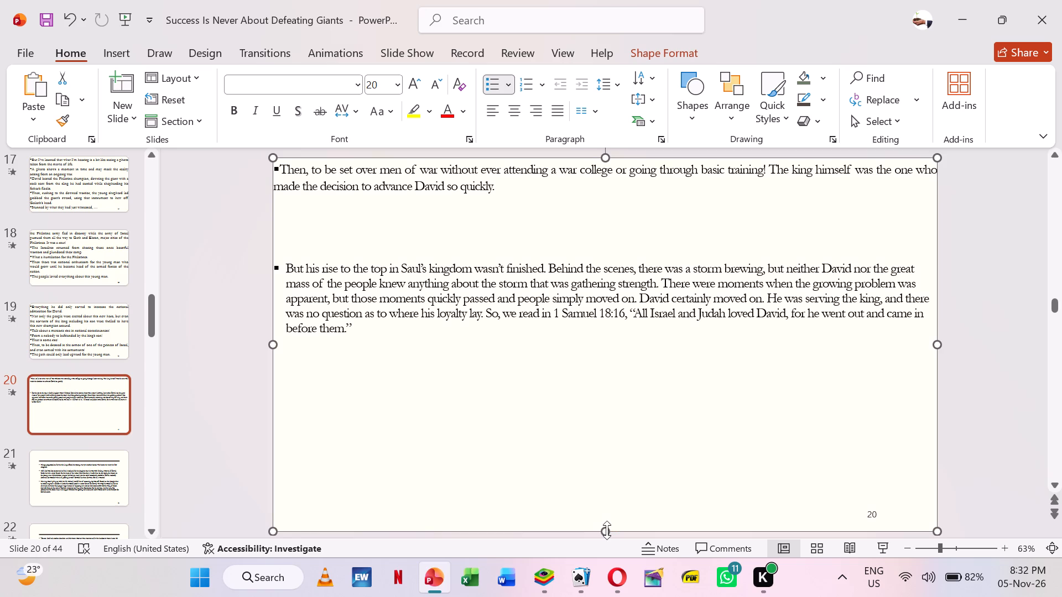
Remove the blank lines after "so quickly" on slide 20 and join "But his rise to the top" onto that paragraph, separated by a space.
click(534, 184)
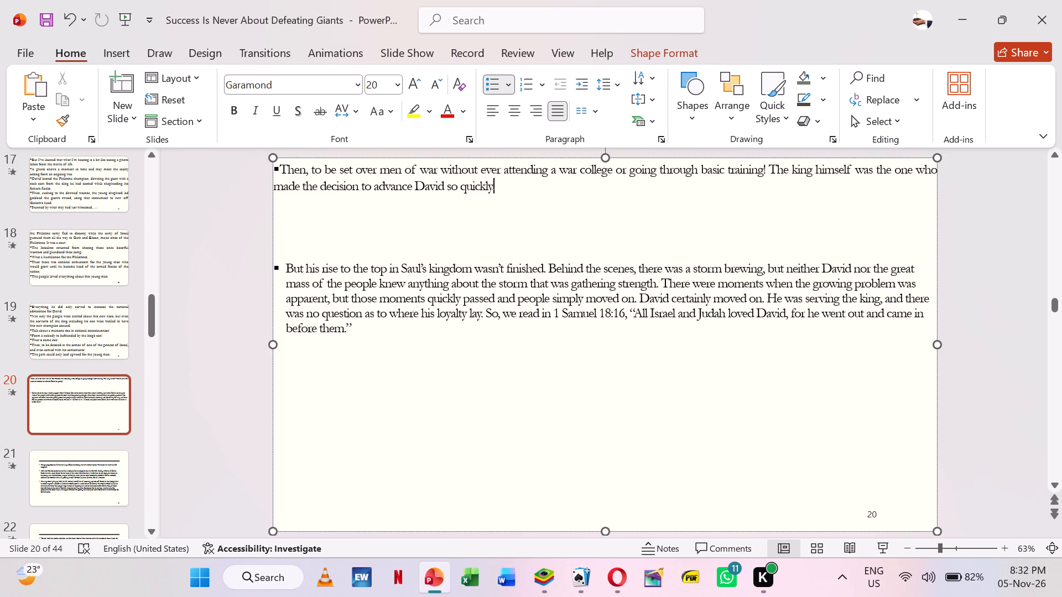
key(Delete)
key(Delete)
key(Delete)
key(space)
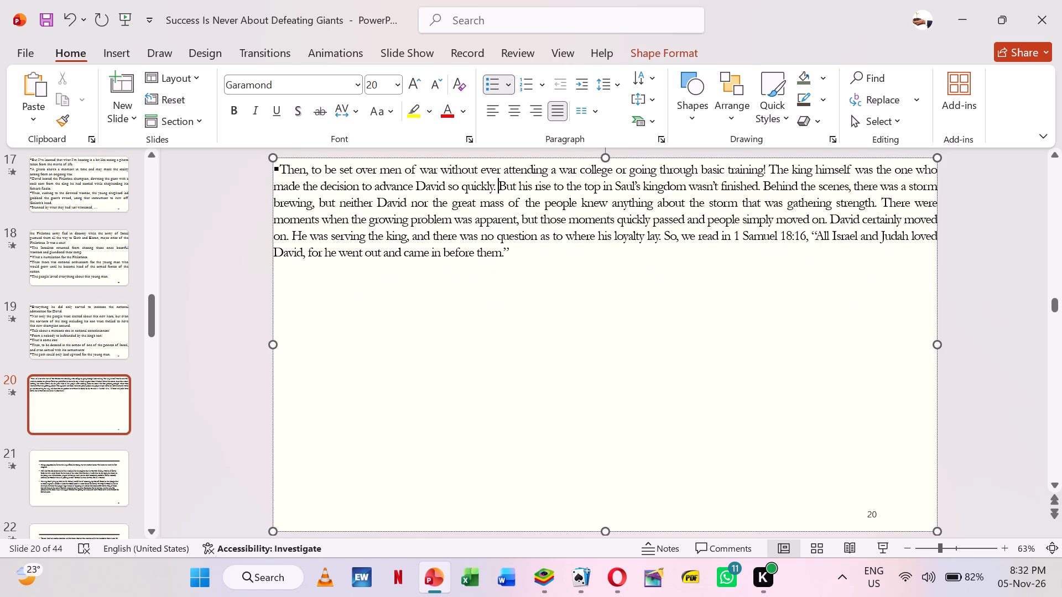
Set all the text on slide 20 to font size 40.
key(ctrl+a)
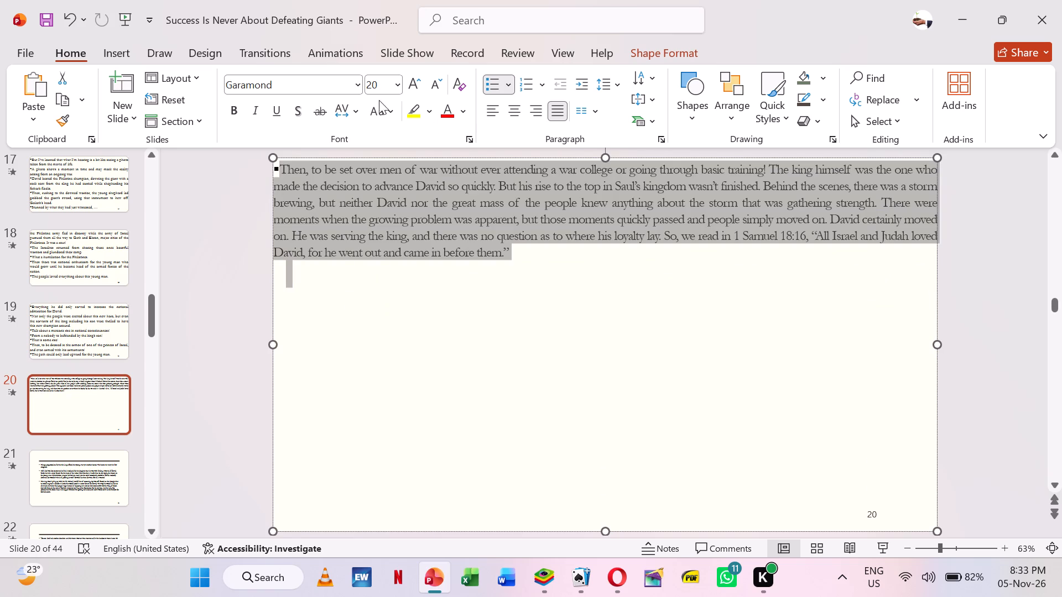
click(385, 80)
text(40)
key(Return)
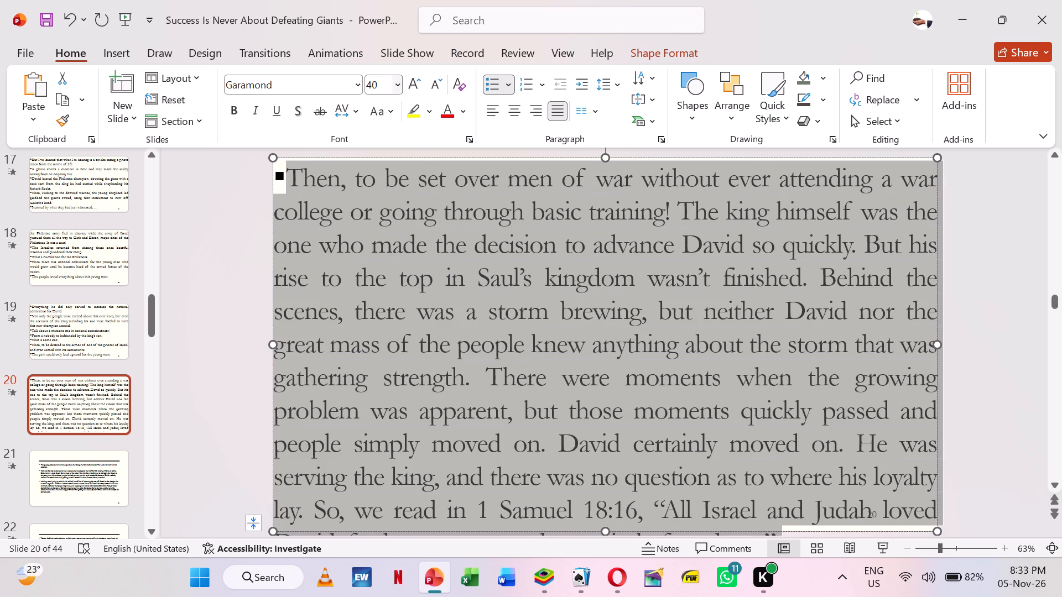
Split the slide 20 paragraph into one bullet per sentence, from "The king himself was the one" down to "He was serving the king".
click(629, 252)
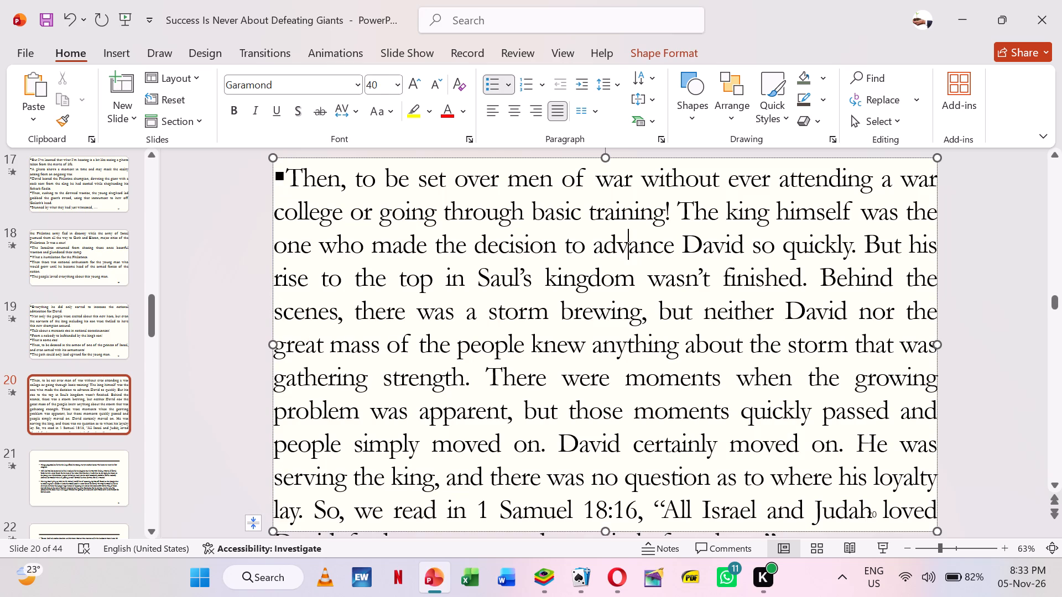
click(681, 207)
key(Return)
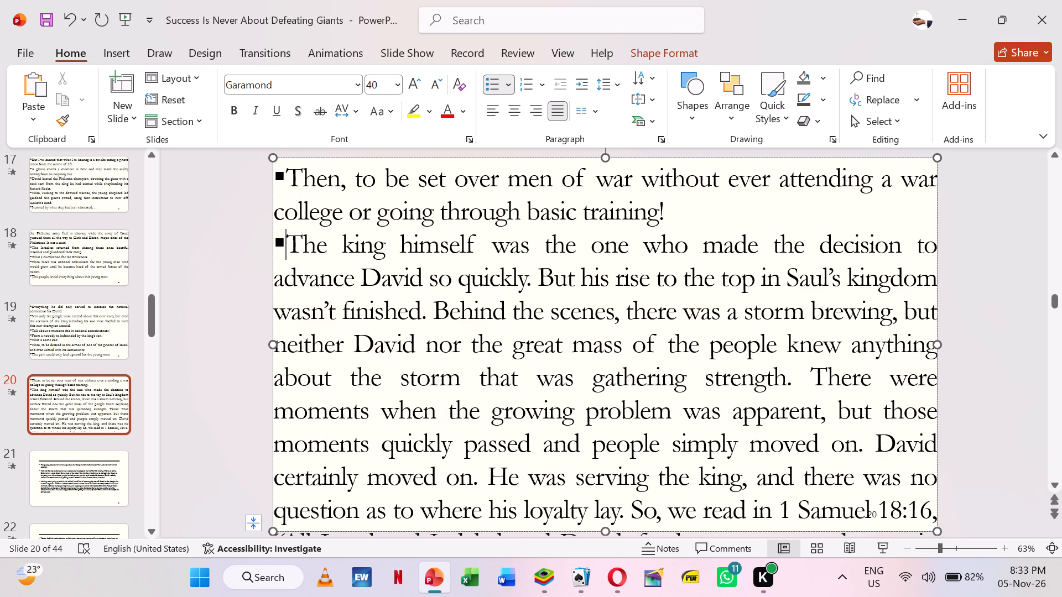
click(539, 277)
key(Return)
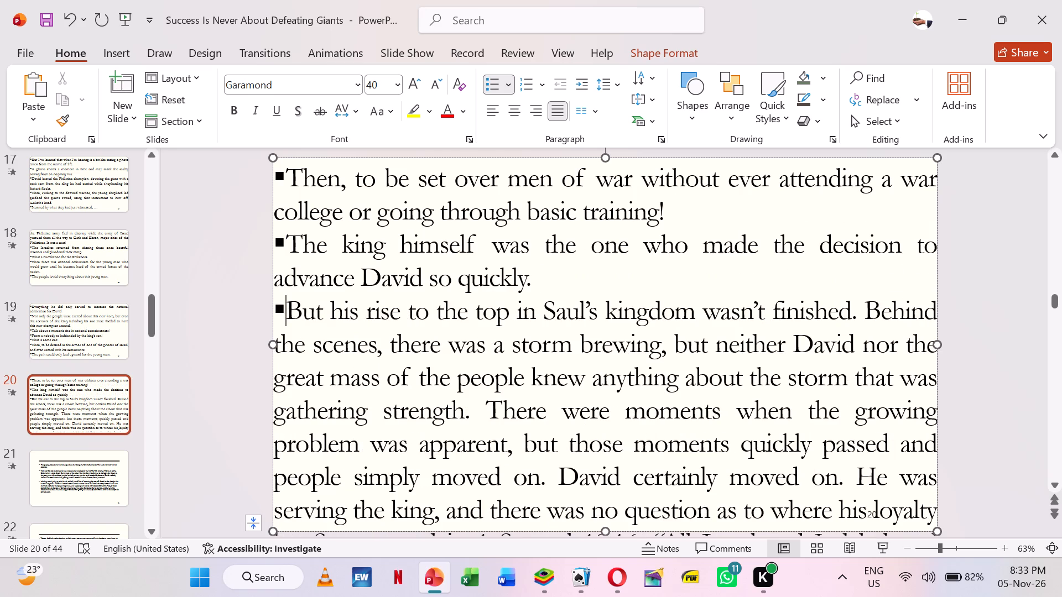
click(866, 310)
key(Return)
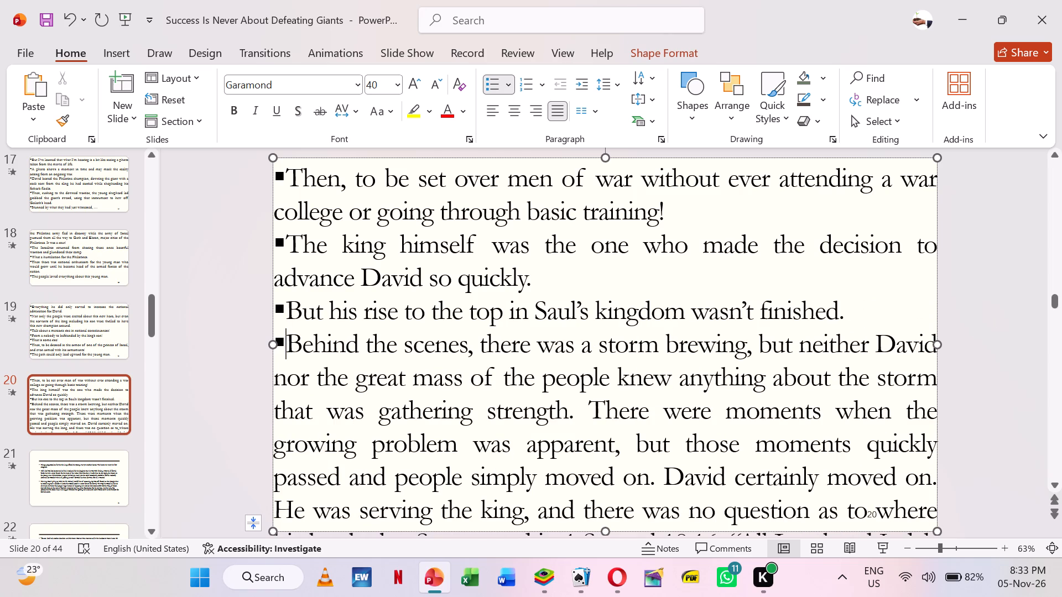
click(592, 410)
key(Return)
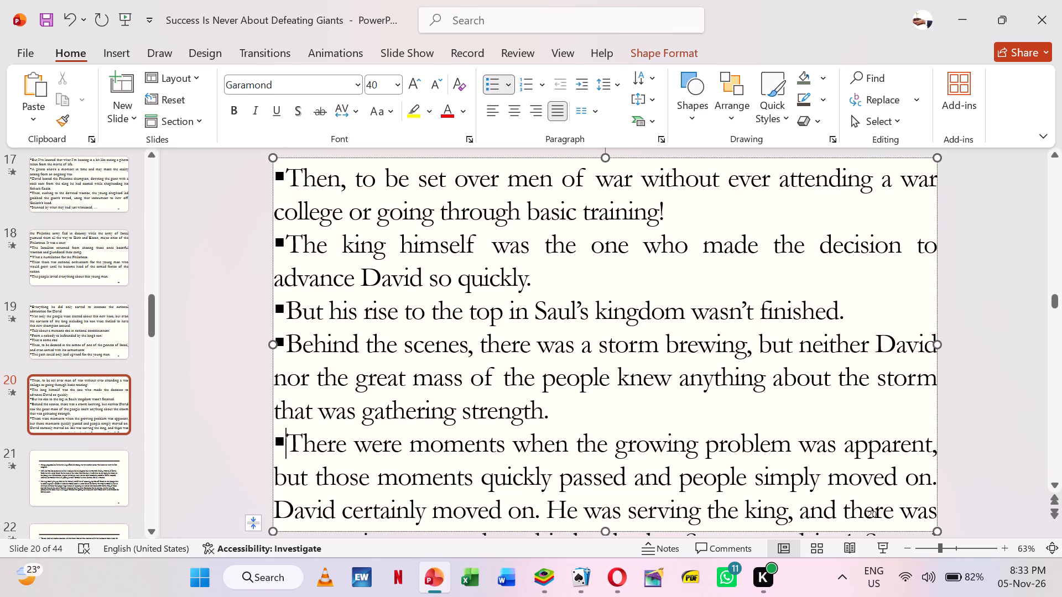
right_click(592, 410)
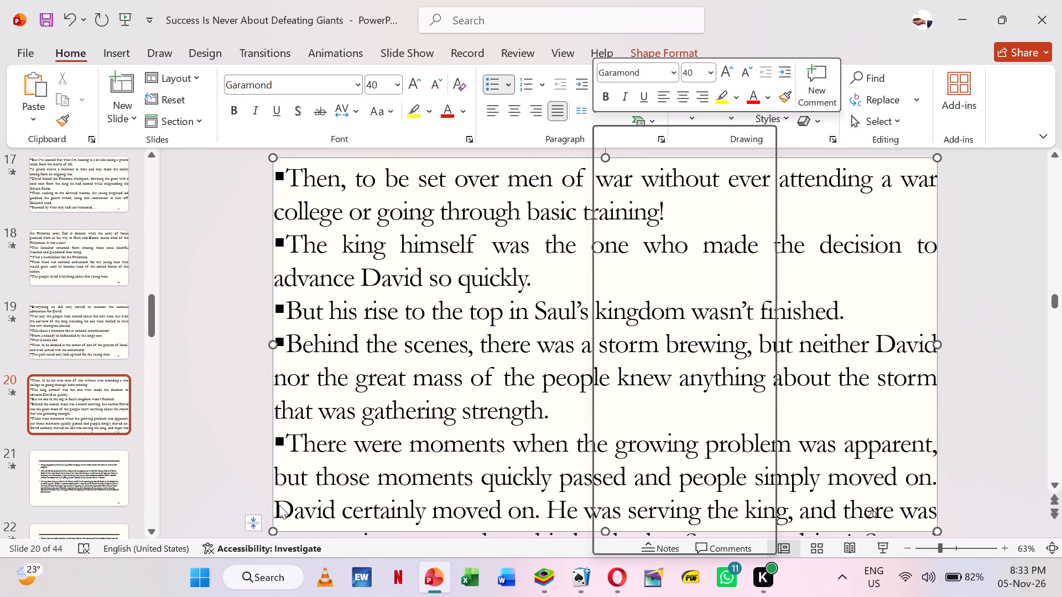
click(278, 505)
click(278, 505)
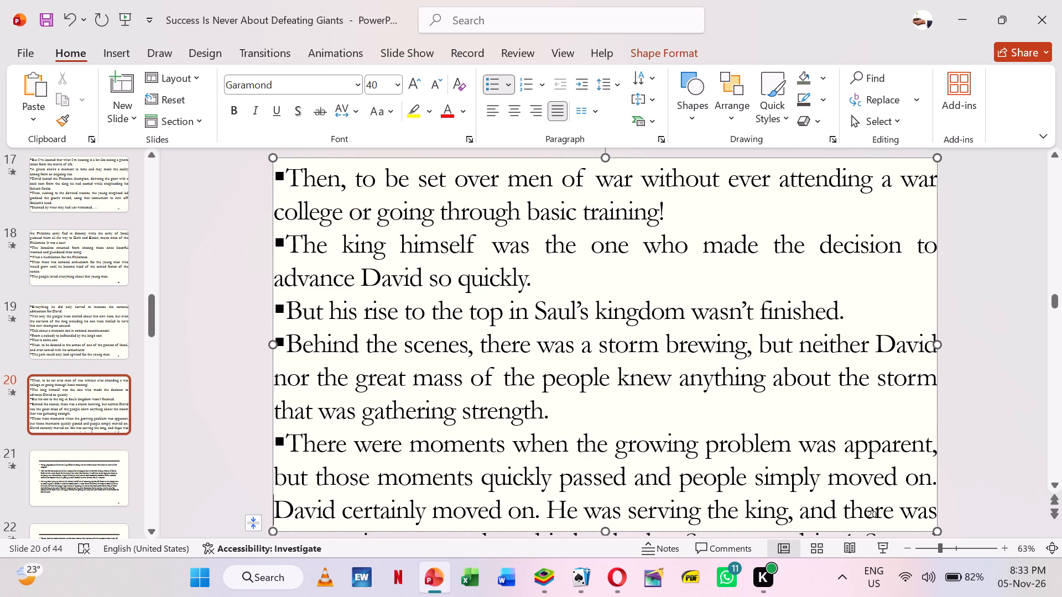
key(Return)
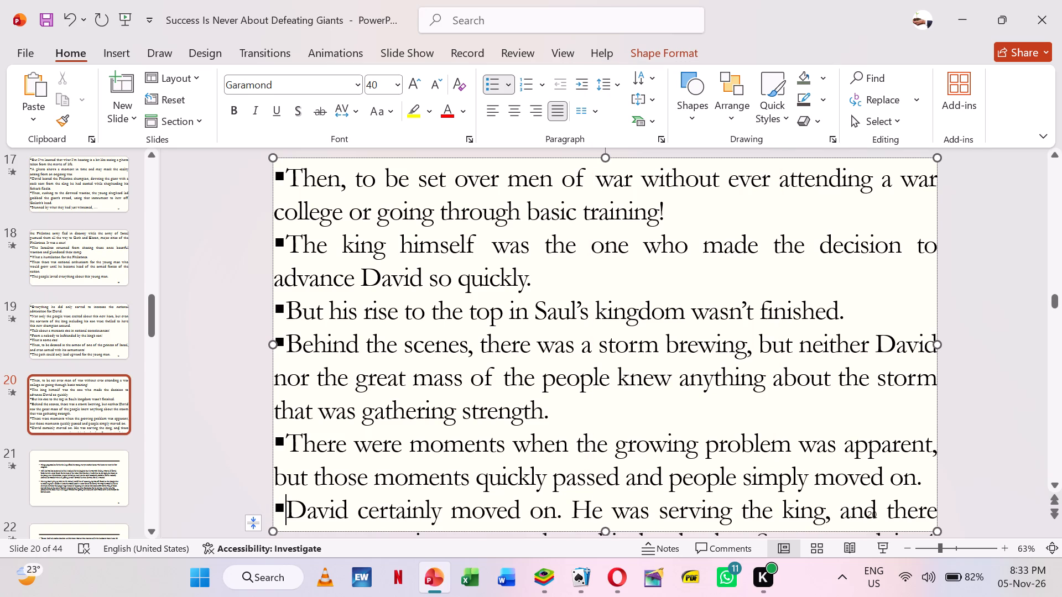
click(577, 508)
key(Return)
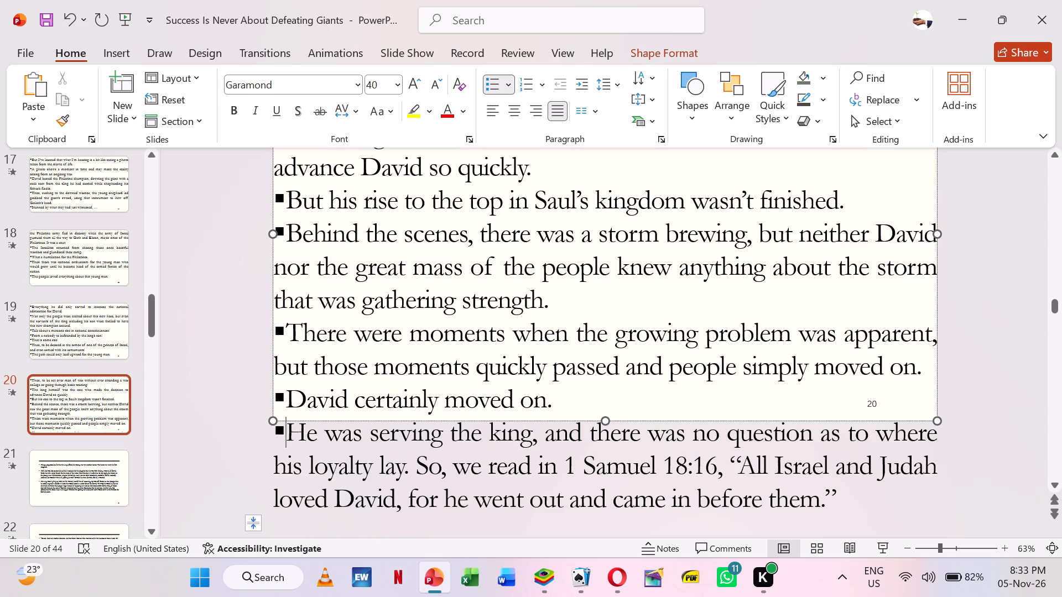
Cut the overflowing text on slide 20 from "He was serving the king" through the end.
key(shift+Down)
key(shift+Down)
key(shift+Down)
key(shift+Down)
key(shift+Down)
key(shift+Down)
key(shift+Down)
key(shift+Down)
key(shift+Down)
key(shift+Down)
key(shift+Down)
key(shift+Down)
key(shift+Down)
key(shift+Down)
key(shift+Down)
key(shift+Down)
key(shift+Down)
key(shift+Down)
key(shift+Down)
key(shift+Down)
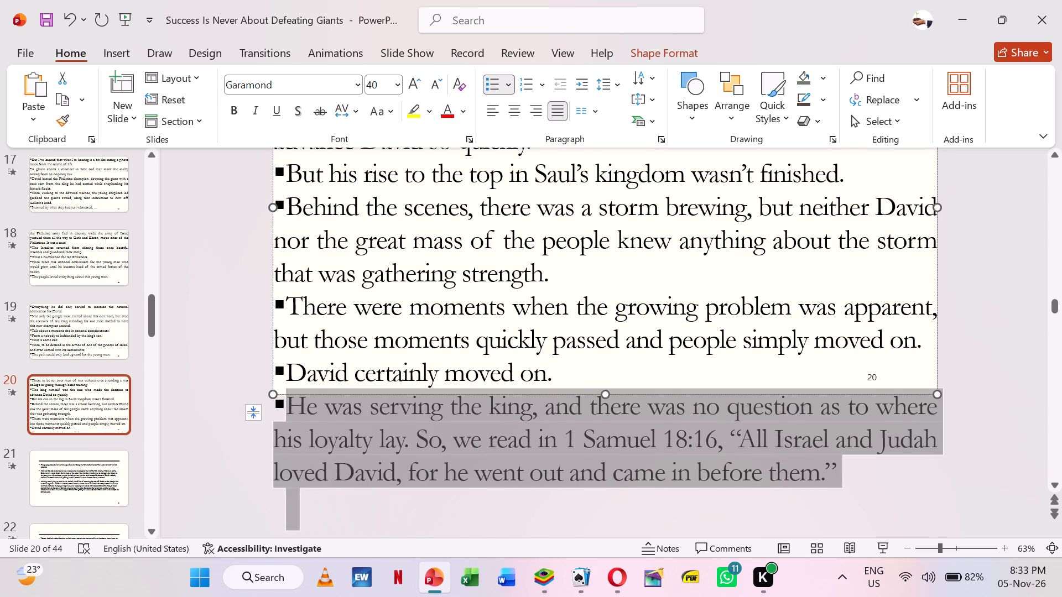
key(ctrl+x)
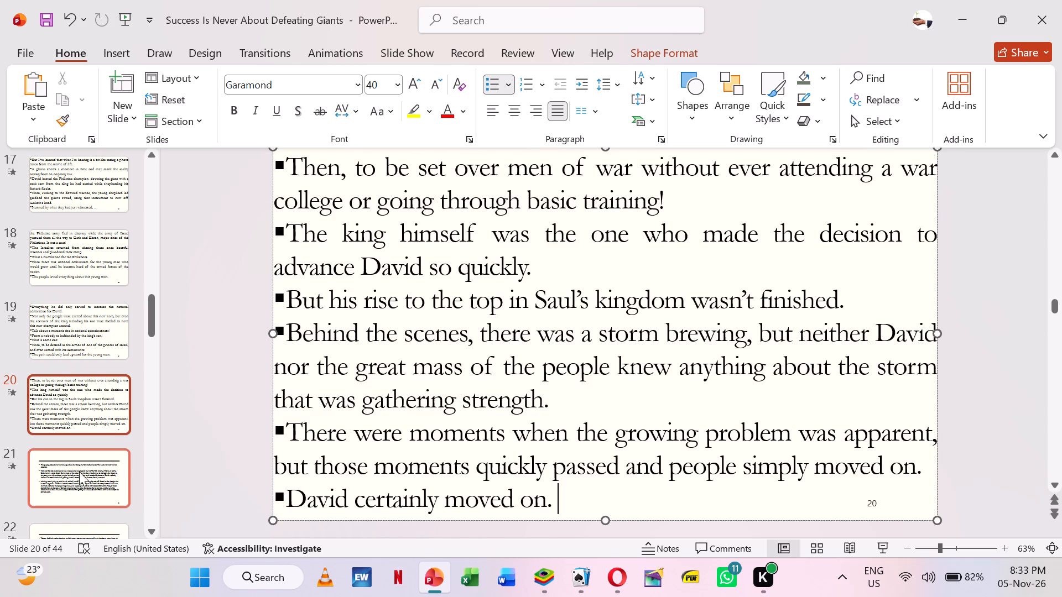
Paste the cut text on slide 21 before "Things progressed so far".
click(82, 476)
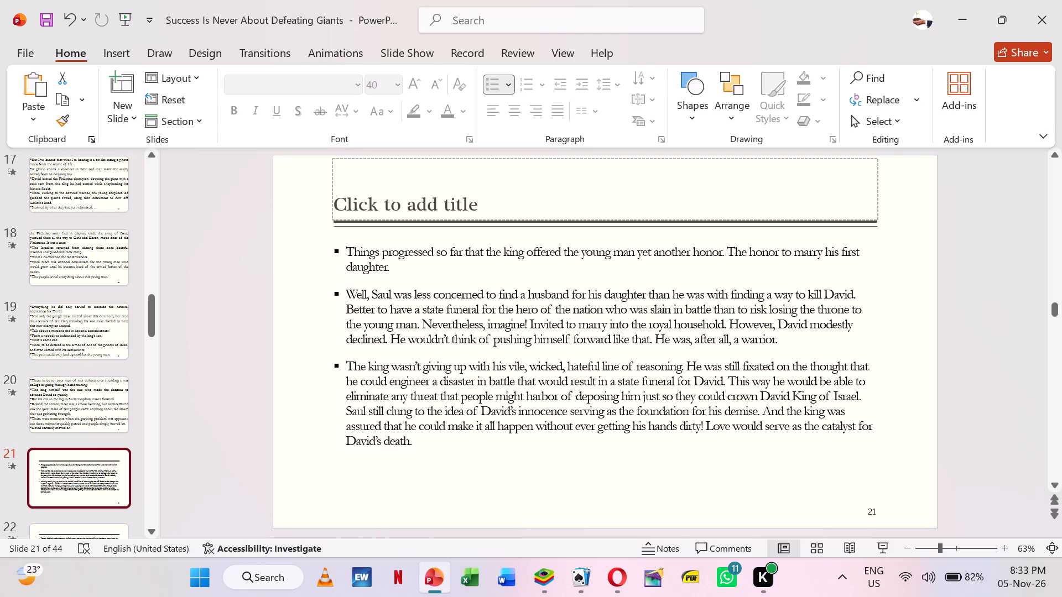
click(349, 250)
key(ctrl+v)
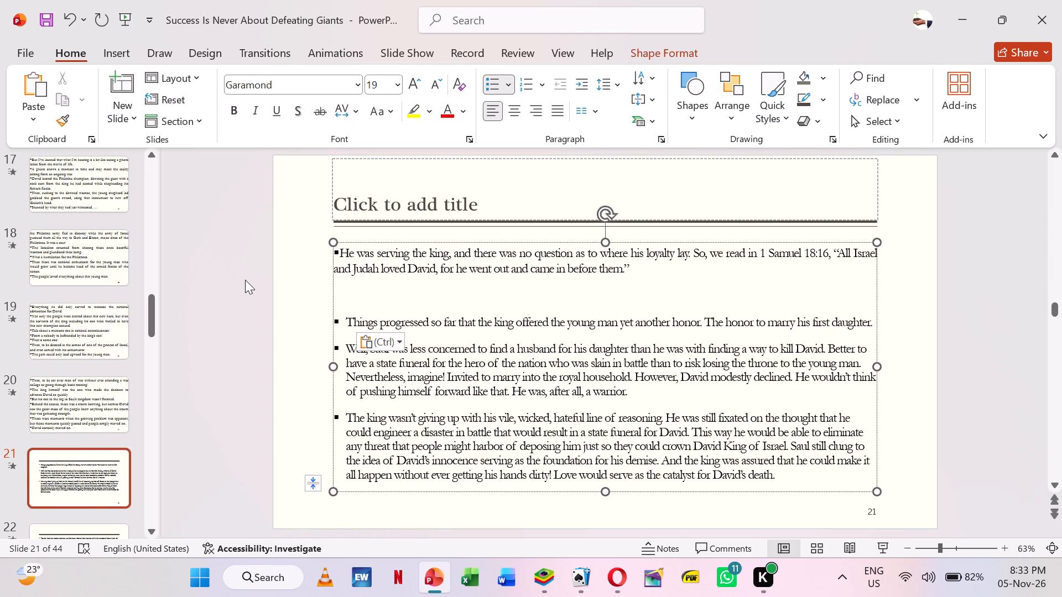
Apply the Blank layout to slide 21 and enlarge the text box to fill the whole slide.
right_click(244, 280)
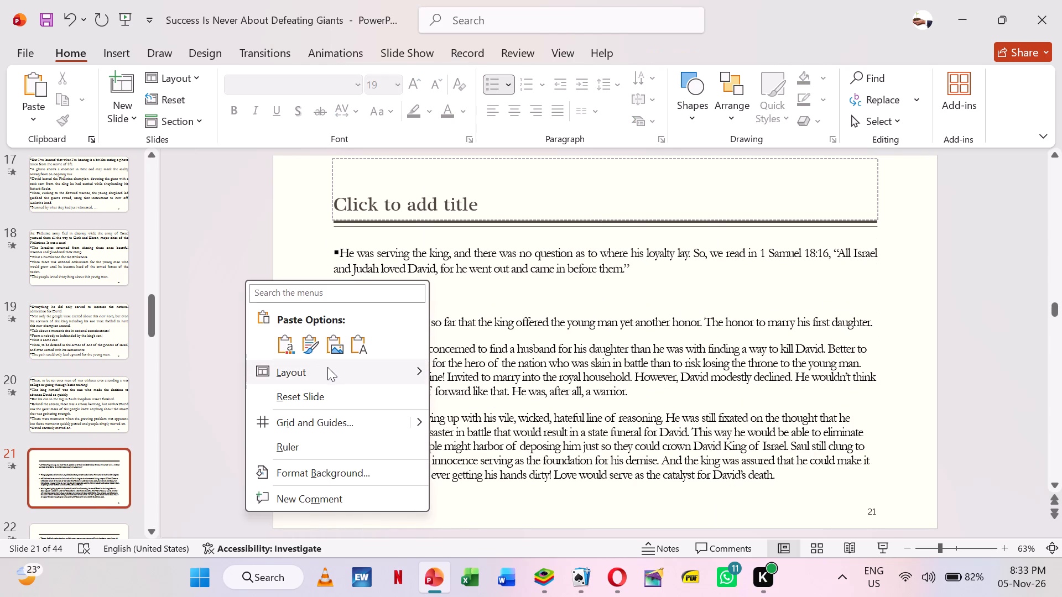
click(559, 409)
click(426, 271)
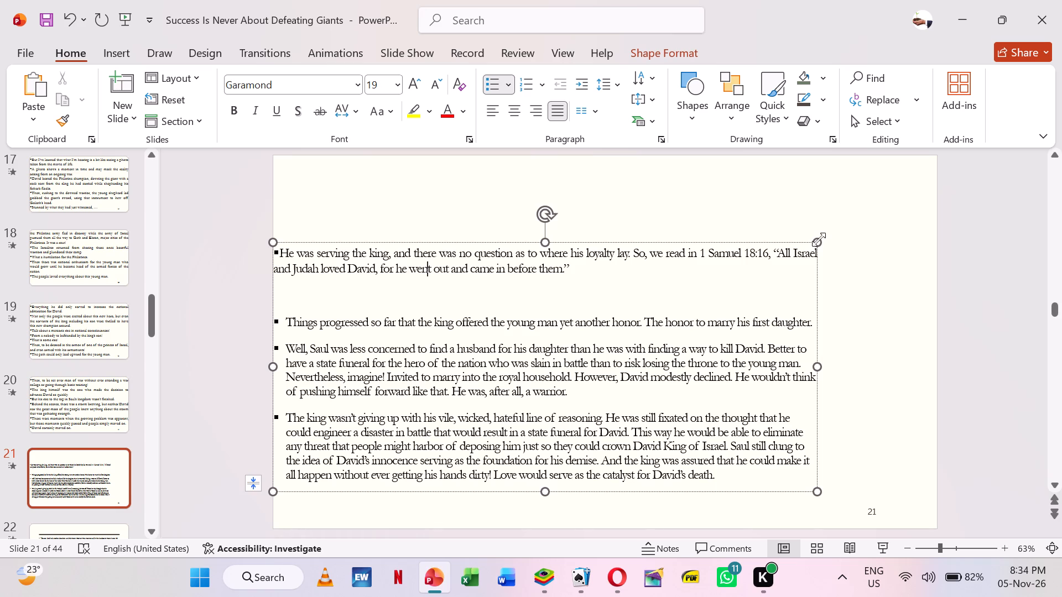
drag(819, 239, 937, 159)
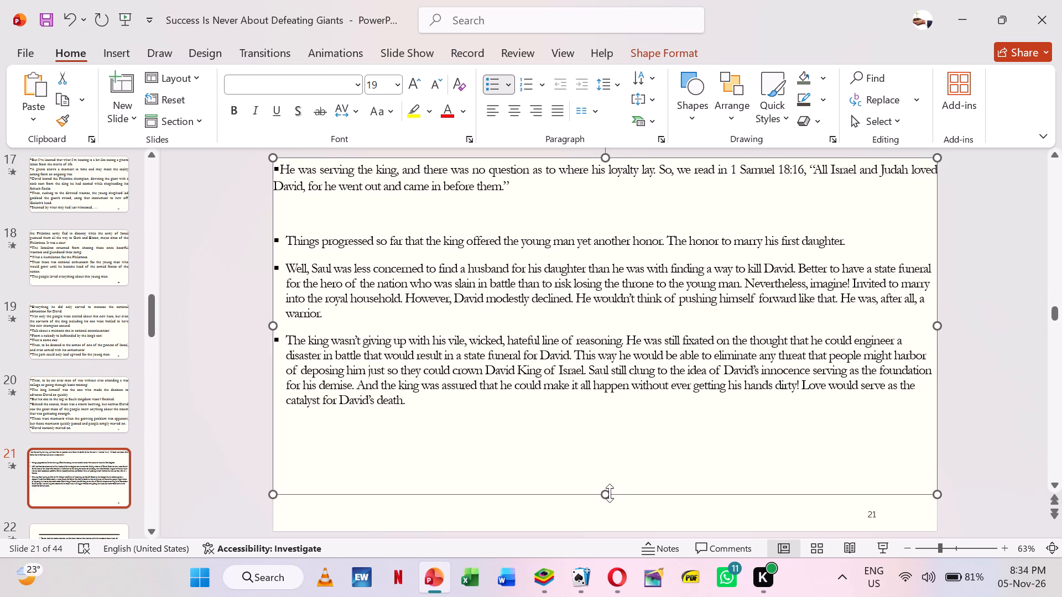
drag(604, 493, 614, 528)
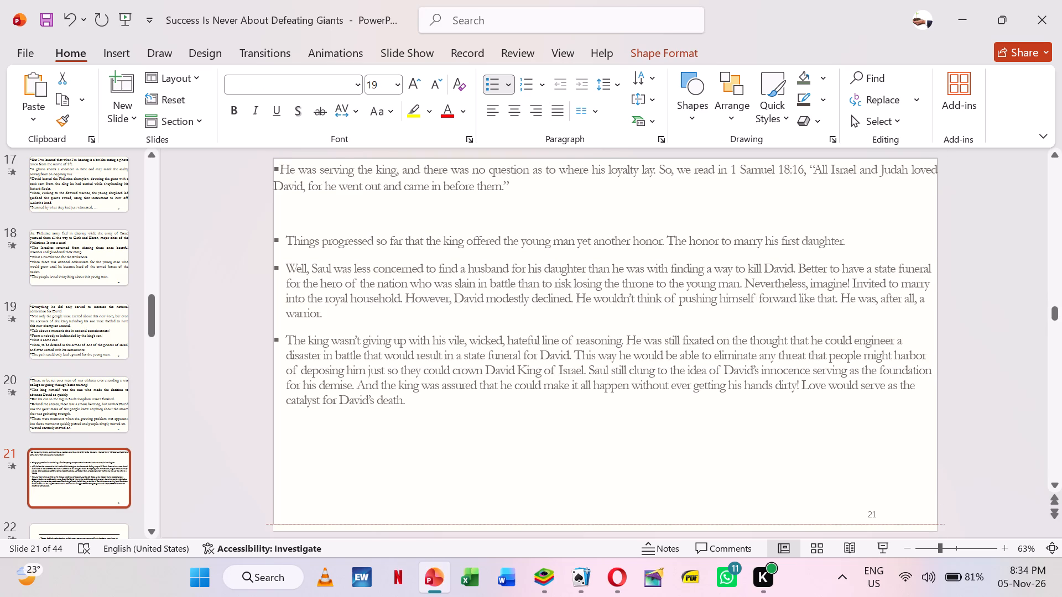
drag(614, 528, 614, 530)
Set all the text on slide 21 to font size 40.
click(549, 352)
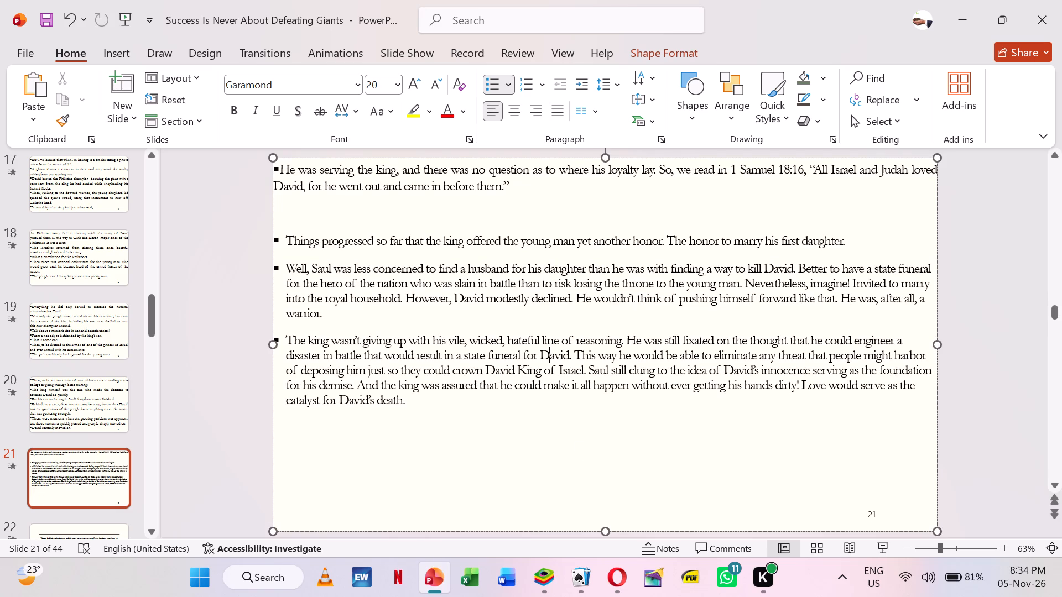
key(ctrl+a)
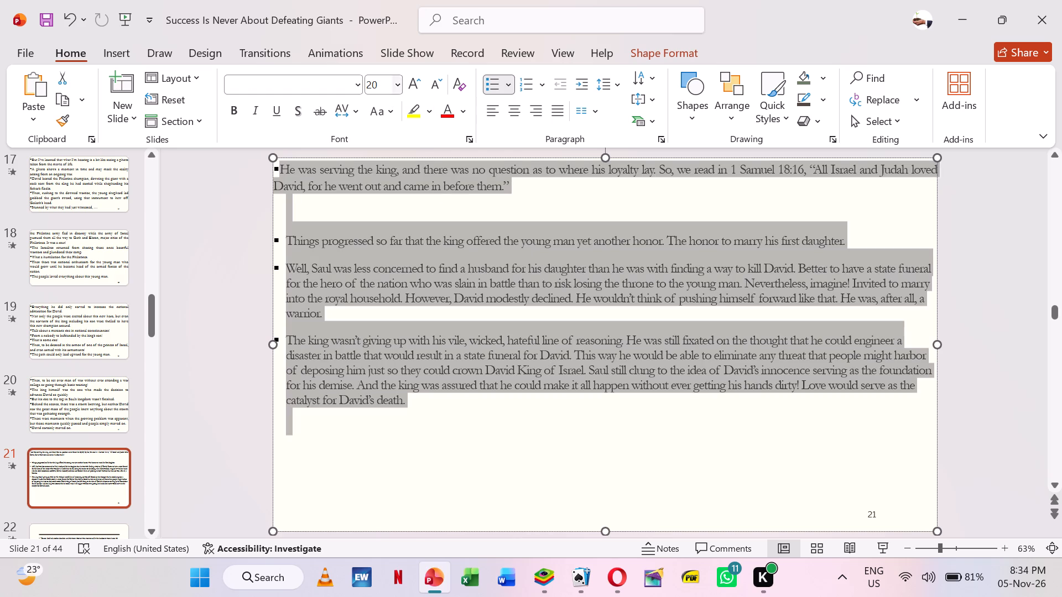
click(385, 85)
text(40)
key(Return)
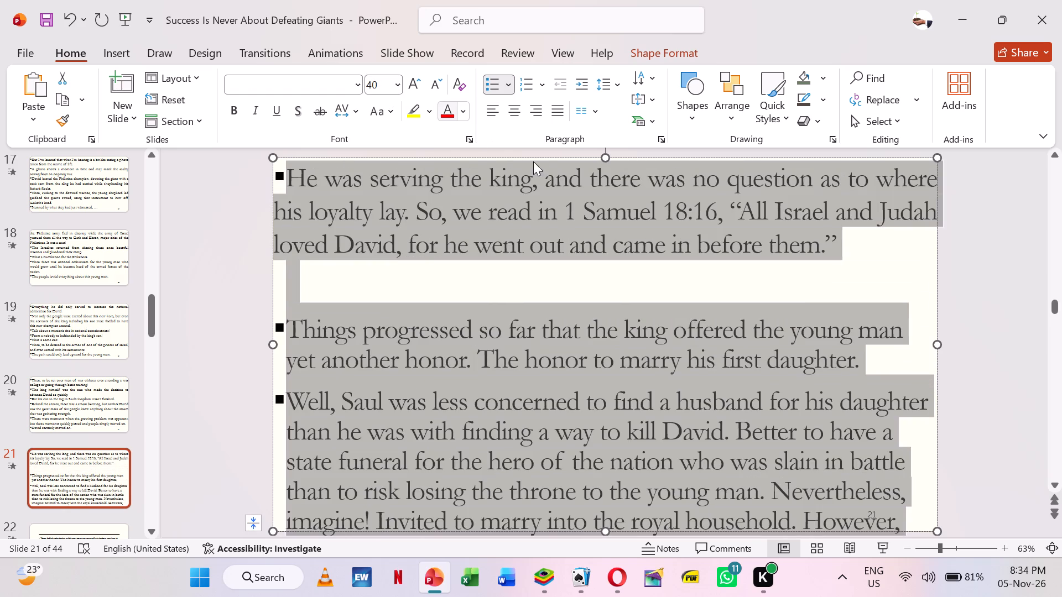
Start a new bullet at "So, we read" on slide 21 and remove the blank gap before the "Things progressed so far" bullet.
click(566, 201)
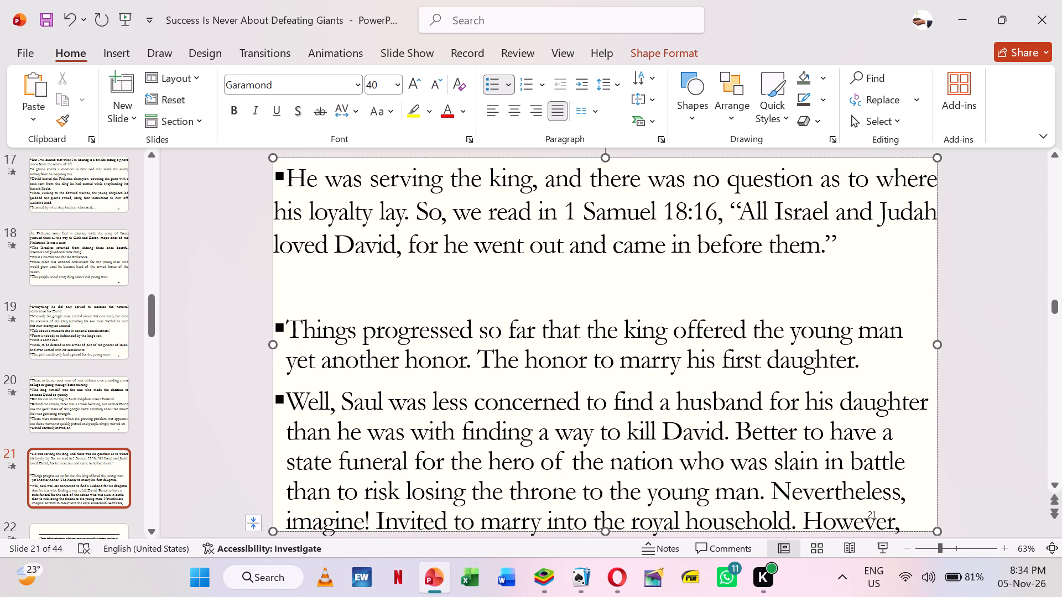
click(421, 207)
key(Return)
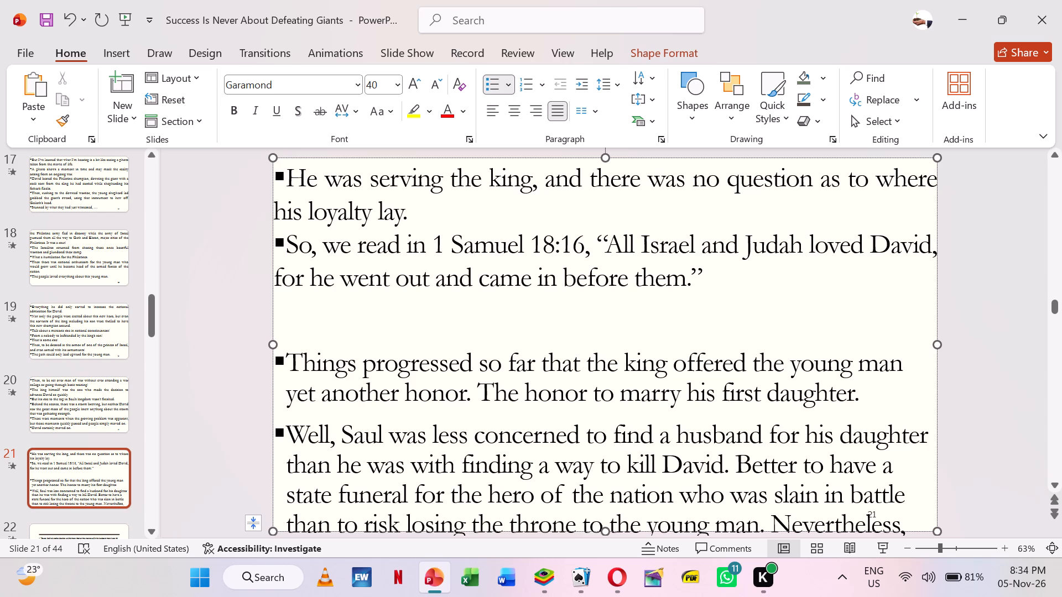
click(715, 277)
key(Delete)
key(Delete)
key(Return)
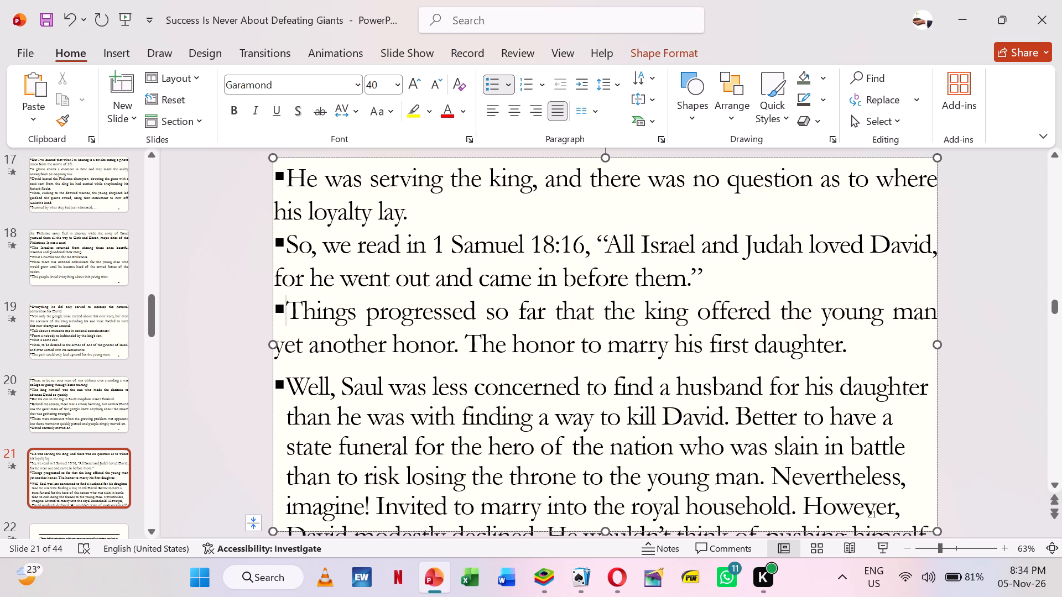
Split off bullets at "The honor to marry" and "Better to have" on slide 21, and rebreak "Well, Saul" to match the preceding bullet's formatting.
click(468, 334)
key(Return)
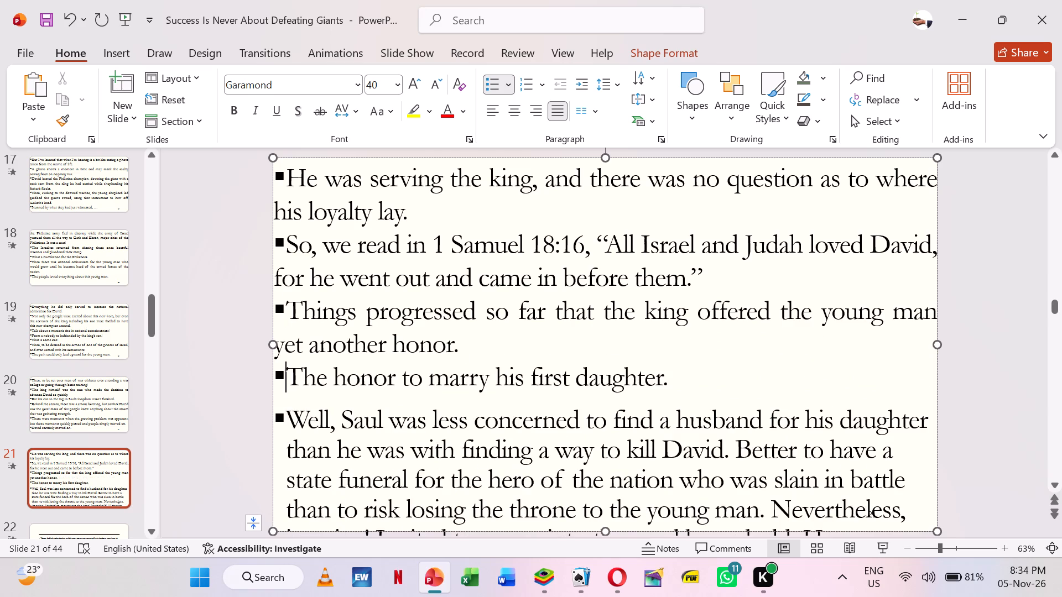
click(695, 370)
key(Delete)
key(Return)
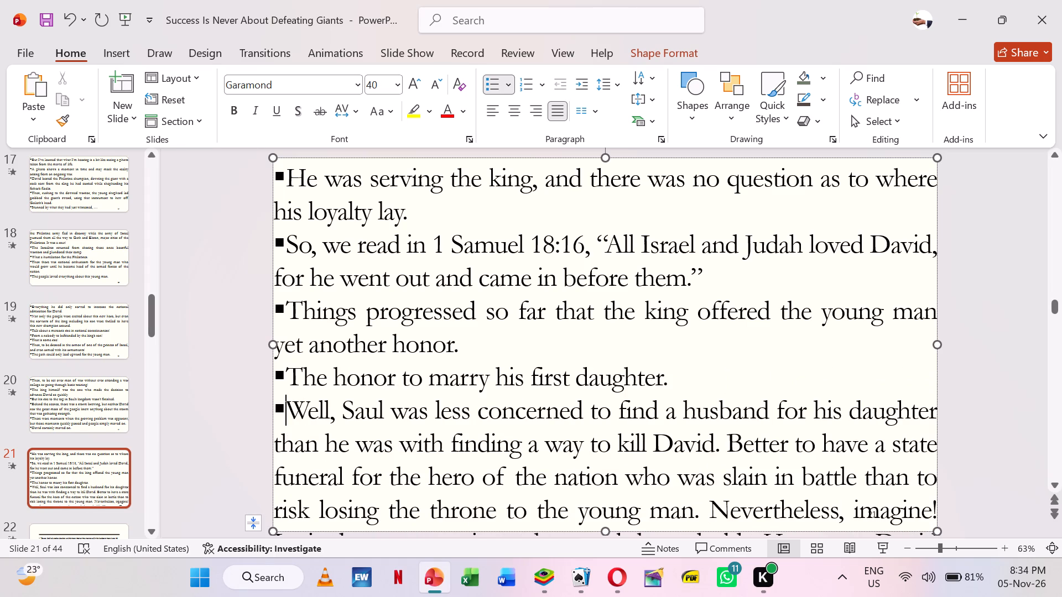
click(728, 439)
key(Return)
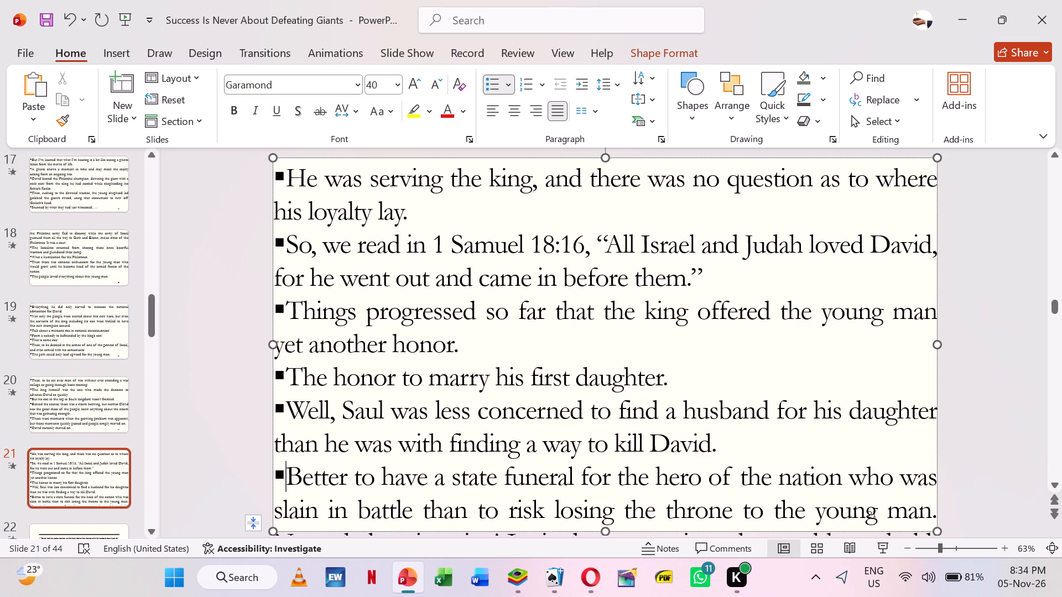
Start a new bullet at "Nevertheless, imagine!" on slide 21 and remove its leading space.
key(Down)
key(Right)
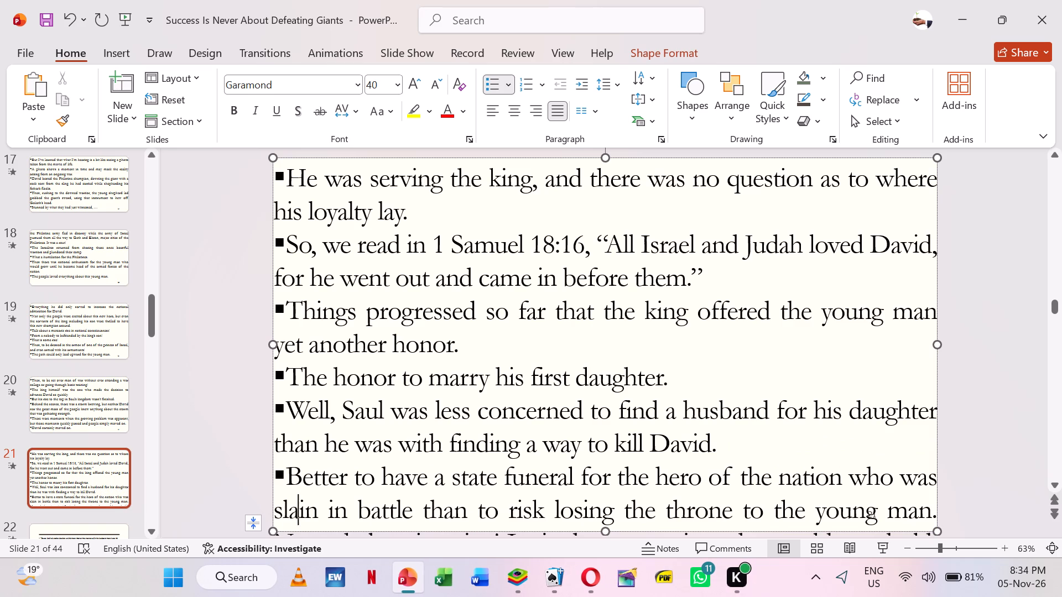
key(Right)
key(Right)
key(Right)
key(Right)
key(Right)
key(Right)
key(Right)
key(Right)
key(Right)
key(Right)
key(Right)
key(Right)
key(Right)
key(Right)
key(Right)
key(Right)
key(Right)
key(Right)
key(Right)
key(Right)
key(Right)
key(Right)
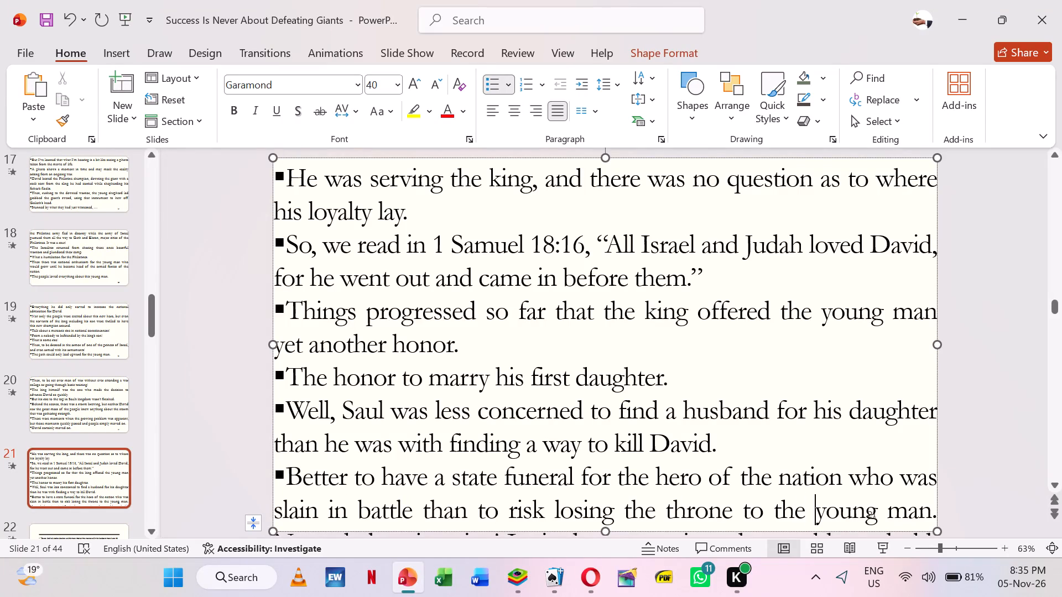
key(Right)
key(Right)
key(Right)
key(Right)
key(Right)
key(Right)
key(Right)
key(Right)
key(Right)
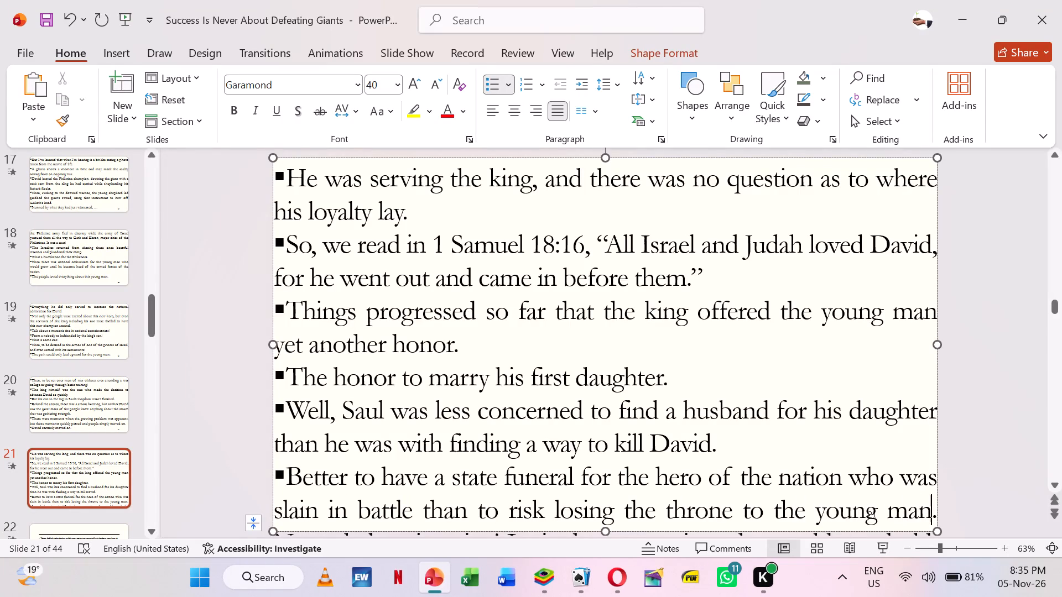
key(Right)
key(Return)
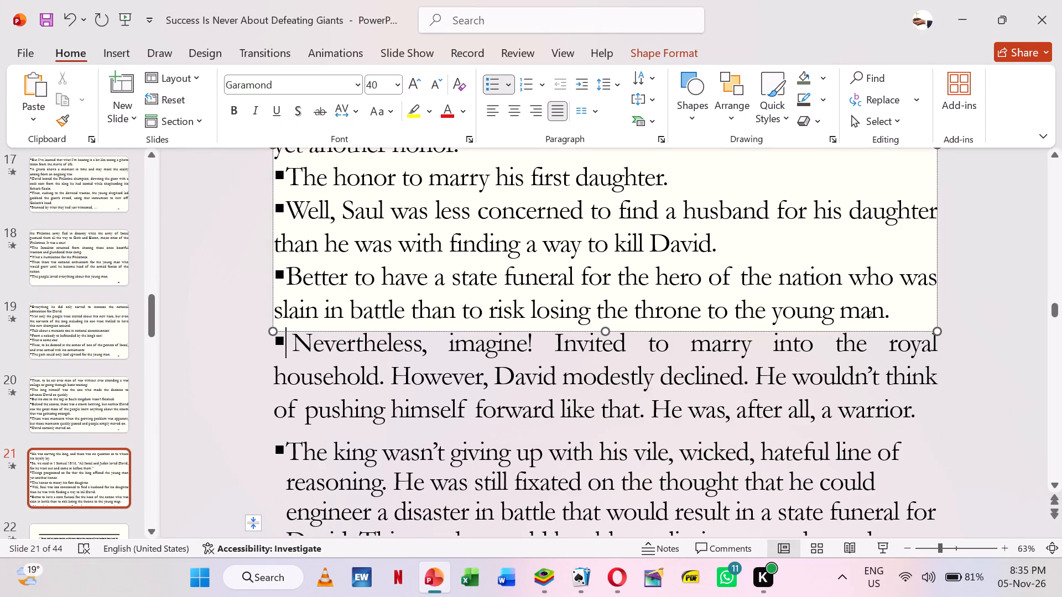
key(Delete)
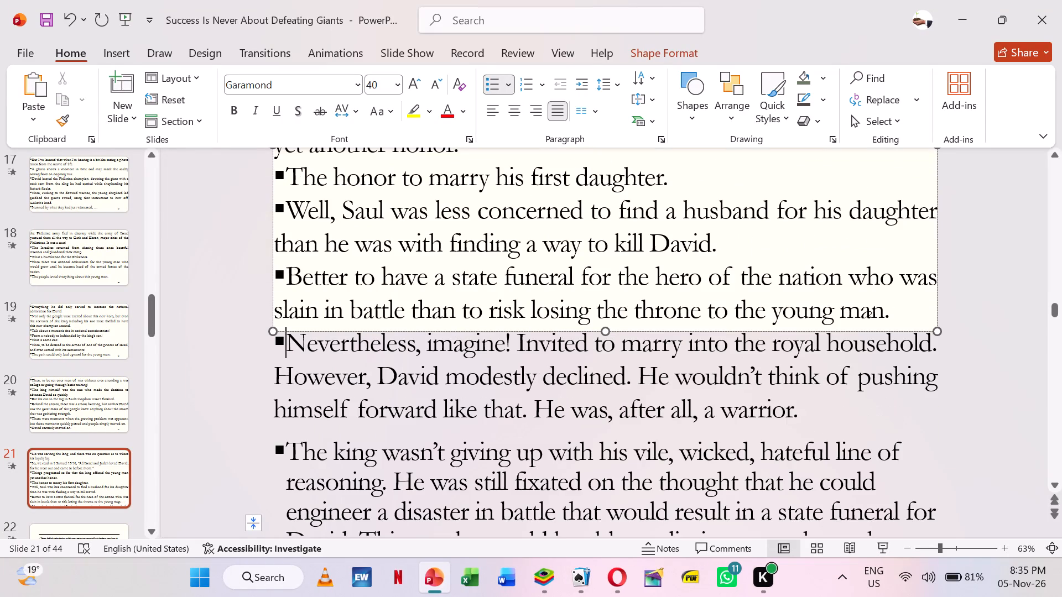
Move the text from "Nevertheless, imagine!" onward off slide 21 into the body of a new Title and Content slide 22.
key(shift+Down)
key(shift+Down)
key(shift+Down)
key(shift+Down)
key(shift+Down)
key(shift+Down)
key(shift+Down)
key(shift+Down)
key(shift+Down)
key(shift+Down)
key(shift+Down)
key(shift+Down)
key(shift+Down)
key(shift+Down)
key(shift+Down)
key(shift+Down)
key(shift+Down)
key(shift+Down)
key(shift+Down)
key(shift+Down)
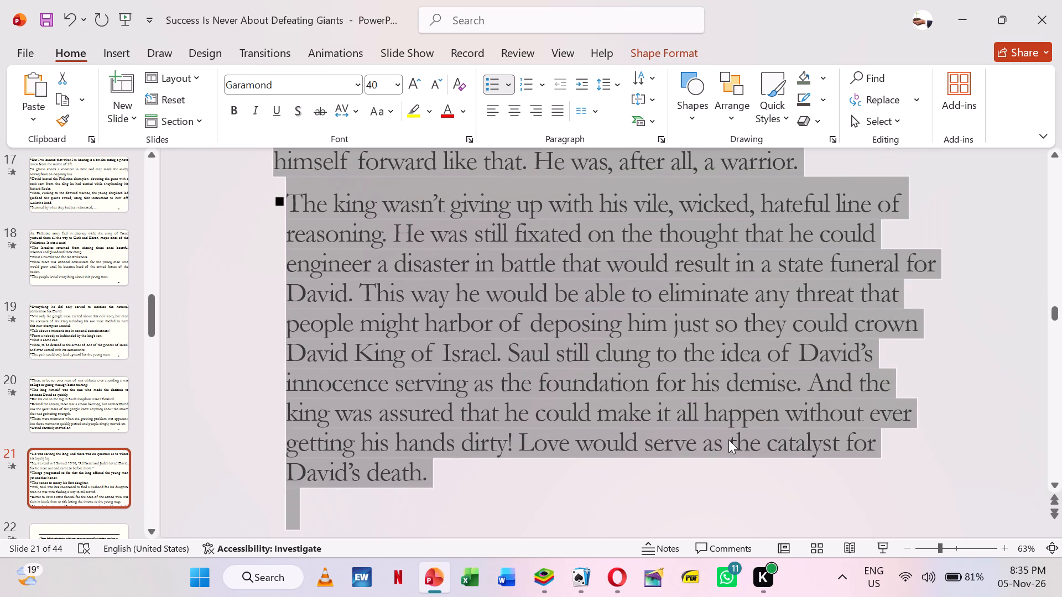
key(ctrl+x)
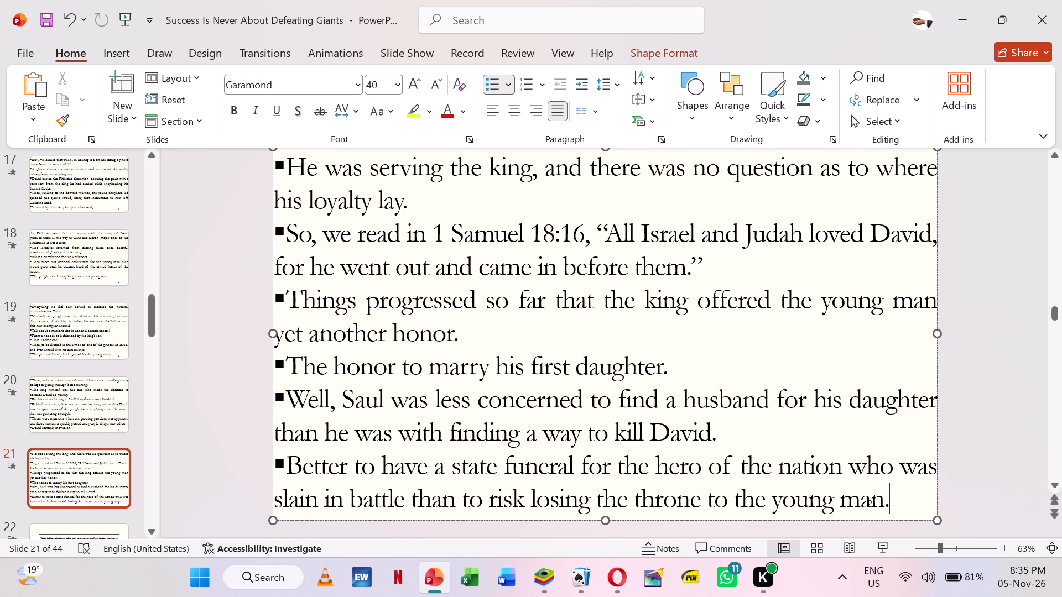
right_click(103, 513)
click(168, 476)
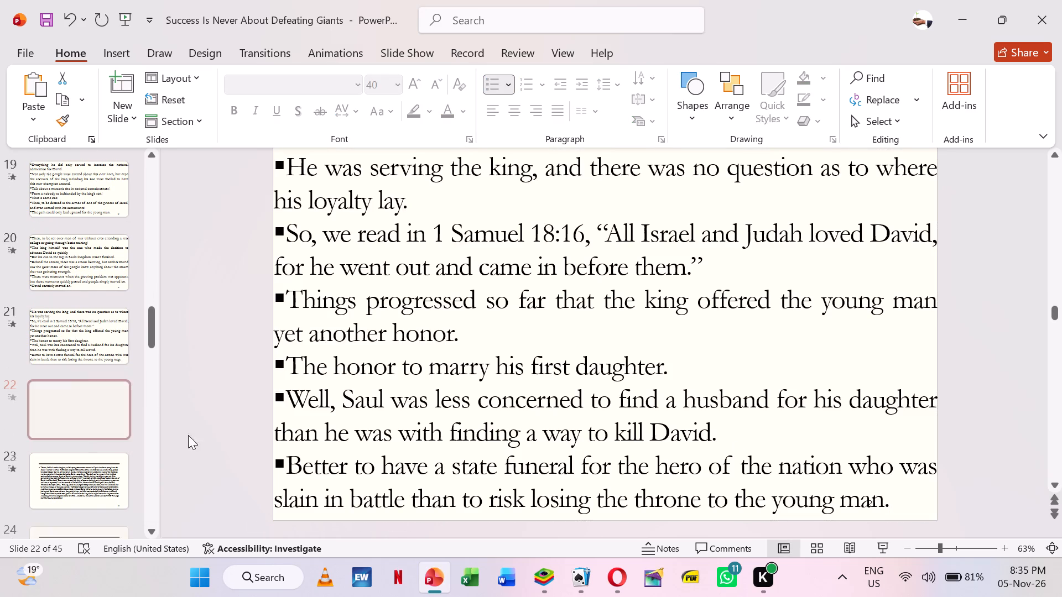
right_click(241, 312)
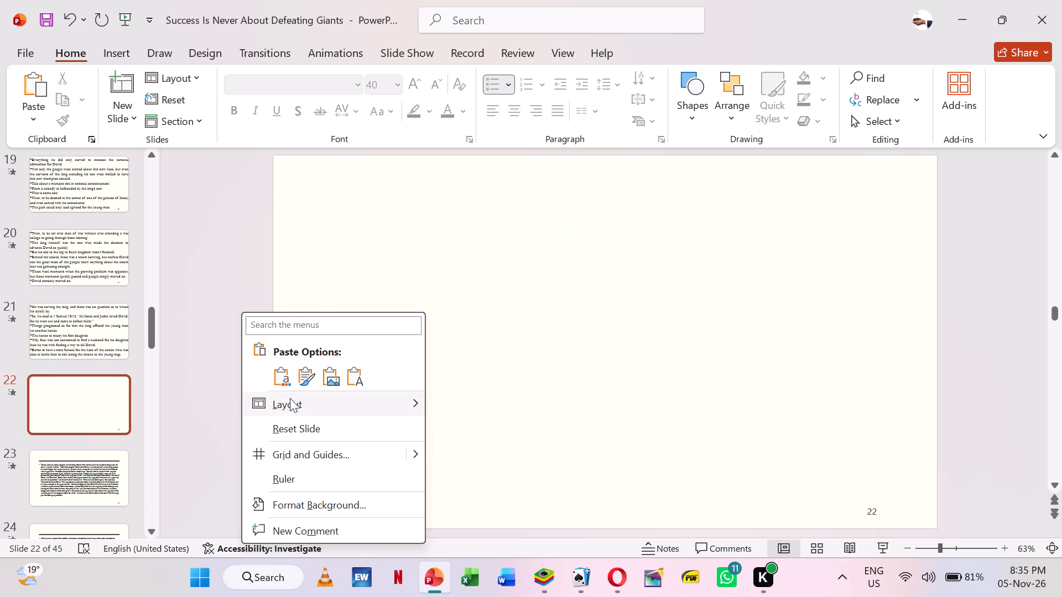
click(527, 252)
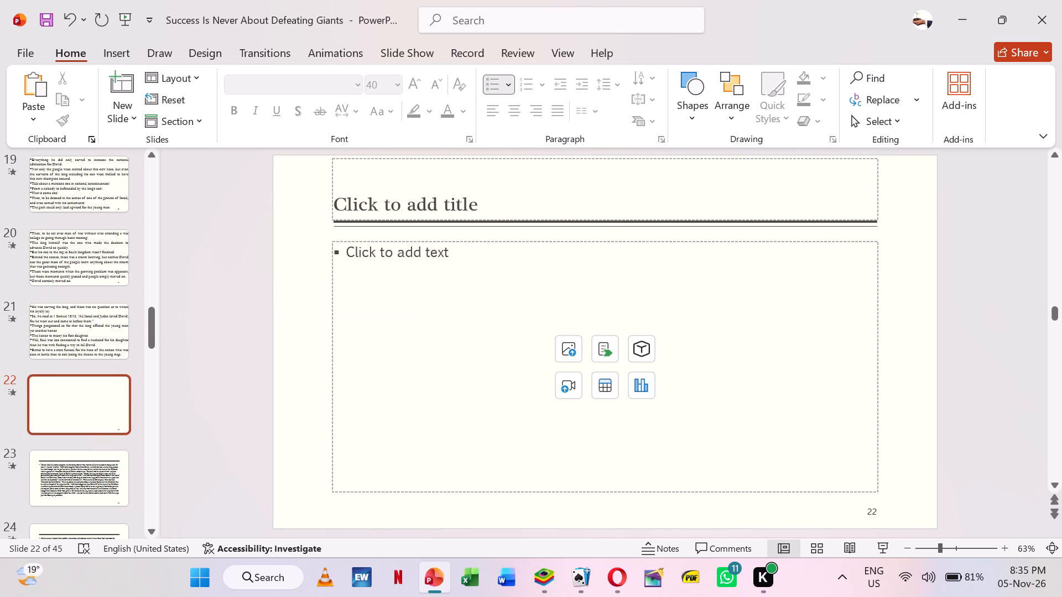
click(454, 303)
key(ctrl+v)
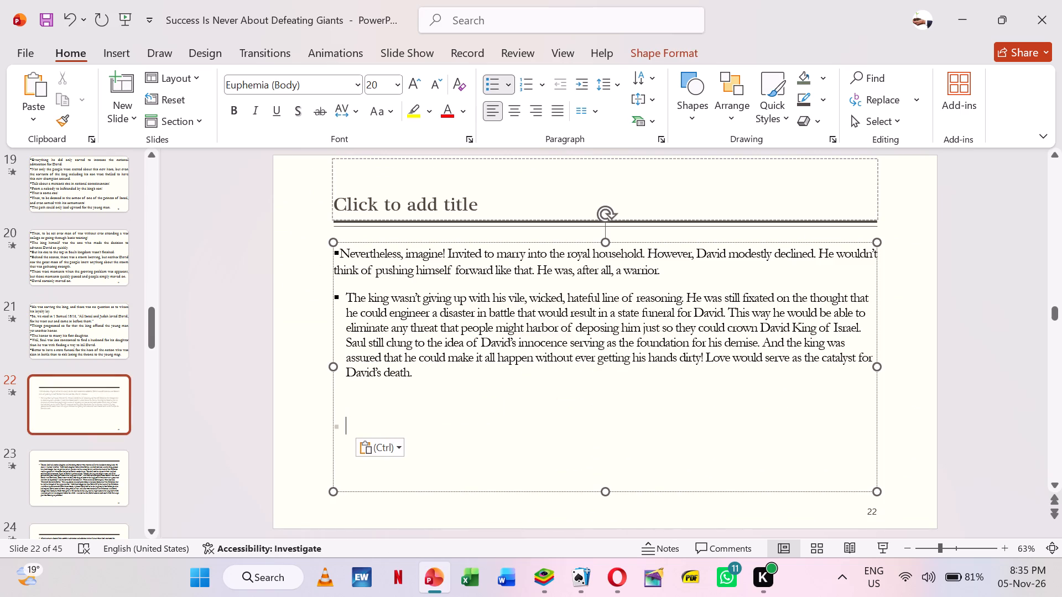
Apply the Blank layout to slide 22 and enlarge the text box to fill the whole slide.
right_click(300, 266)
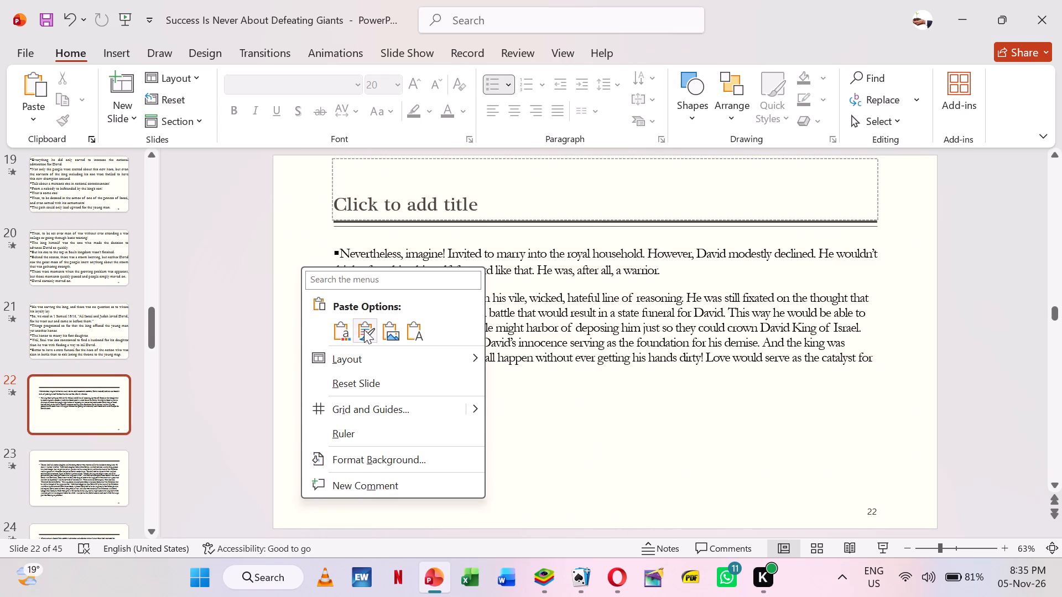
click(618, 410)
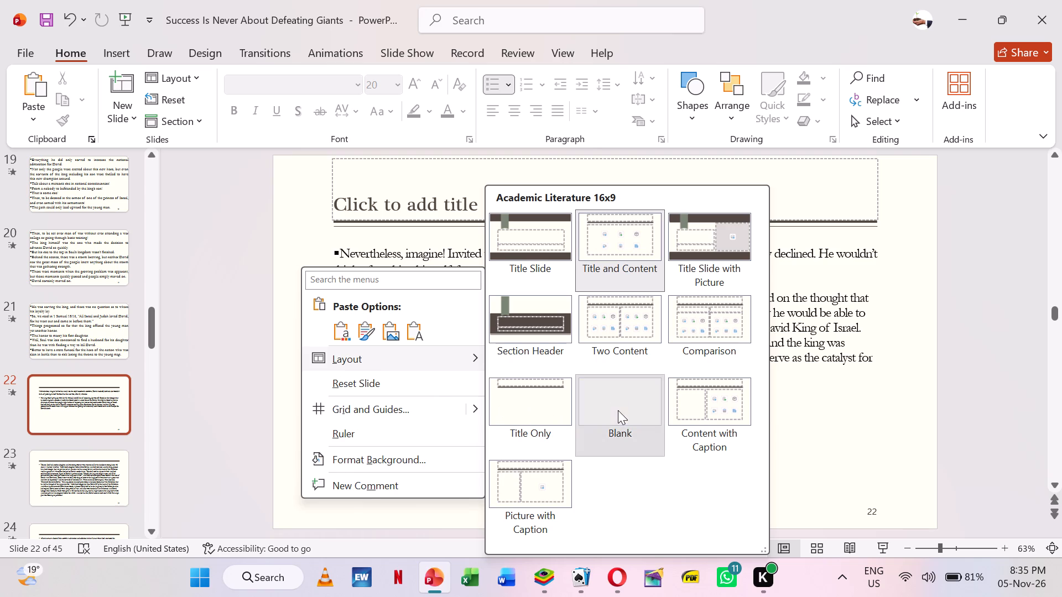
click(488, 330)
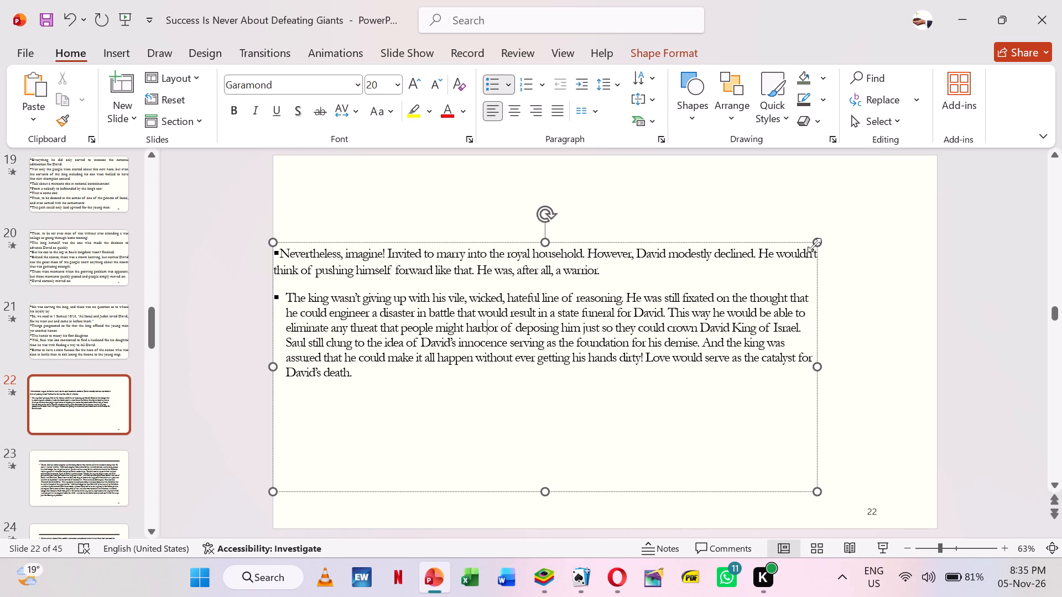
drag(821, 238, 918, 181)
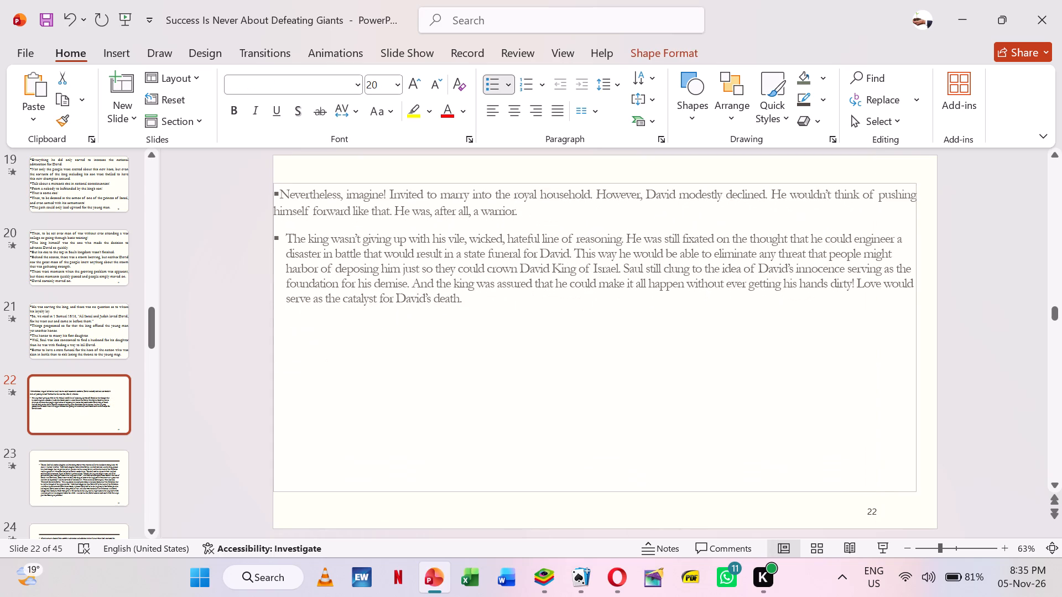
drag(918, 181, 934, 158)
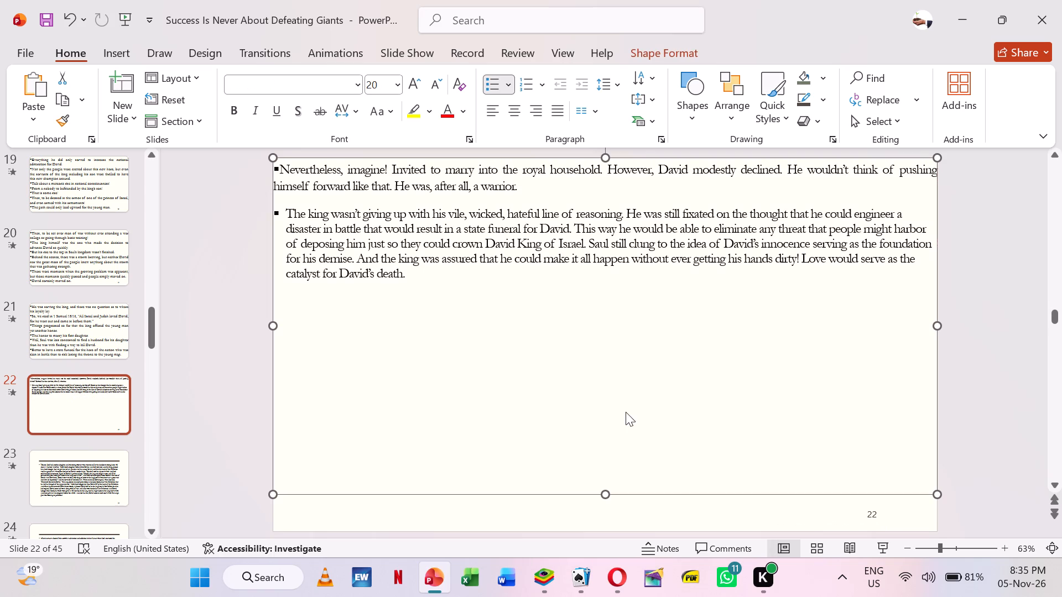
drag(606, 491, 611, 535)
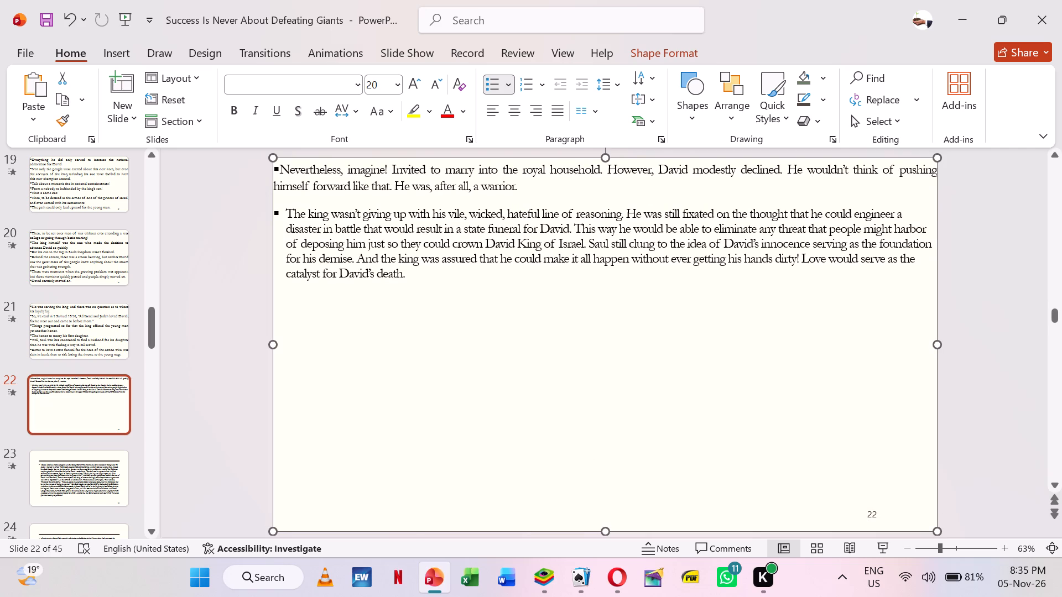
Set all the text on slide 22 to font size 40.
click(534, 178)
key(ctrl+a)
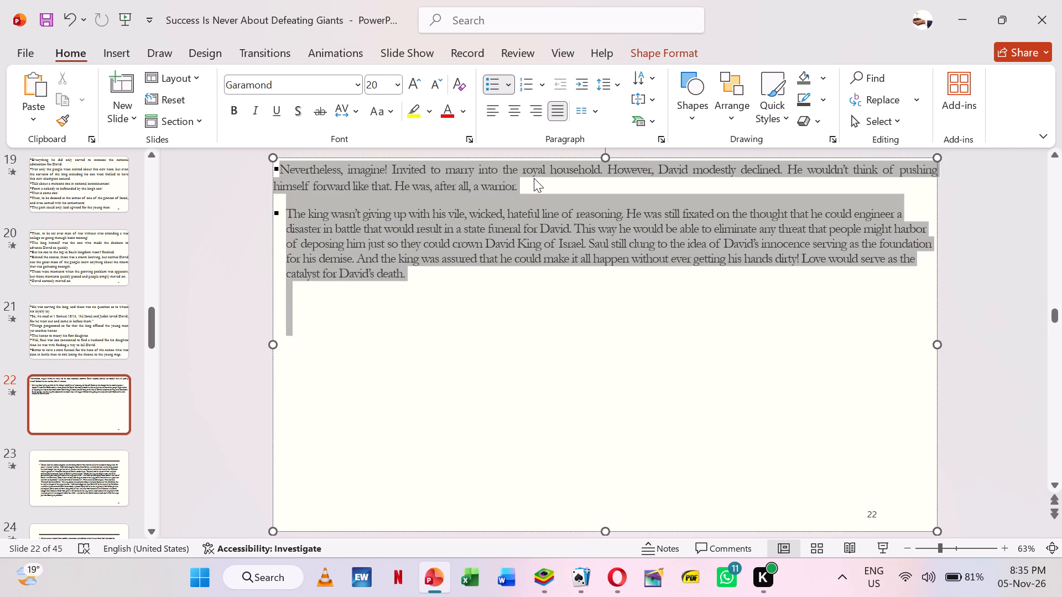
click(380, 86)
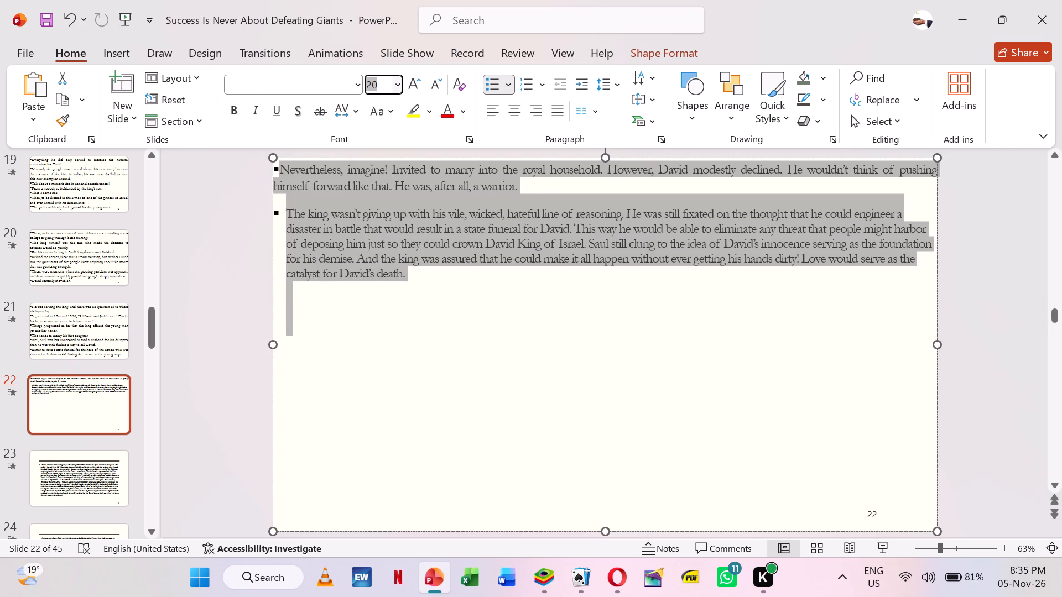
text(40)
key(Return)
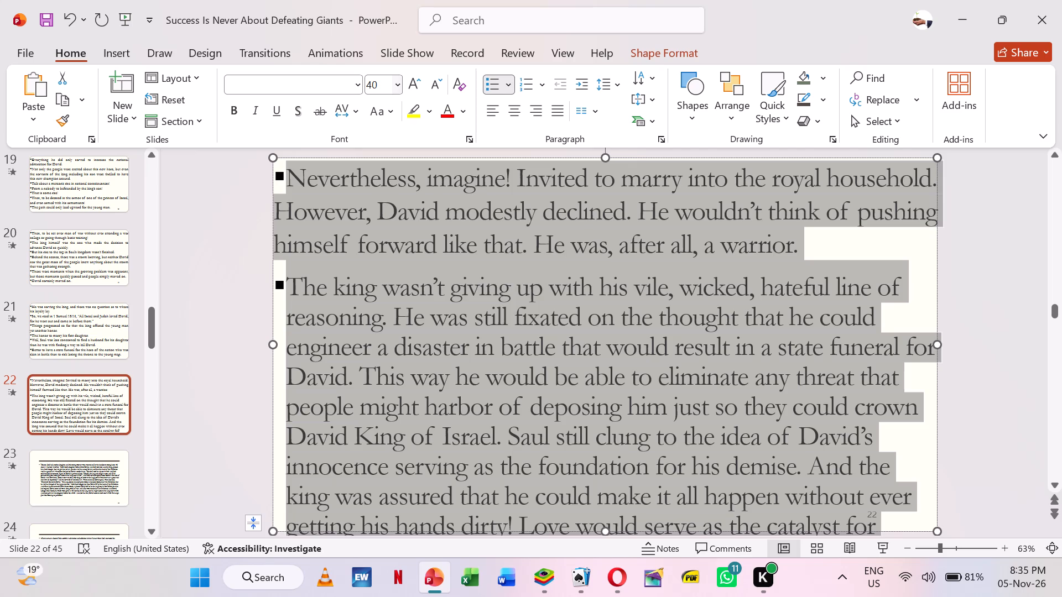
Split off bullets at "However, David", "He wouldn't think" and "He was, after all" on slide 22.
click(627, 185)
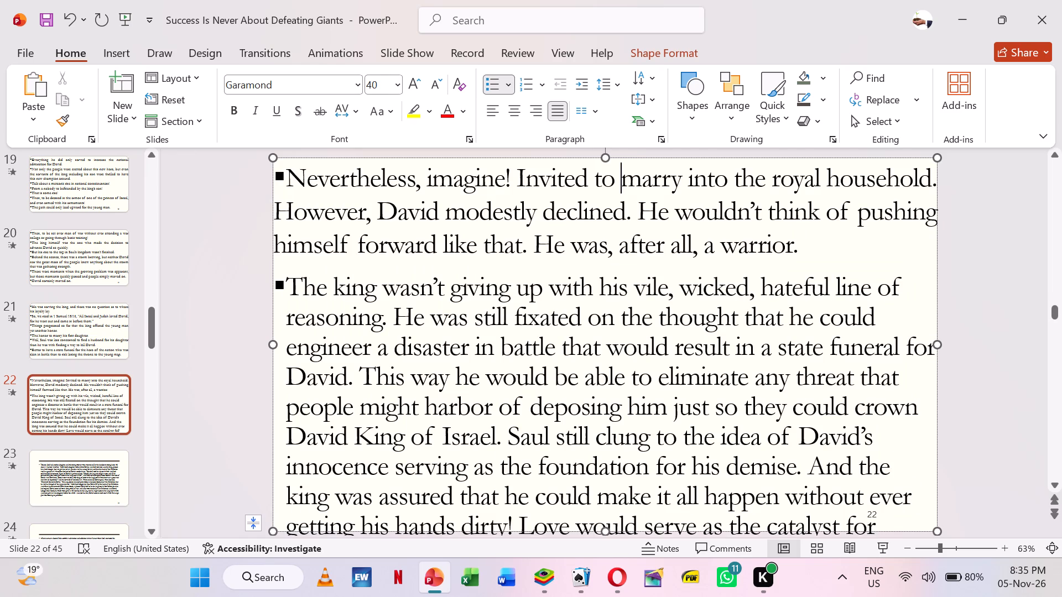
click(519, 171)
click(280, 208)
key(BackSpace)
key(Return)
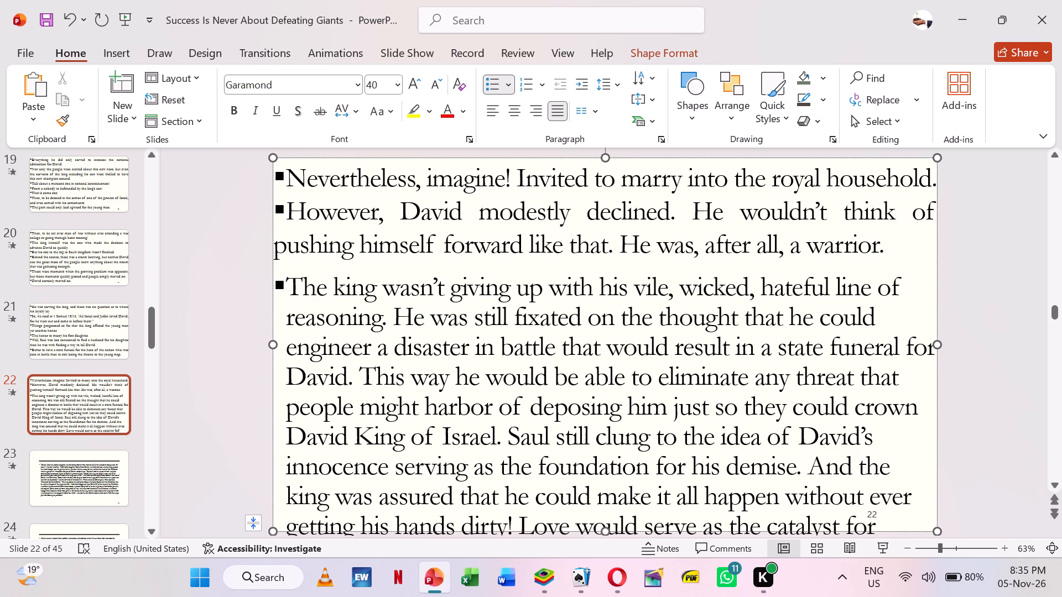
click(695, 208)
key(Return)
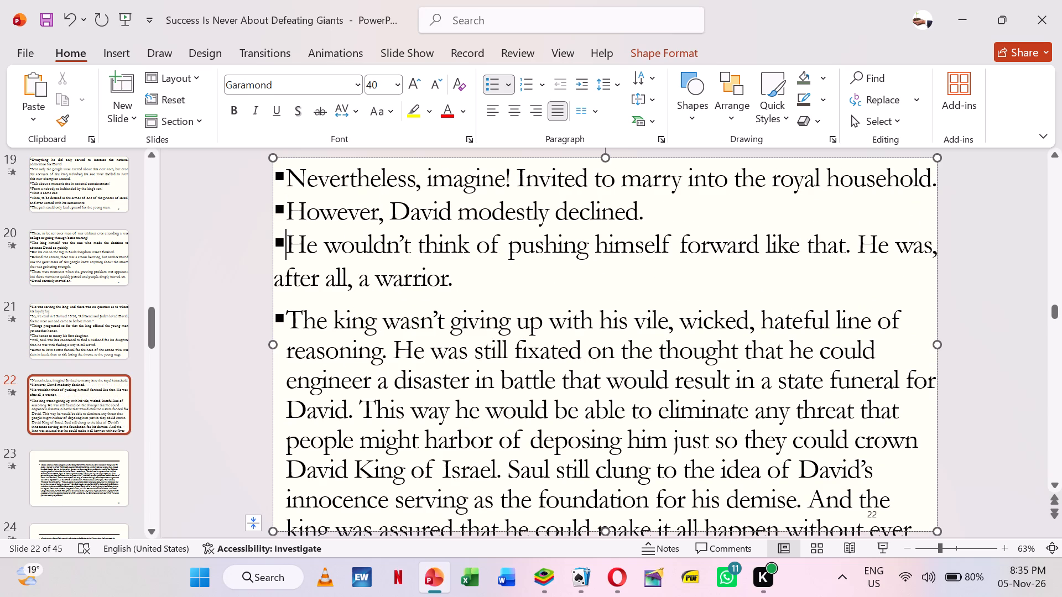
click(861, 250)
key(Return)
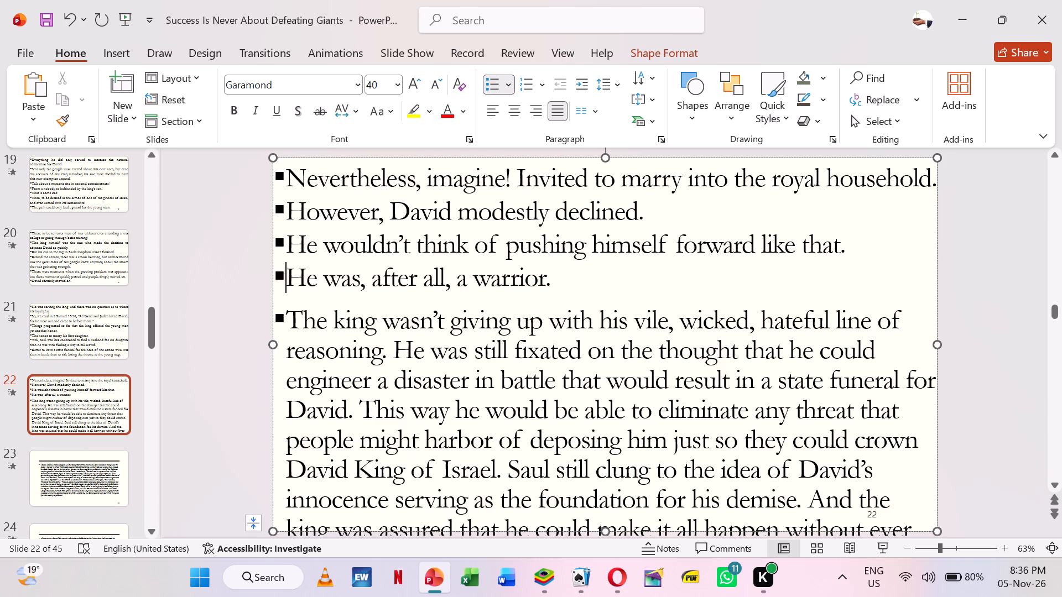
Rebreak the "The king wasn't giving up" bullet on slide 22 so it matches the preceding bullet's formatting.
click(654, 282)
key(Delete)
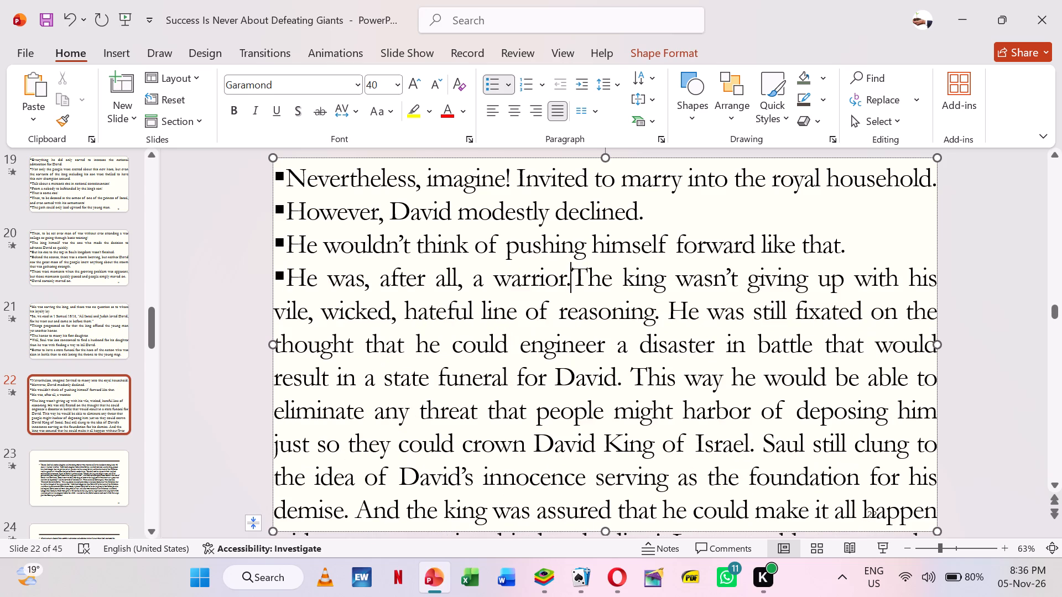
key(Return)
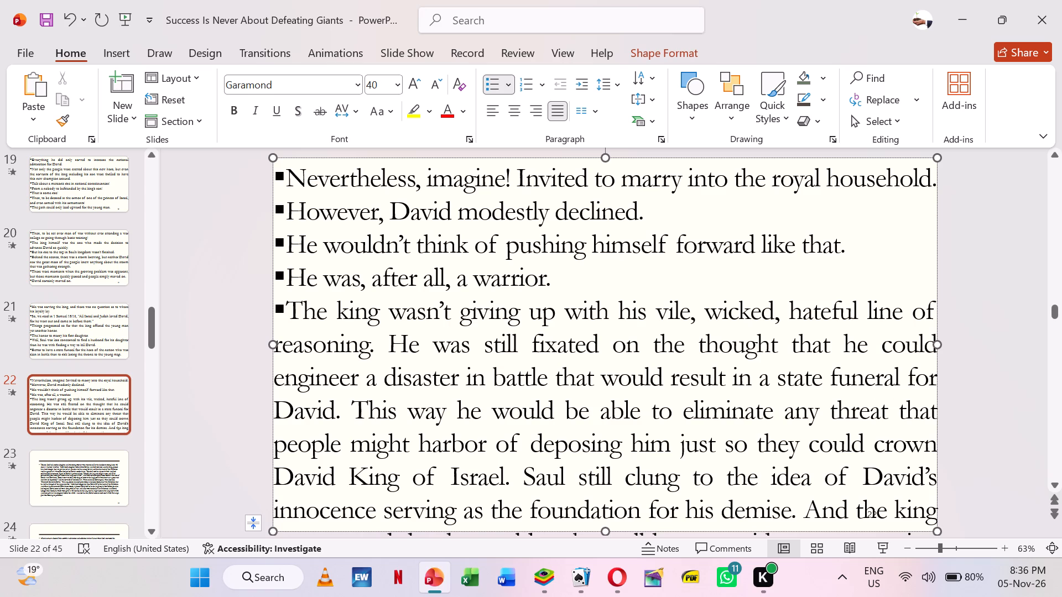
Split off bullets at "He was still fixated", "This way he would" and "Saul still clung" on slide 22.
click(394, 340)
key(Return)
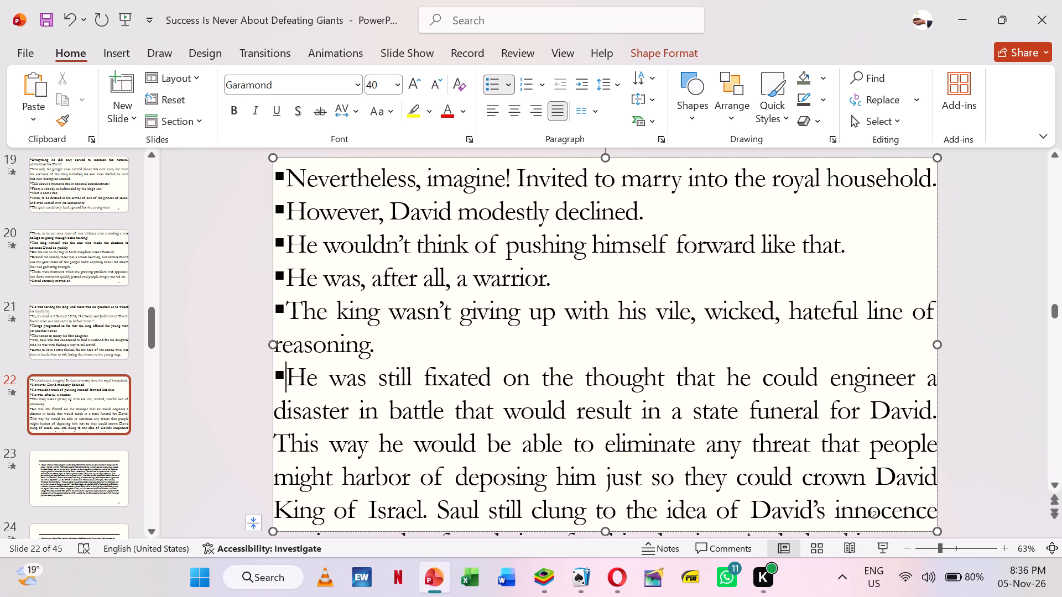
click(277, 439)
key(Return)
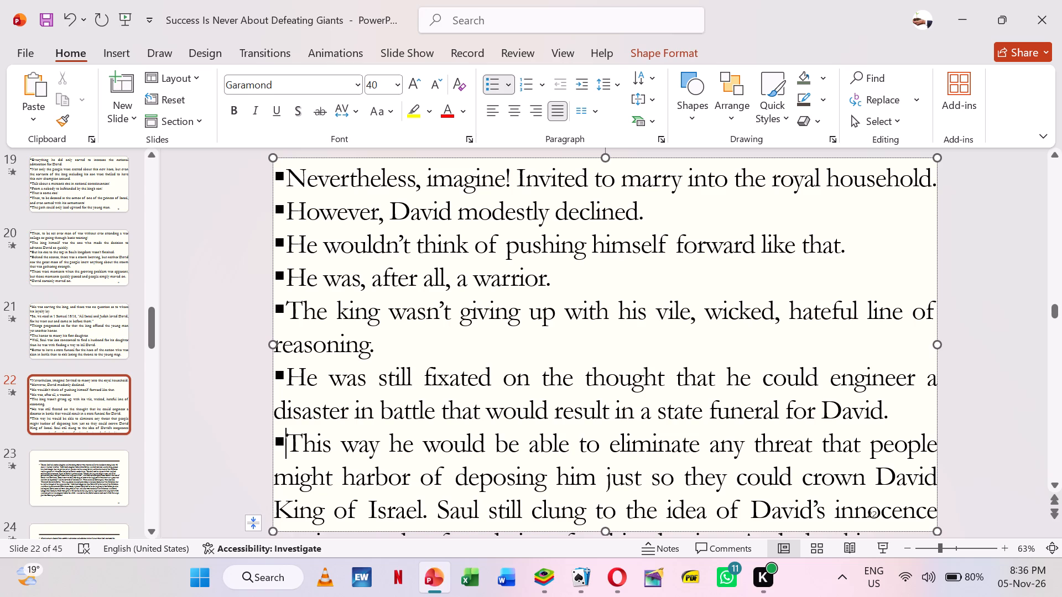
click(438, 508)
key(Return)
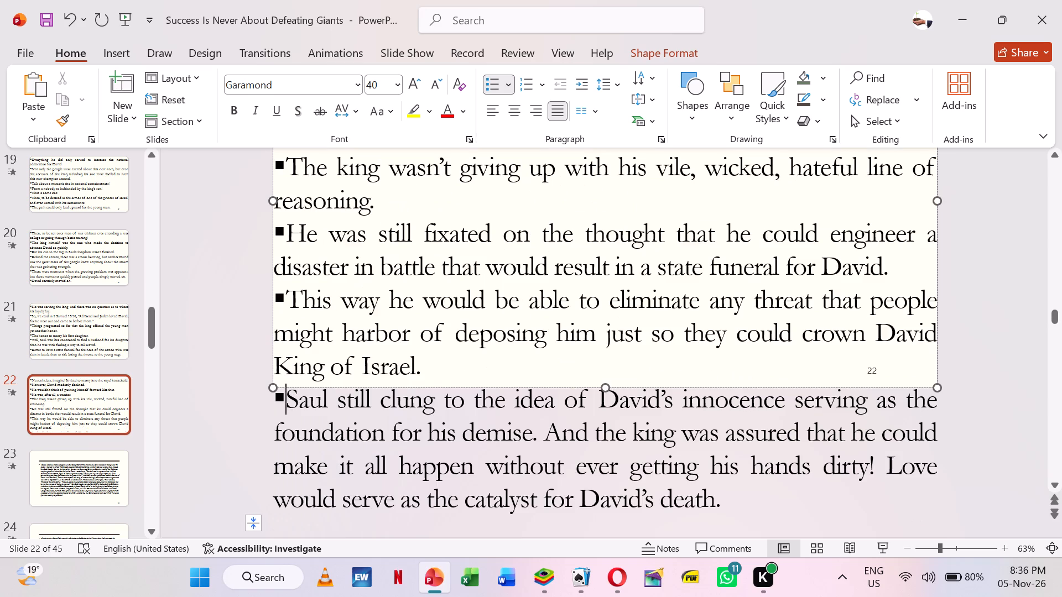
Move the overflowing text from "Saul still clung" onward from slide 22 to the start of slide 23's body text.
key(shift+Down)
key(shift+Down)
key(shift+Down)
key(shift+Down)
key(shift+Down)
key(shift+Down)
key(shift+Down)
key(shift+Down)
key(shift+Down)
key(shift+Down)
key(shift+Down)
key(shift+Down)
key(shift+Down)
key(shift+Down)
key(shift+Down)
key(shift+Down)
key(shift+Down)
key(shift+Down)
key(shift+Down)
key(shift+Down)
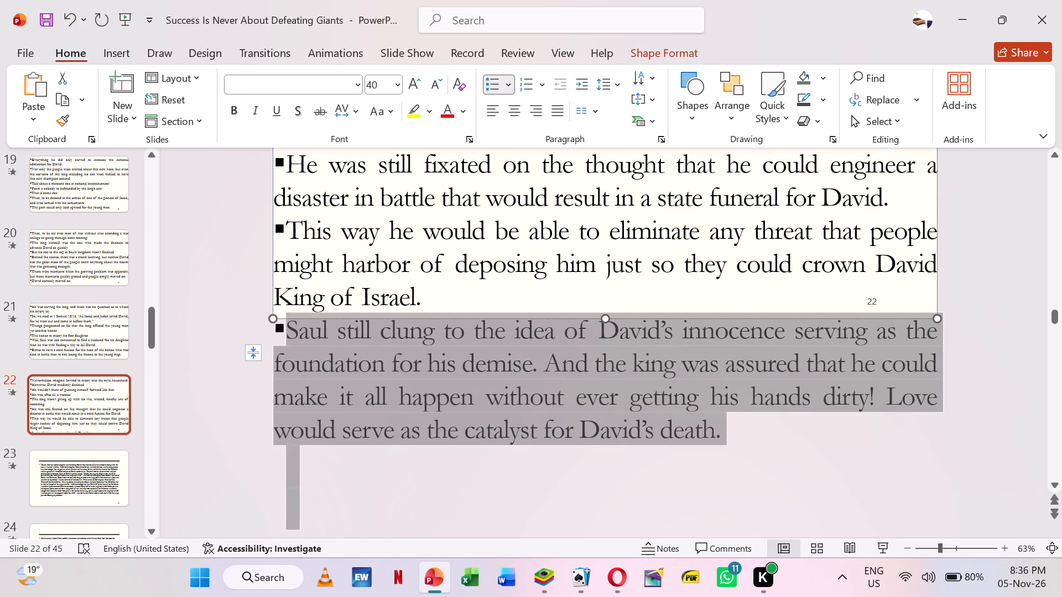
key(ctrl+x)
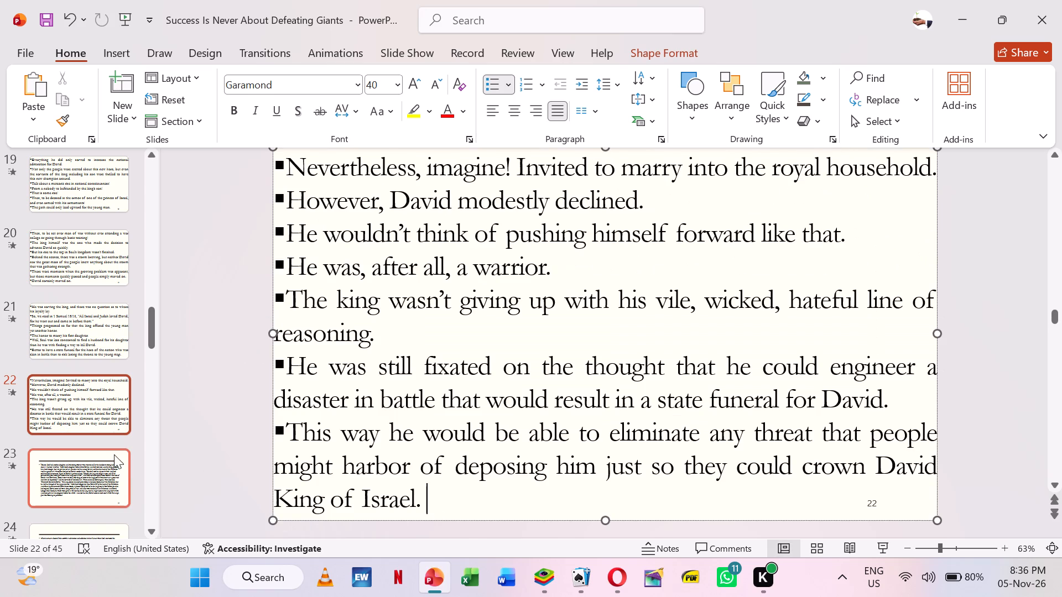
click(81, 473)
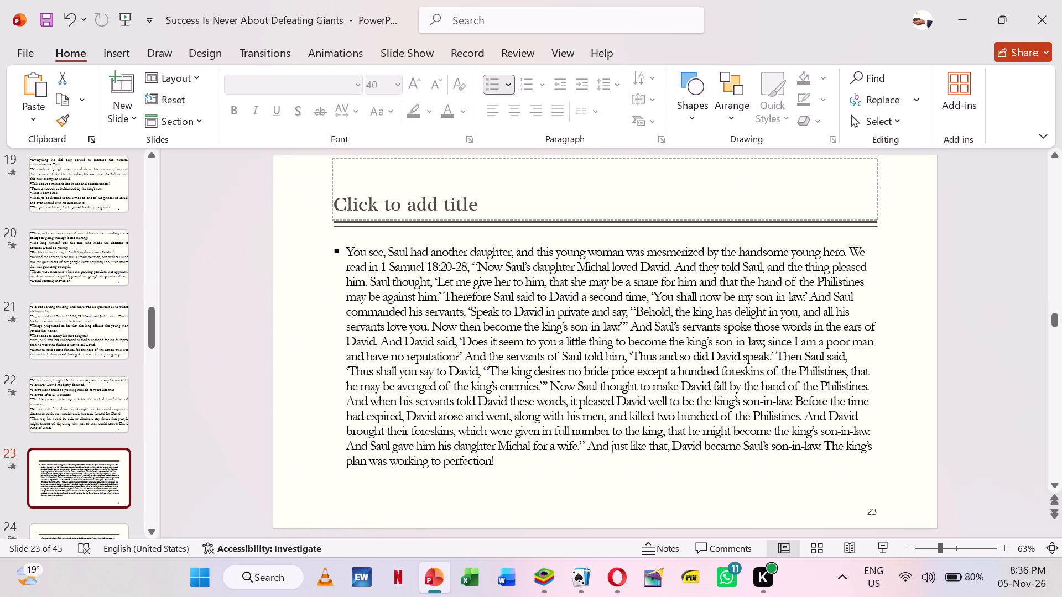
click(346, 250)
key(ctrl+v)
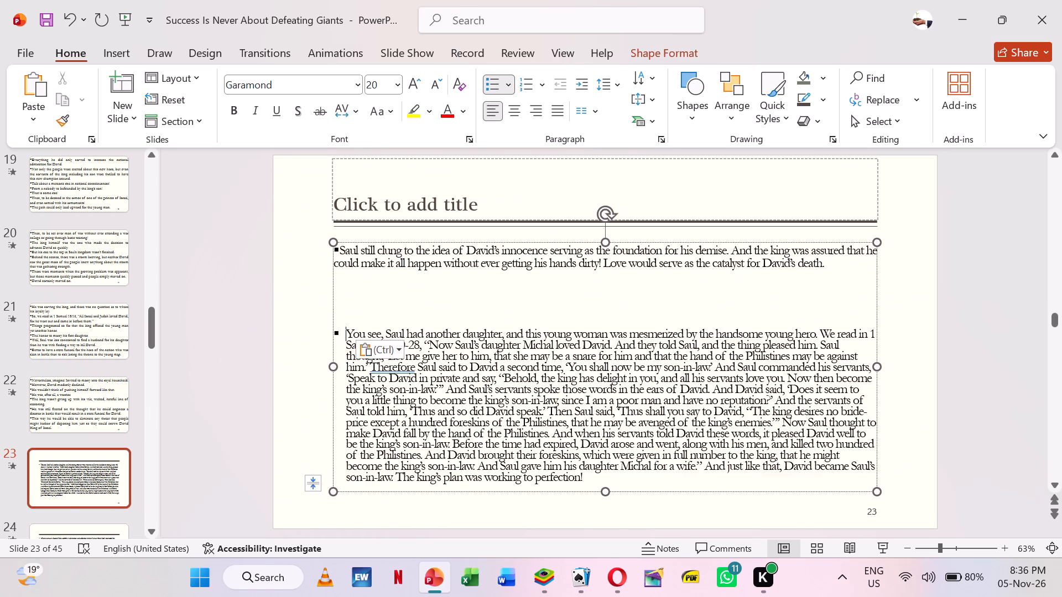
Change slide 23's layout to Blank.
right_click(258, 280)
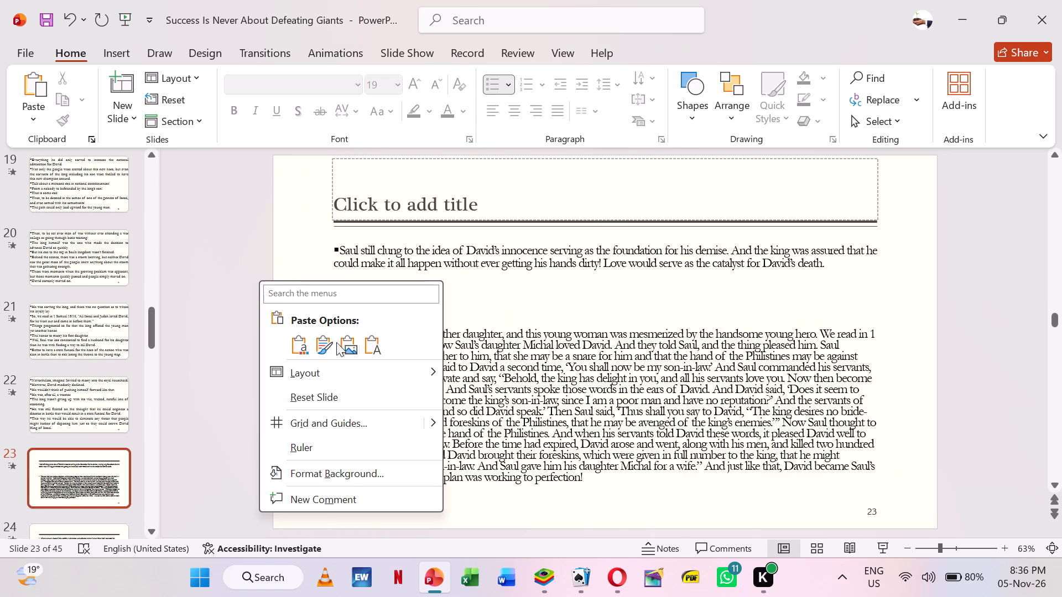
click(601, 399)
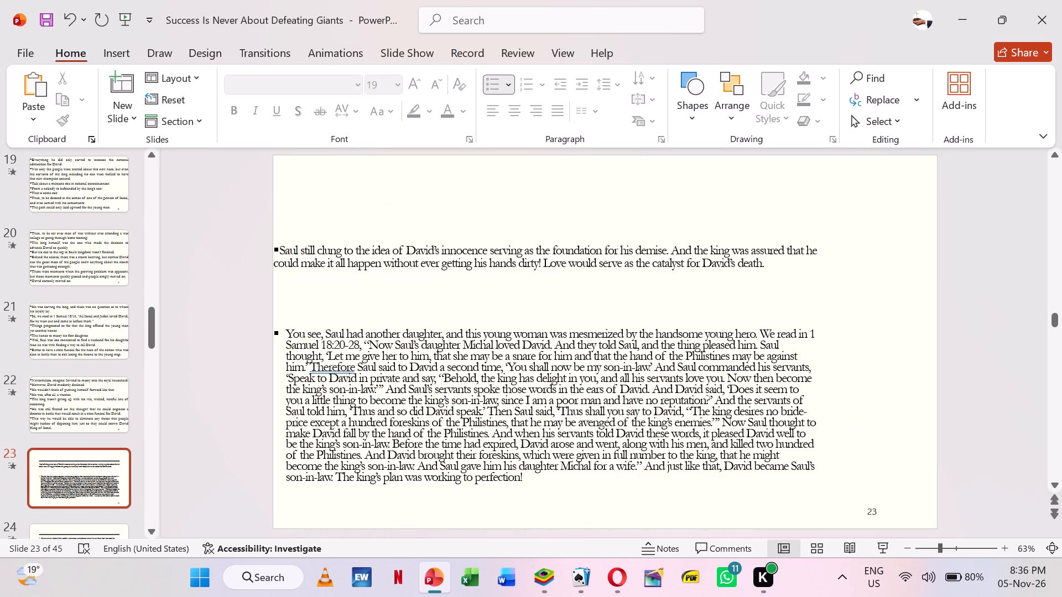
Enlarge the text box on slide 23 to fill the whole slide.
click(595, 397)
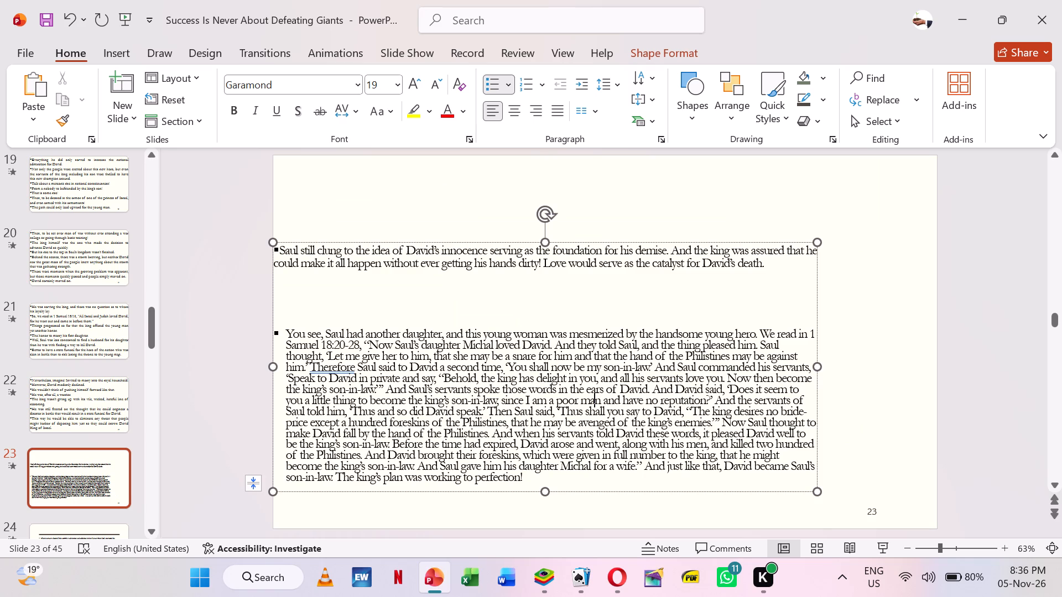
drag(818, 239, 849, 225)
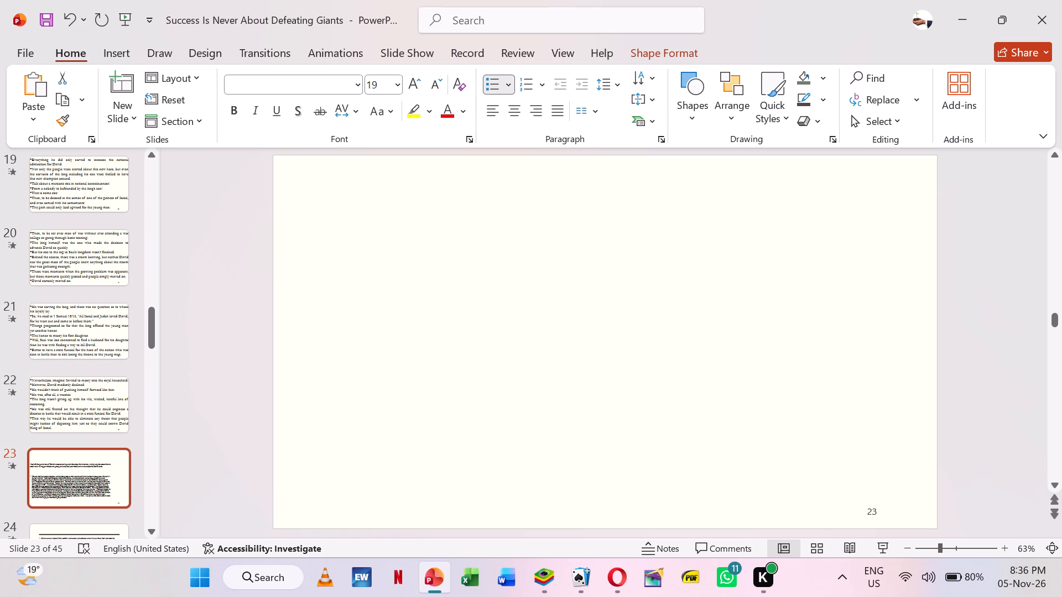
drag(849, 225, 937, 156)
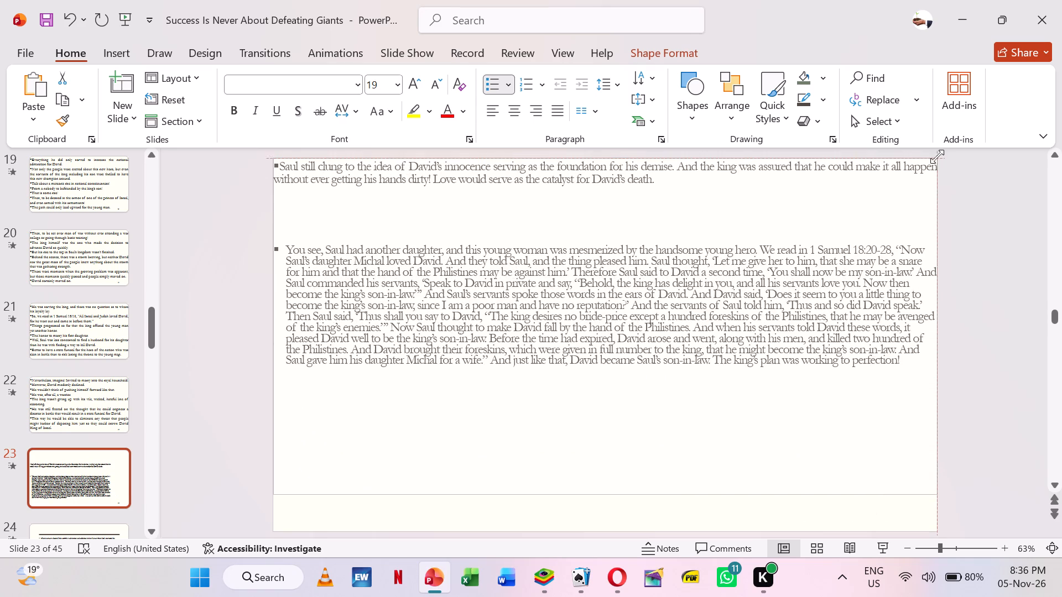
drag(607, 489, 618, 528)
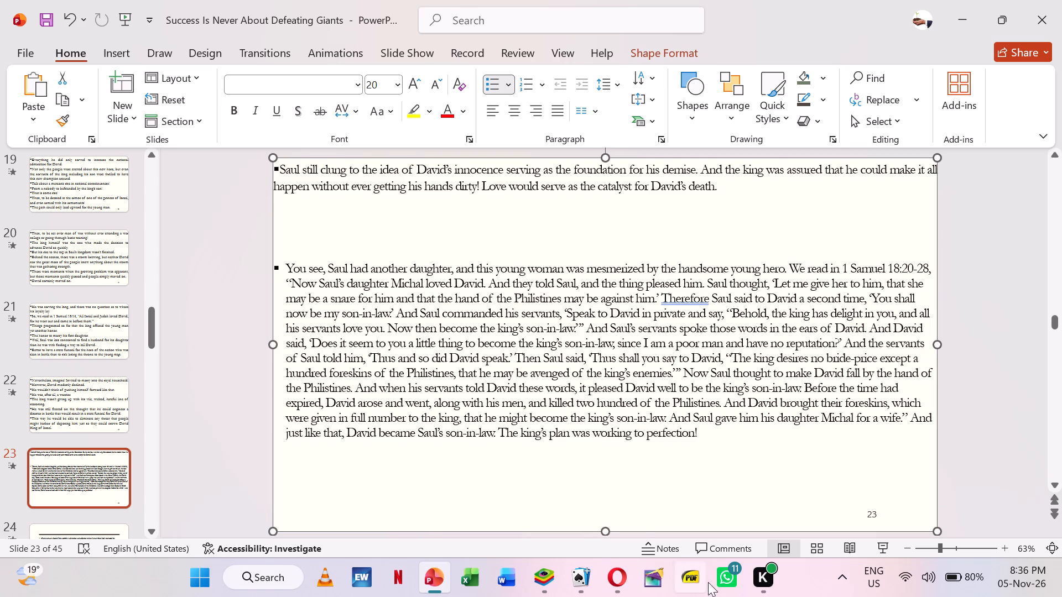
Switch to WhatsApp.
click(726, 584)
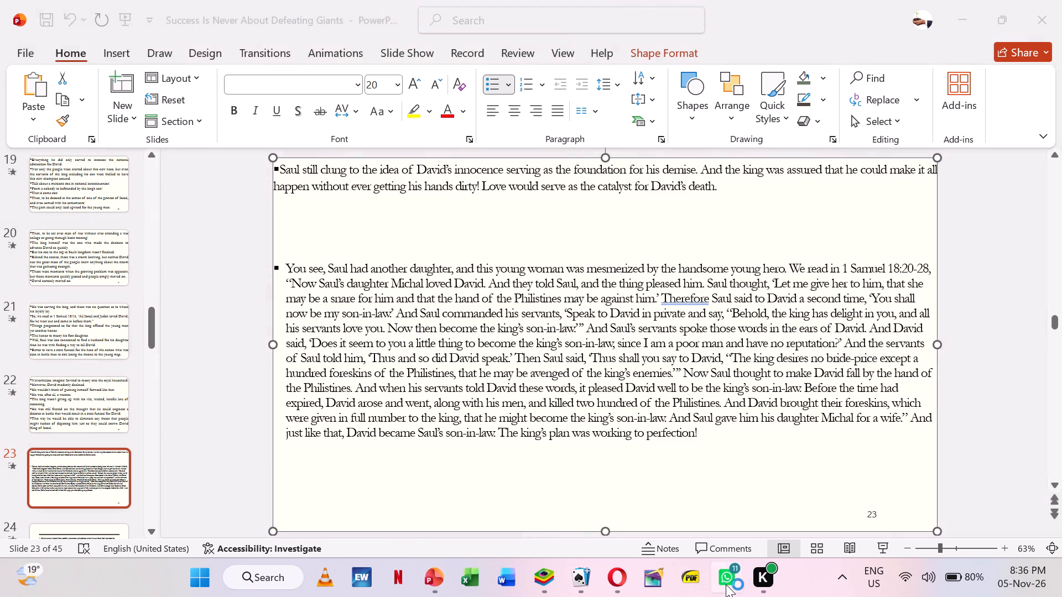
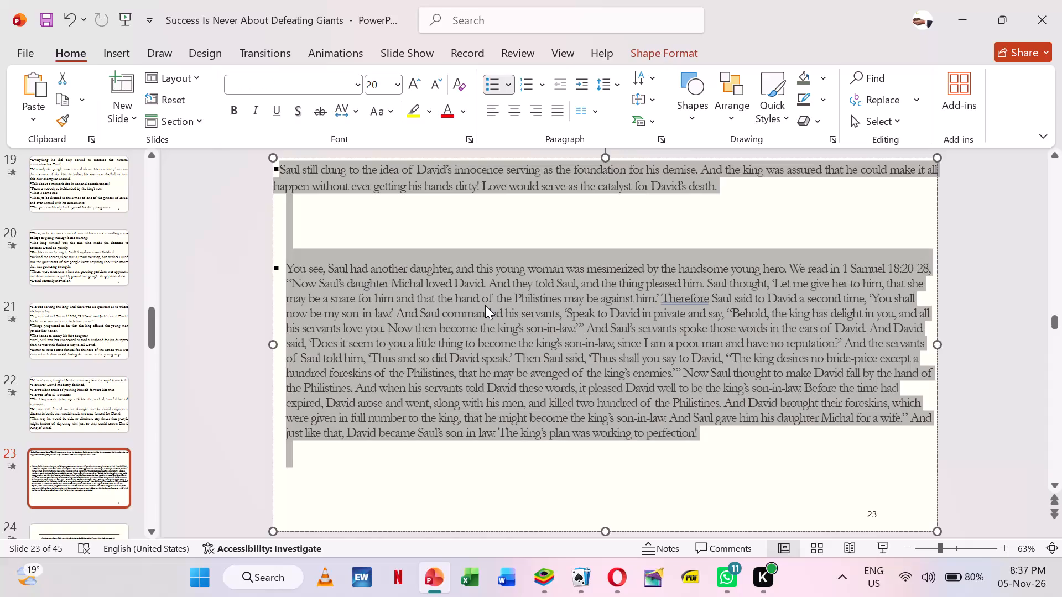
Set the font size of all body text on slide 23 to 40.
click(384, 83)
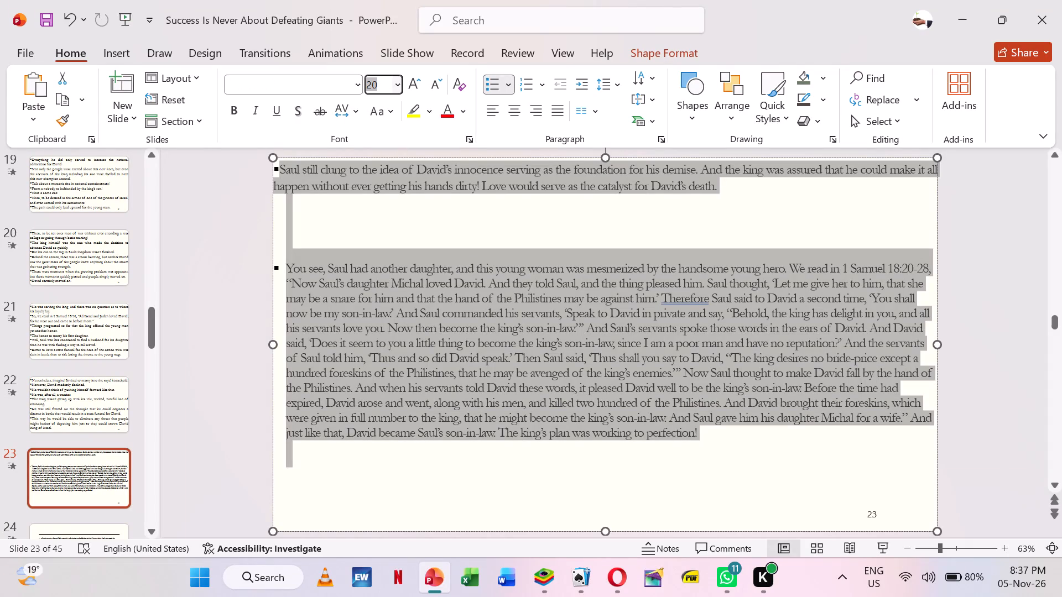
text(40)
key(Return)
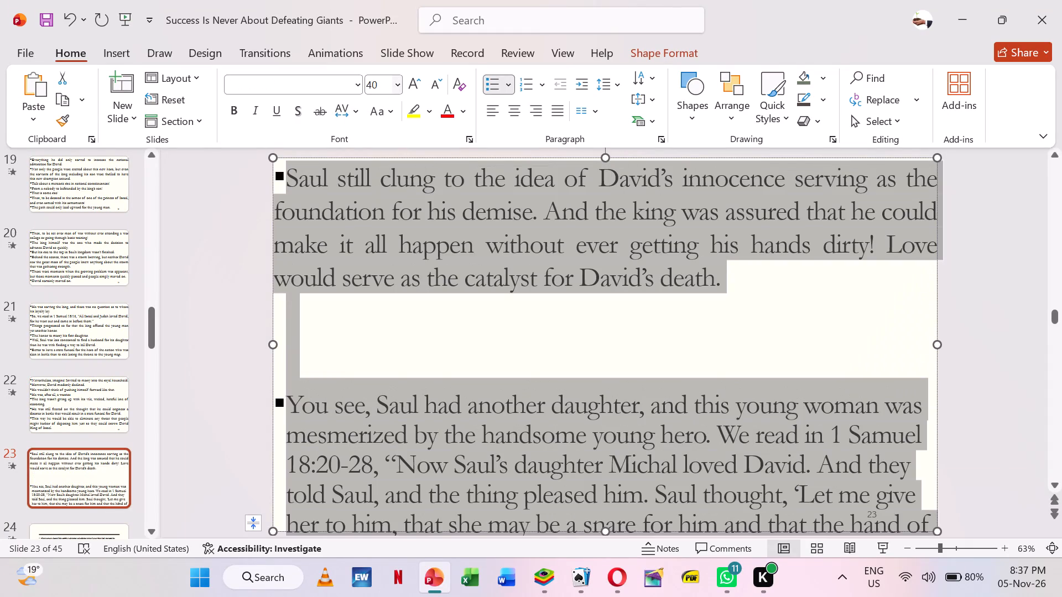
key(Up)
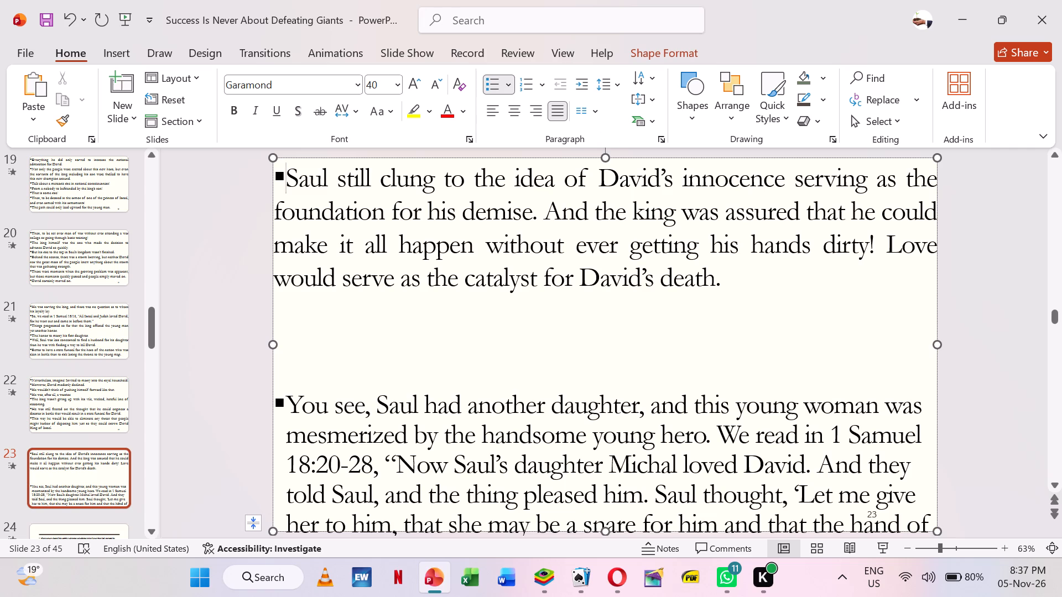
Split slide 23's text into one bullet per sentence through "We read in 1 Samuel 18:20-28", removing the blank lines before "You see".
click(551, 213)
key(Return)
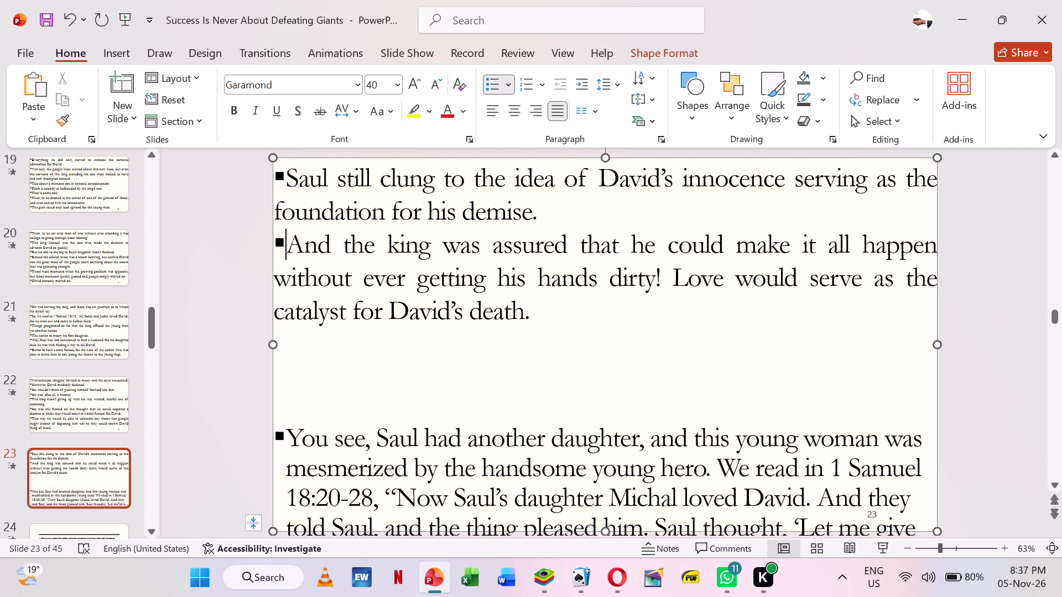
click(673, 269)
key(Return)
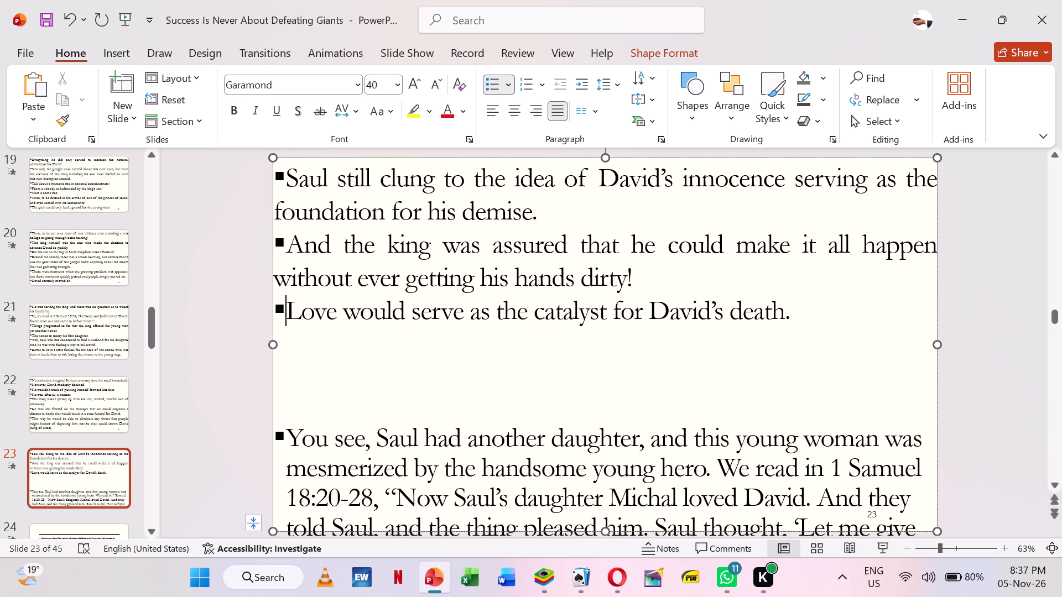
click(805, 316)
key(Delete)
key(Delete)
key(Delete)
key(Return)
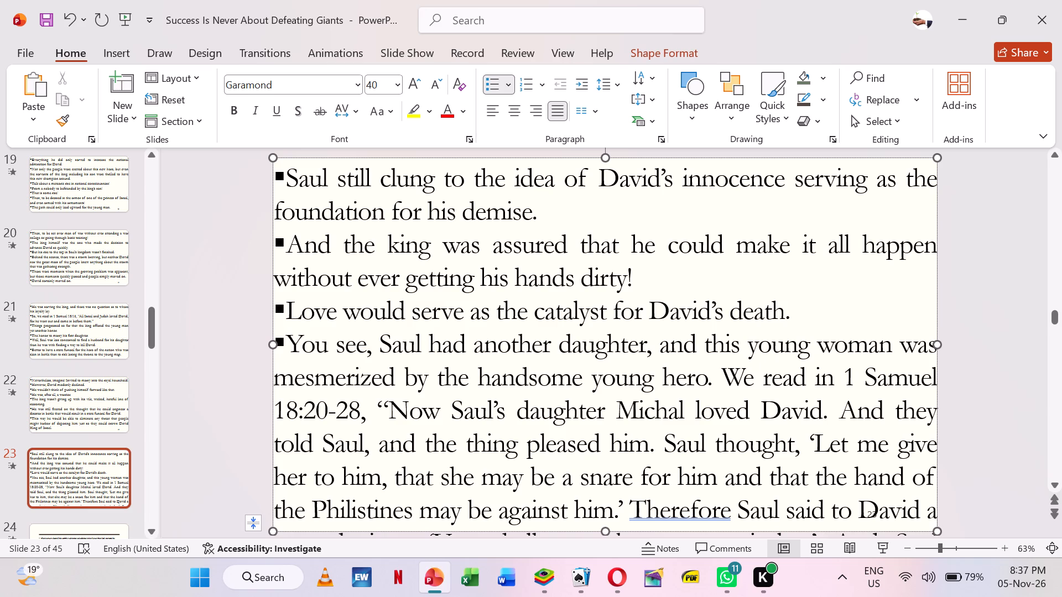
click(722, 374)
key(Return)
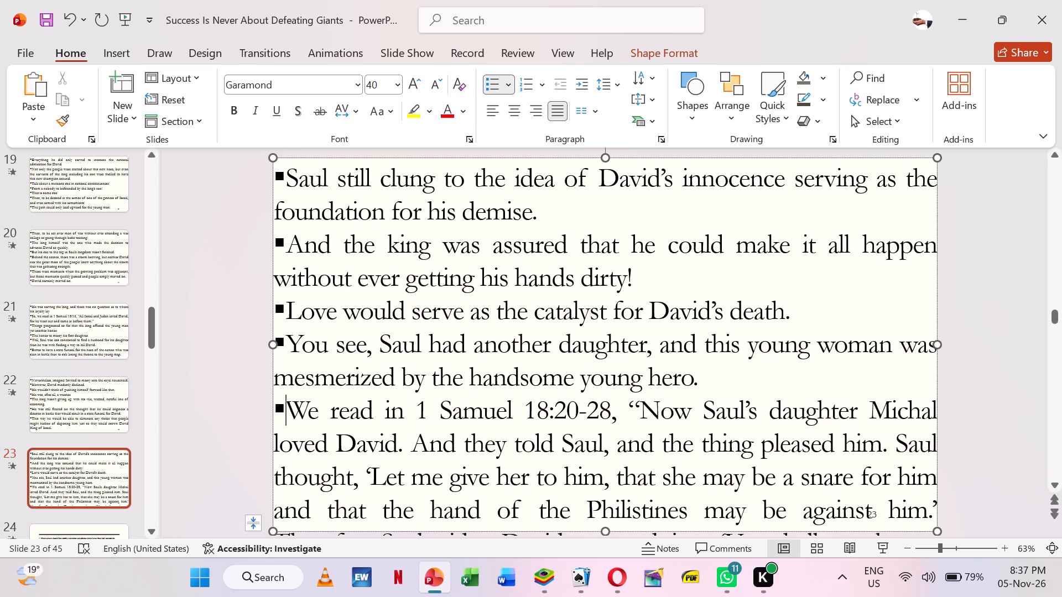
Cut the overflowing text from "Therefore Saul said to David" to the end out of slide 23.
key(Down)
key(Down)
key(Down)
key(Down)
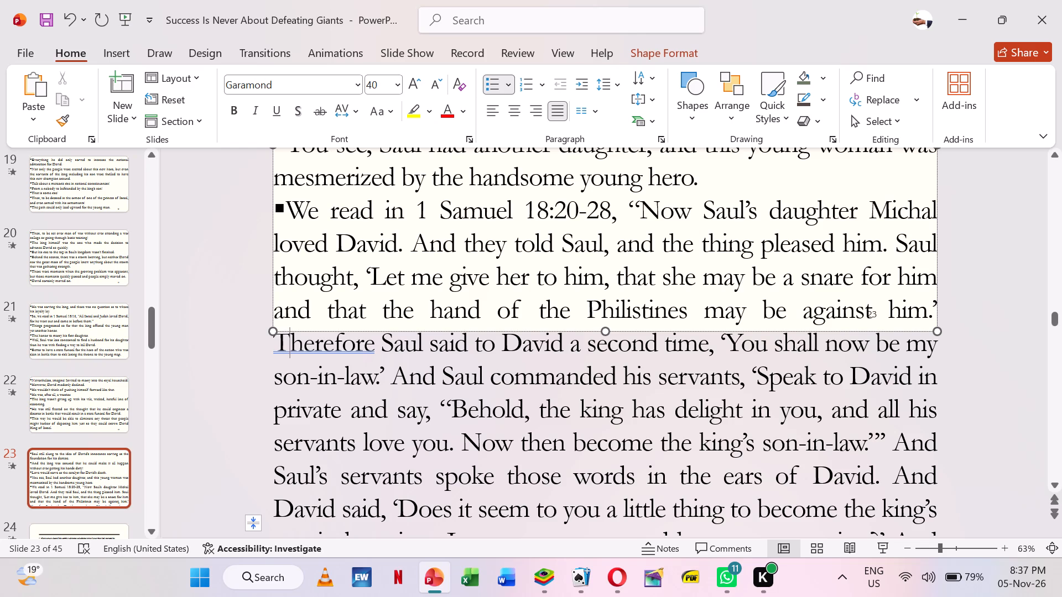
click(278, 350)
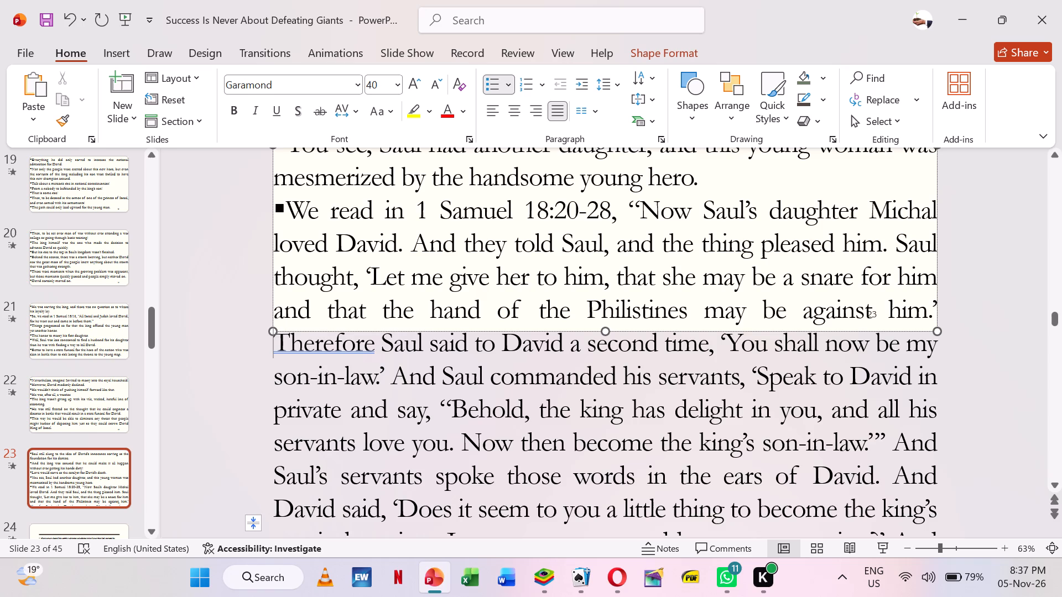
key(Return)
key(shift+Down)
key(shift+Down)
key(shift+Down)
key(shift+Down)
key(shift+Down)
key(shift+Down)
key(shift+Down)
key(shift+Down)
key(shift+Down)
key(shift+Down)
key(shift+Down)
key(shift+Down)
key(shift+Down)
key(shift+Down)
key(shift+Down)
key(shift+Down)
key(shift+Down)
key(shift+Down)
key(shift+Down)
key(shift+Down)
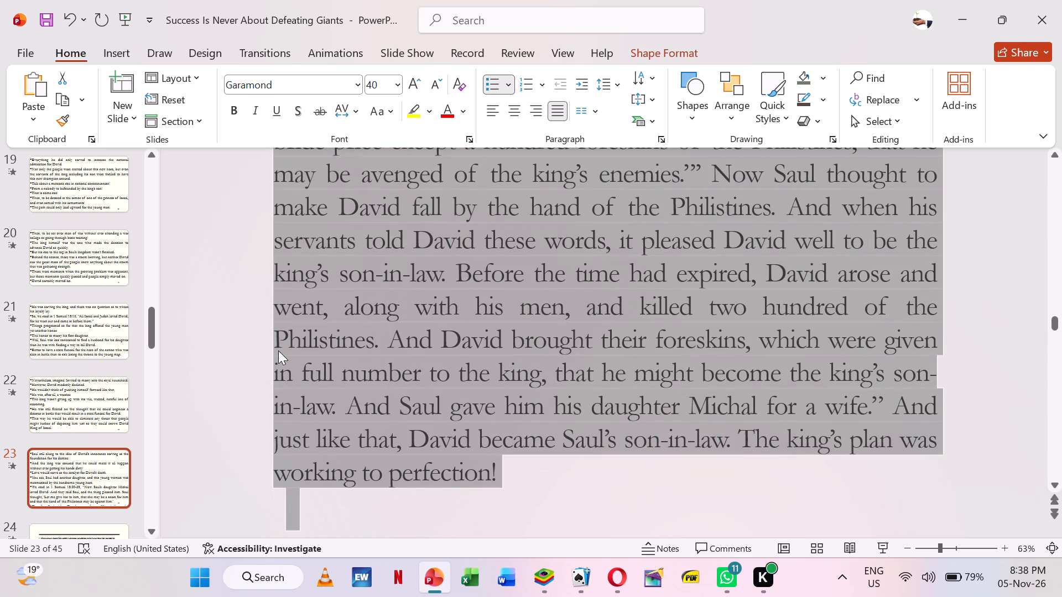
key(ctrl+x)
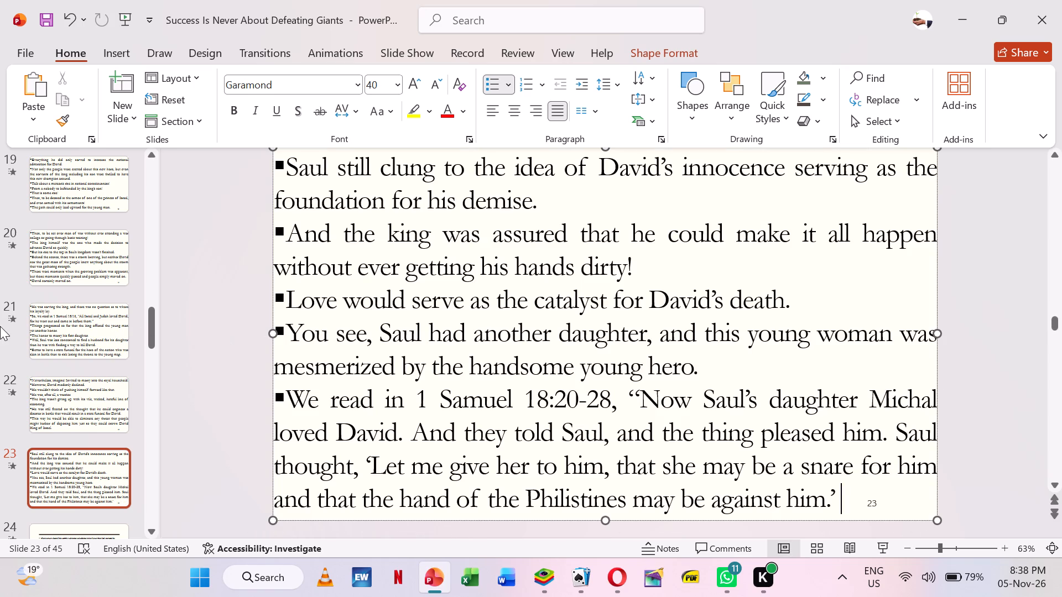
Add a new slide after slide 23 with a title-and-body layout and paste the cut text into its body placeholder.
right_click(100, 514)
click(178, 477)
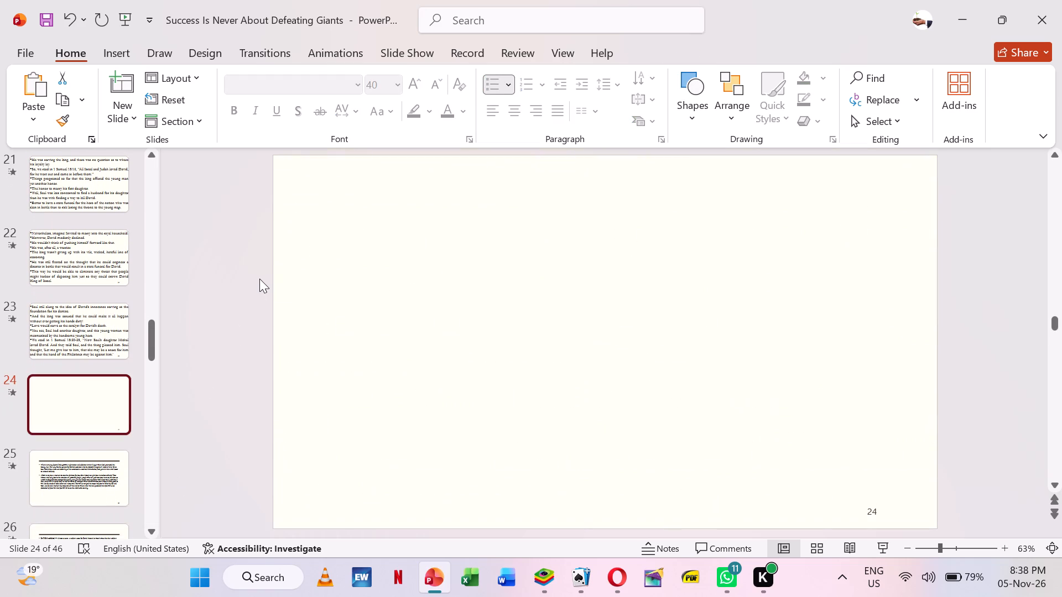
right_click(259, 277)
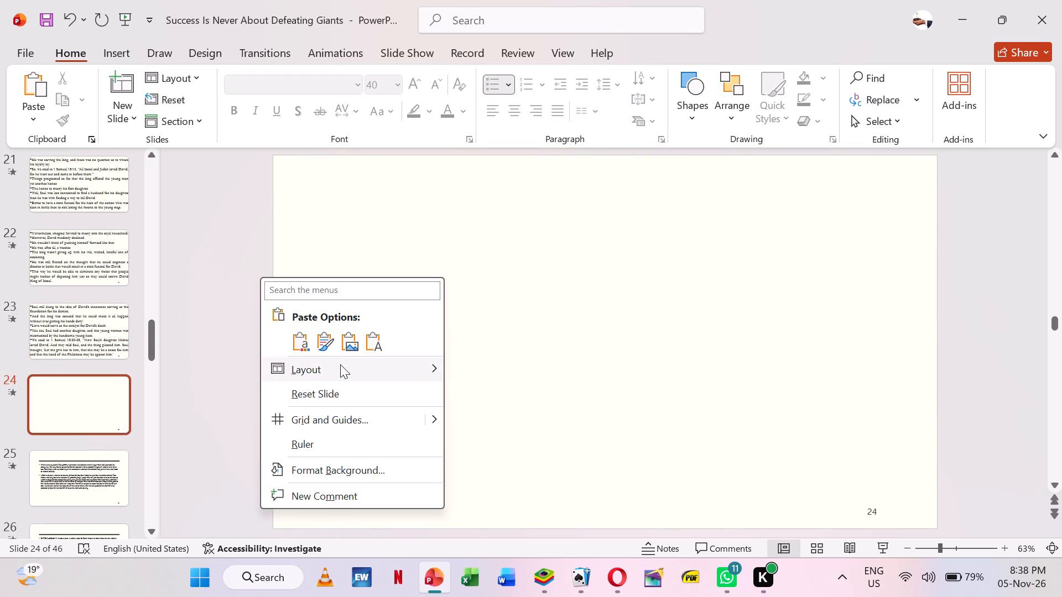
click(581, 242)
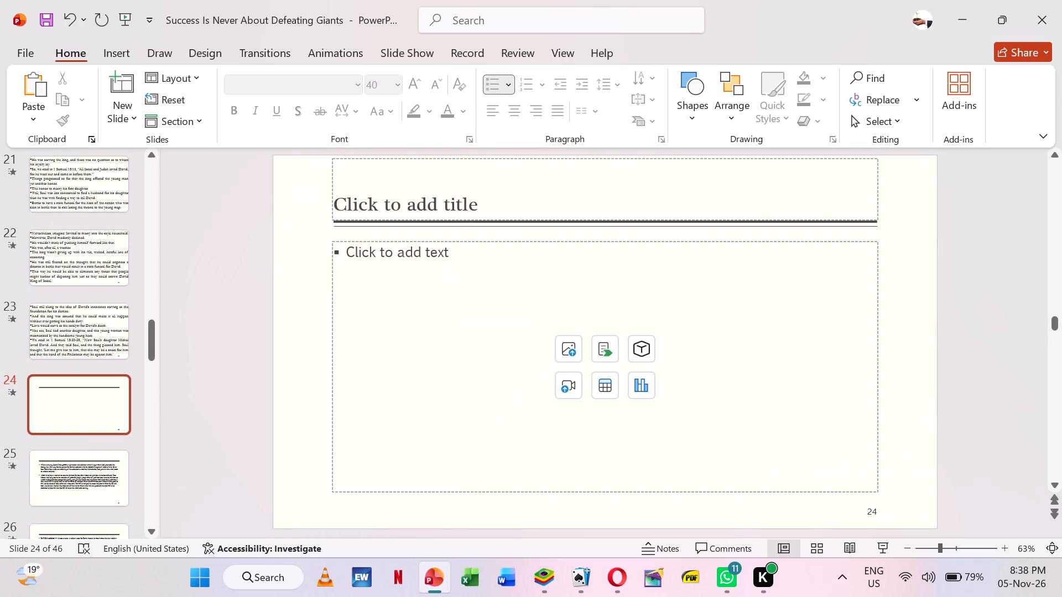
click(453, 326)
key(ctrl+v)
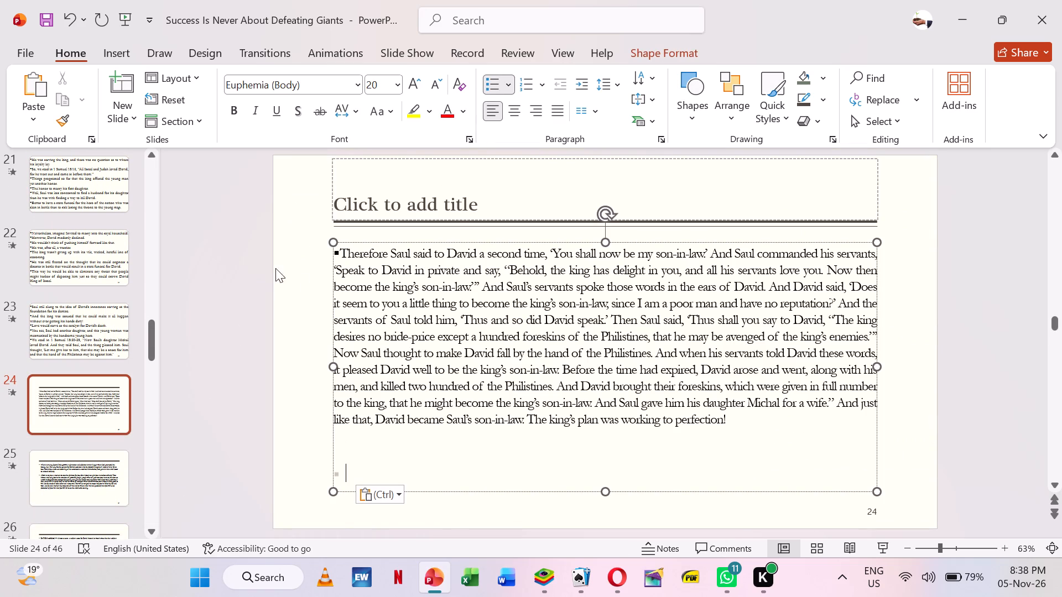
Change slide 24's layout to Blank.
right_click(267, 266)
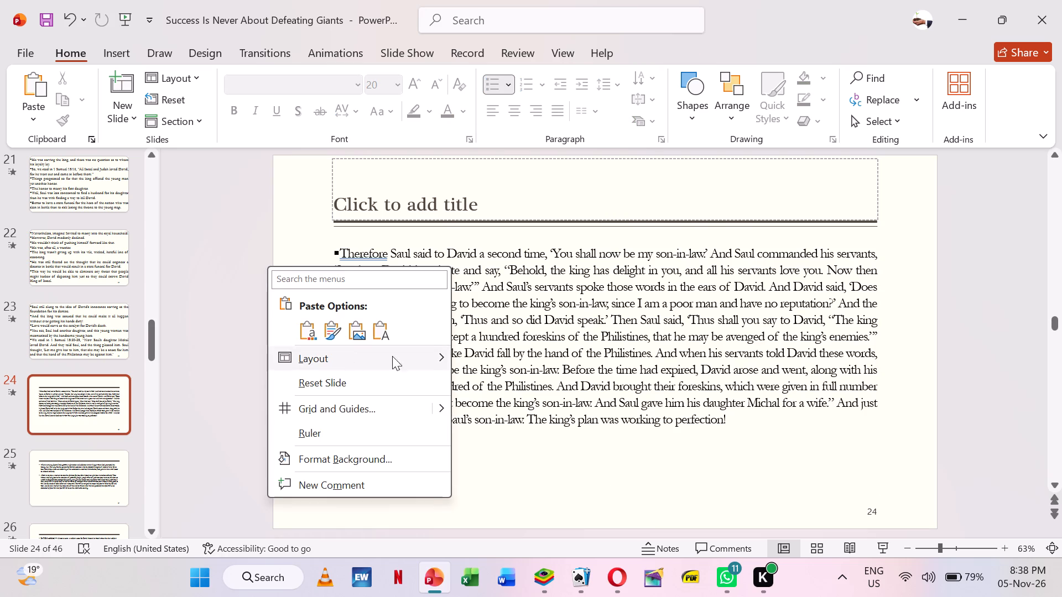
click(575, 406)
Enlarge the text box on slide 24 to fill the whole slide.
click(459, 322)
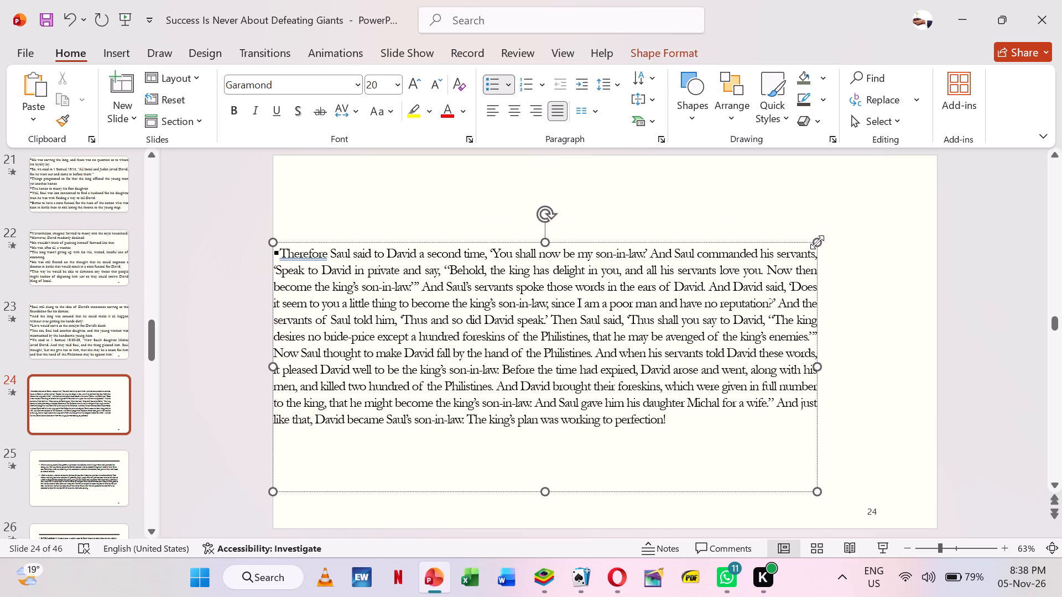
drag(817, 242, 936, 155)
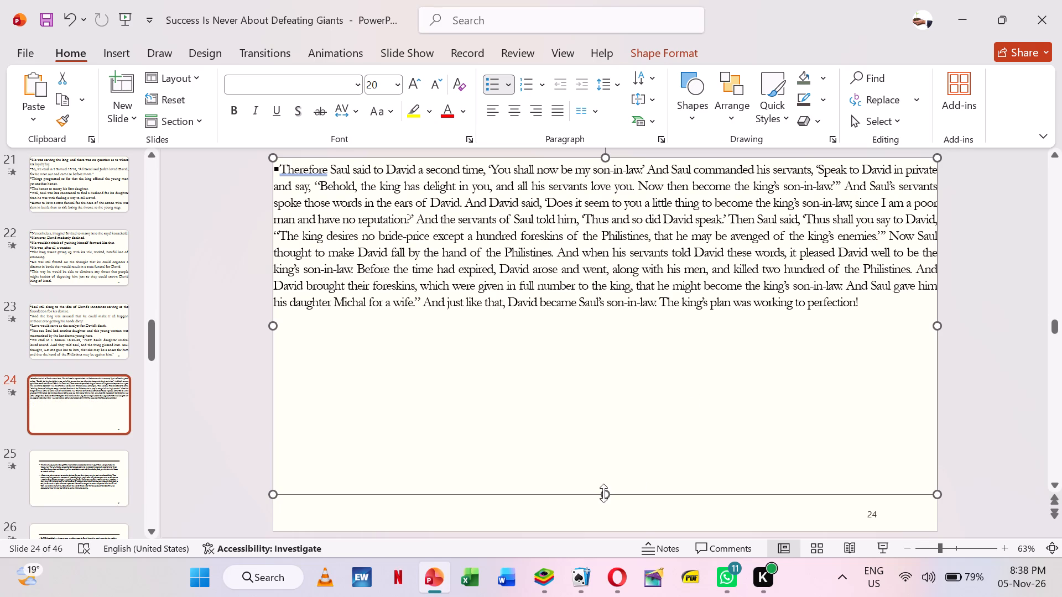
drag(603, 493, 616, 526)
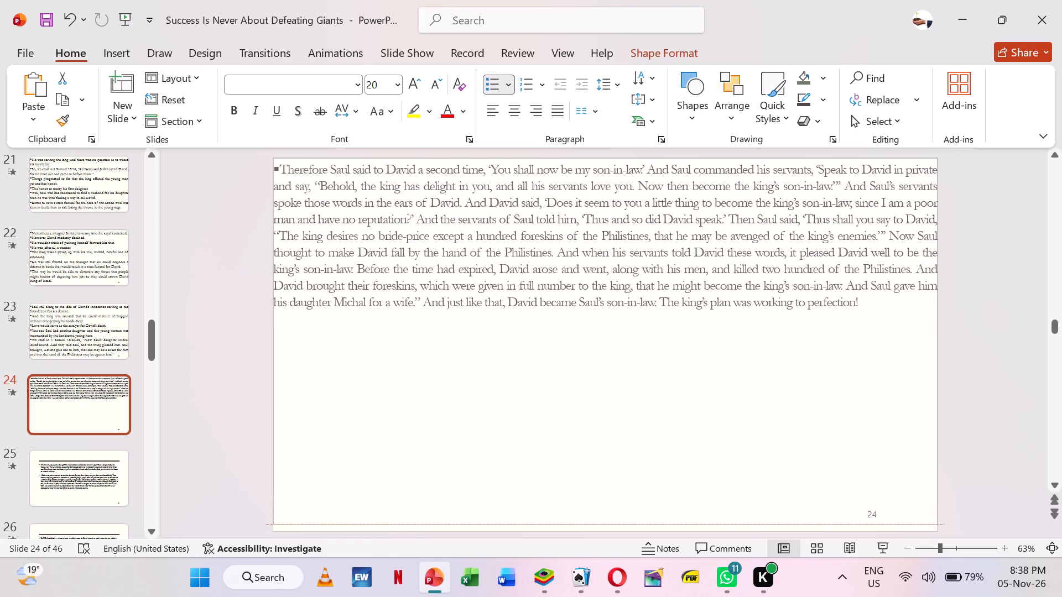
drag(616, 526, 618, 530)
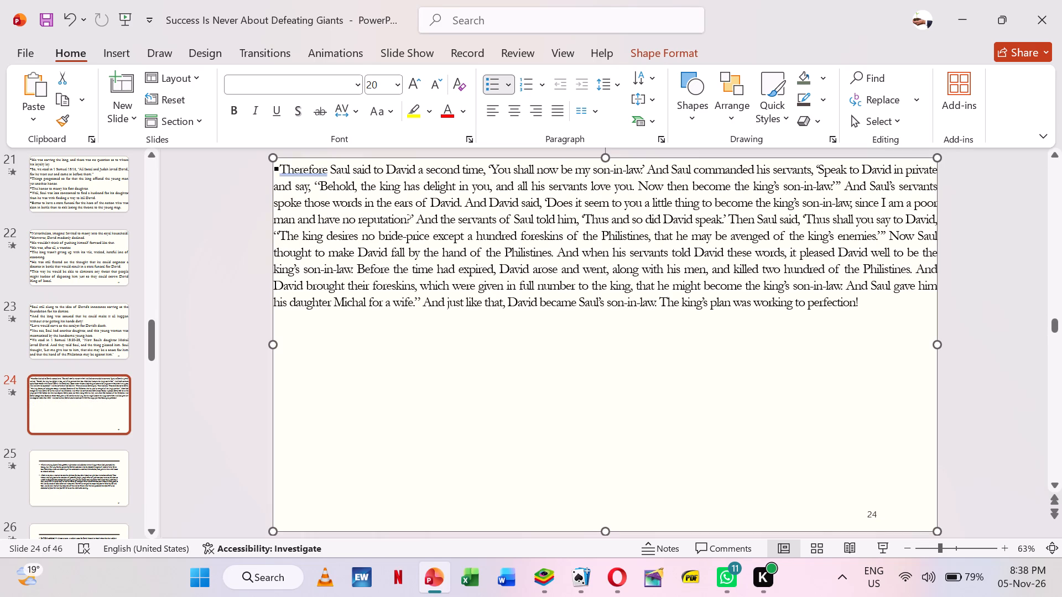
Set the font size of all text on slide 24 to 40.
click(634, 268)
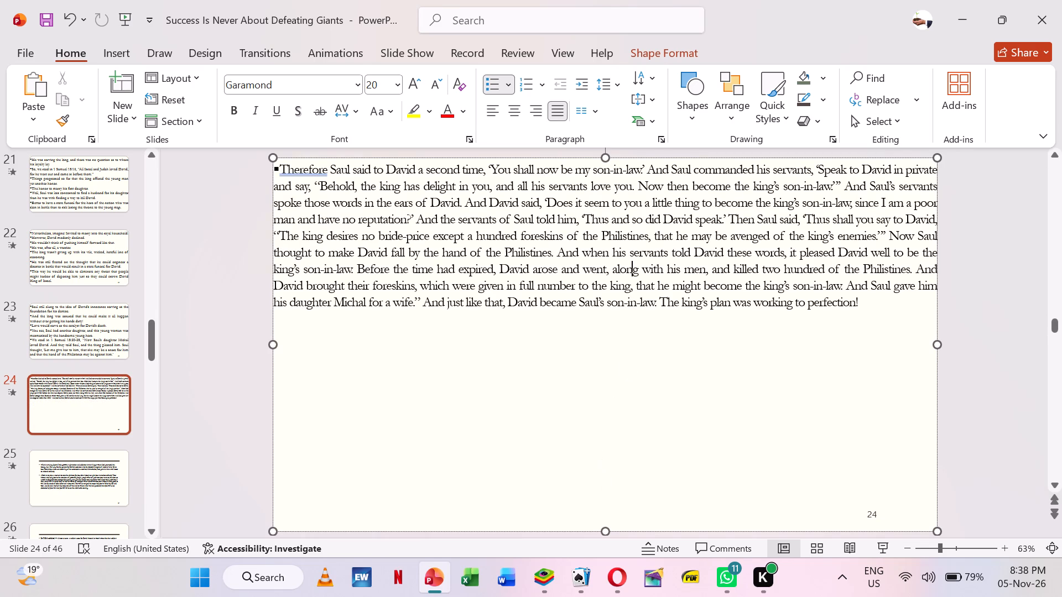
key(ctrl+a)
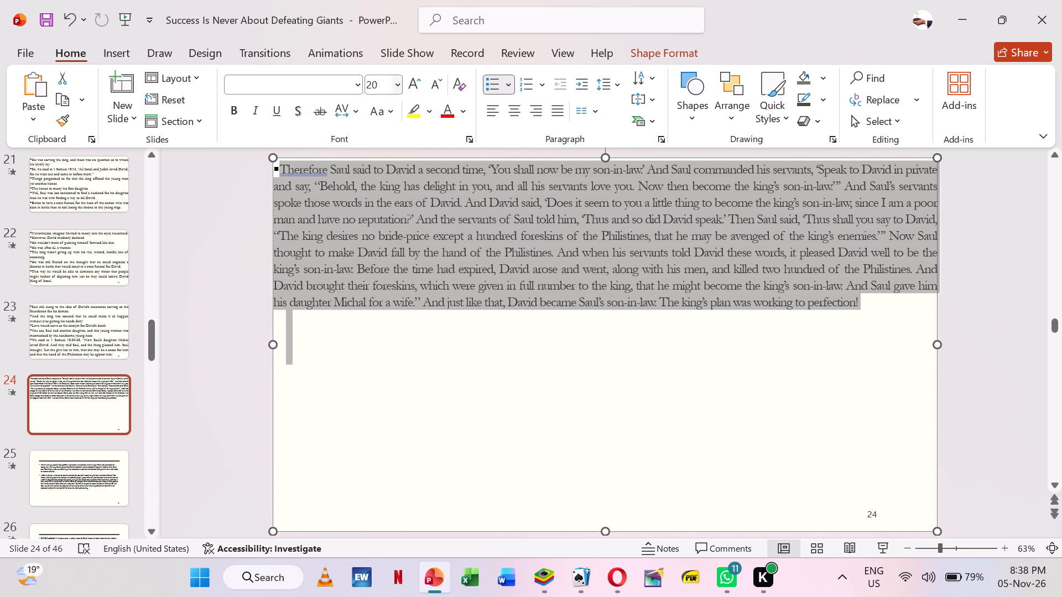
click(383, 87)
text(40)
key(Return)
key(Up)
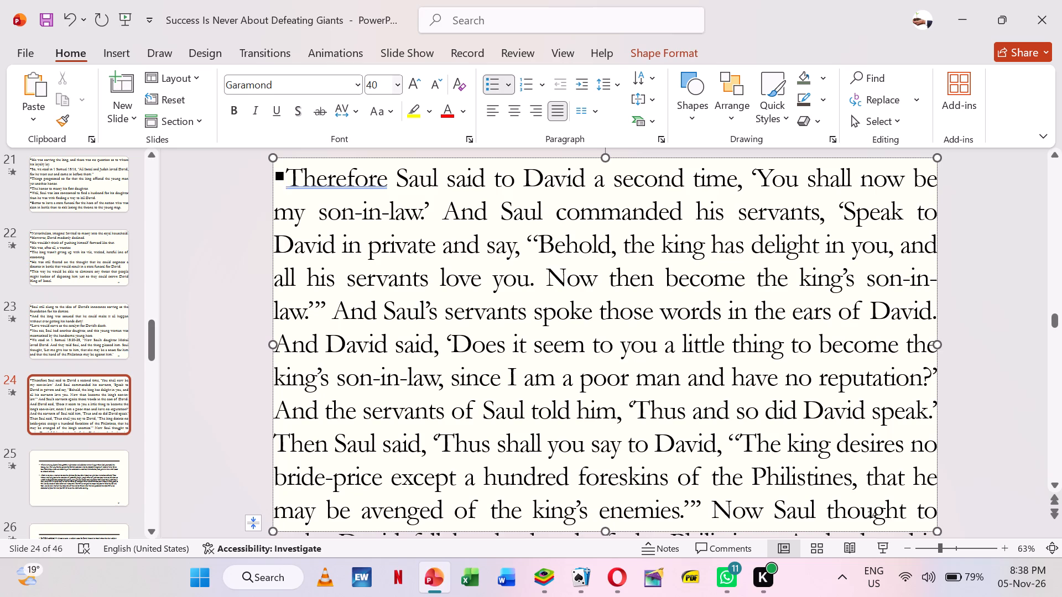
Start a new bullet at "And Saul's servants spoke" on slide 24 and remove the bullet from the opening "Therefore" paragraph.
click(332, 312)
key(Return)
key(Up)
key(Up)
key(Up)
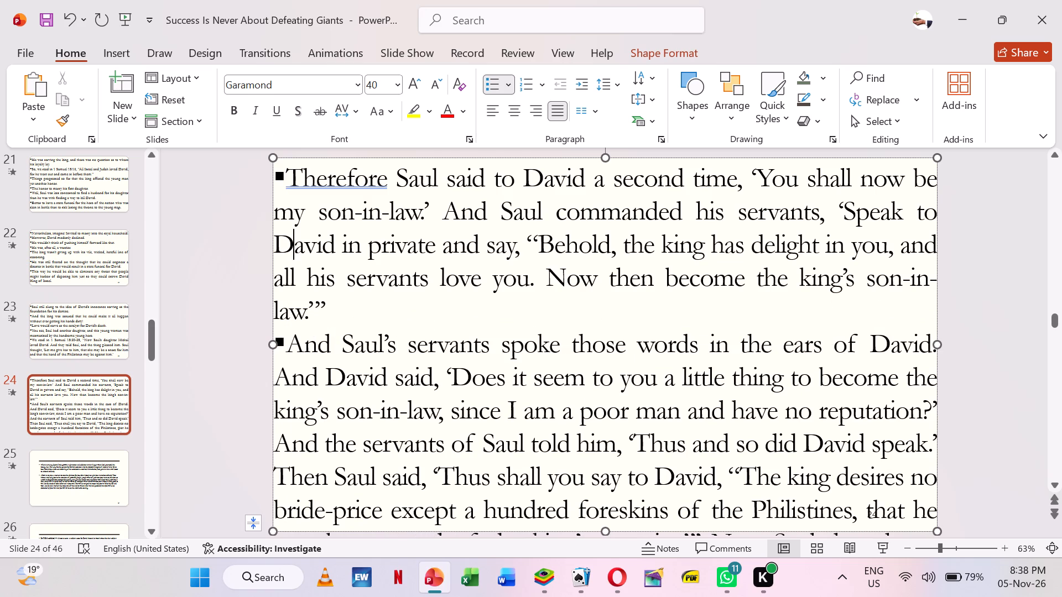
key(Up)
key(Up)
key(BackSpace)
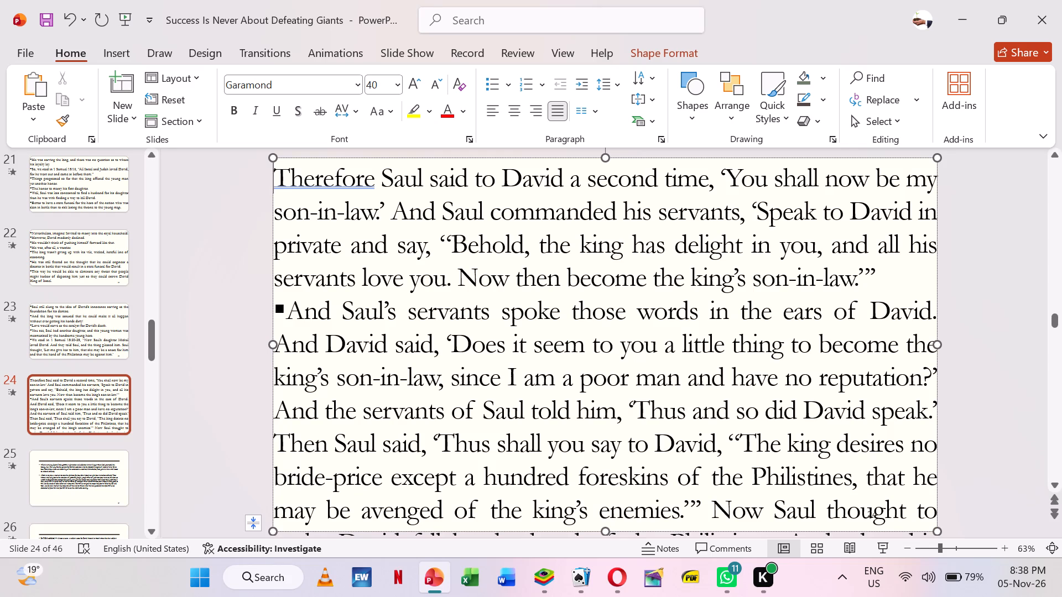
Start new bullets on slide 24 at "And David said", "And the servants of Saul" and "Then Saul said".
click(278, 341)
key(Return)
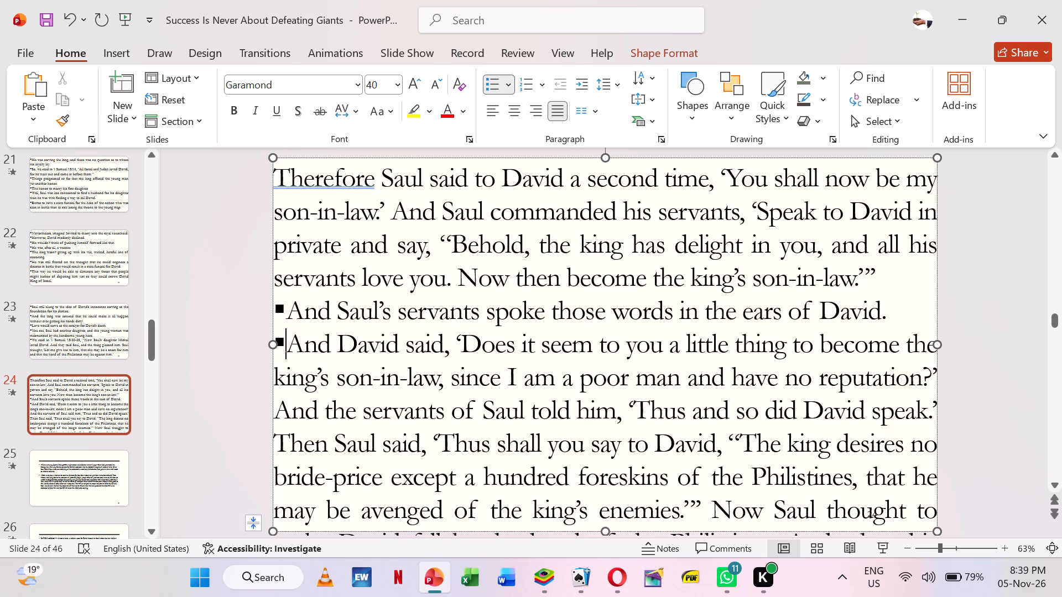
click(277, 410)
key(Return)
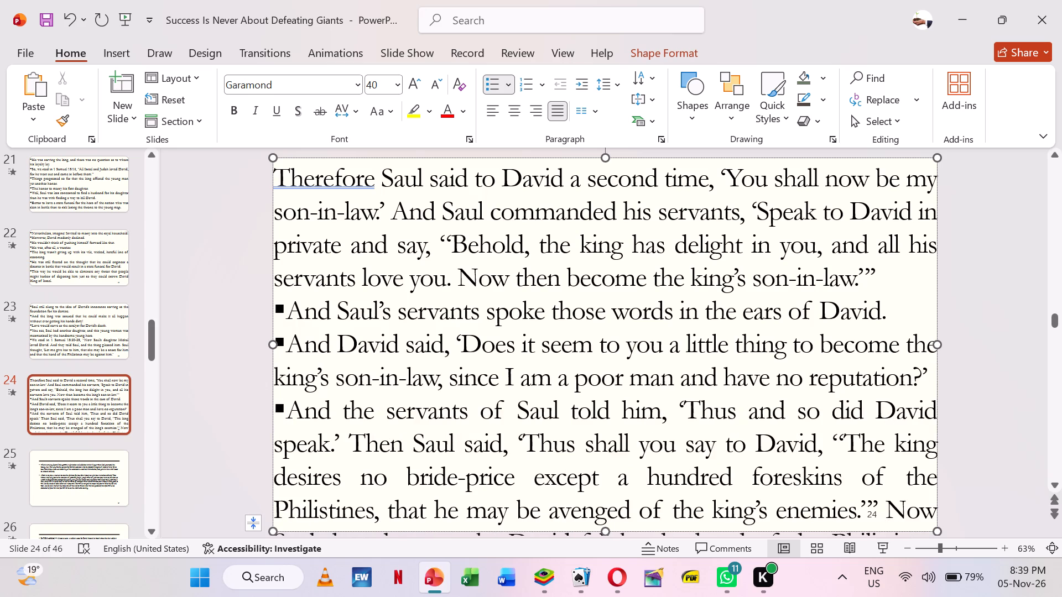
click(353, 434)
key(Return)
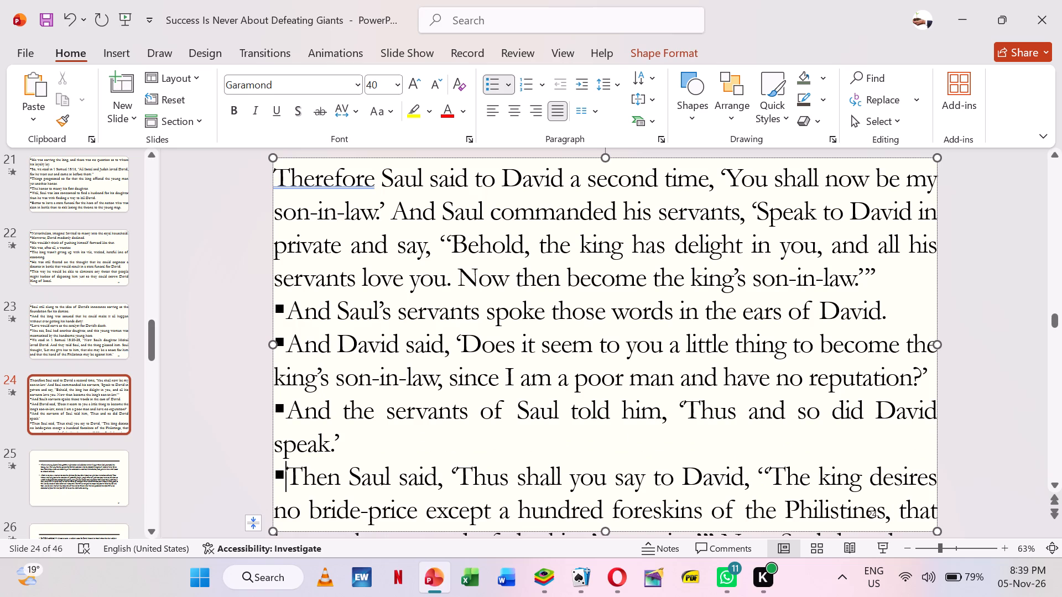
Add an ellipsis after "foreskins of the Philistines," on slide 24 and start a new paragraph at "that he may be avenged".
click(896, 504)
text(...)
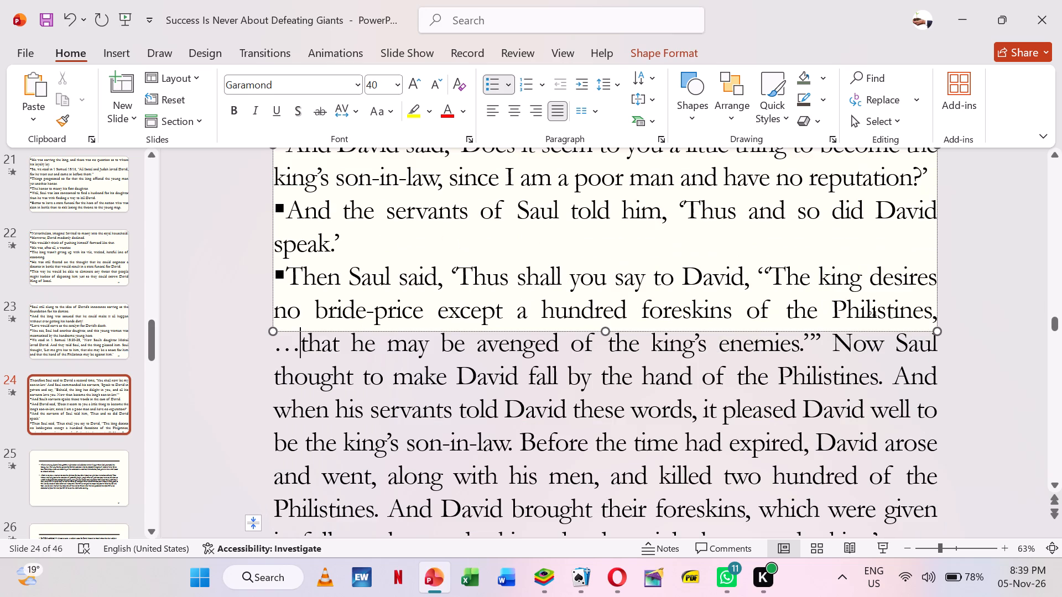
key(Return)
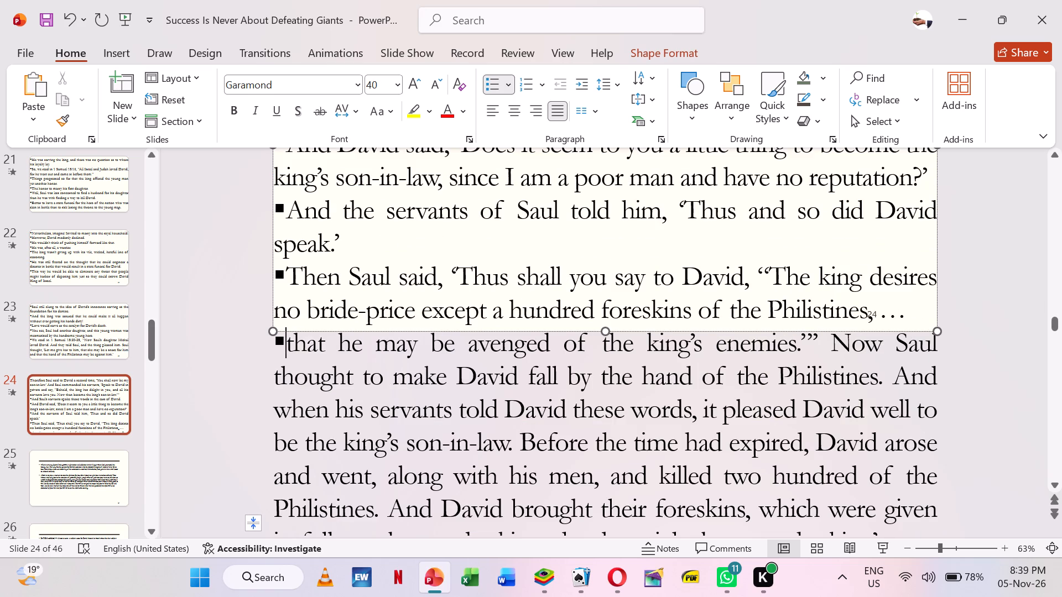
Move the text from "that he may be avenged" to the end of slide 24 to the start of slide 25's body text.
key(shift+Down)
key(shift+Down)
key(shift+Down)
key(shift+Down)
key(shift+Down)
key(shift+Down)
key(shift+Down)
key(shift+Down)
key(shift+Down)
key(shift+Down)
key(shift+Down)
key(shift+Down)
key(shift+Down)
key(shift+Down)
key(shift+Down)
key(shift+Down)
key(shift+Down)
key(shift+Down)
key(shift+Down)
key(shift+Down)
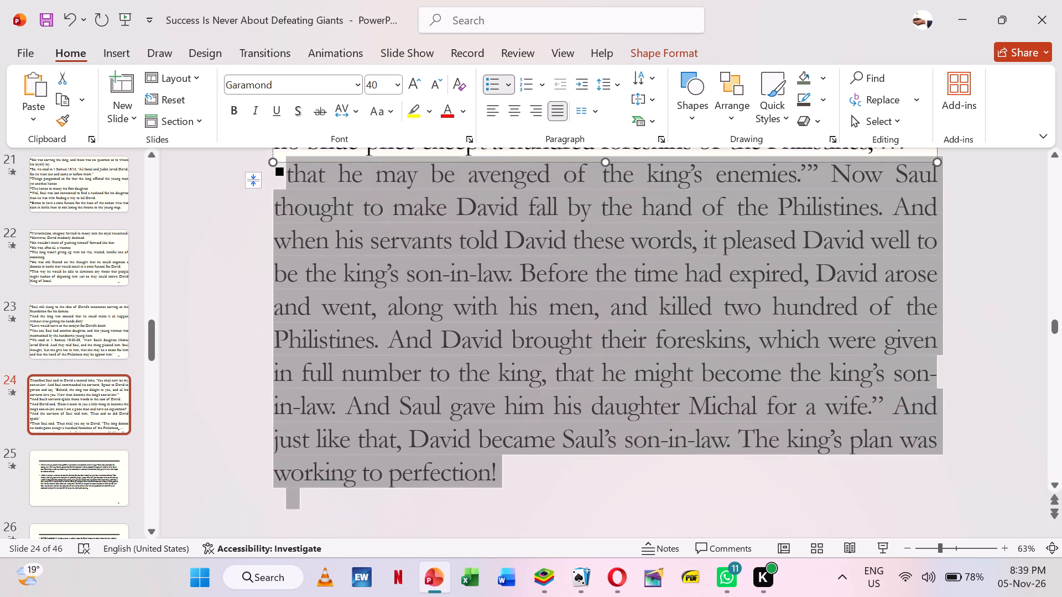
key(ctrl+x)
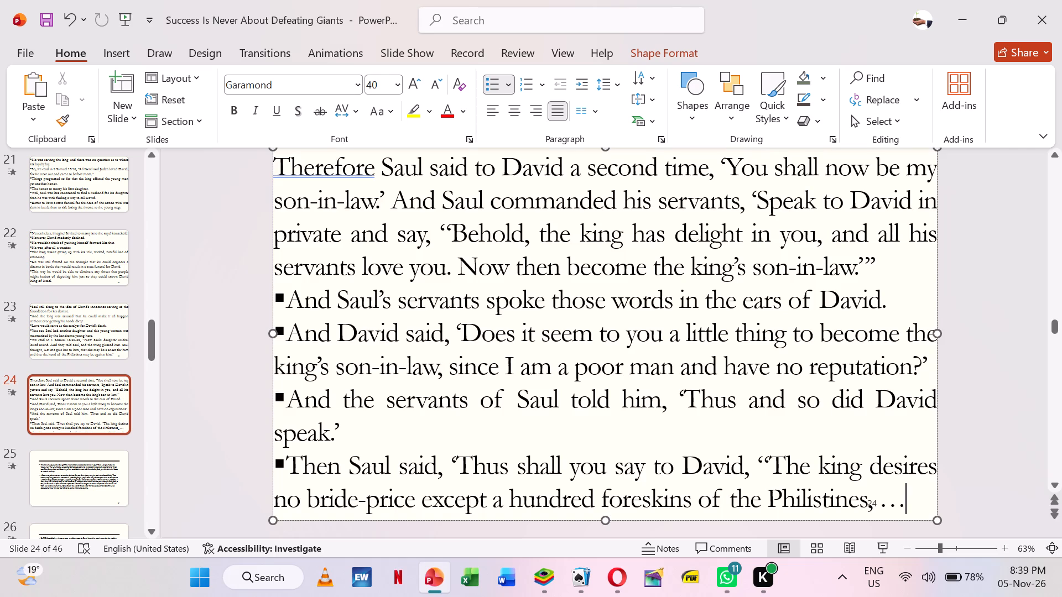
click(86, 485)
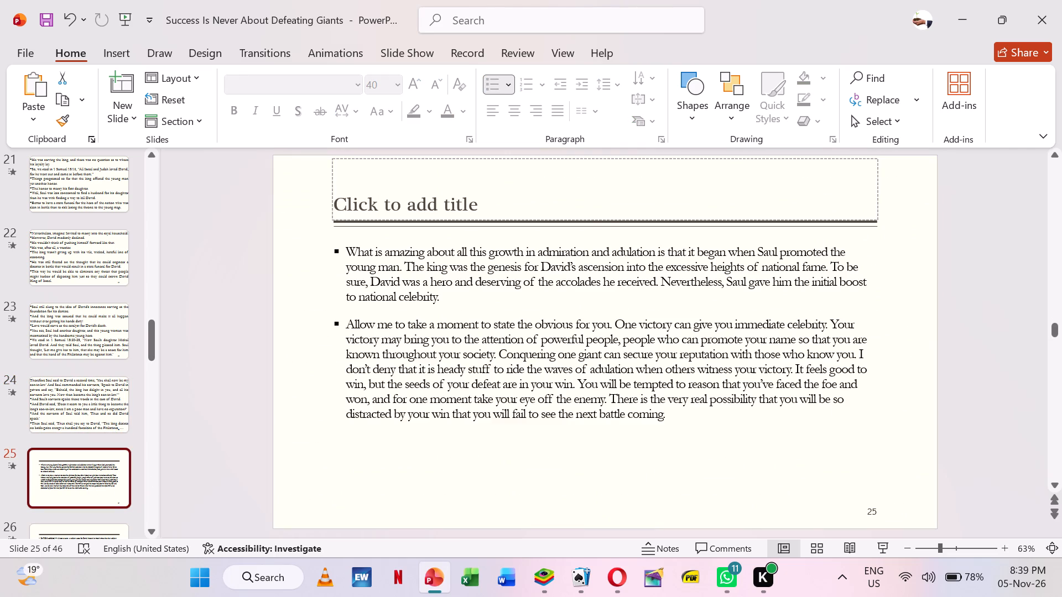
click(351, 250)
key(ctrl+v)
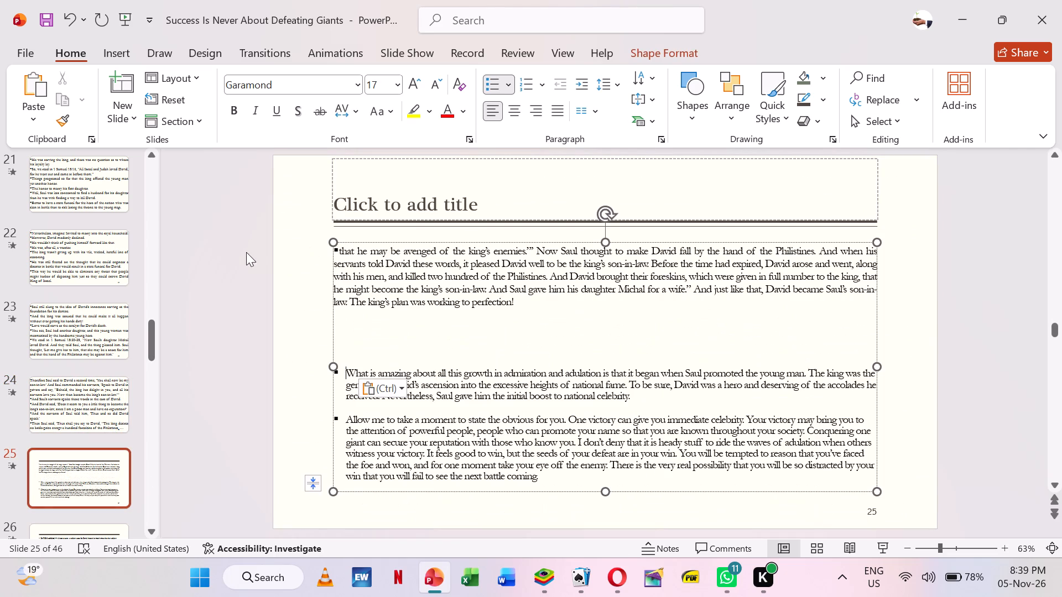
Change the layout of slide 25 to Blank.
right_click(233, 253)
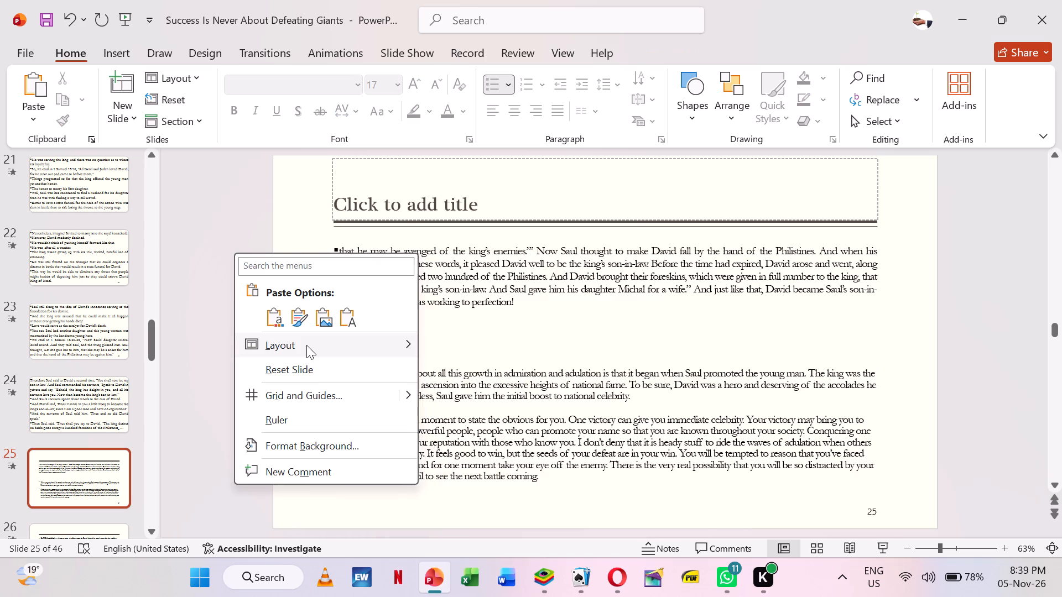
click(556, 406)
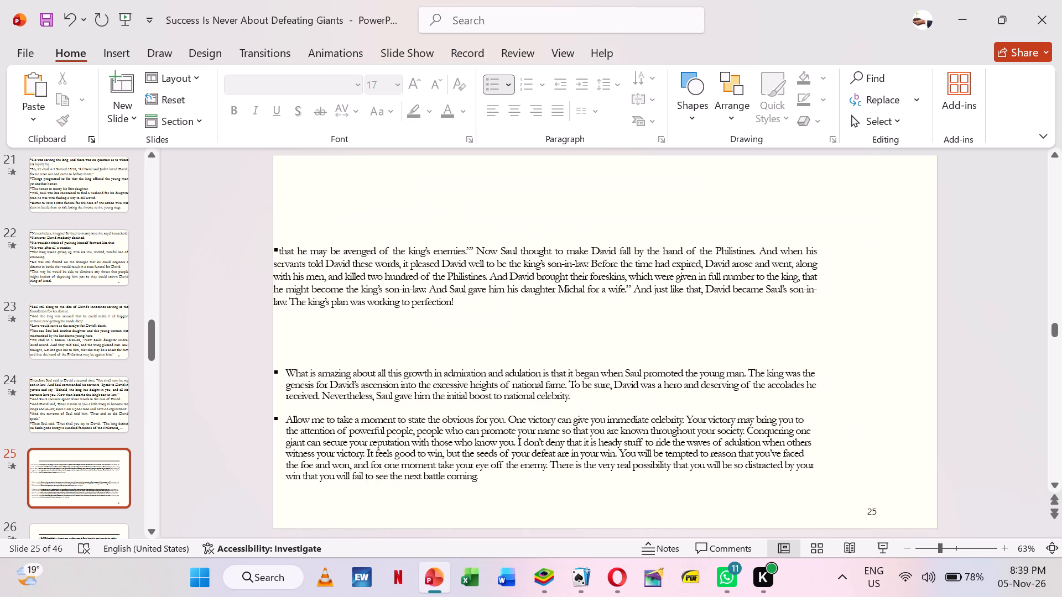
Enlarge the text box on slide 25 to fill the whole slide.
click(417, 276)
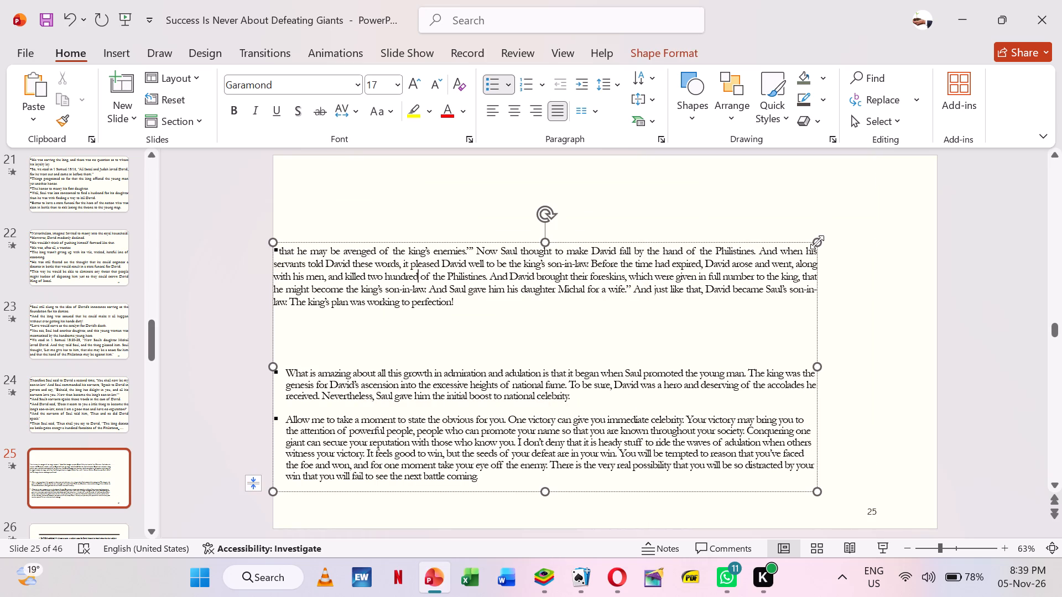
drag(817, 242, 931, 160)
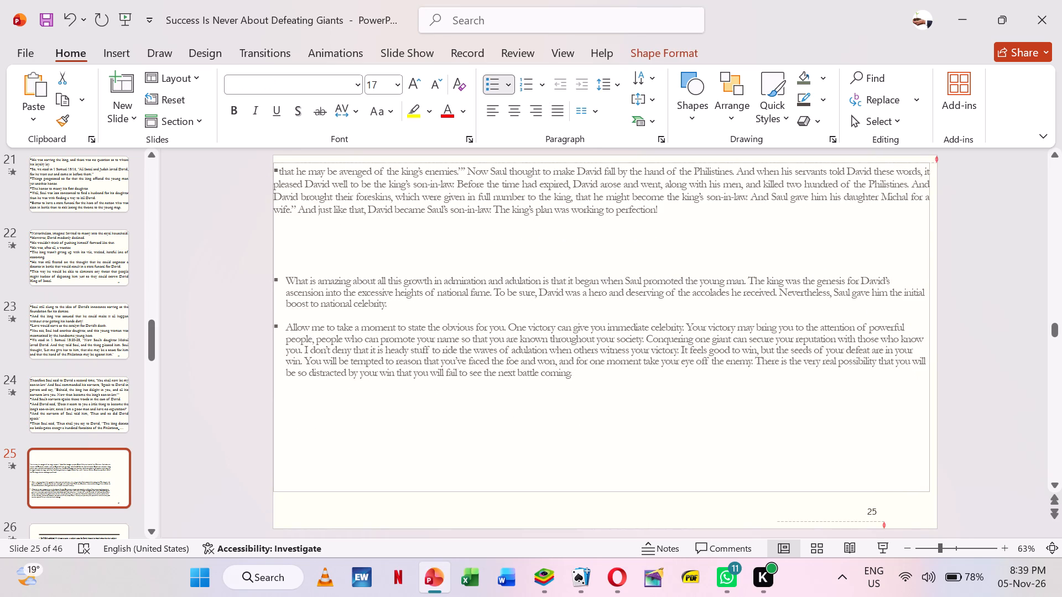
drag(931, 160, 934, 156)
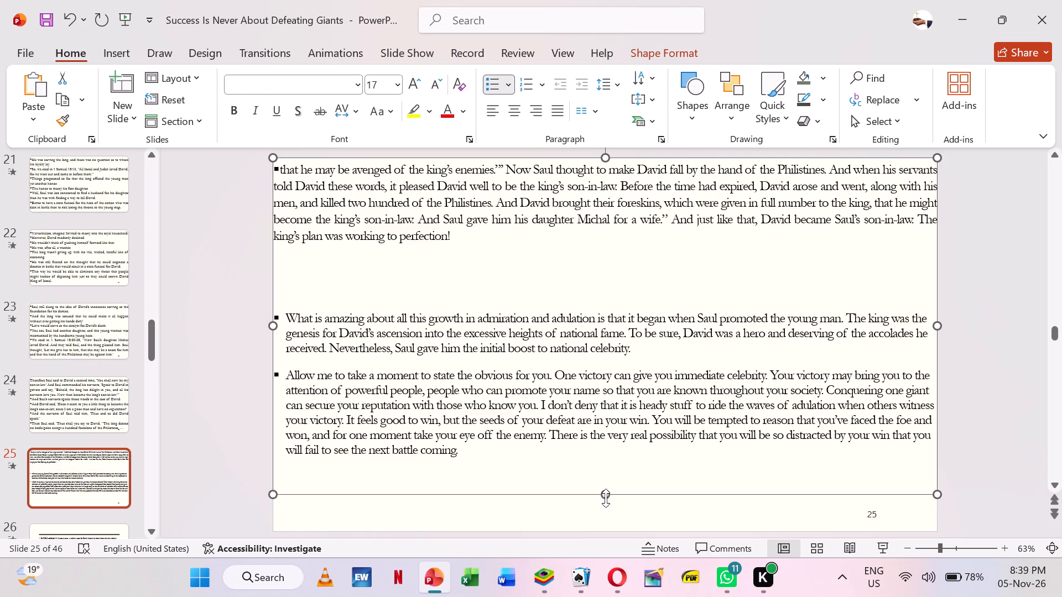
drag(606, 498, 615, 535)
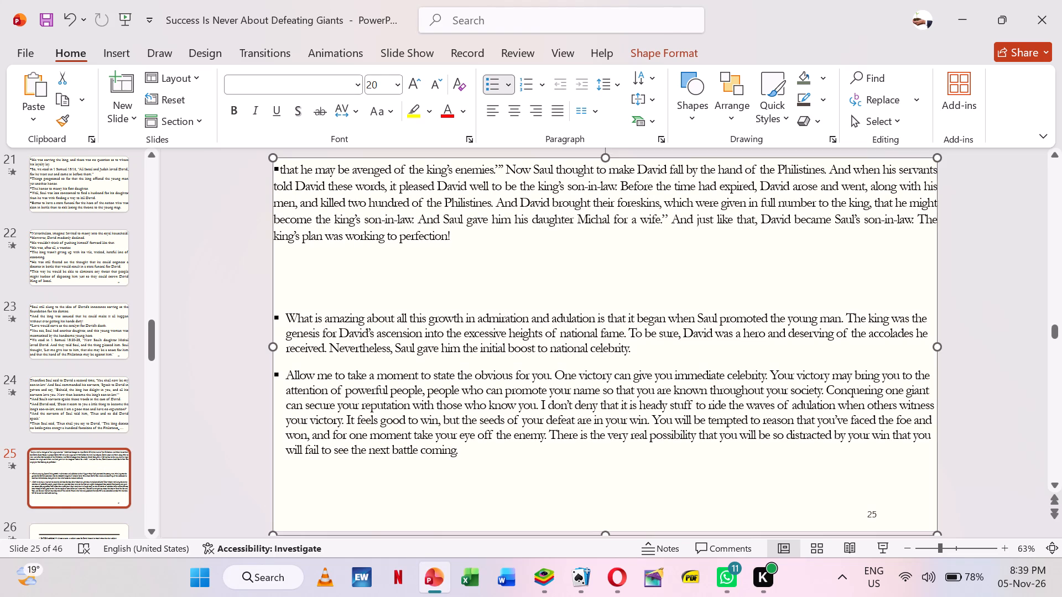
Set the font size of all text on slide 25 to 40.
click(533, 279)
key(ctrl+a)
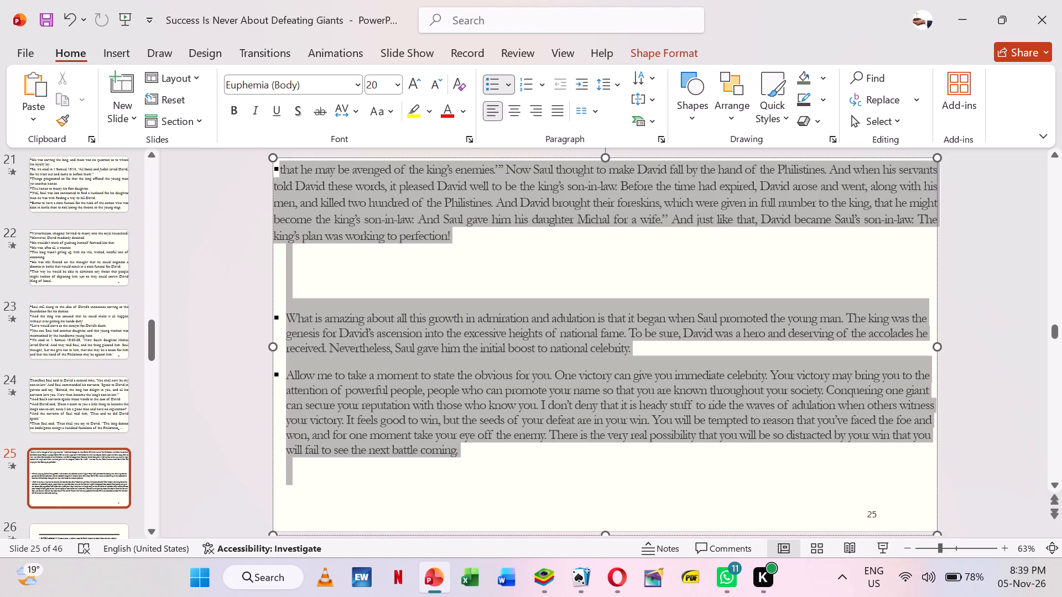
click(376, 88)
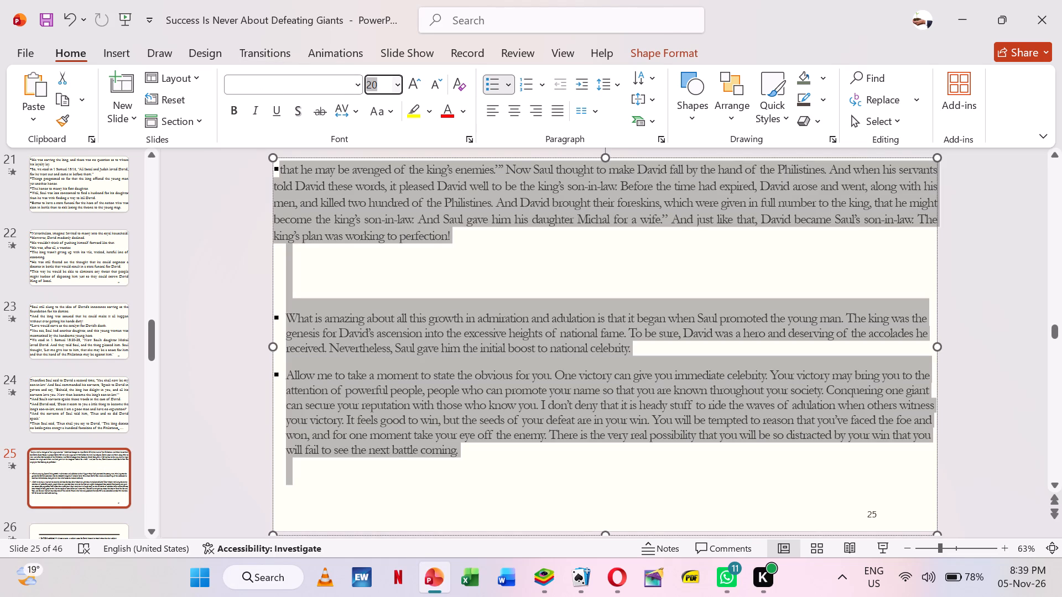
text(40)
key(Return)
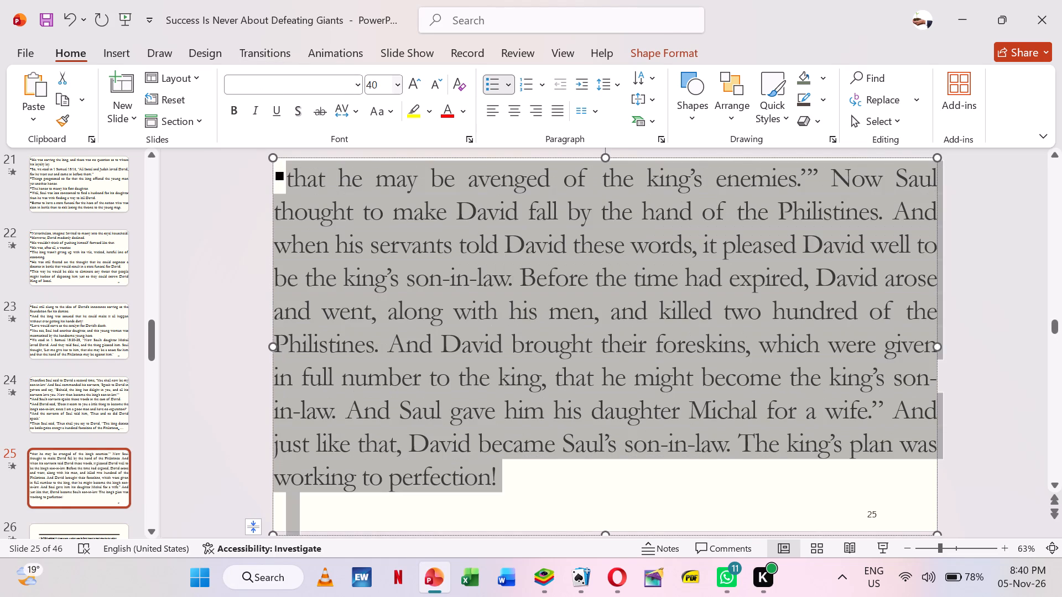
click(604, 233)
Start a new bullet at "Now Saul thought" on slide 25 and remove the bullet from the opening "that he may be avenged" line.
click(831, 178)
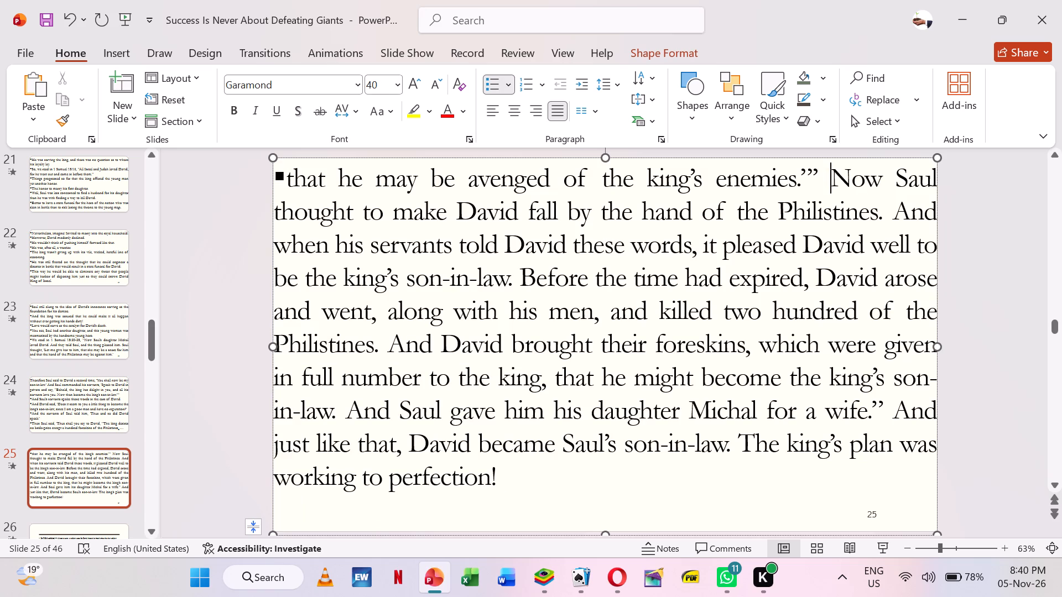
key(Return)
key(Up)
key(BackSpace)
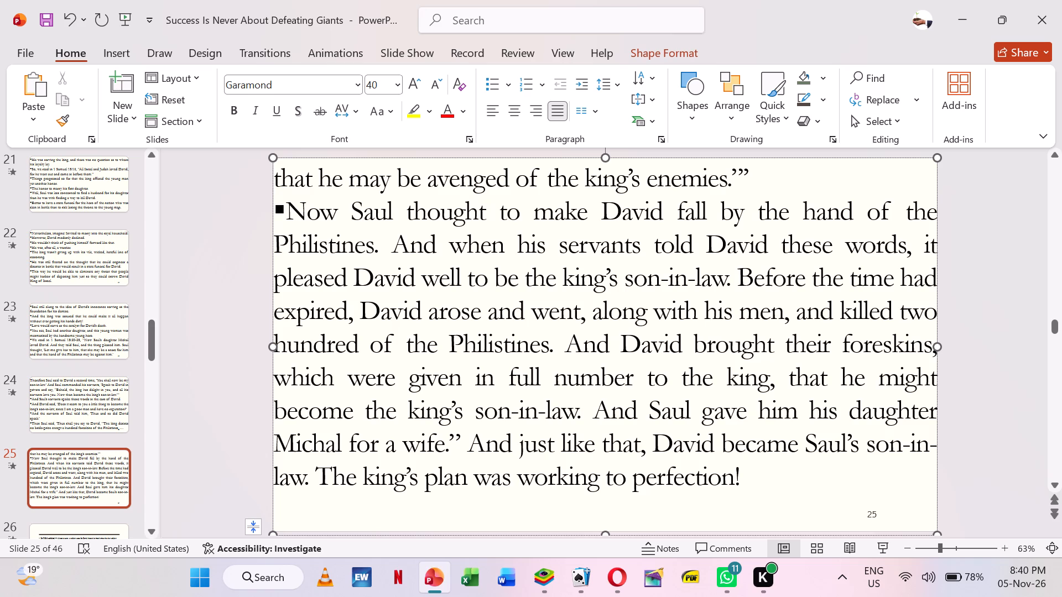
Start new bullets on slide 25 at "And when his servants", "Before the time", "And Saul gave", "And just like that" and "The king's plan".
click(397, 248)
key(Return)
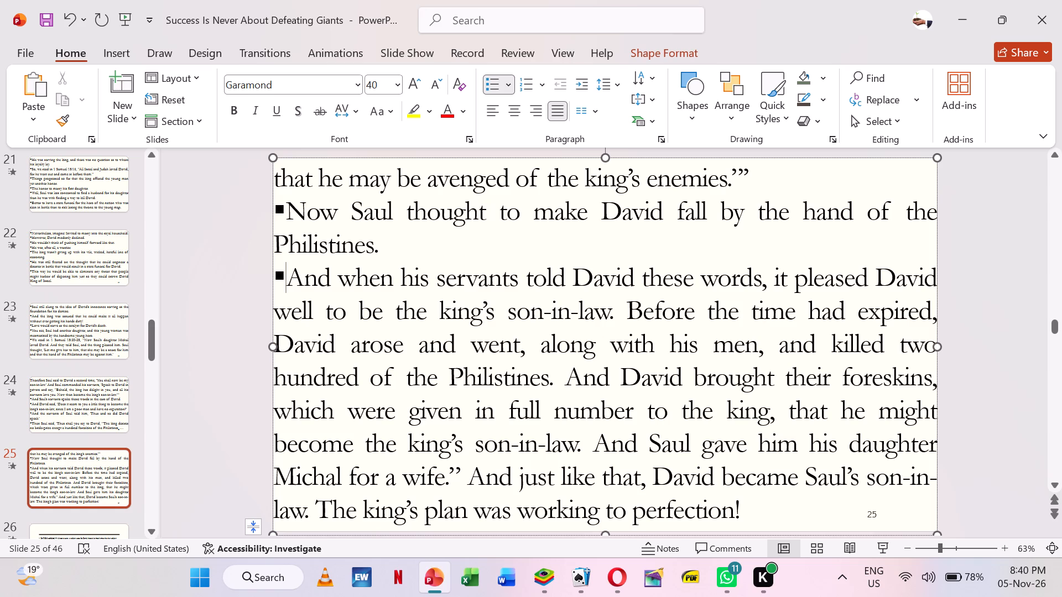
click(630, 308)
key(Return)
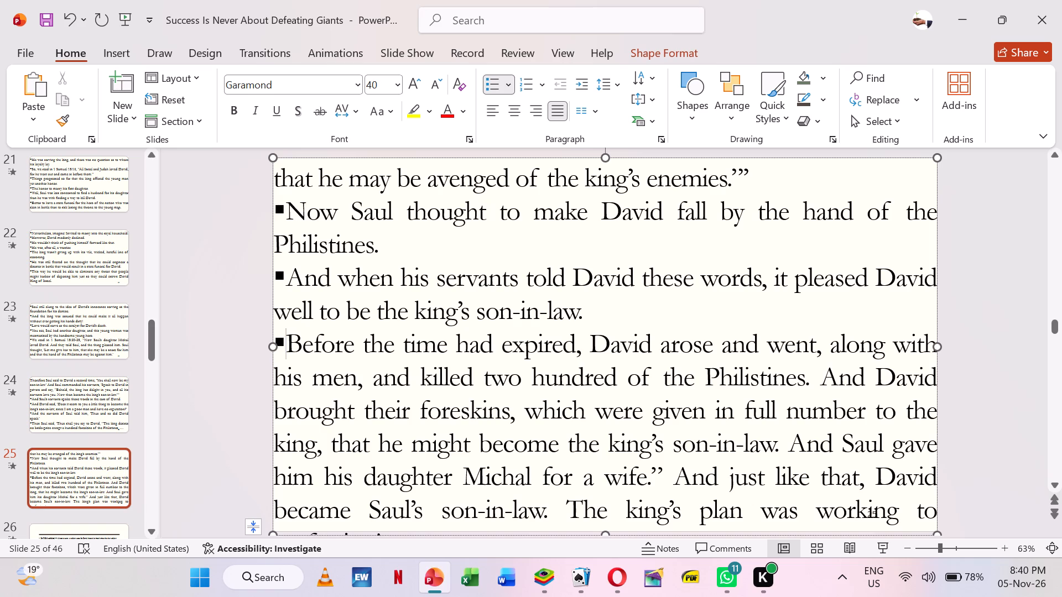
click(793, 437)
key(Return)
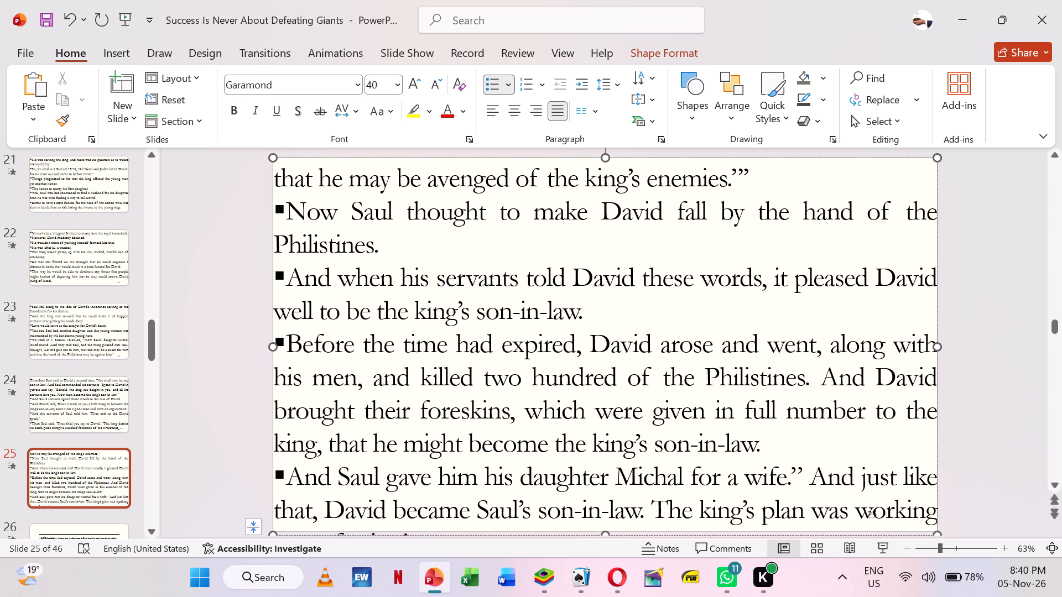
click(814, 476)
key(Return)
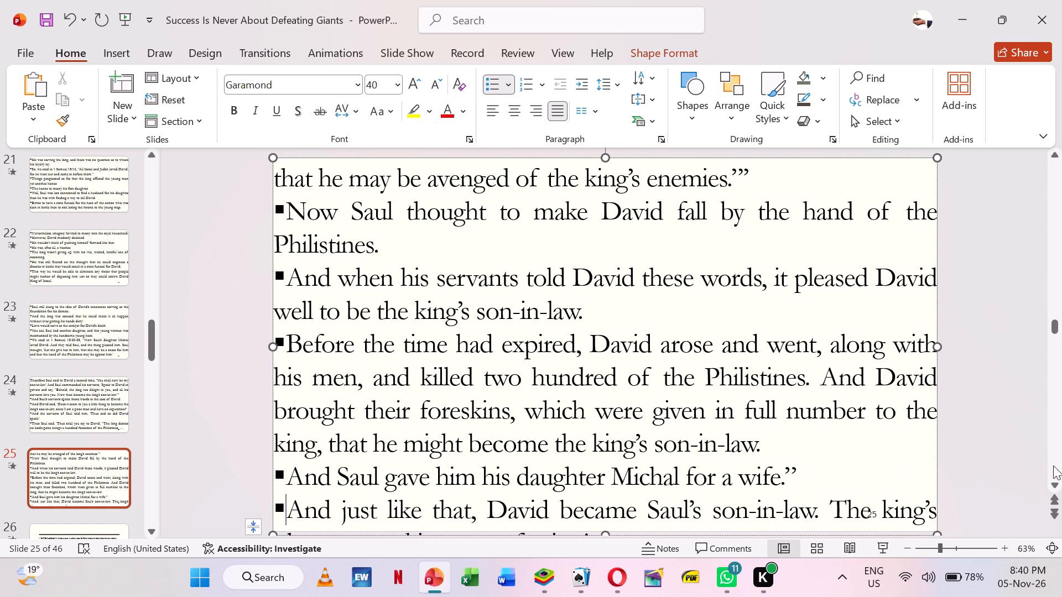
click(835, 504)
key(Return)
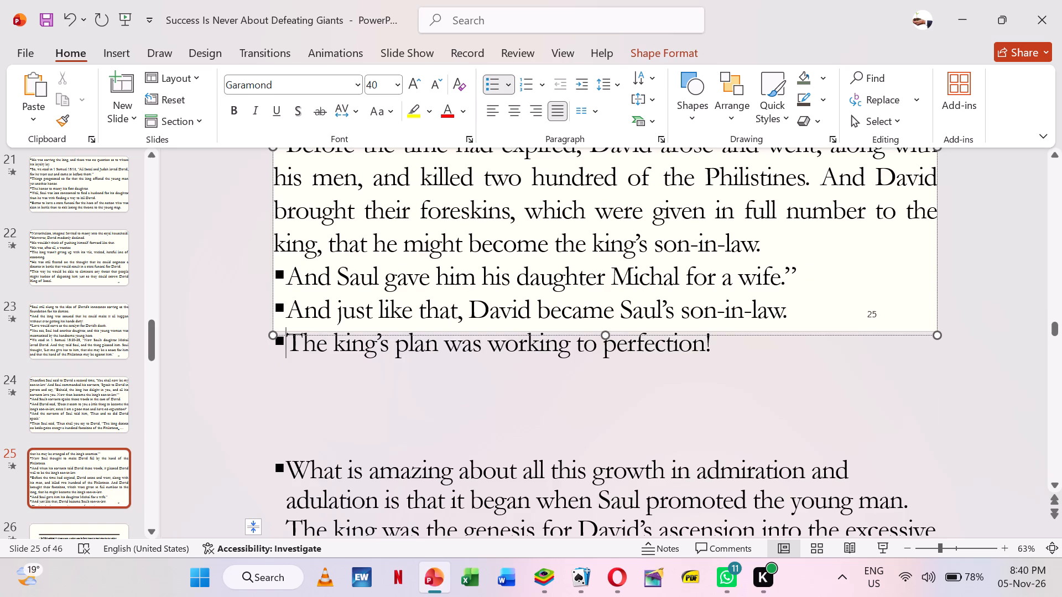
Cut all text from "The king's plan was working to perfection!" to the end of slide 25.
key(shift+Down)
key(shift+Down)
key(shift+Down)
key(shift+Down)
key(shift+Down)
key(shift+Down)
key(shift+Down)
key(shift+Down)
key(shift+Down)
key(shift+Down)
key(shift+Down)
key(shift+Down)
key(shift+Down)
key(shift+Down)
key(shift+Down)
key(shift+Down)
key(shift+Down)
key(shift+Down)
key(shift+Down)
key(shift+Down)
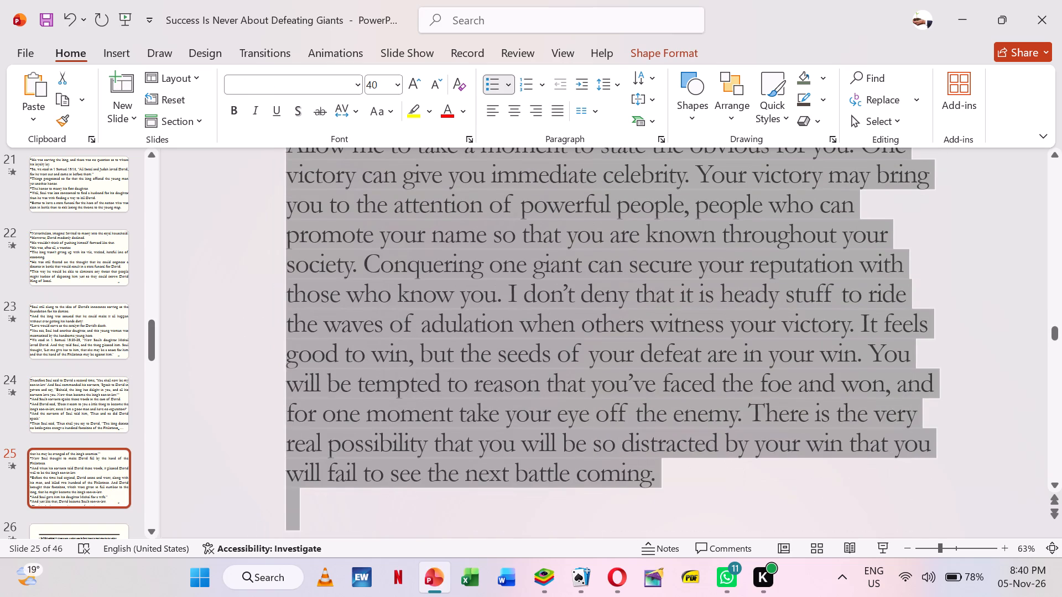
key(ctrl+x)
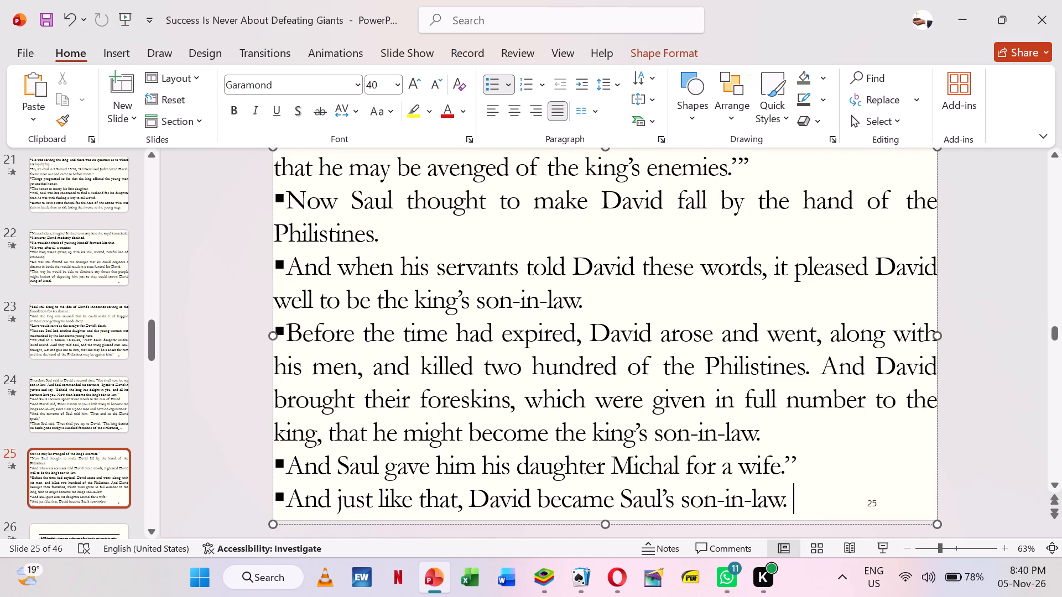
Insert a new slide after slide 25 and give it the Title and Content layout.
right_click(97, 514)
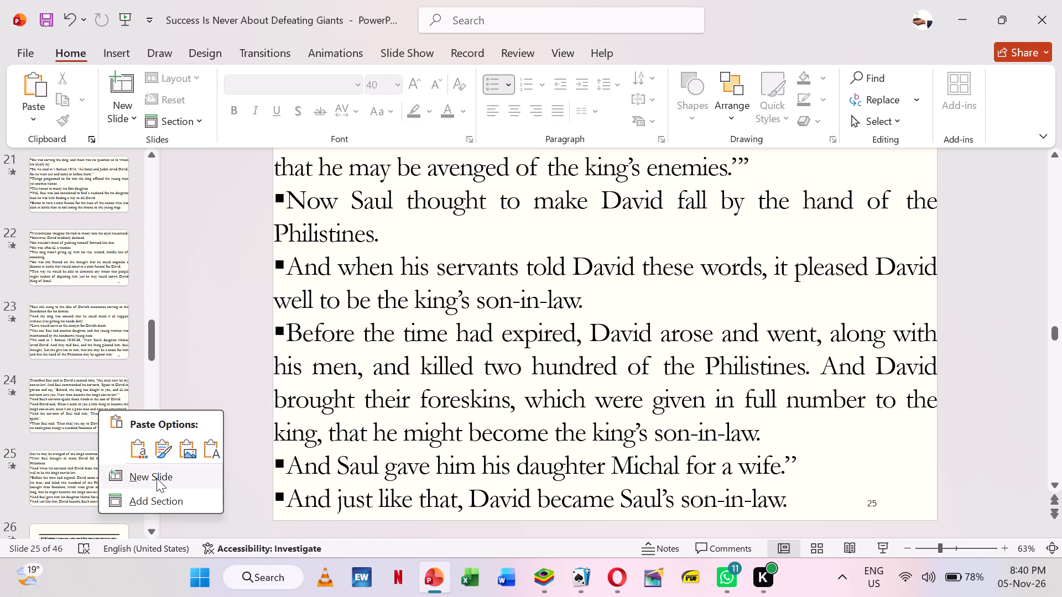
click(157, 478)
right_click(222, 358)
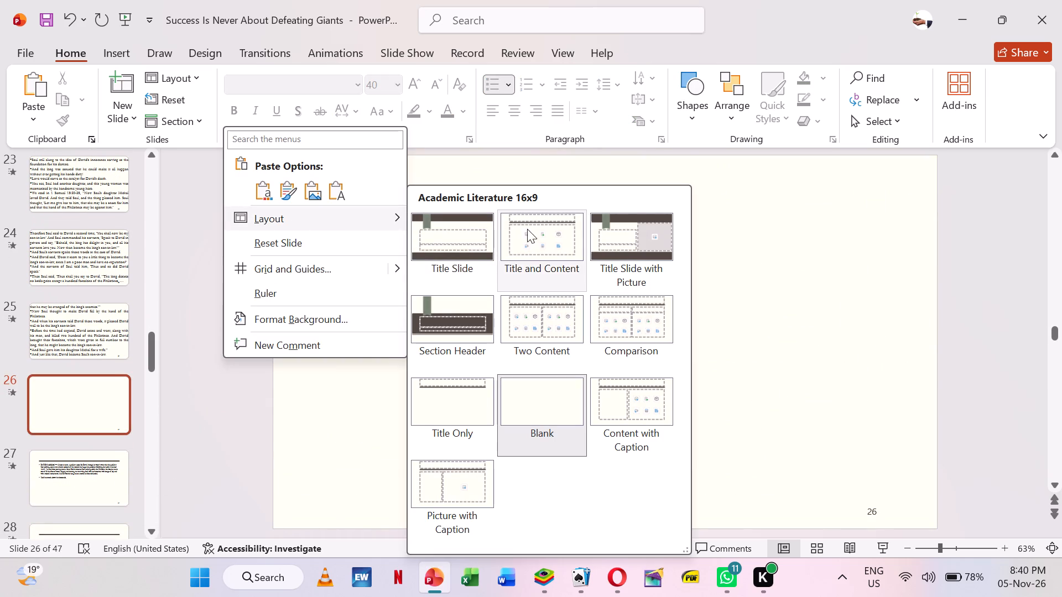
click(532, 239)
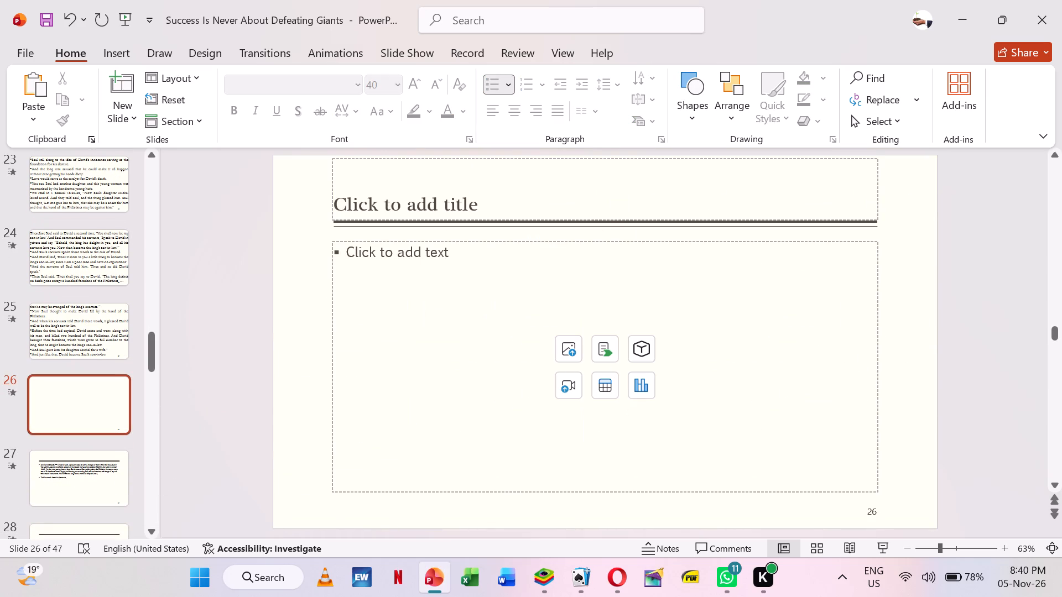
Paste the cut text into the content placeholder of the new slide 26.
click(410, 323)
key(ctrl+v)
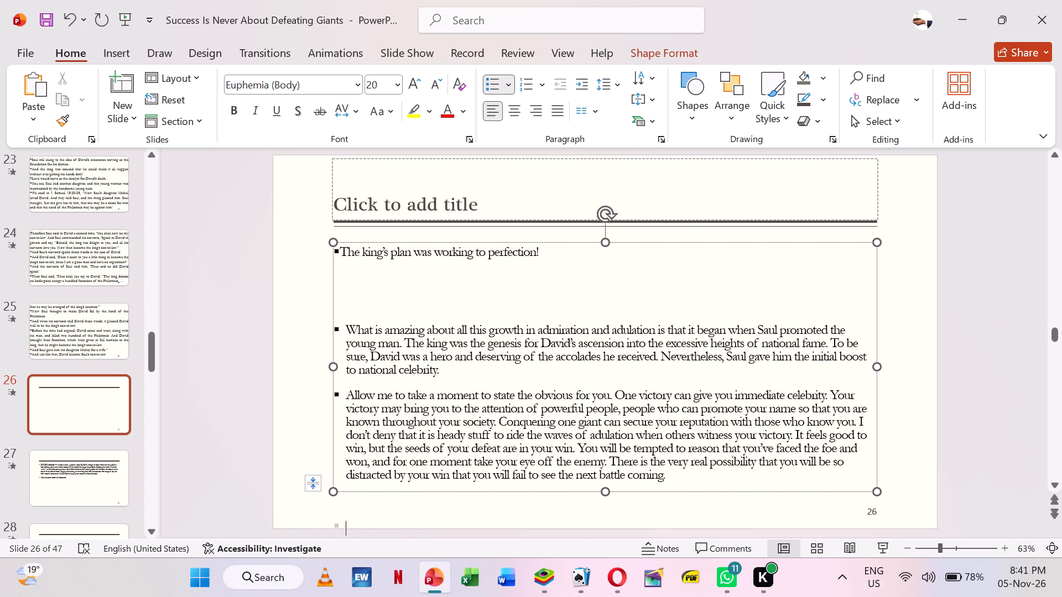
Change slide 26 to the Blank layout.
right_click(216, 265)
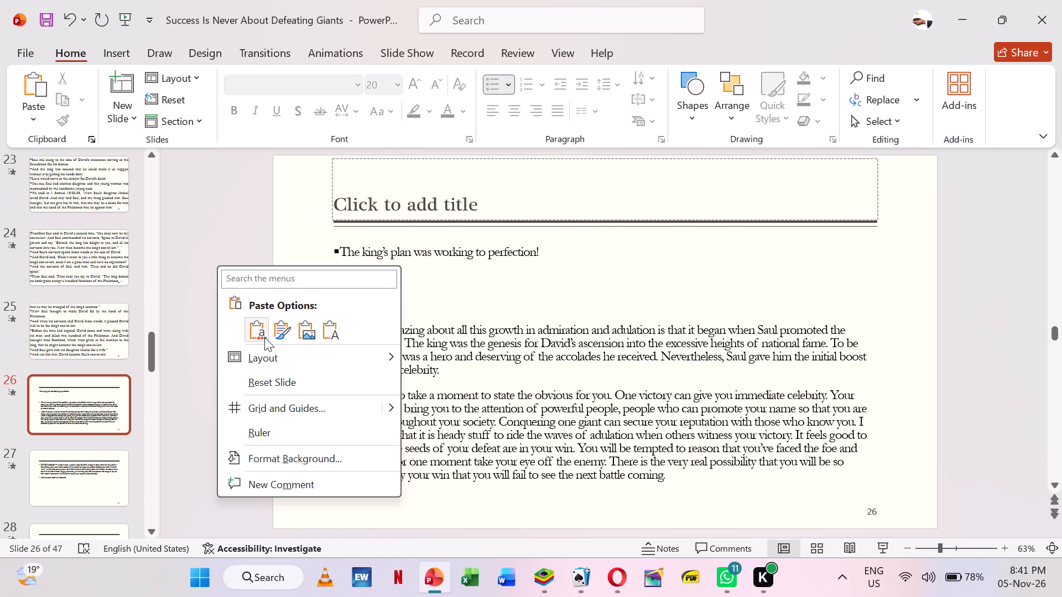
click(543, 405)
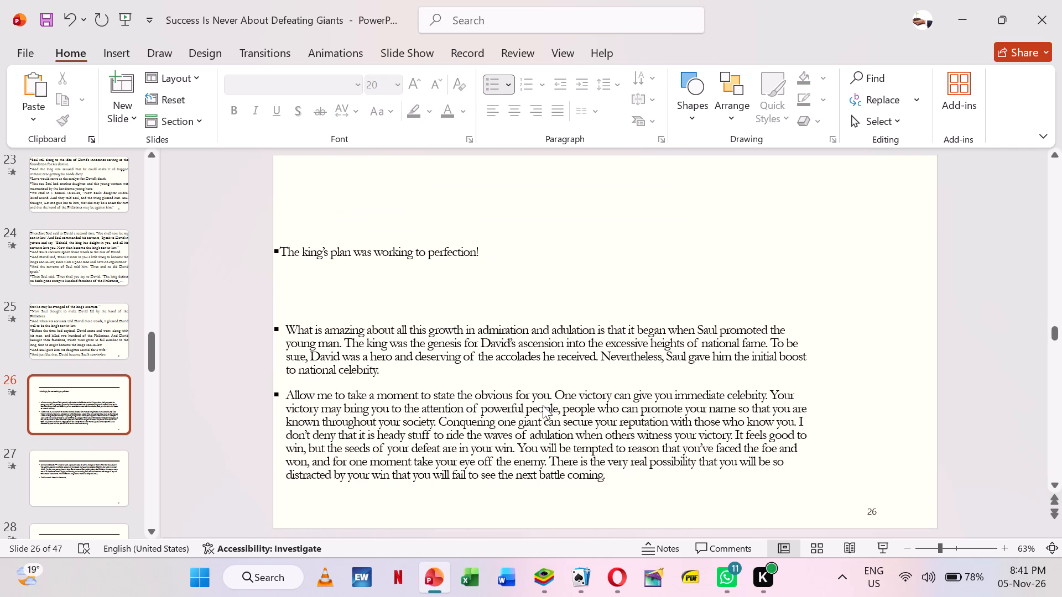
Enlarge the text box on slide 26 to fill the whole slide.
click(460, 350)
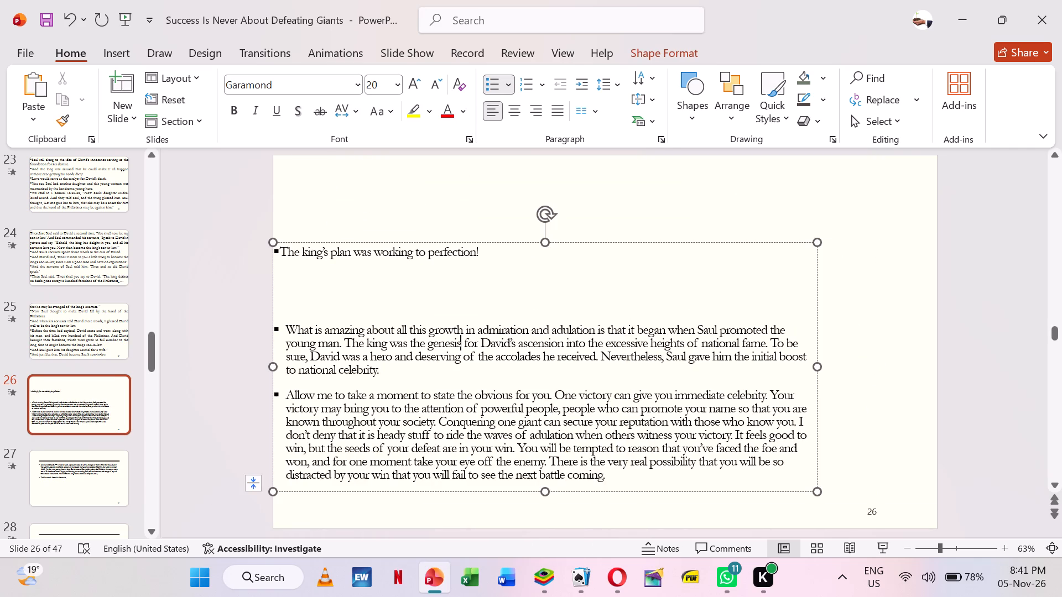
drag(818, 237, 918, 180)
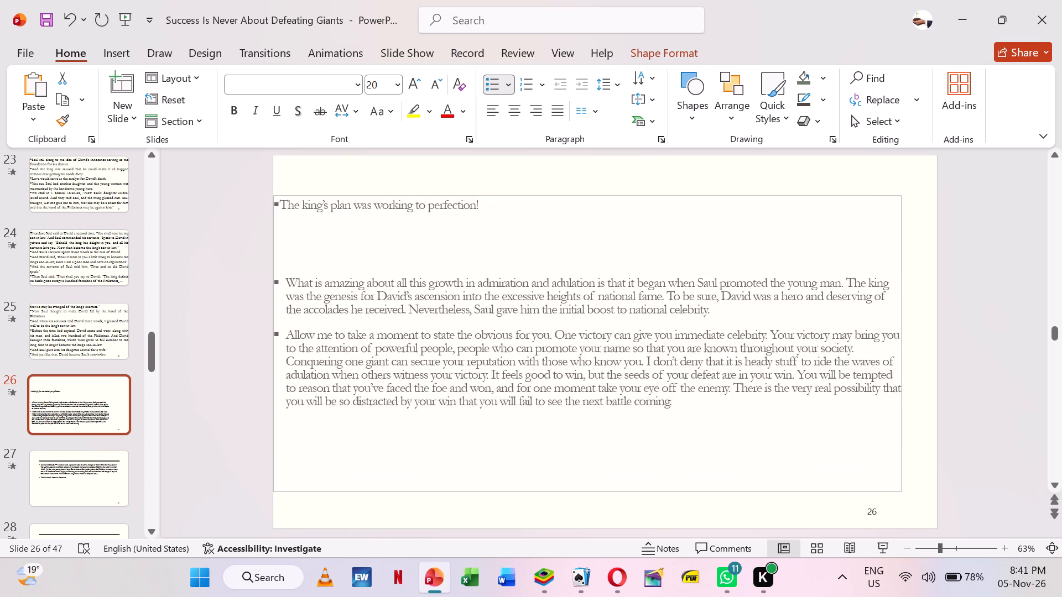
drag(918, 180, 935, 156)
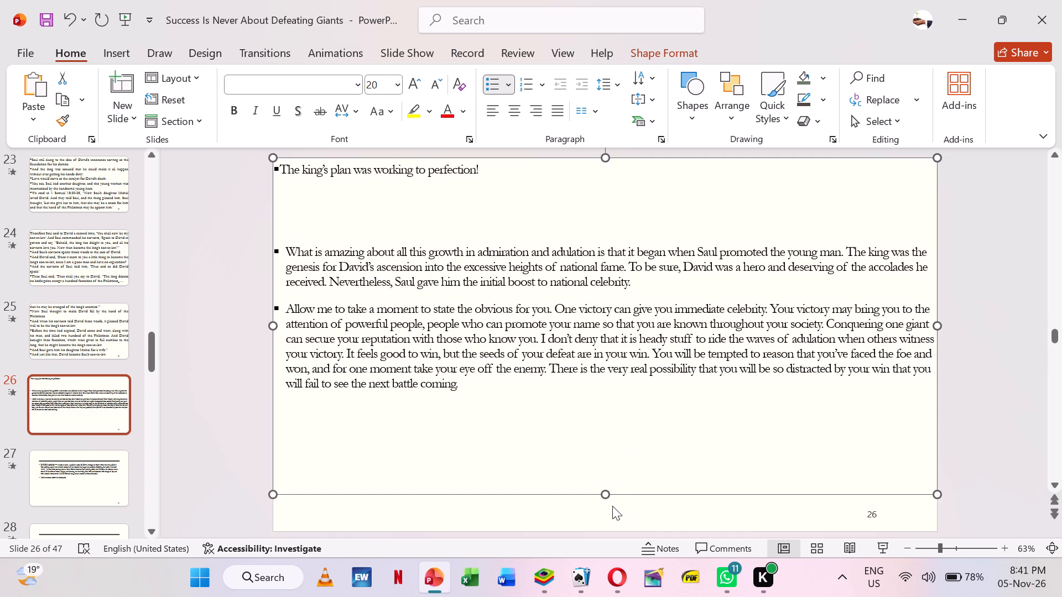
drag(605, 494, 615, 517)
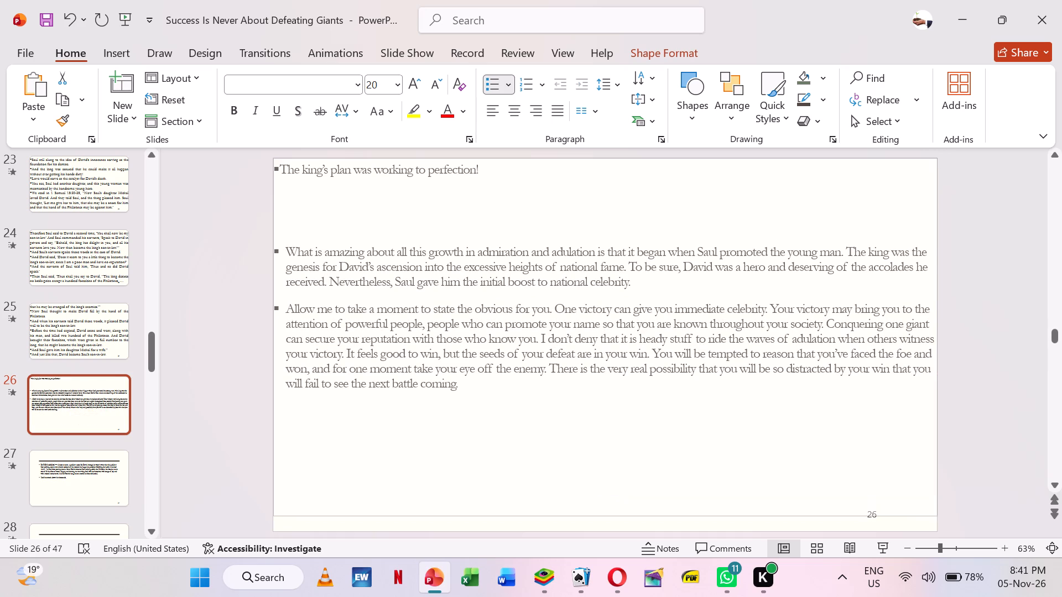
drag(615, 517, 621, 528)
Set all text on slide 26 to font size 40.
click(499, 314)
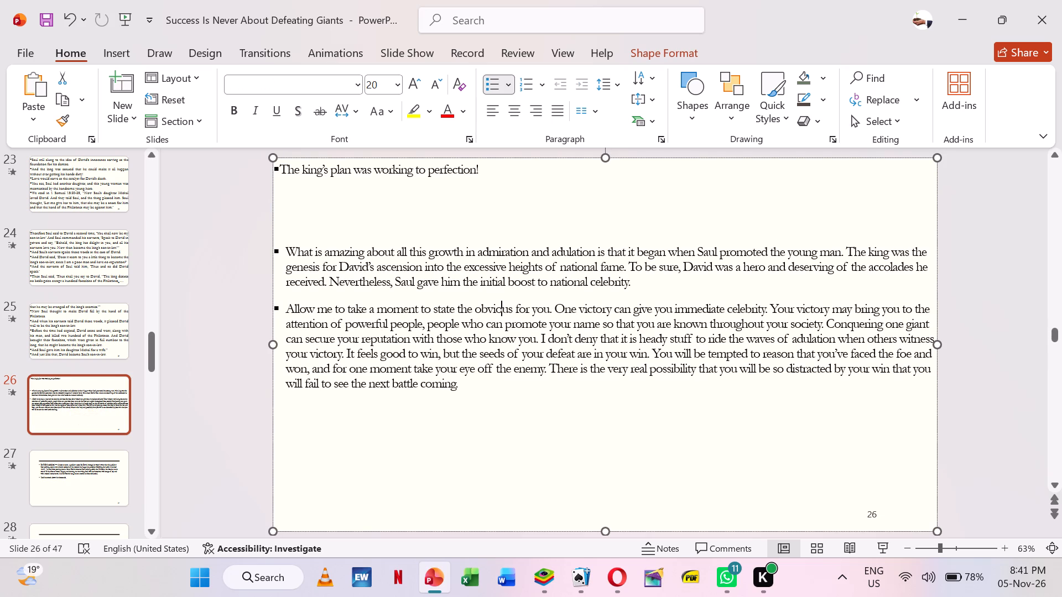
key(ctrl+a)
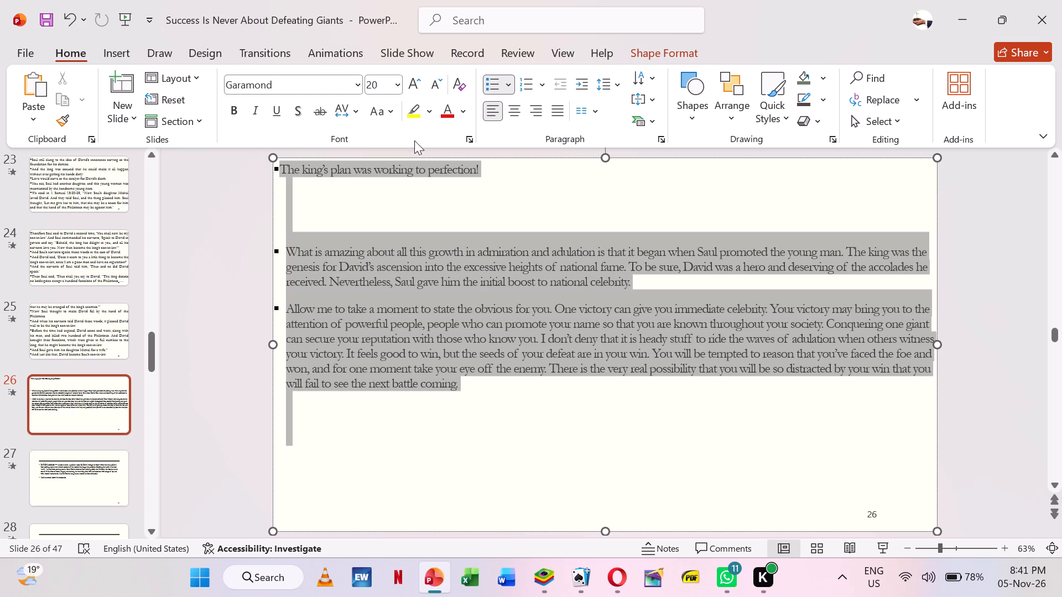
click(377, 83)
text(40)
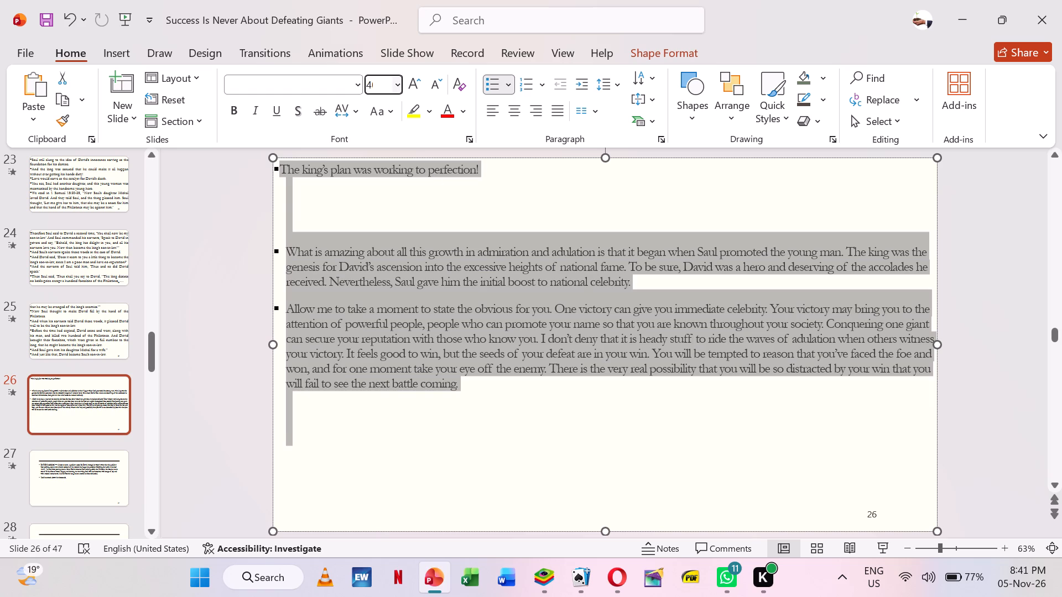
key(Return)
Remove the blank lines after "The king's plan was working to perfection!" and restart "What is amazing" as a bullet in matching format.
key(Up)
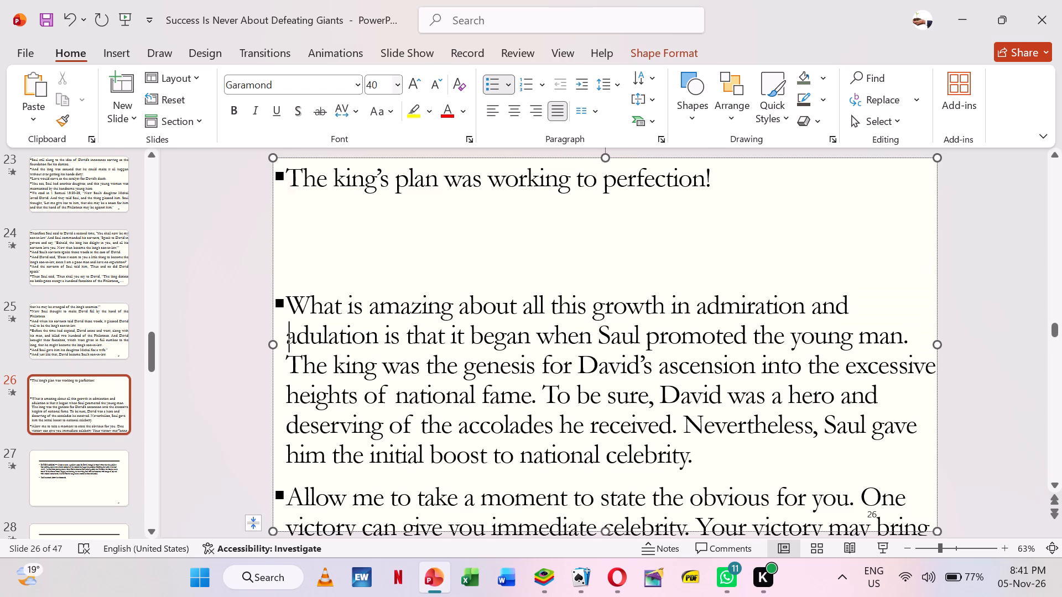
key(Right)
key(Right)
key(Right)
key(Right)
key(Right)
key(Right)
key(Right)
key(Right)
key(Right)
key(Right)
key(Right)
key(Right)
key(Right)
key(Right)
key(Right)
key(Right)
key(Right)
key(Right)
key(Right)
key(Right)
key(Right)
key(Right)
key(Right)
key(Right)
key(Right)
key(Right)
key(Right)
key(Right)
key(Right)
key(Right)
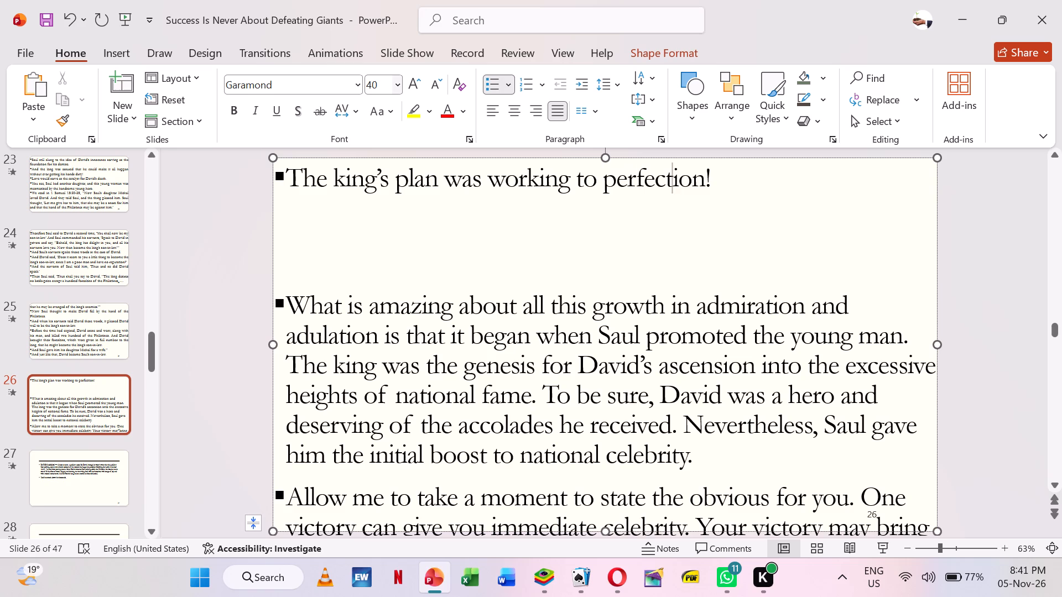
key(Right)
key(Right)
key(Right)
key(Right)
key(Delete)
key(Delete)
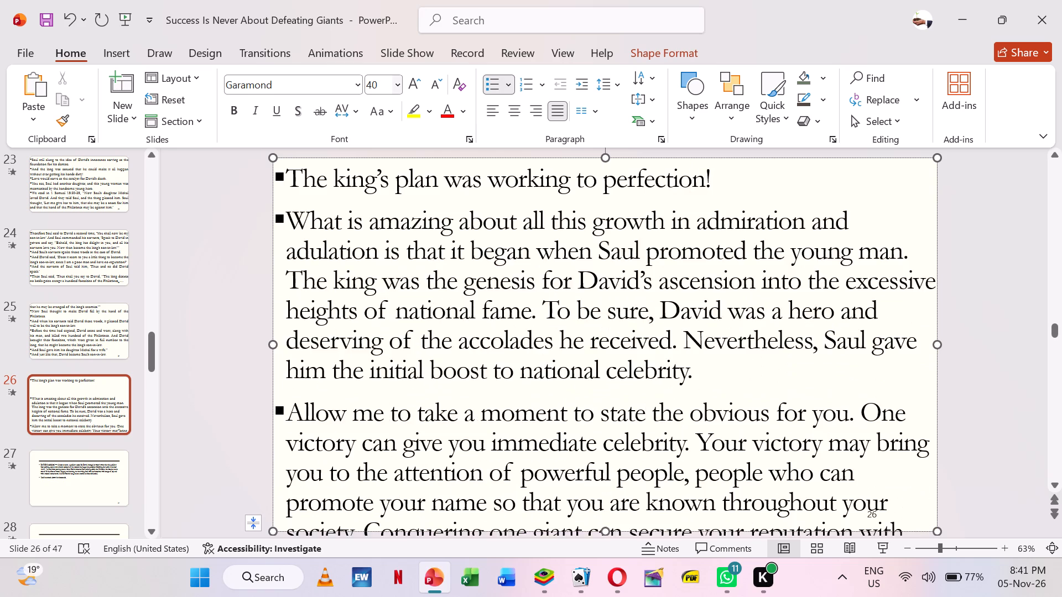
key(Delete)
key(Return)
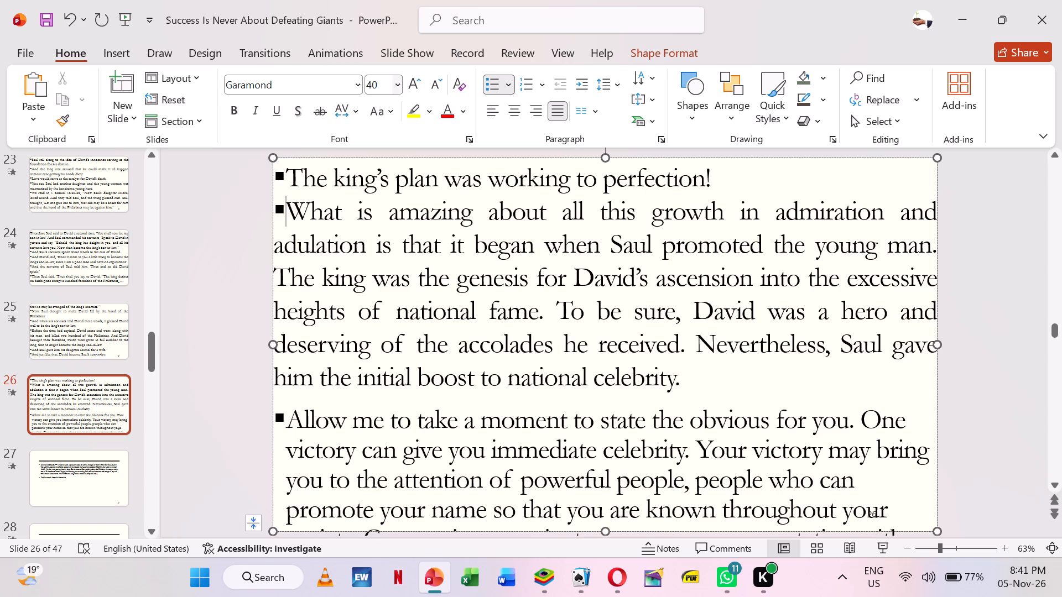
Start new bullets on slide 26 at "The king was the genesis", "To be sure" and "Nevertheless".
click(277, 274)
key(Return)
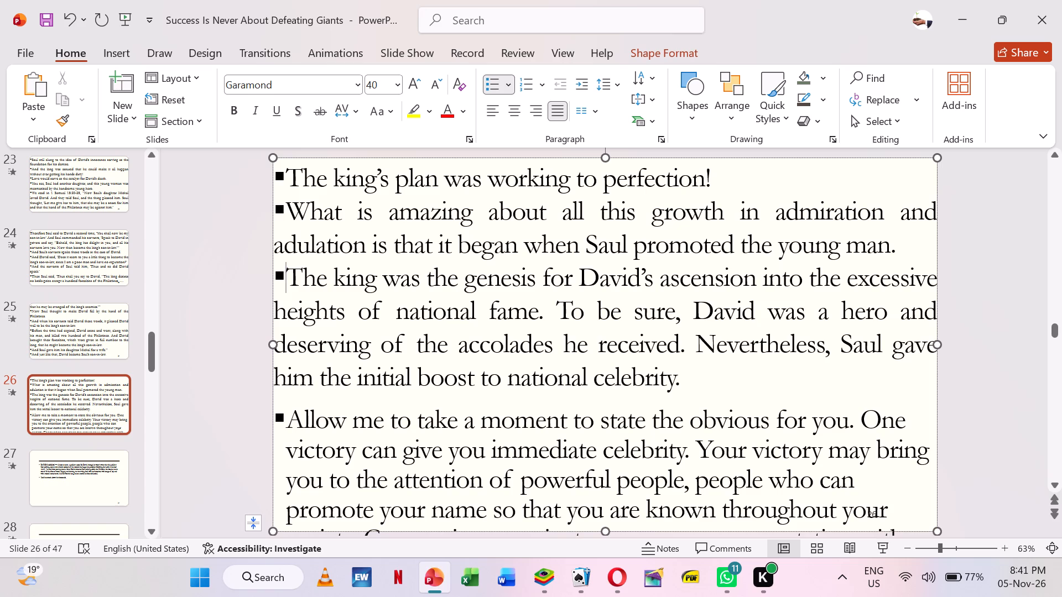
click(554, 311)
key(Return)
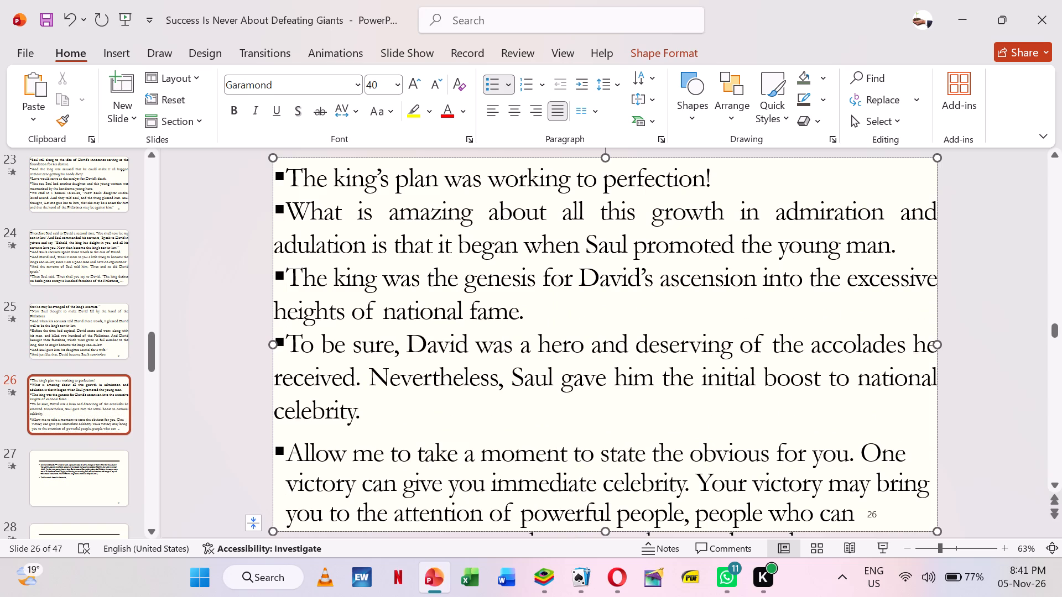
click(369, 364)
key(Return)
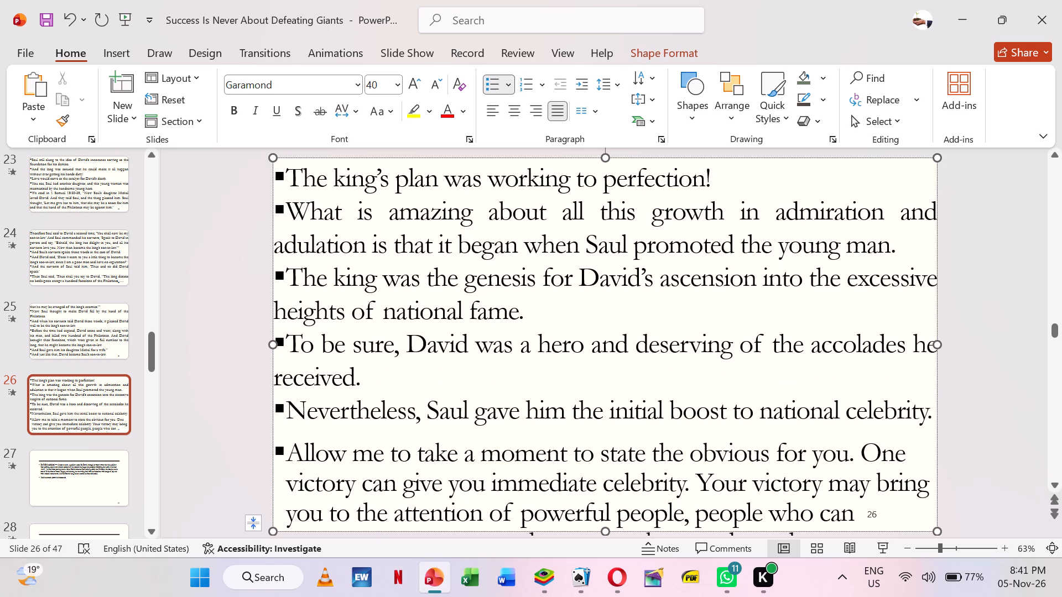
Match the "Allow me to take a moment" bullet to the format above it and start new bullets at "One victory" and "Your victory".
click(928, 413)
key(Right)
key(Delete)
key(Return)
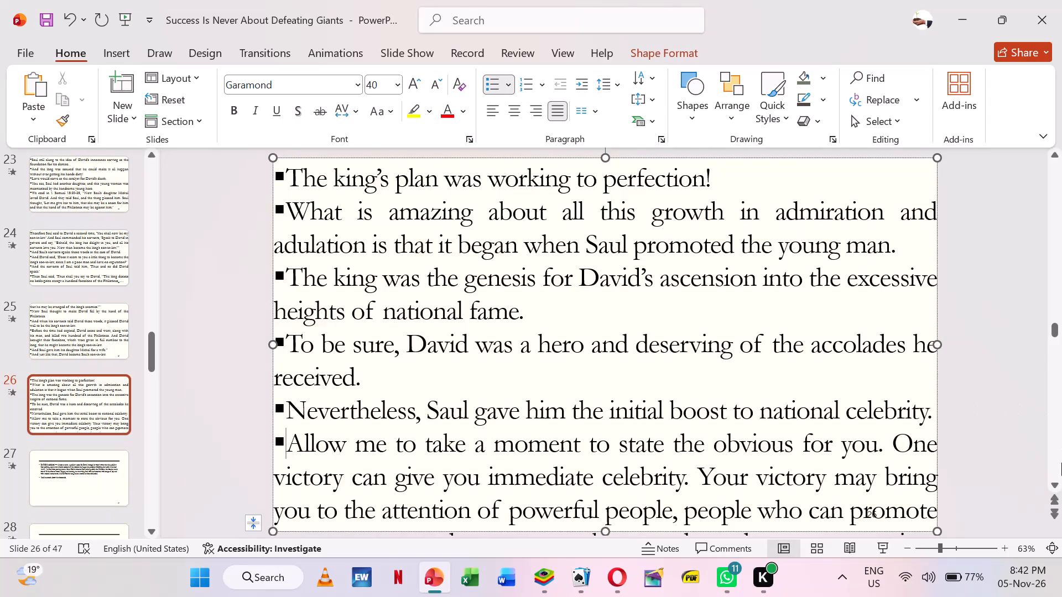
click(893, 439)
key(Return)
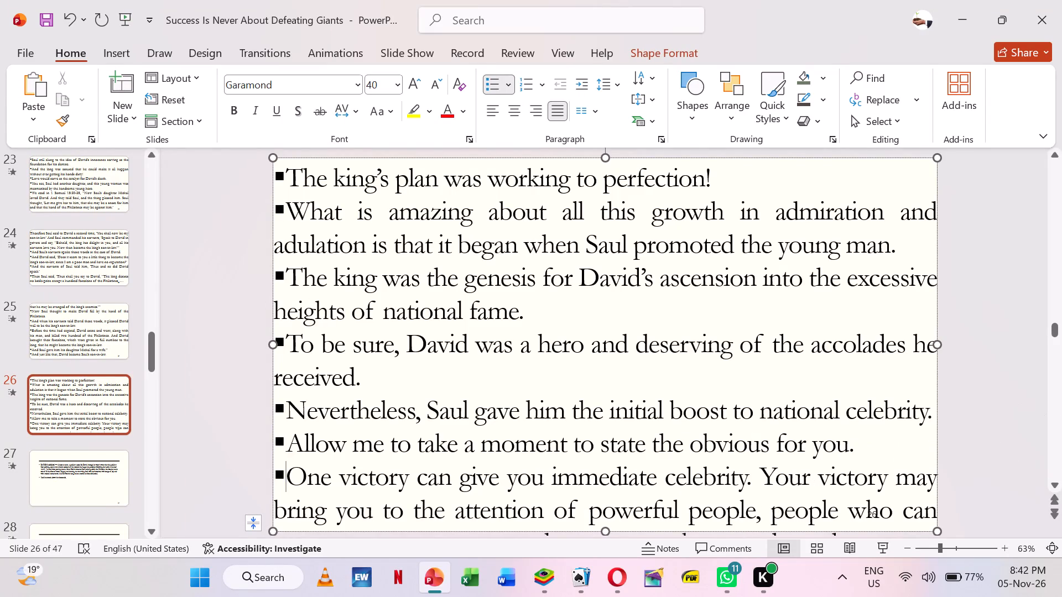
click(767, 470)
key(Return)
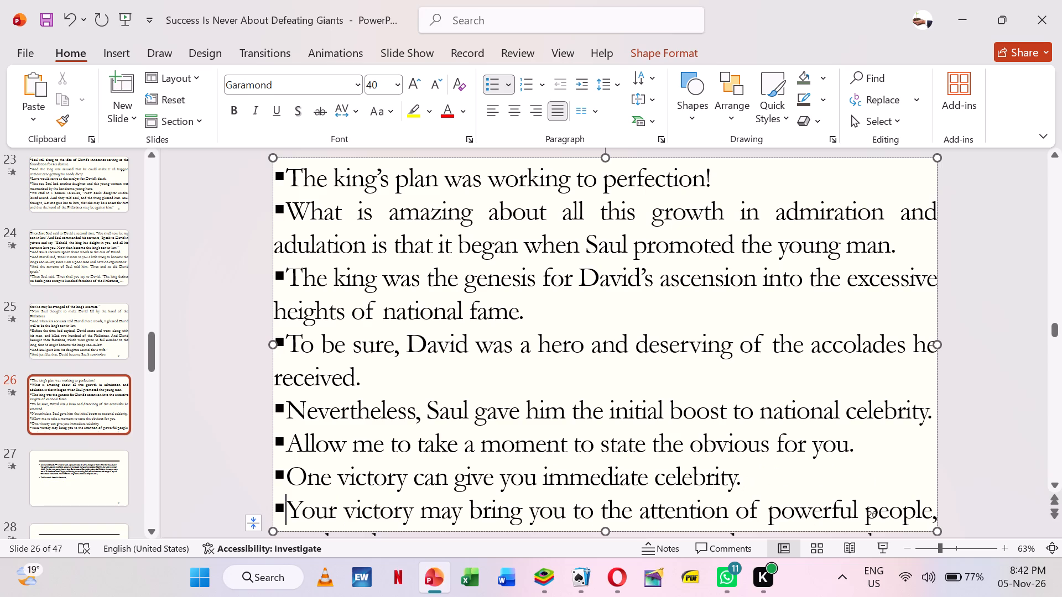
Cut all text from "people who can promote your name" to the end of slide 26.
key(Down)
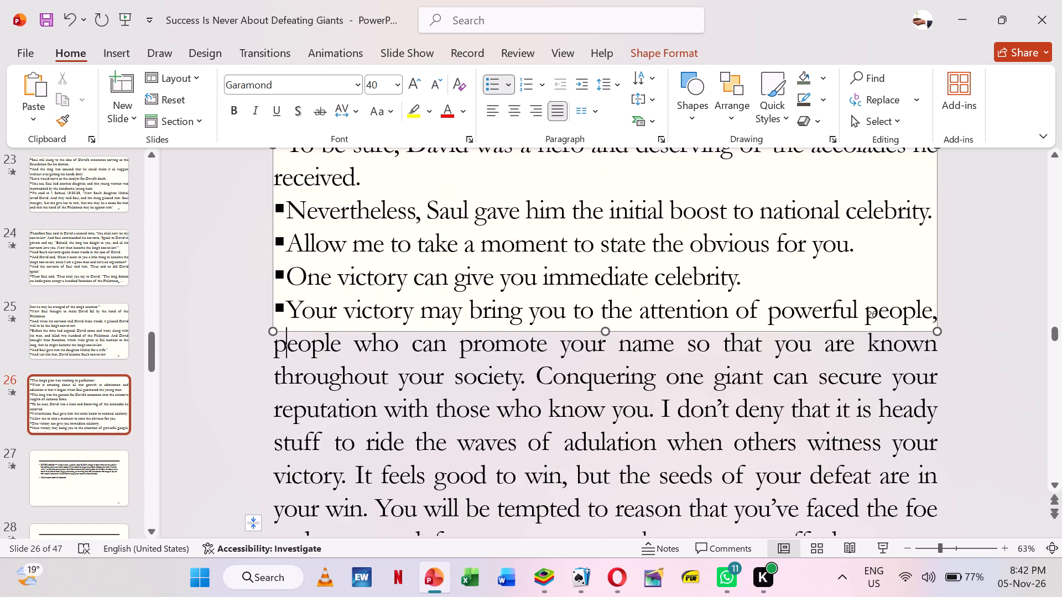
key(Left)
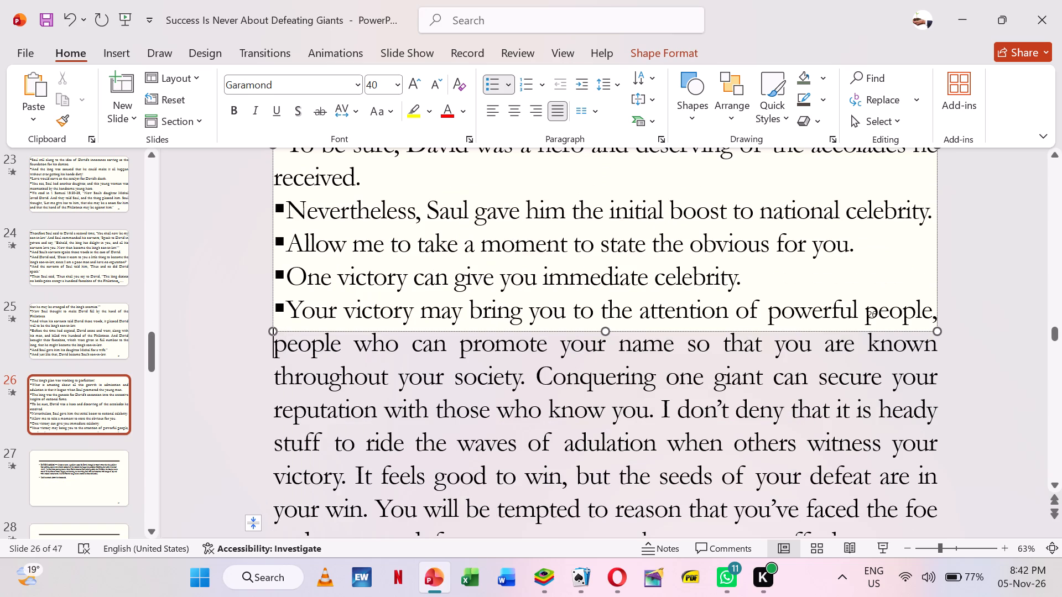
key(shift+Down)
key(shift+Down)
key(shift+Down)
key(shift+Down)
key(shift+Down)
key(shift+Down)
key(shift+Down)
key(shift+Down)
key(shift+Down)
key(shift+Down)
key(shift+Down)
key(shift+Down)
key(shift+Down)
key(shift+Down)
key(shift+Down)
key(shift+Down)
key(shift+Down)
key(shift+Down)
key(shift+Down)
key(shift+Down)
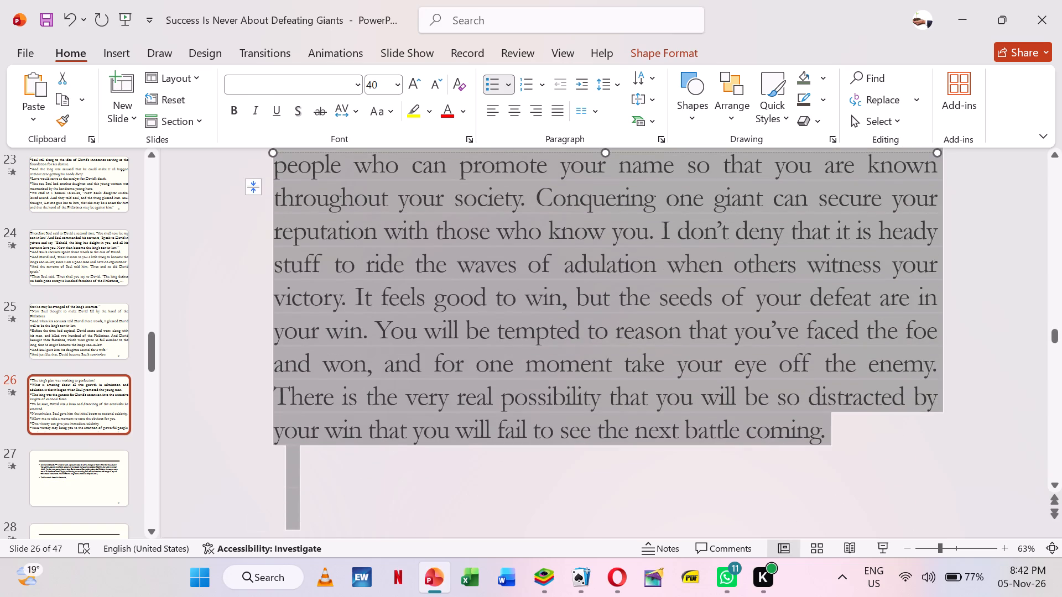
key(ctrl+x)
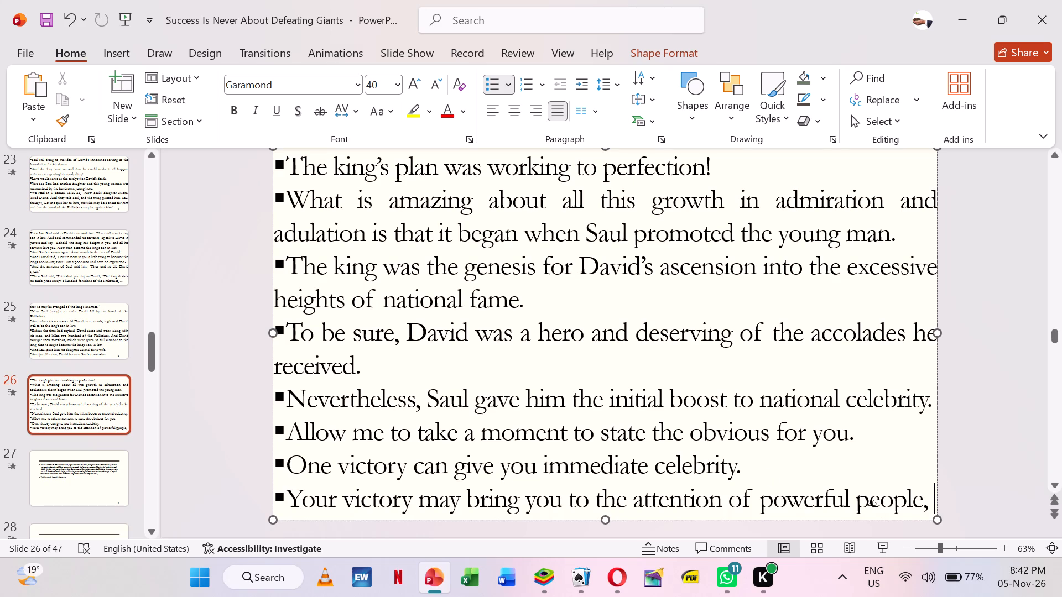
Paste the cut text before "DAVID'S LOSSES" at the start of slide 27's text.
click(107, 494)
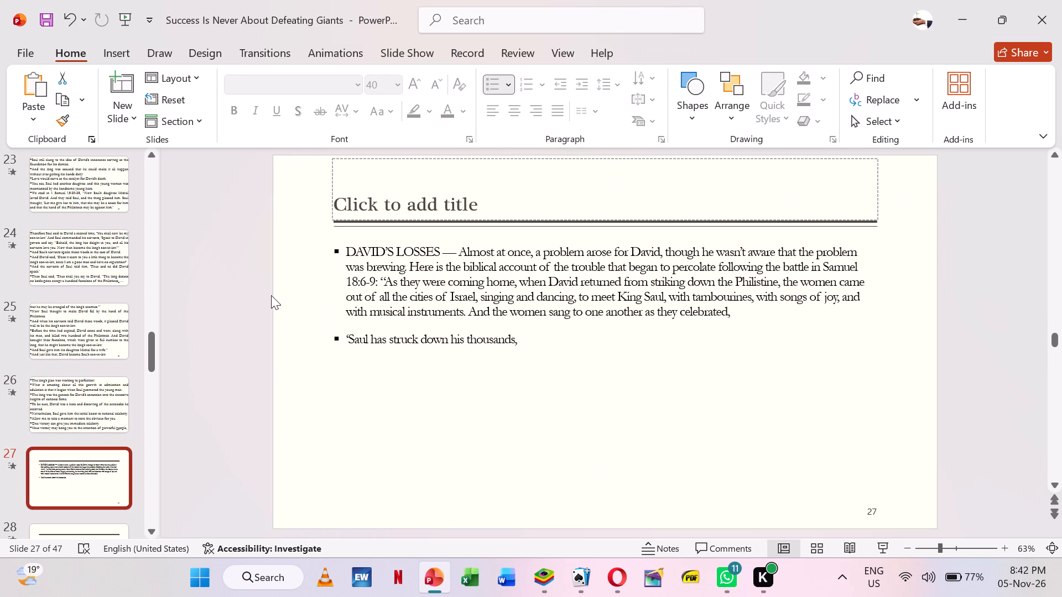
click(347, 250)
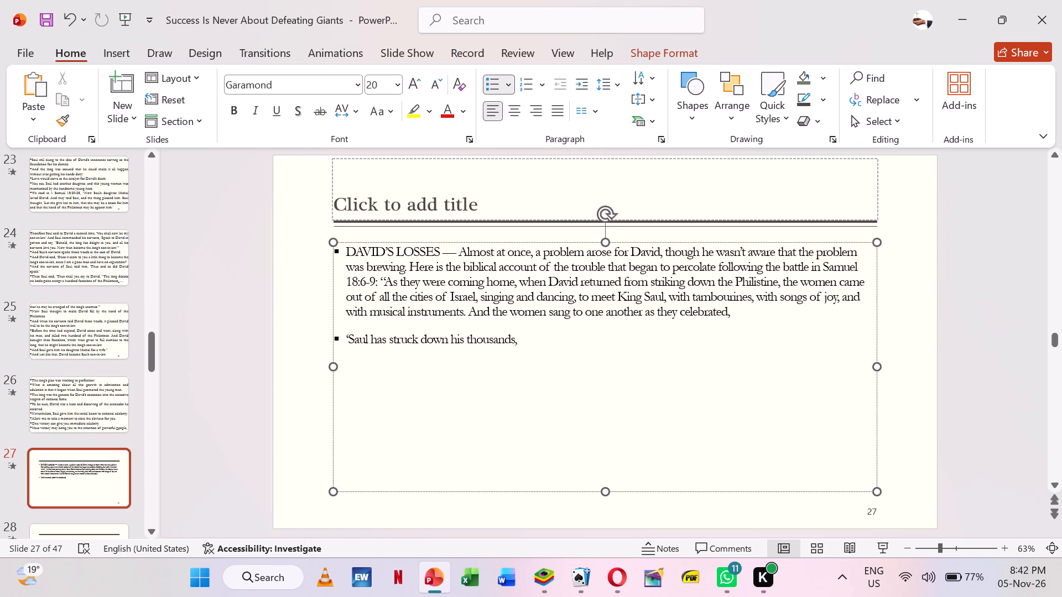
key(ctrl+v)
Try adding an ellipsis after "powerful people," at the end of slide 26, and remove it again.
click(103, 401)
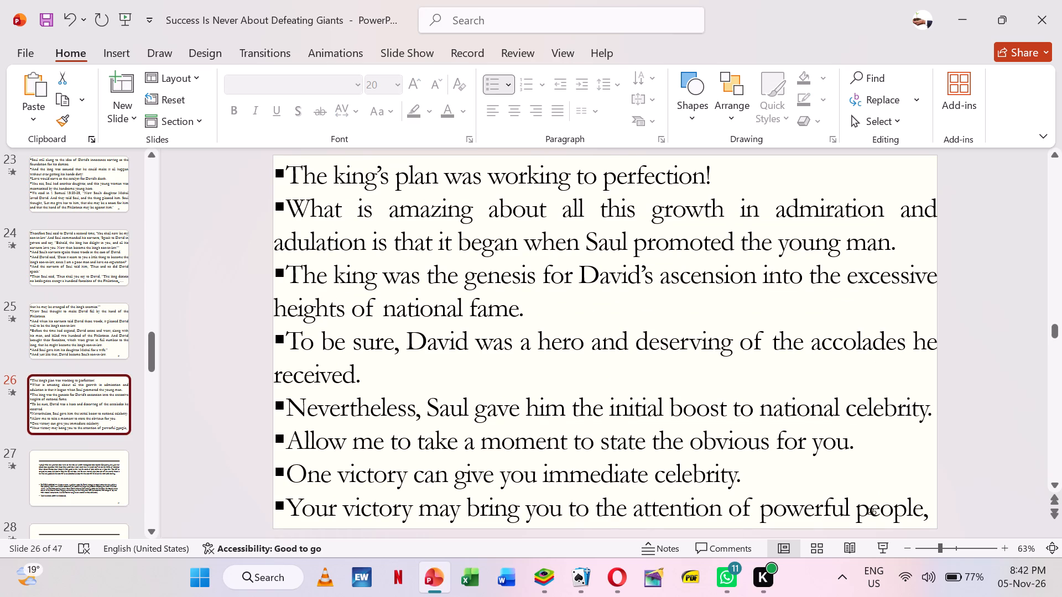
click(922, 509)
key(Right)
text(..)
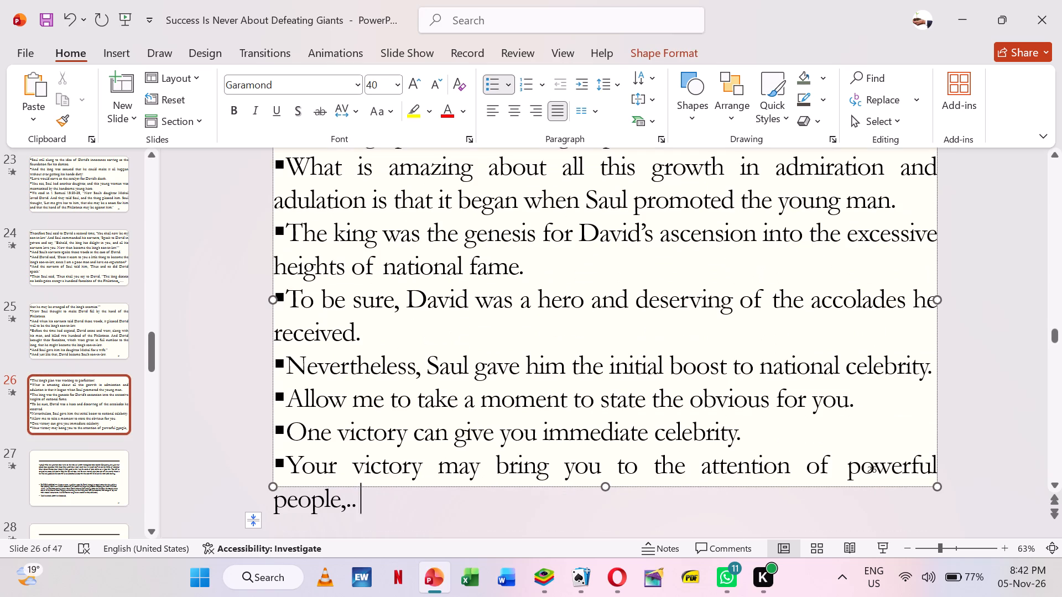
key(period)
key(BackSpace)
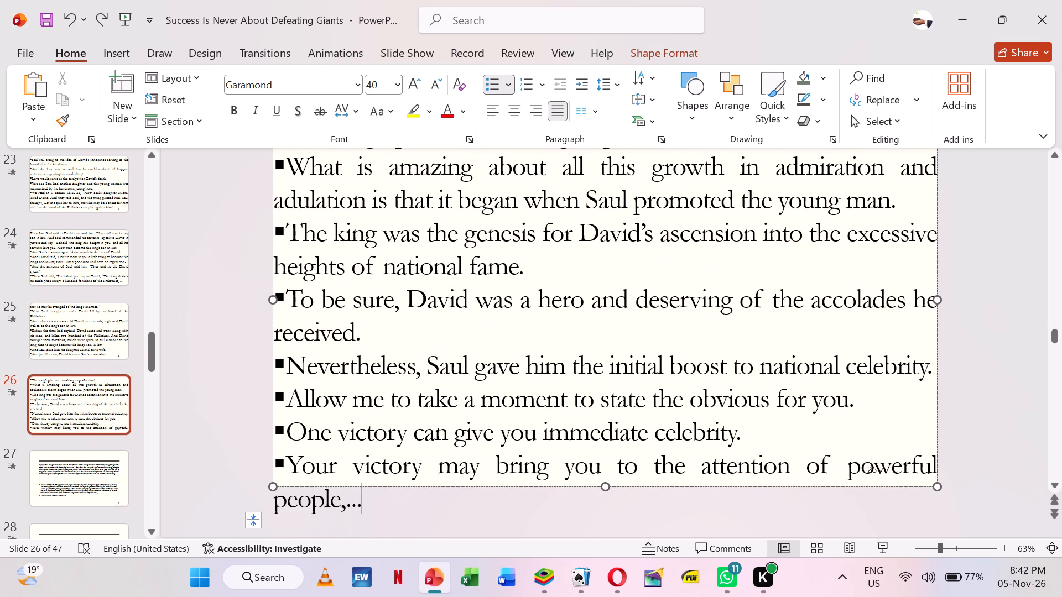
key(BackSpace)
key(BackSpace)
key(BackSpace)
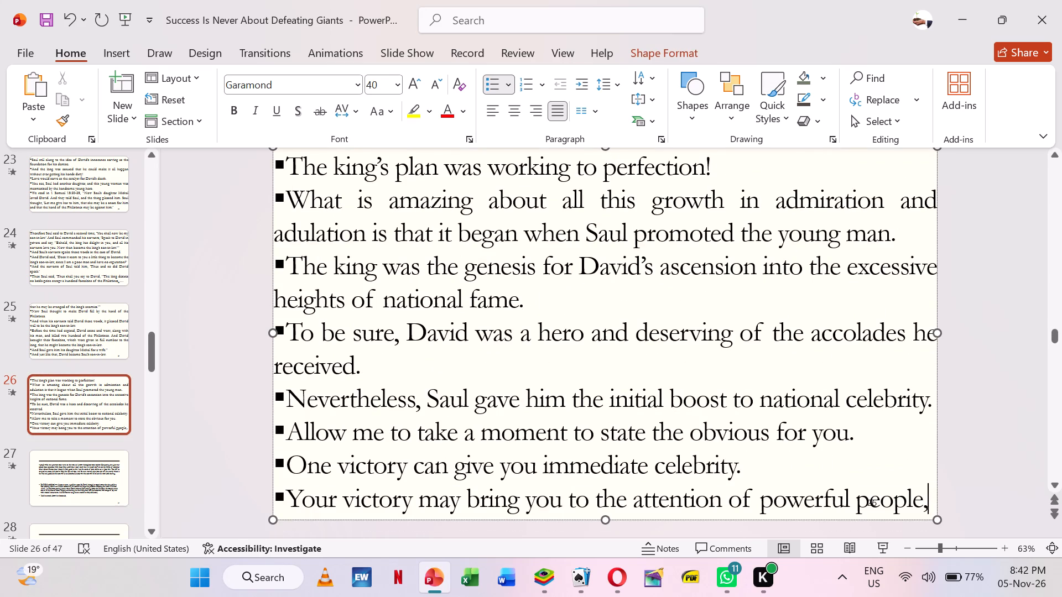
Apply the Blank layout to slide 27 and stretch its text box to fill the whole slide.
click(102, 473)
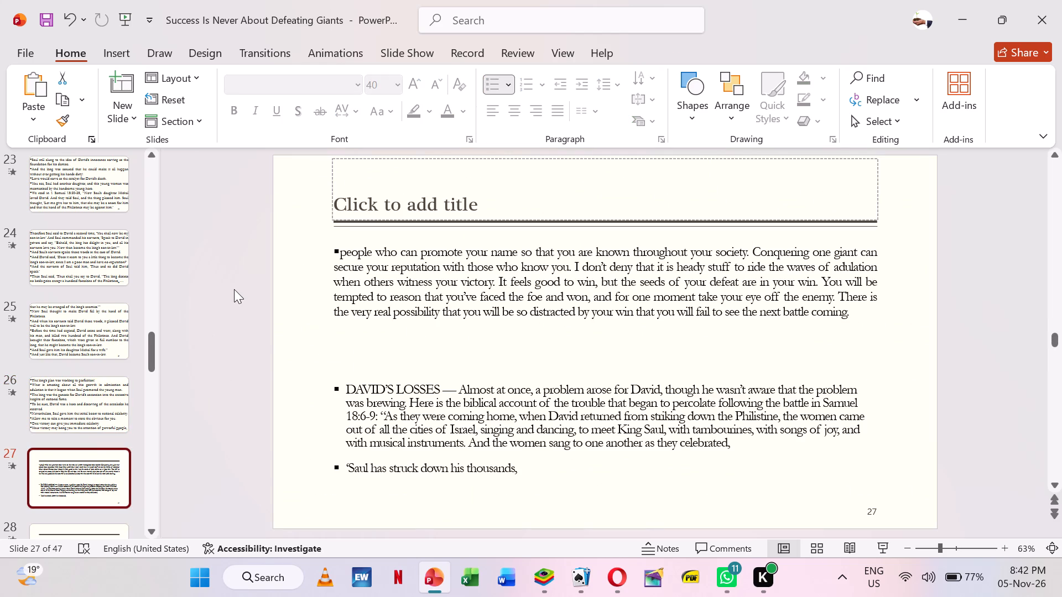
right_click(234, 289)
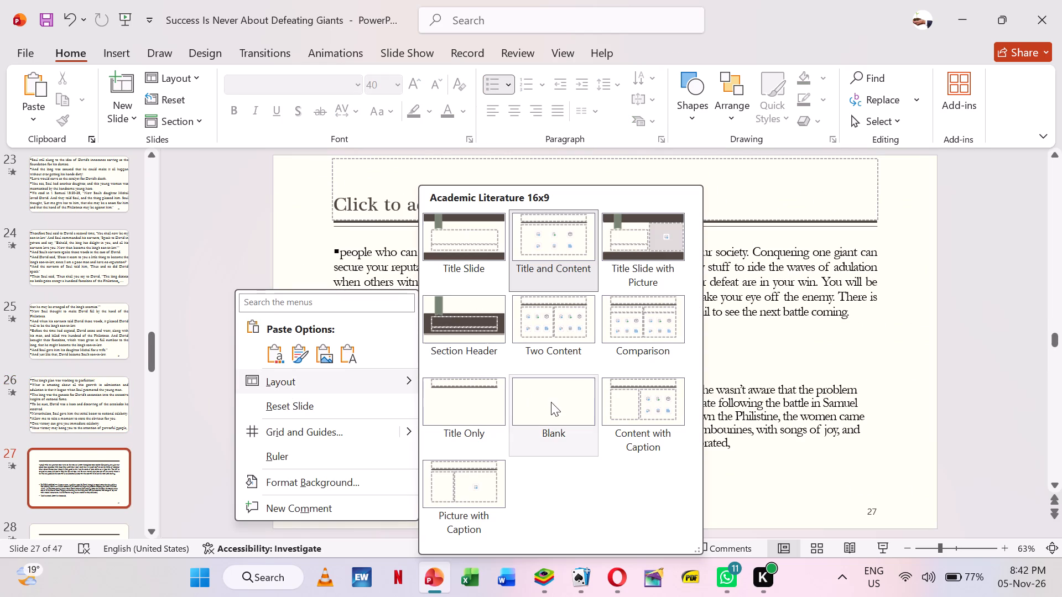
click(554, 404)
click(440, 405)
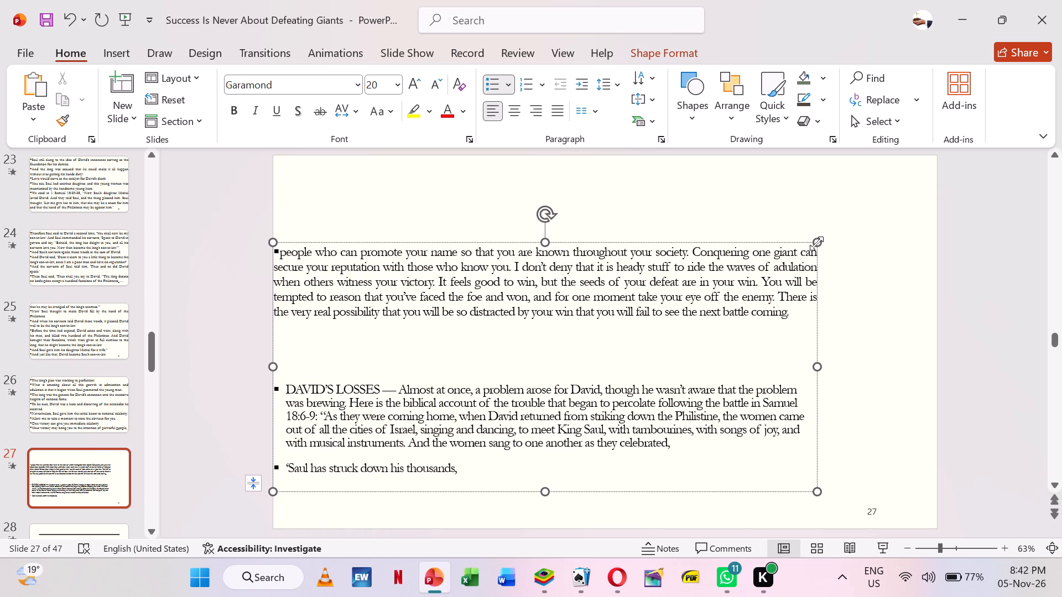
drag(816, 243, 935, 171)
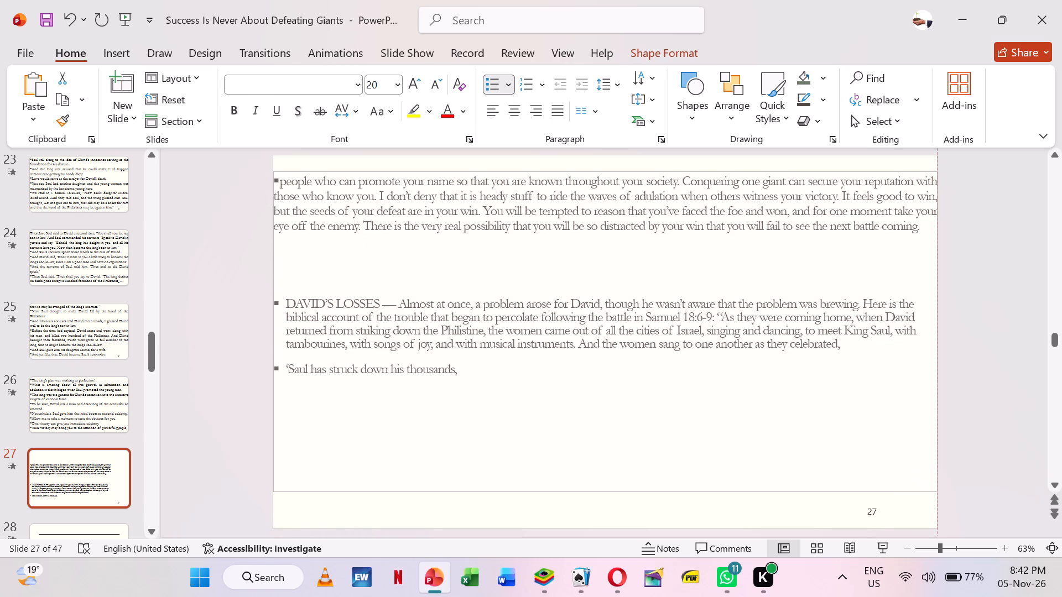
drag(935, 171, 937, 160)
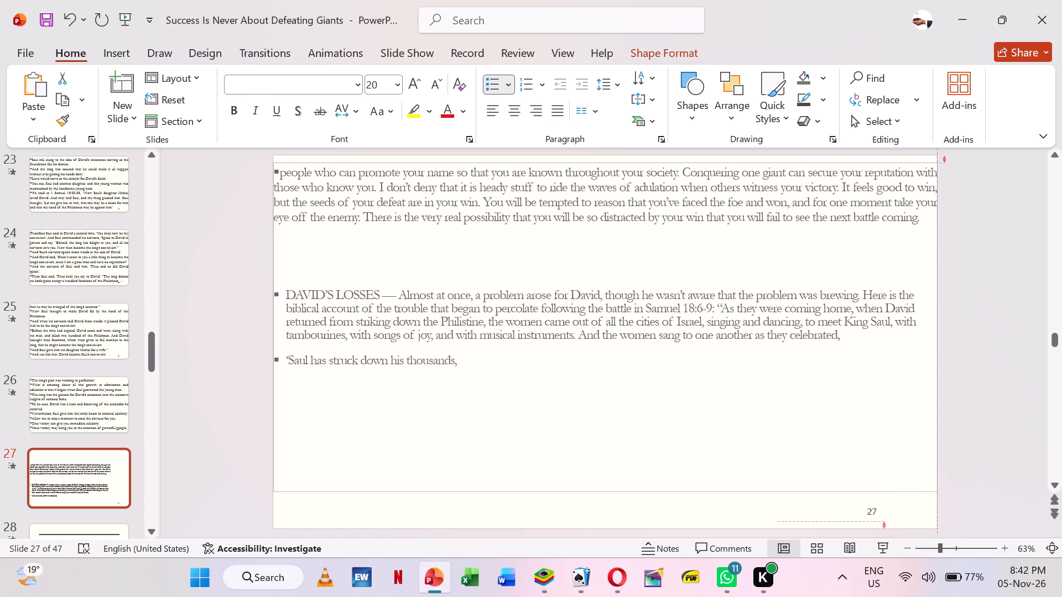
drag(937, 160, 937, 155)
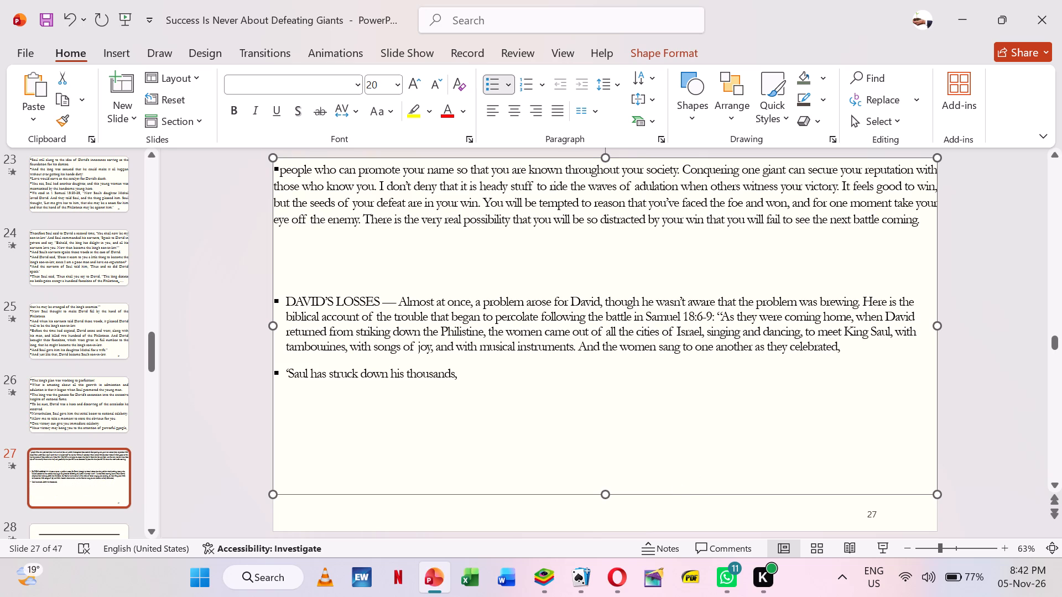
drag(605, 490, 610, 532)
Set all the text on slide 27 to font size 40.
click(416, 336)
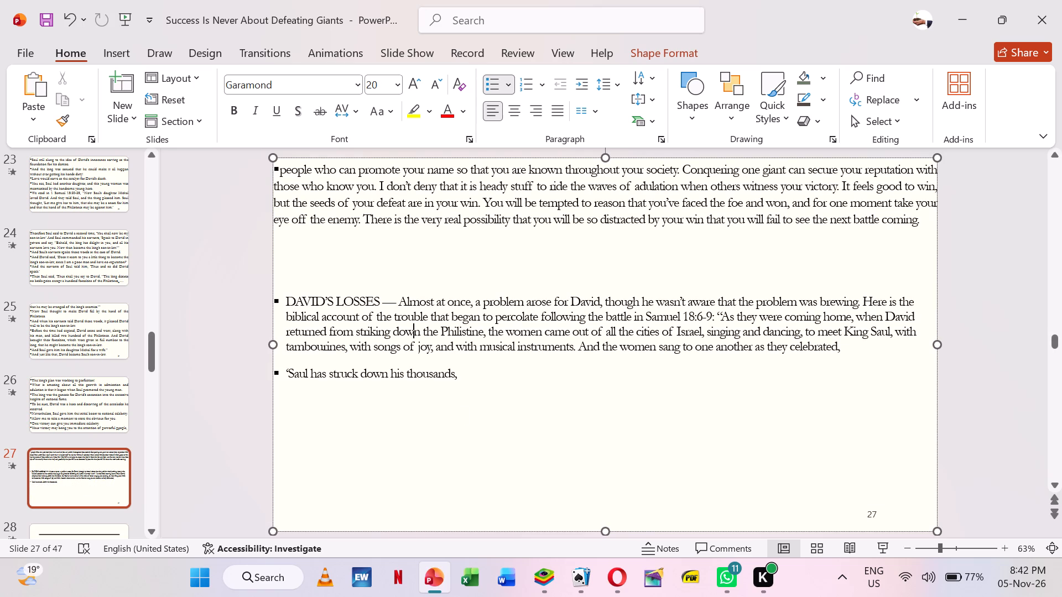
key(ctrl+a)
click(384, 88)
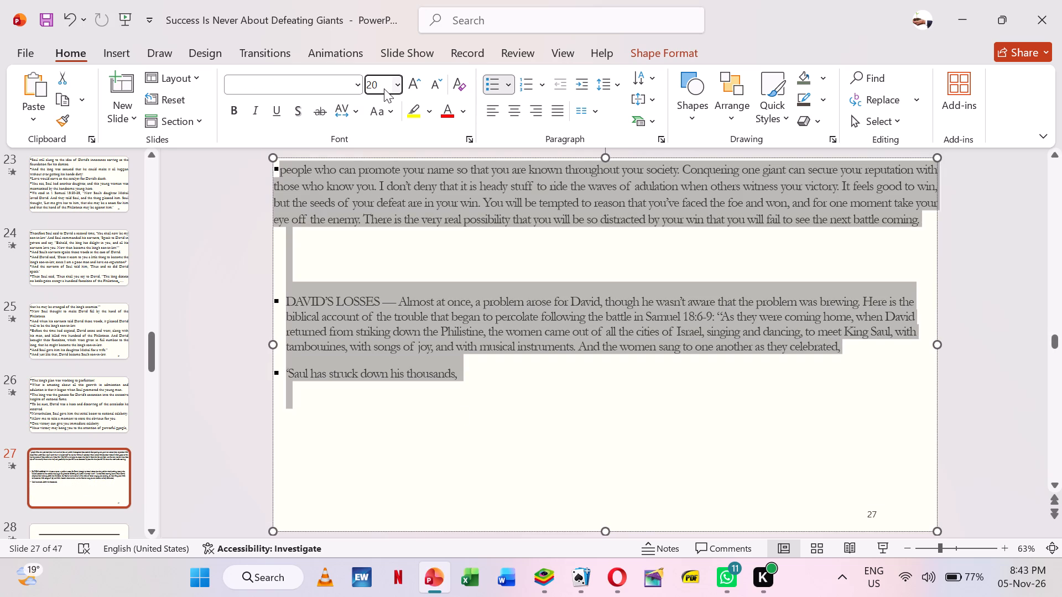
text(40)
key(Return)
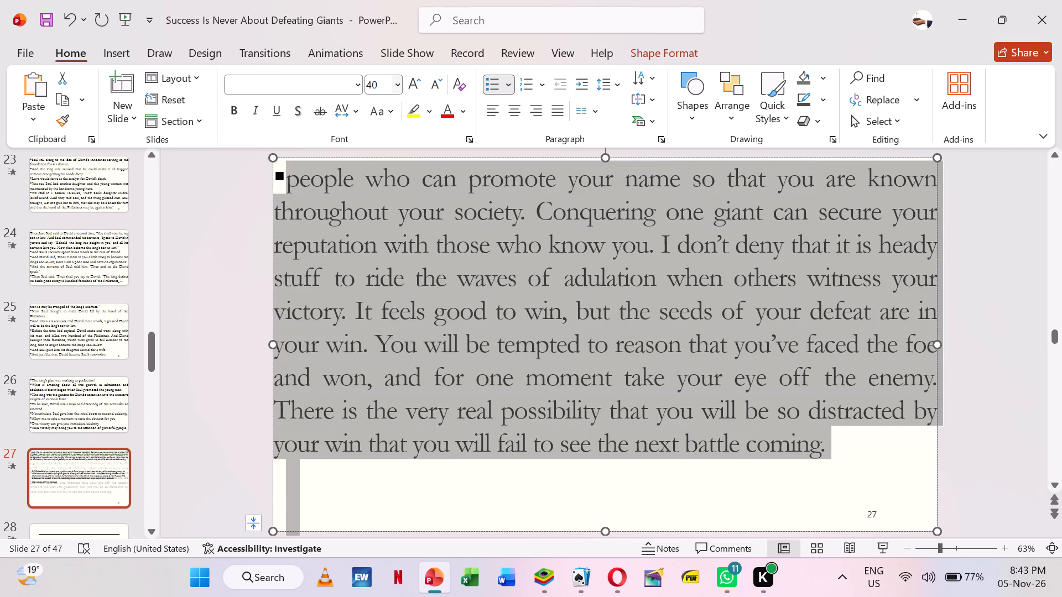
Start new bullets on slide 27 at "Conquering one giant", "I don't deny", "It feels good", "You will be tempted" and "There is the very real".
click(544, 254)
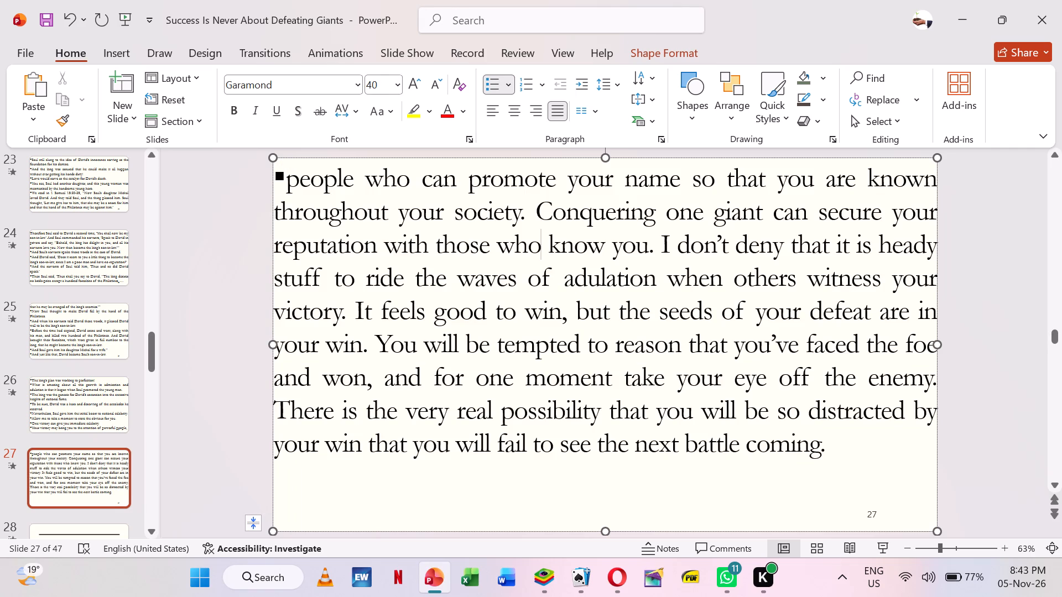
click(539, 210)
key(Return)
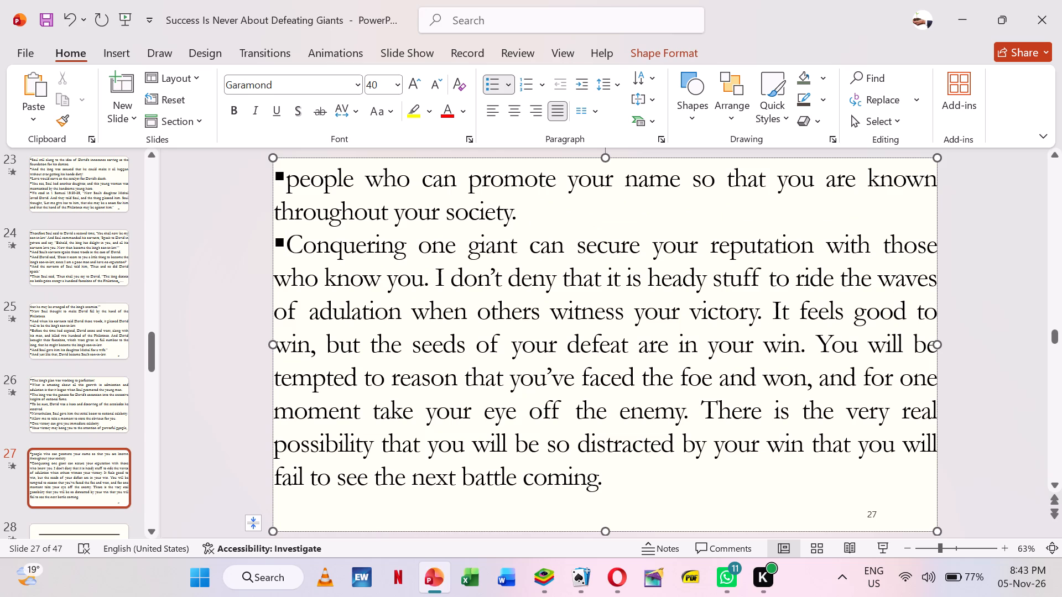
click(434, 277)
key(Return)
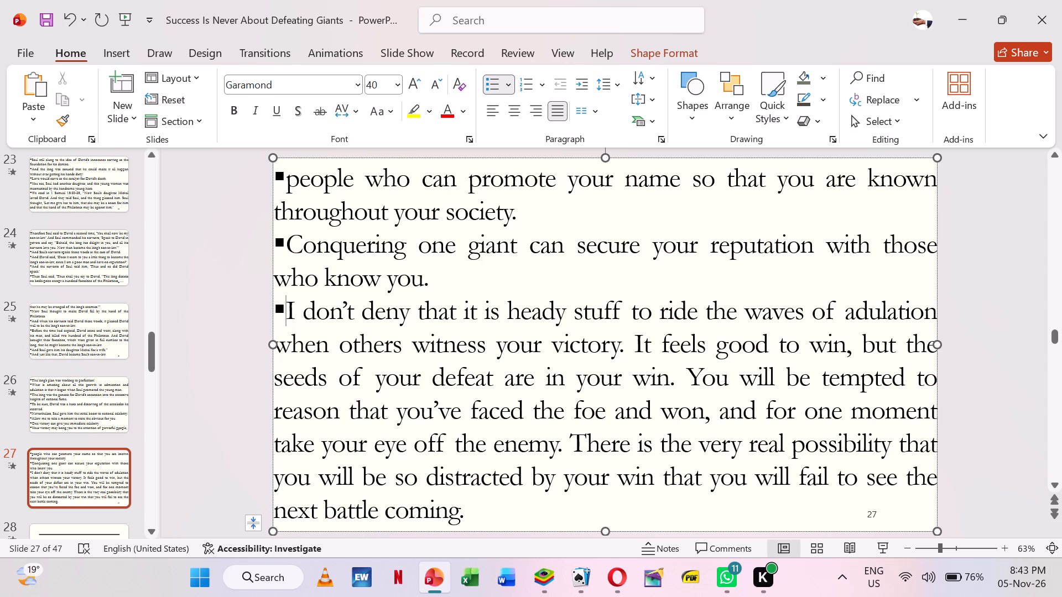
click(634, 345)
key(Return)
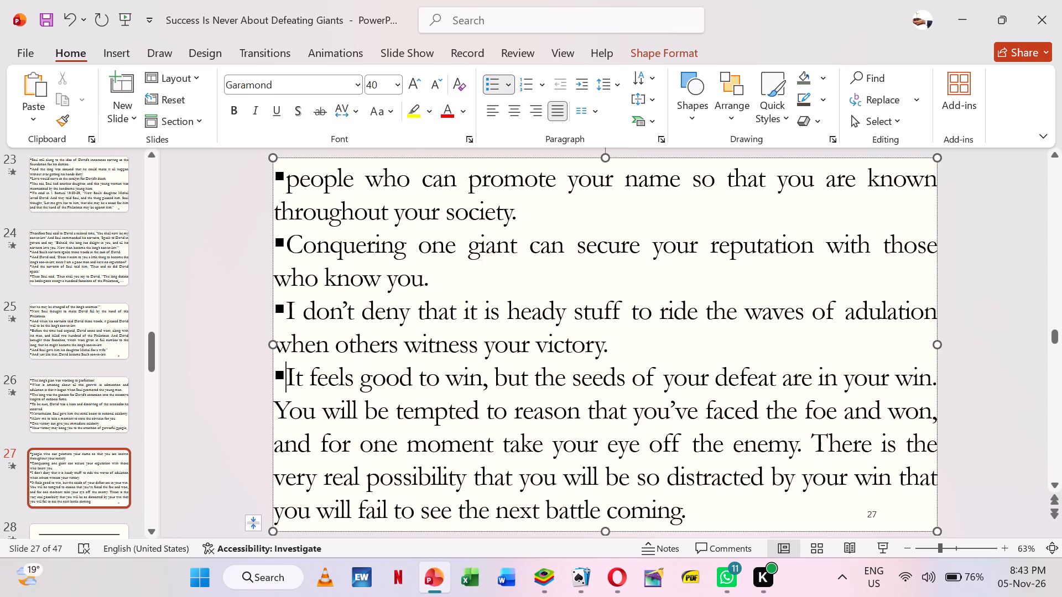
click(277, 407)
key(Return)
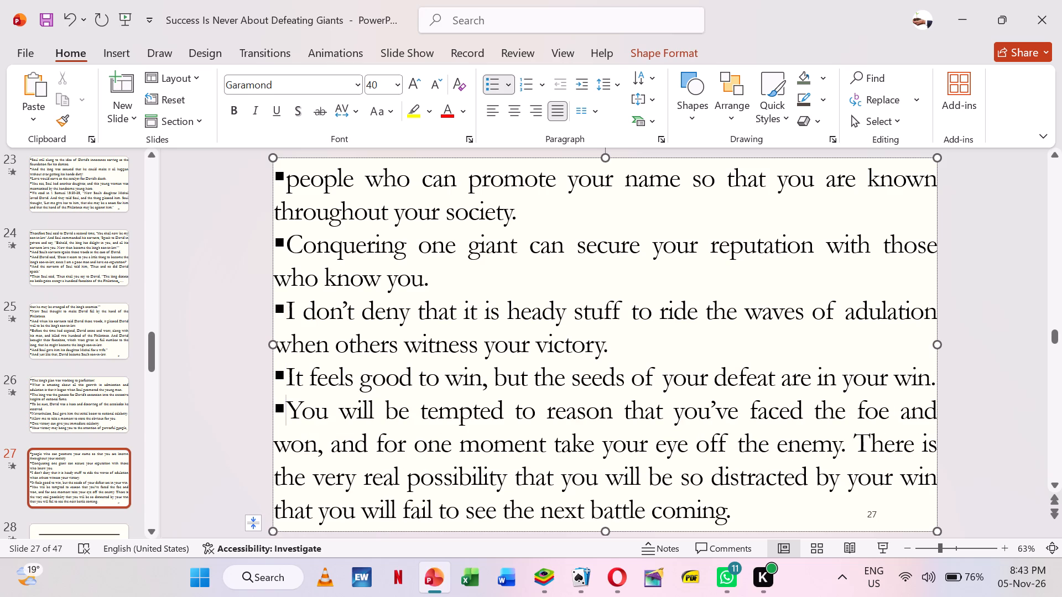
click(855, 438)
key(Return)
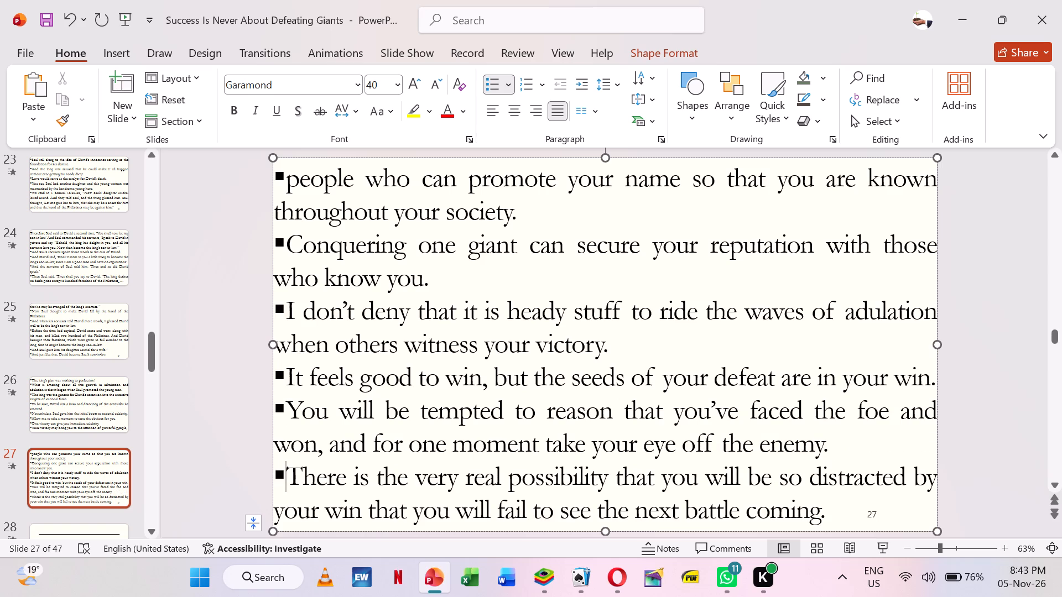
Cut the overflowing text after "next battle coming." on slide 27, from the blank line before "DAVID'S LOSSES" to the end.
key(Down)
key(Down)
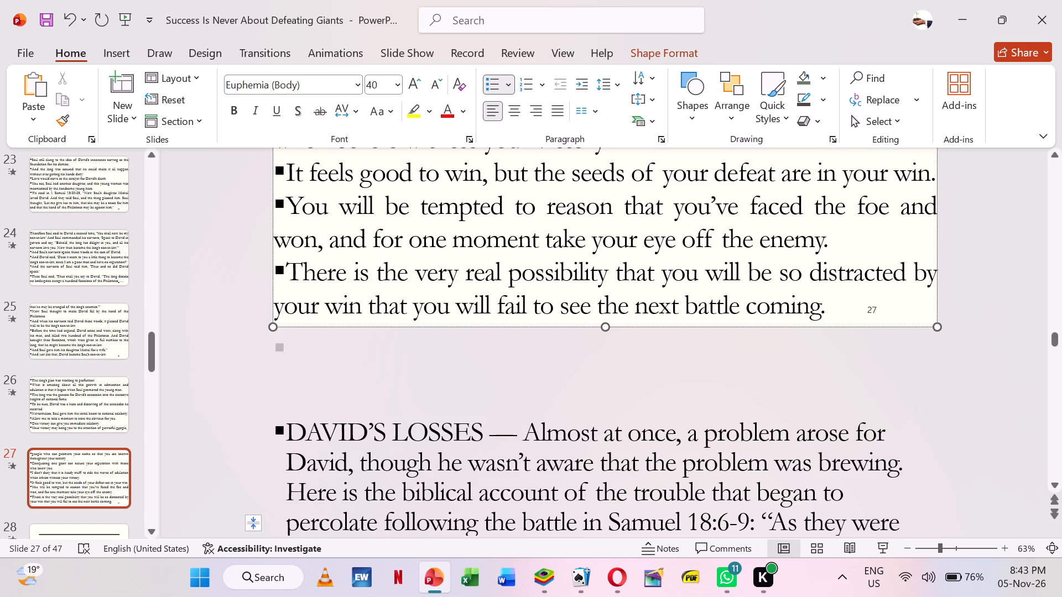
key(BackSpace)
key(shift+Down)
key(shift+Down)
key(shift+Down)
key(shift+Down)
key(shift+Down)
key(shift+Down)
key(shift+Down)
key(shift+Down)
key(shift+Down)
key(shift+Down)
key(shift+Down)
key(shift+Down)
key(shift+Down)
key(shift+Down)
key(shift+Down)
key(shift+Down)
key(shift+Down)
key(shift+Down)
key(shift+Down)
key(shift+Down)
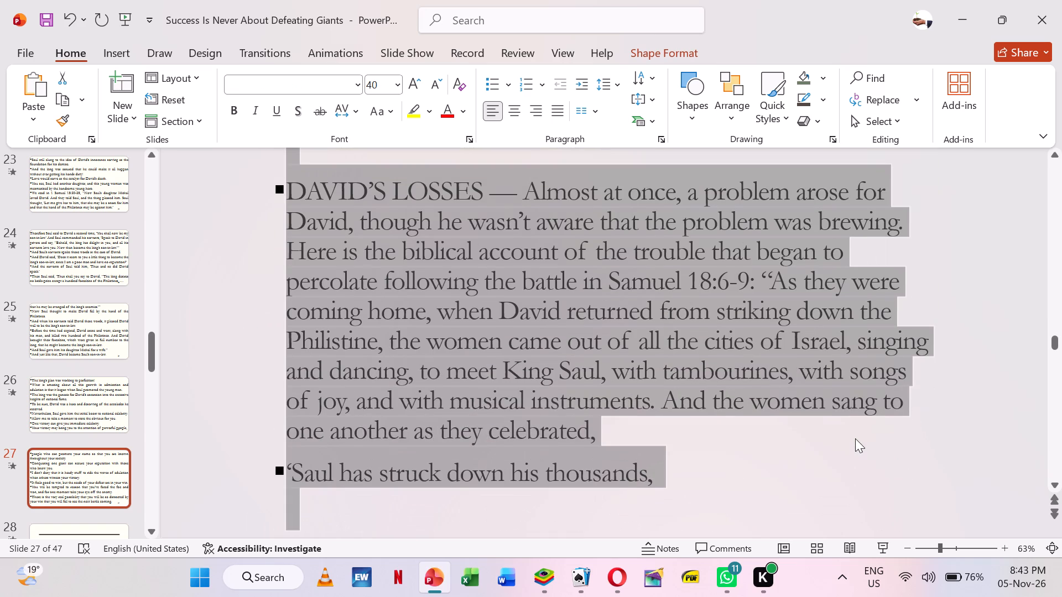
key(ctrl+x)
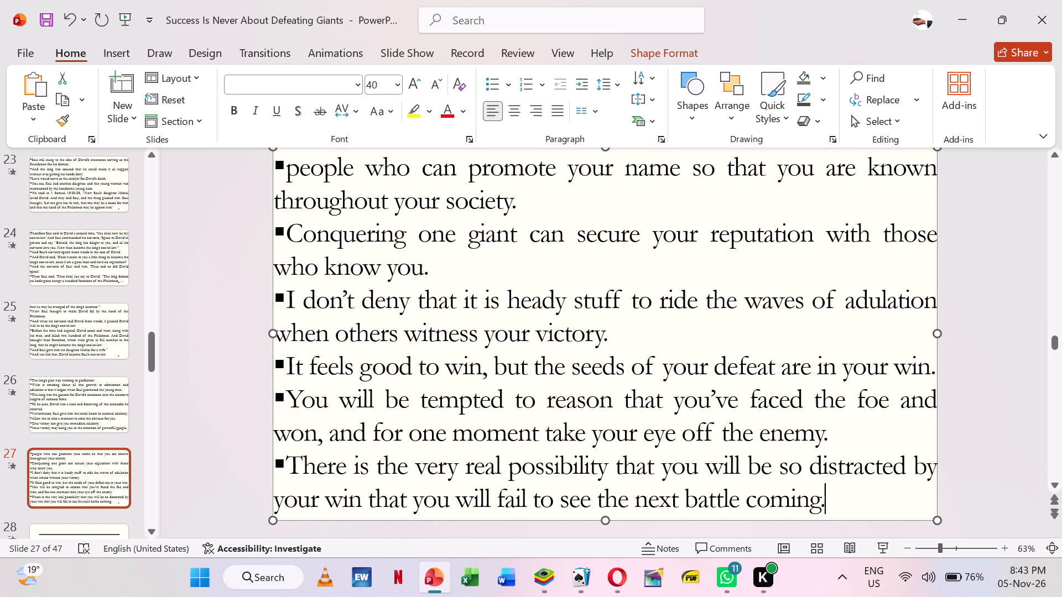
Insert a new slide after slide 27 and give it the Title and Content layout.
triple_click(150, 536)
triple_click(150, 536)
triple_click(150, 536)
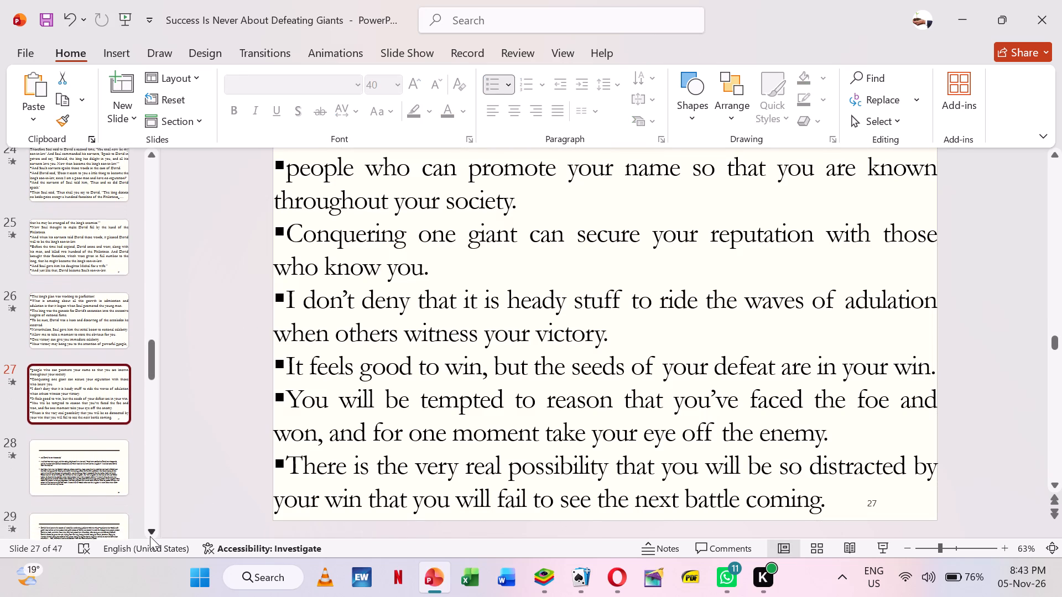
triple_click(150, 536)
click(150, 536)
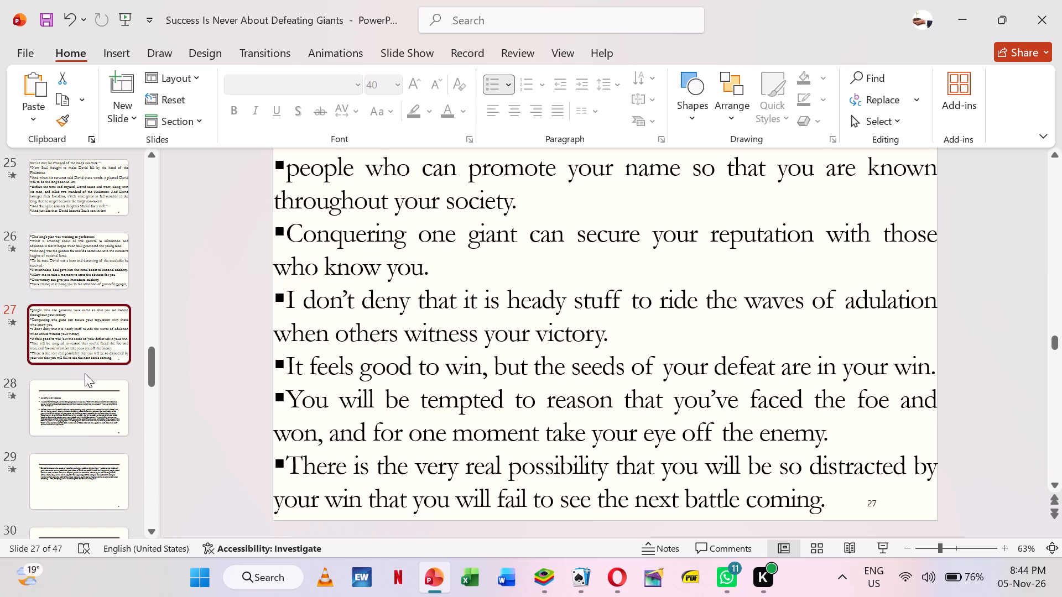
right_click(86, 373)
click(138, 439)
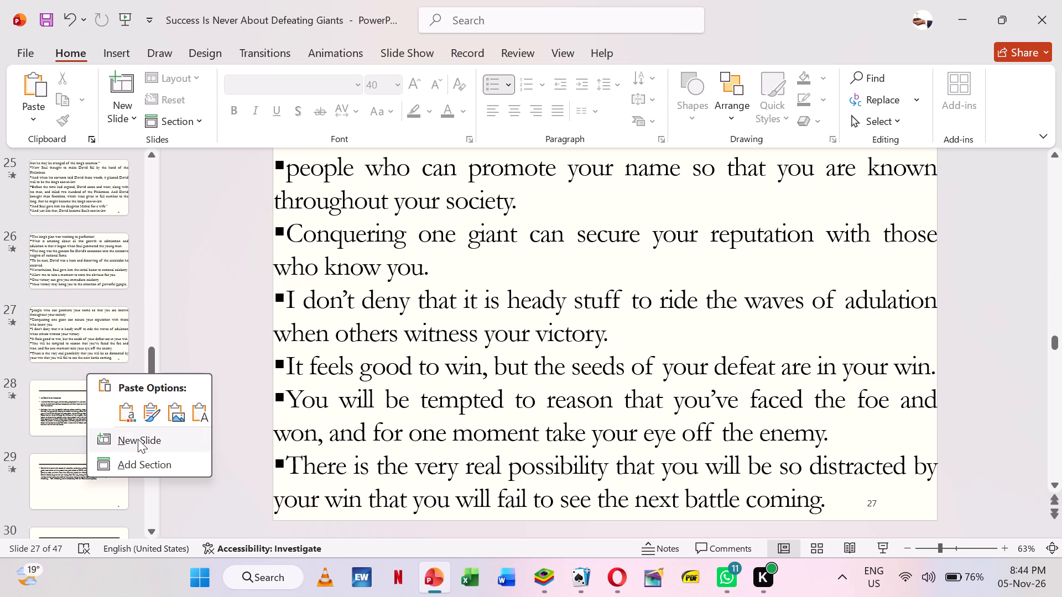
right_click(207, 311)
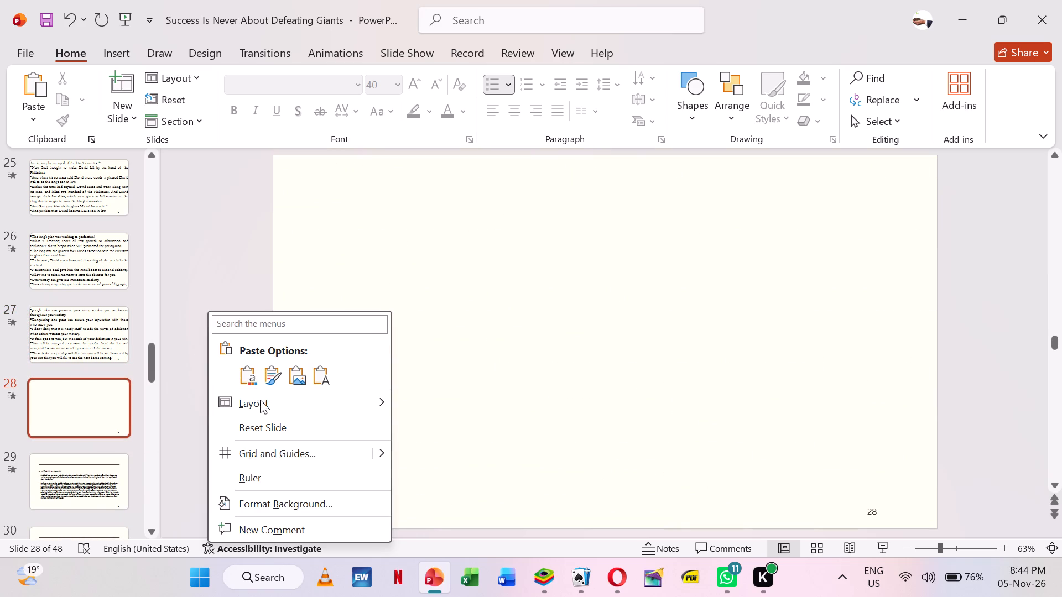
click(526, 242)
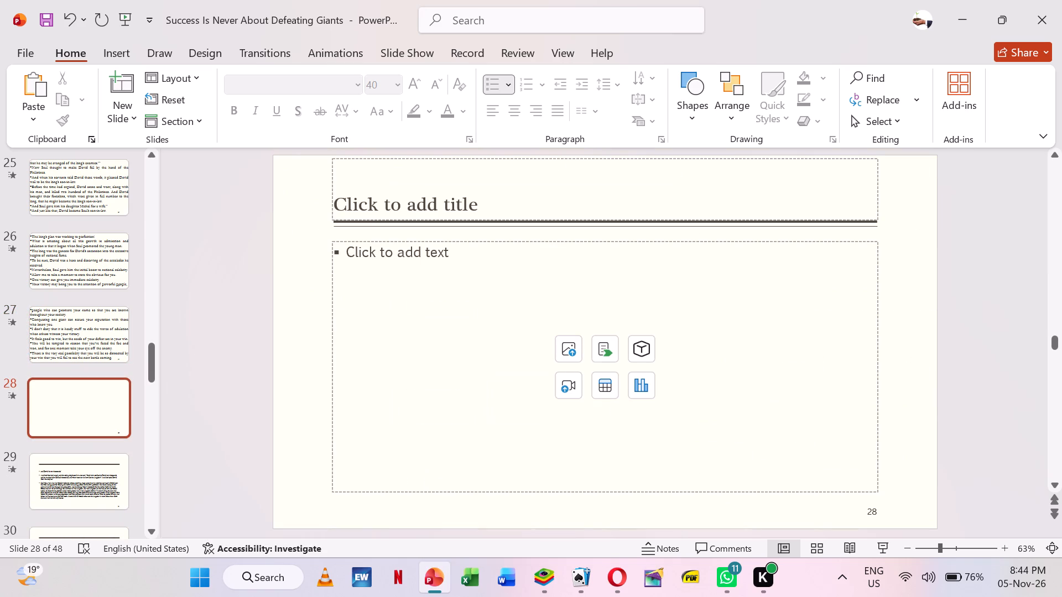
Paste the cut "DAVID'S LOSSES" text into the content placeholder of the new slide 28.
click(445, 297)
key(ctrl+v)
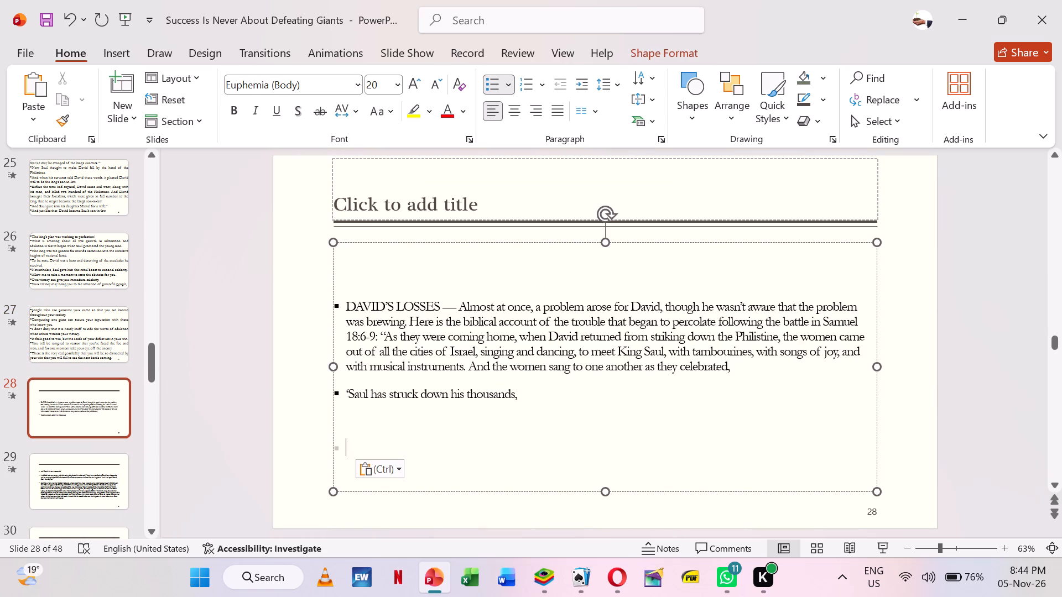
Apply the Blank layout to slide 28 and stretch its text box to fill the whole slide.
right_click(253, 299)
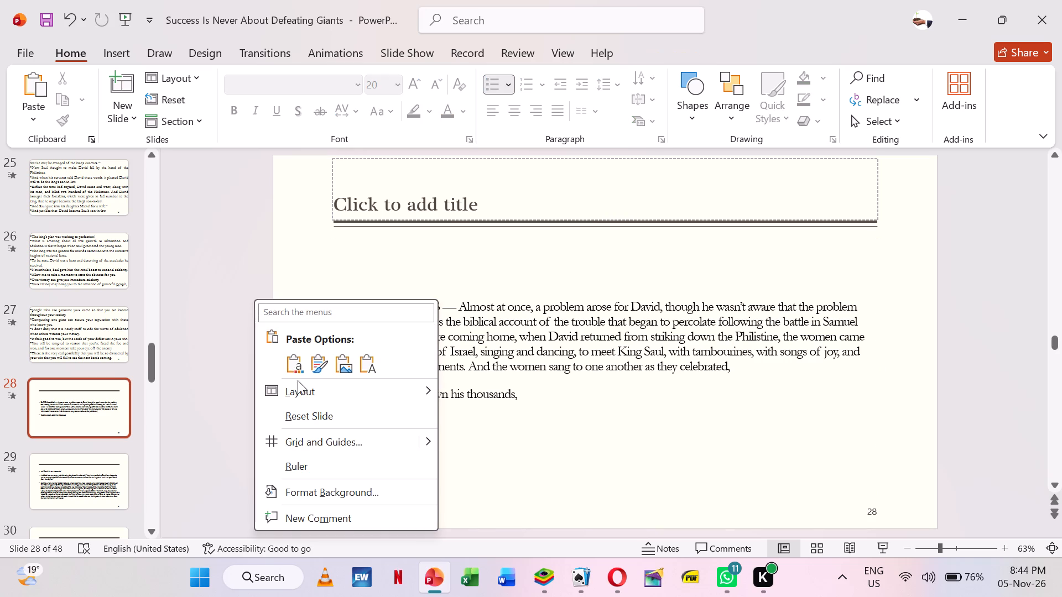
click(560, 411)
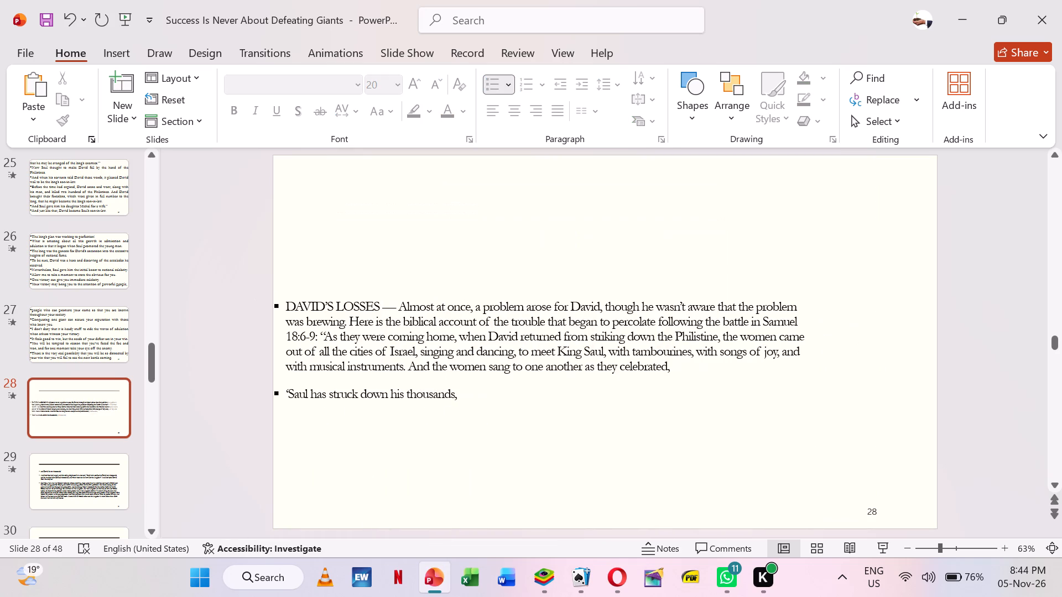
click(508, 378)
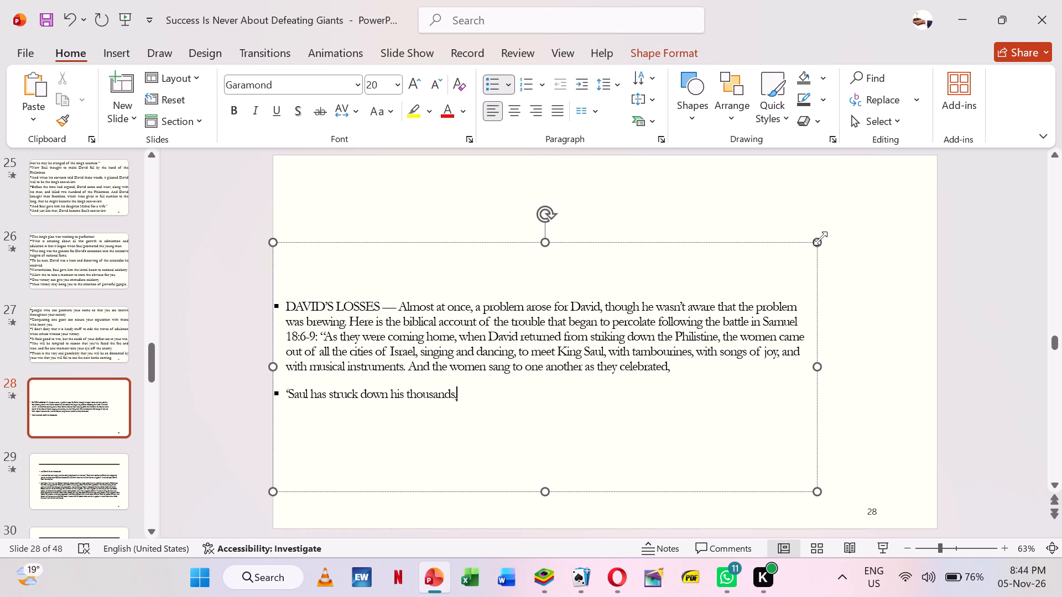
drag(820, 238, 936, 160)
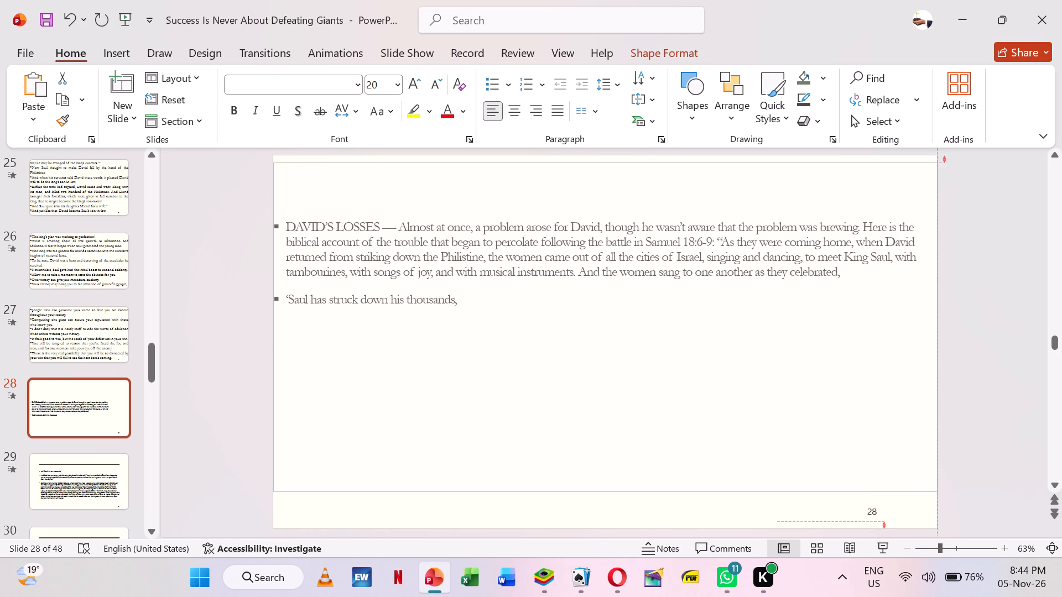
drag(936, 160, 936, 156)
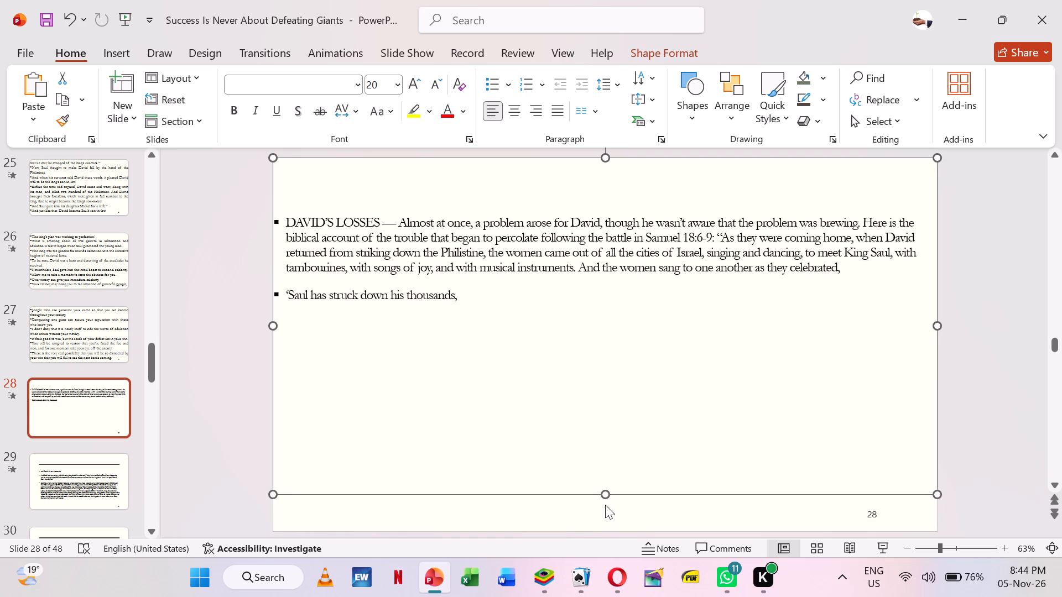
drag(606, 495, 615, 523)
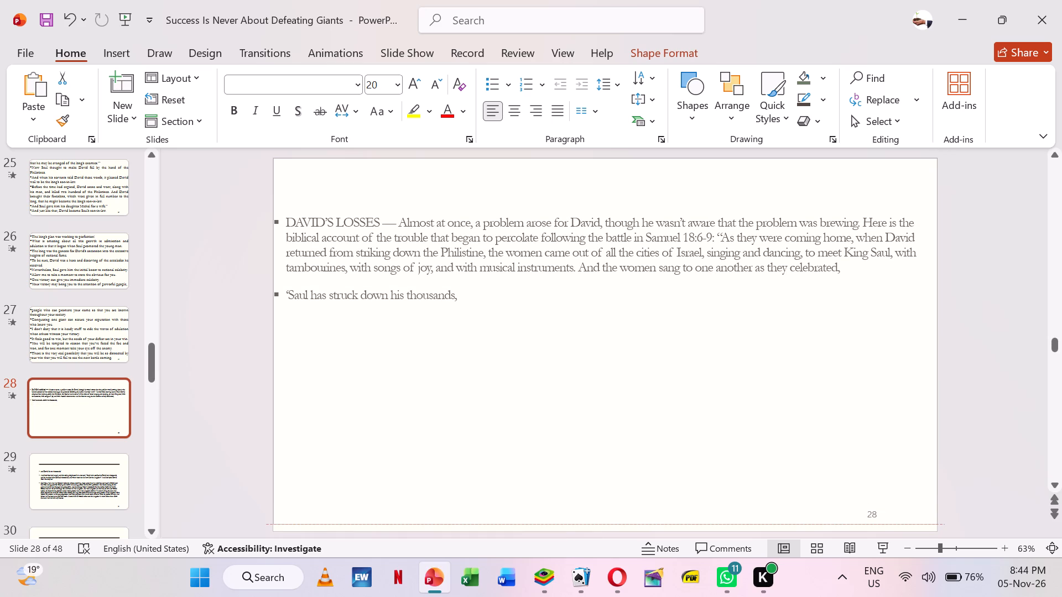
drag(615, 523, 617, 528)
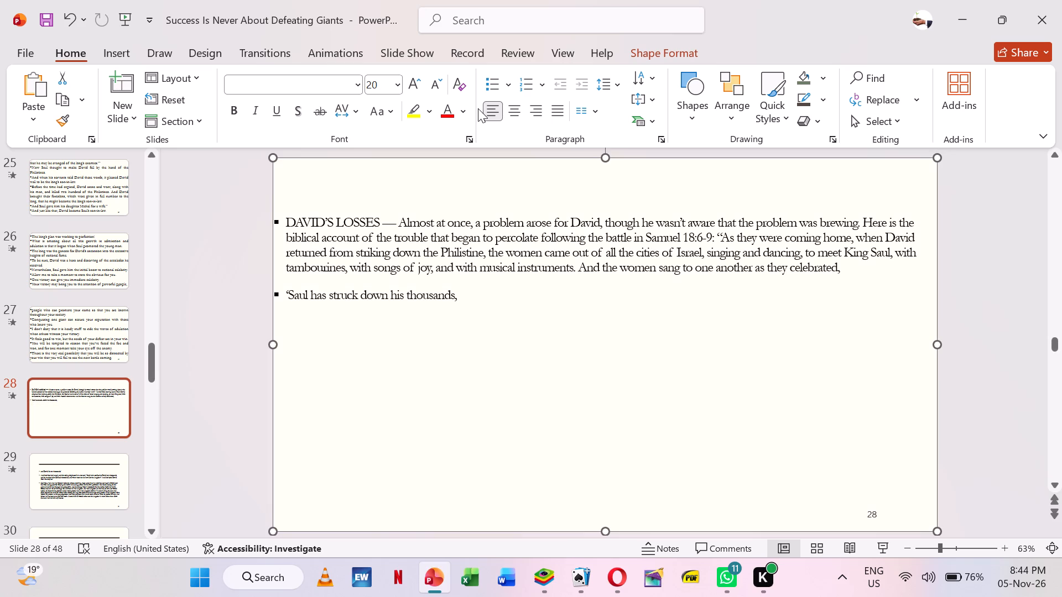
Remove the blank lines above "DAVID'S LOSSES" on slide 28 and set all of the slide's text to size 40.
click(478, 169)
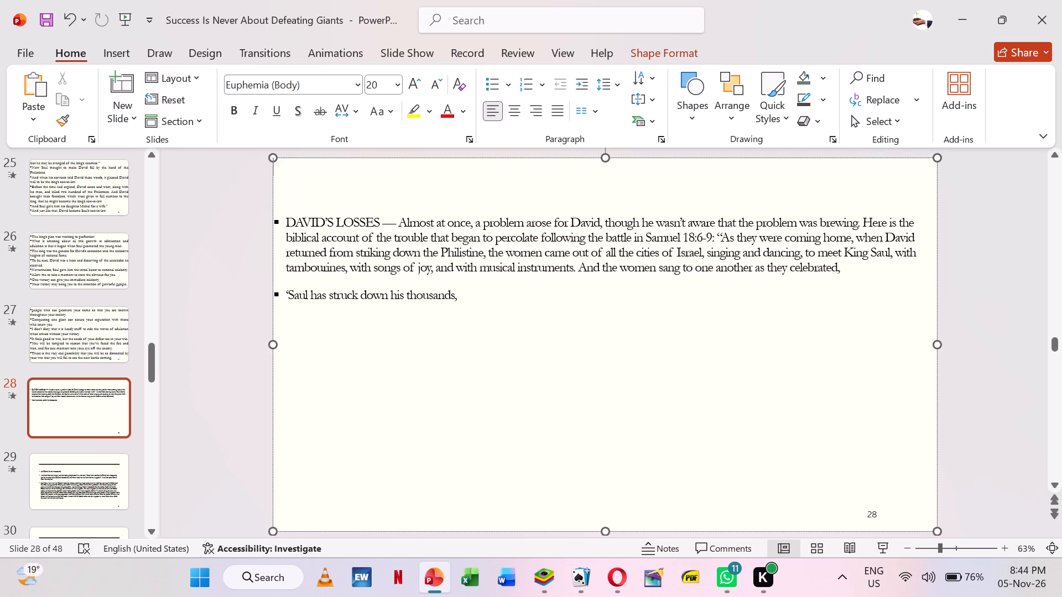
key(Delete)
key(Delete)
key(ctrl+a)
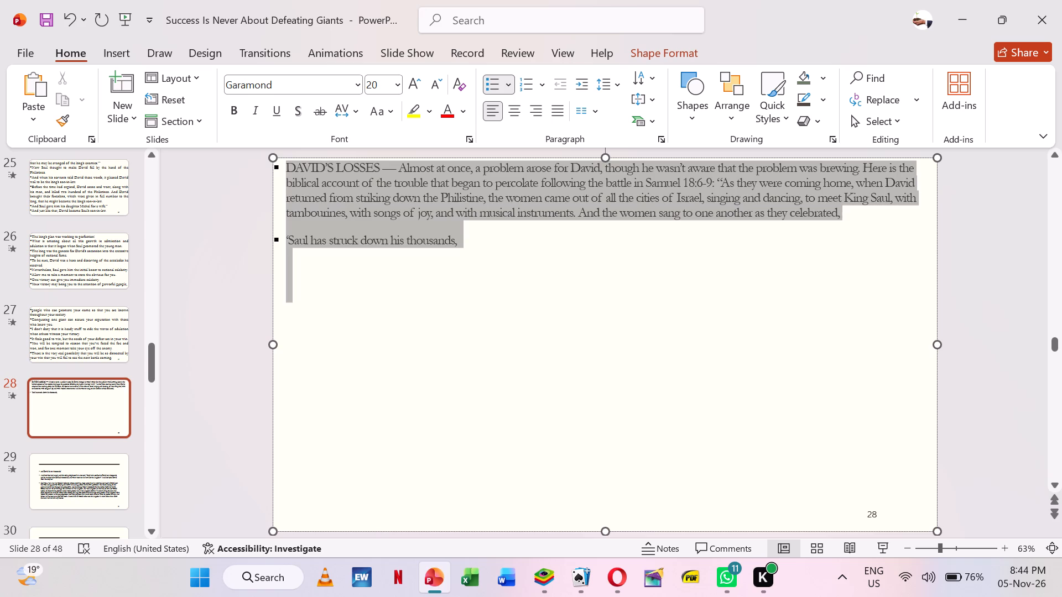
click(382, 85)
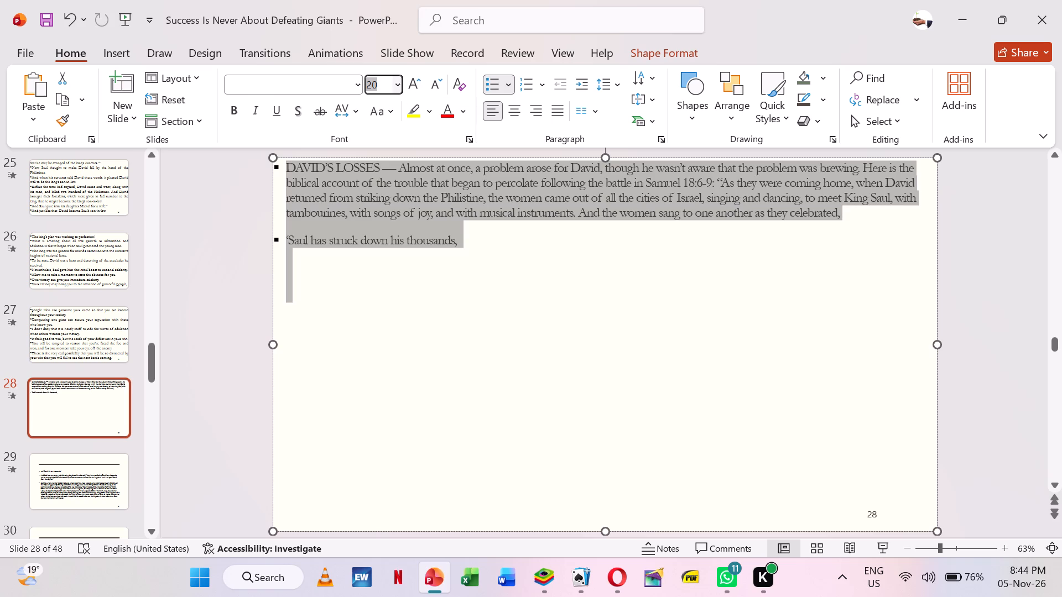
text(40)
key(Return)
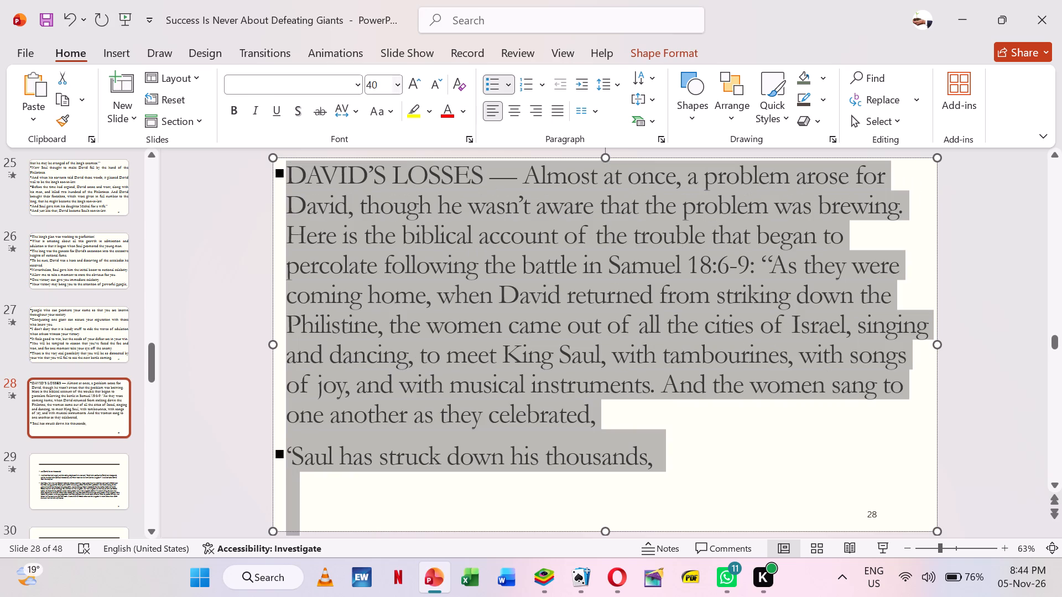
Format slide 28's paragraphs as Justified with 0" indent before text, no special indentation, 0 pt spacing before and Single line spacing.
click(663, 143)
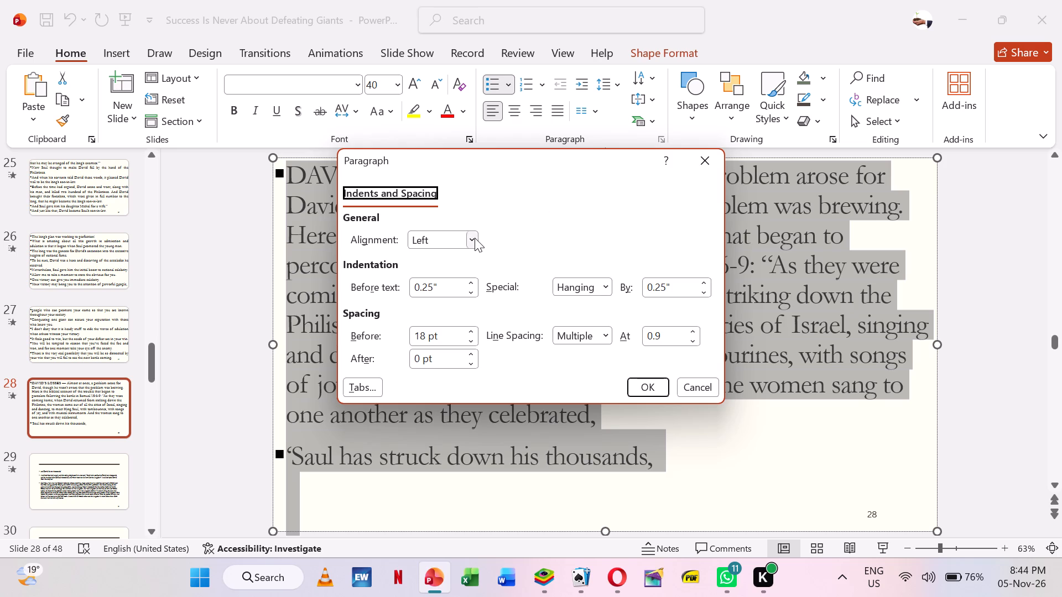
click(475, 238)
click(452, 321)
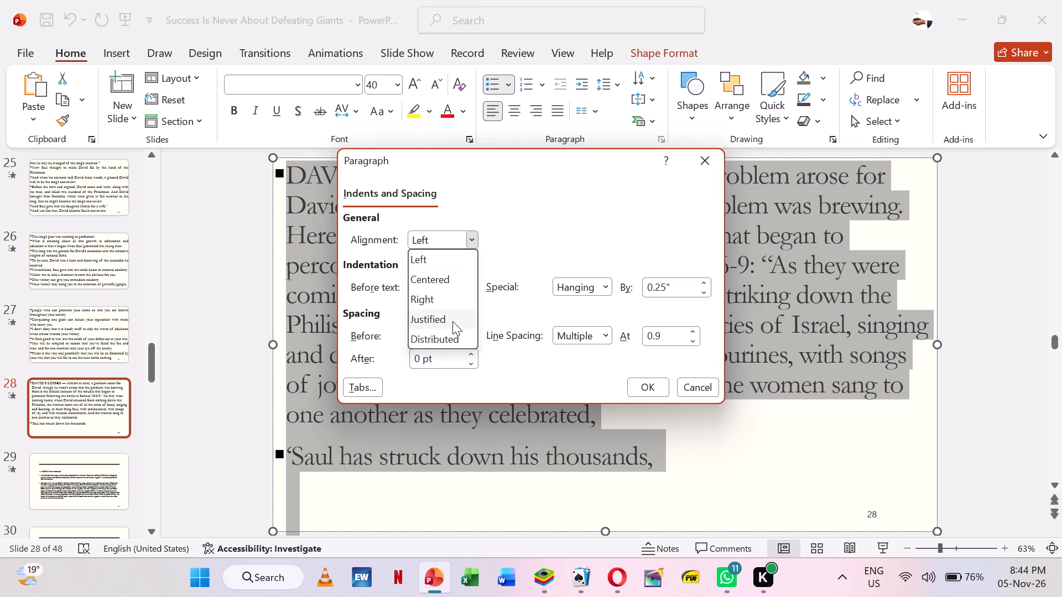
triple_click(473, 293)
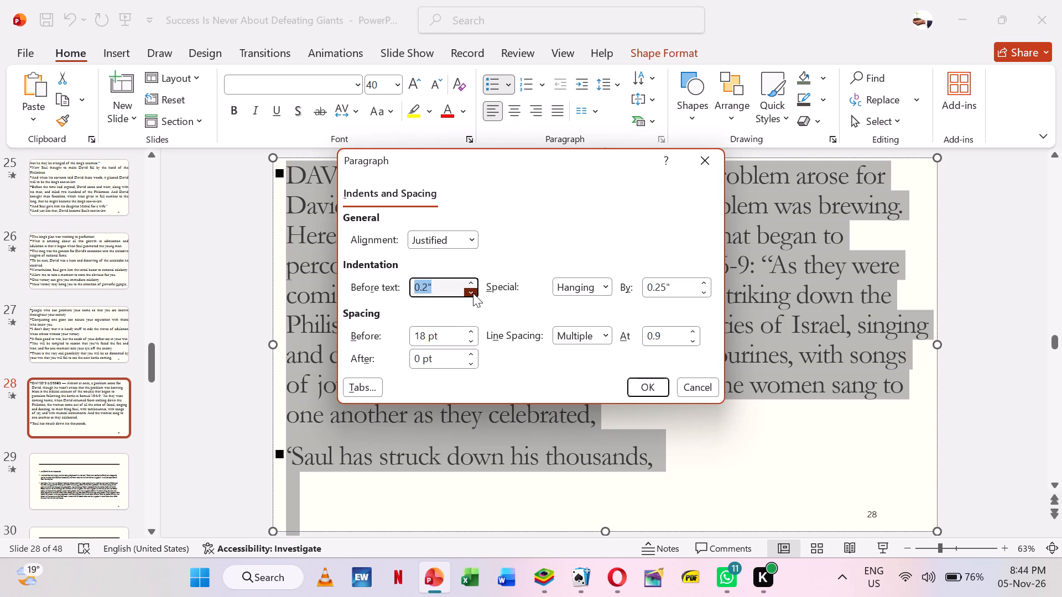
triple_click(473, 293)
click(611, 290)
click(595, 305)
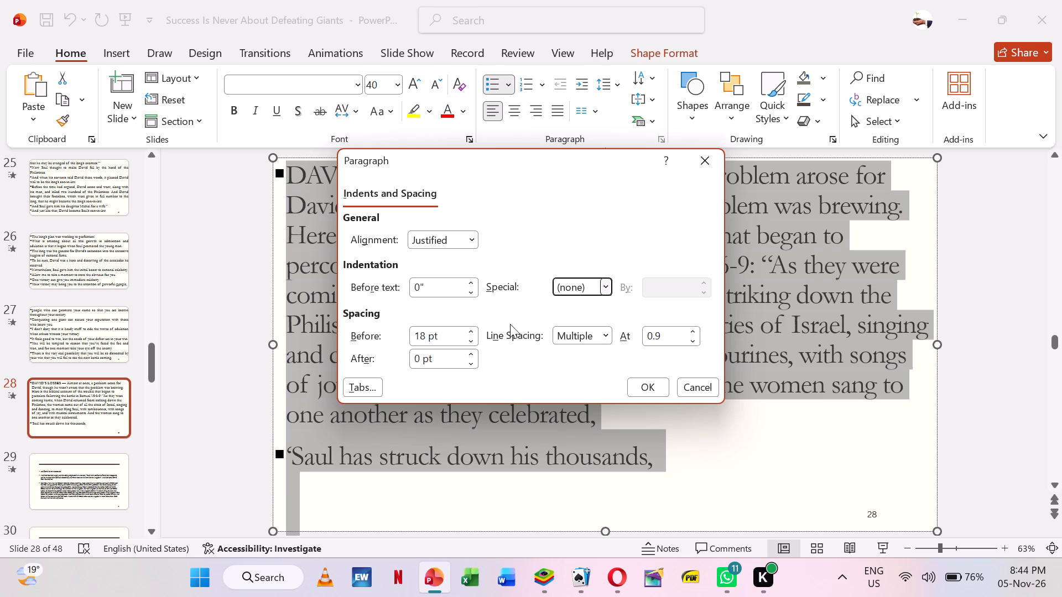
triple_click(471, 339)
triple_click(471, 339)
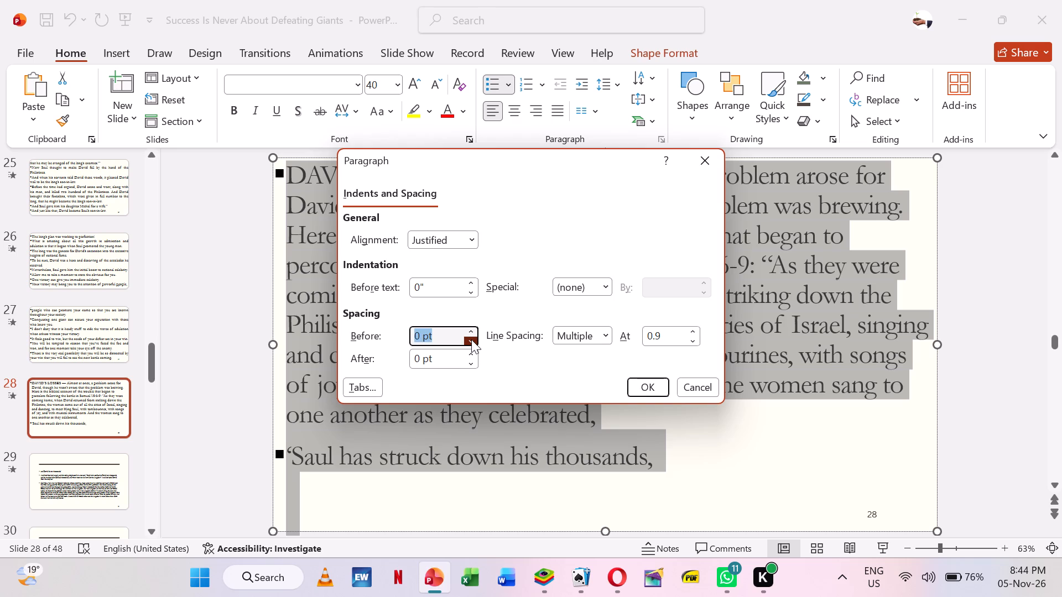
click(603, 336)
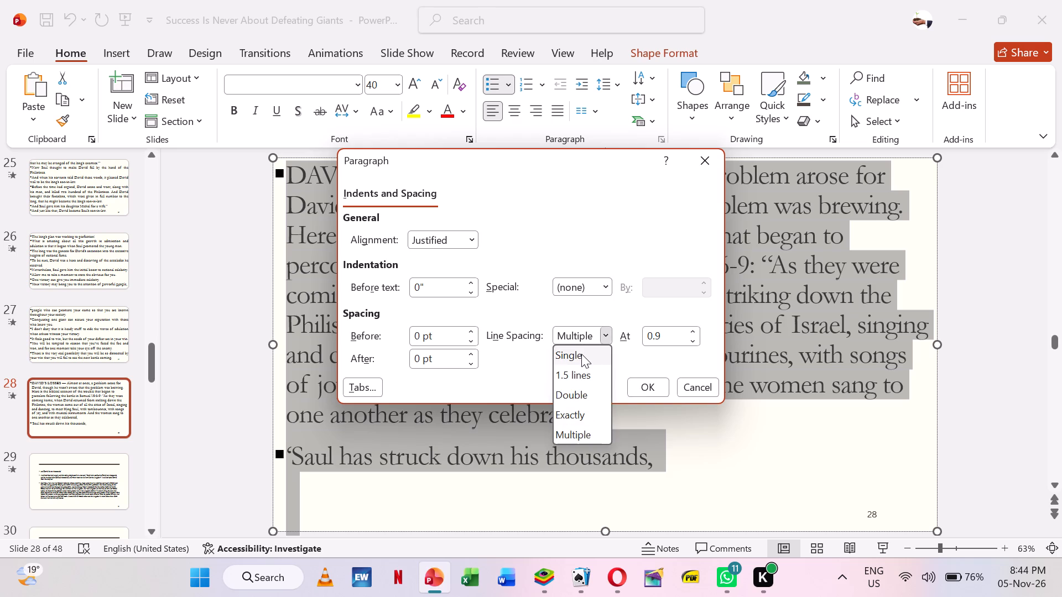
click(581, 354)
click(652, 384)
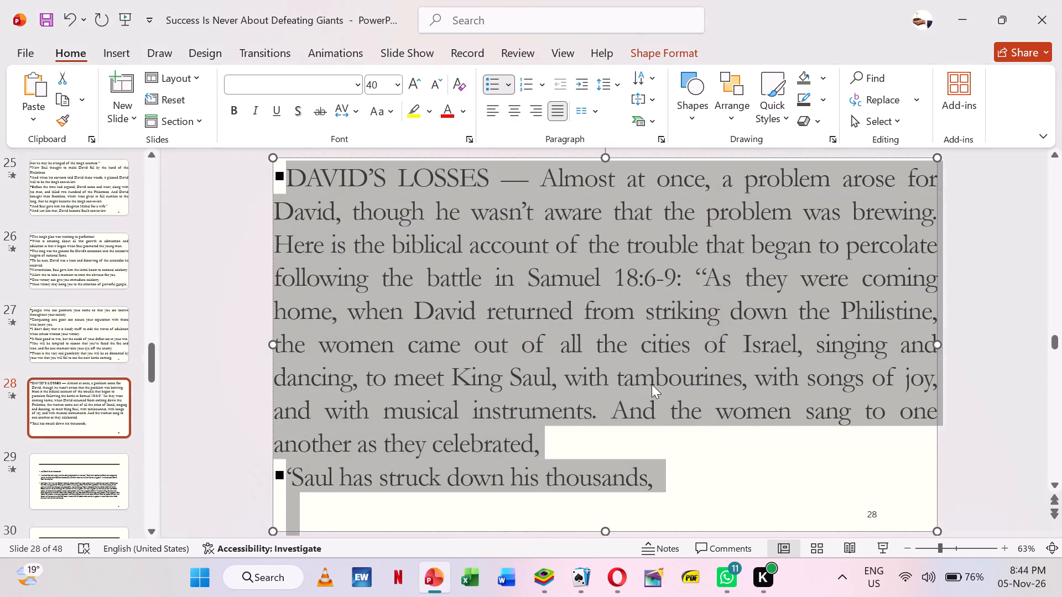
Start a new bullet at "Here is the biblical account" on slide 28.
click(555, 361)
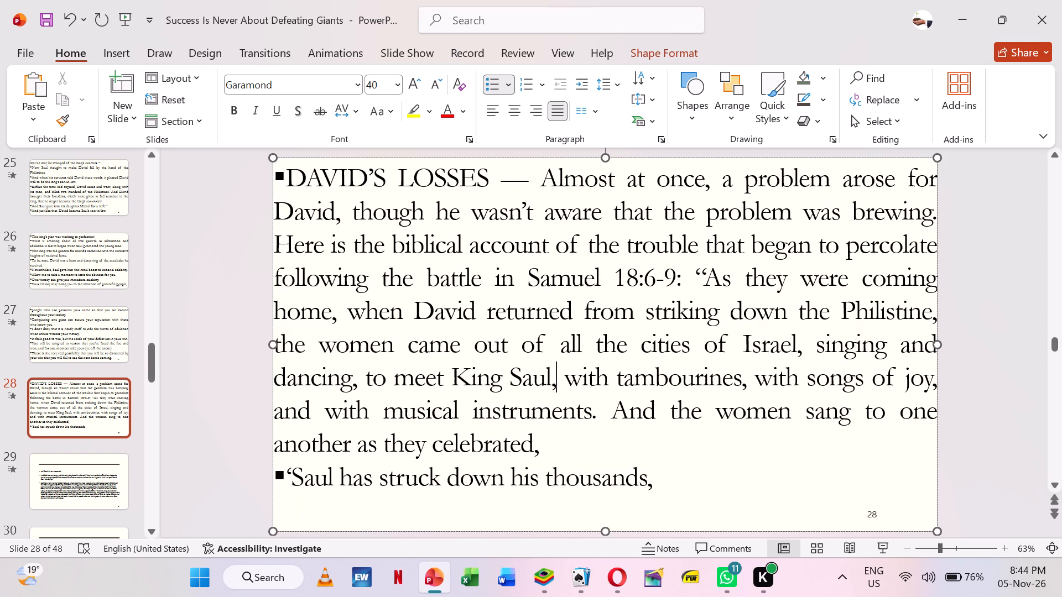
click(282, 242)
key(Return)
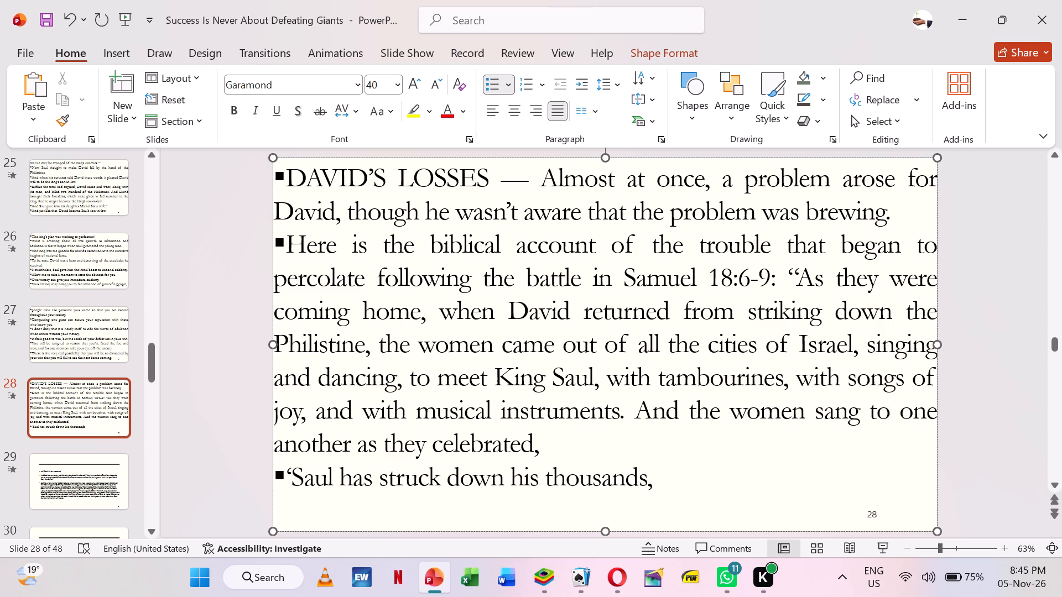
Join the "'Saul has struck down his thousands," bullet to the preceding text after "celebrated," with a space between them.
click(559, 437)
key(Delete)
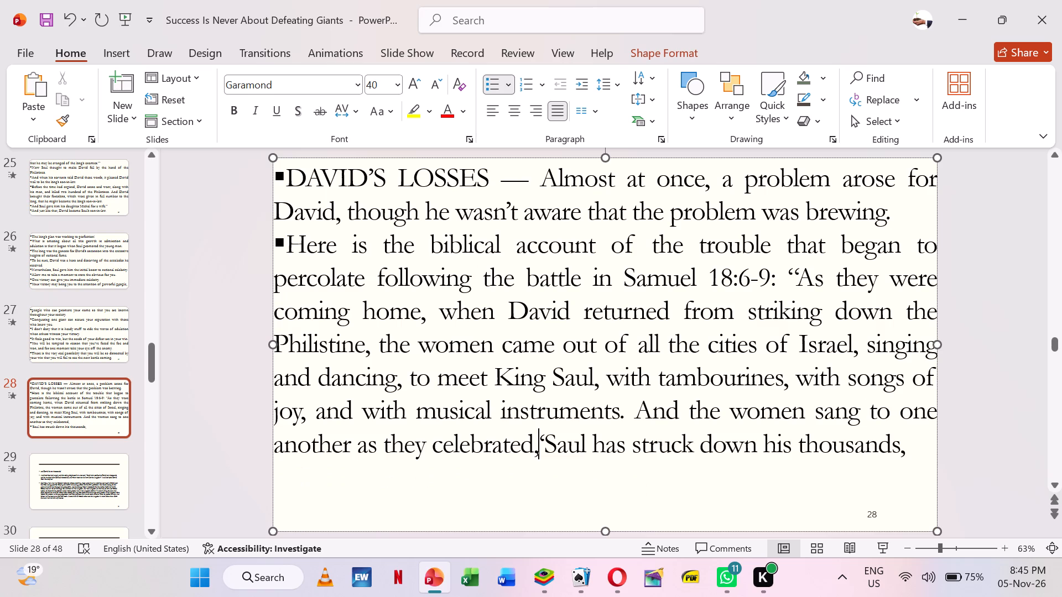
key(space)
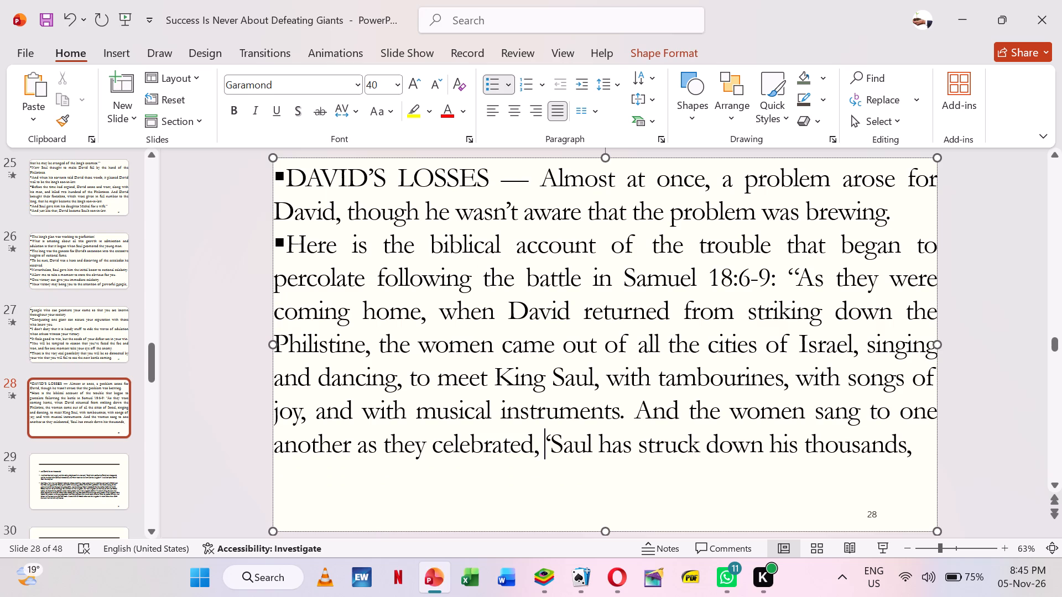
Remove the trailing blank lines after "thousands," on slide 28.
click(925, 439)
key(Delete)
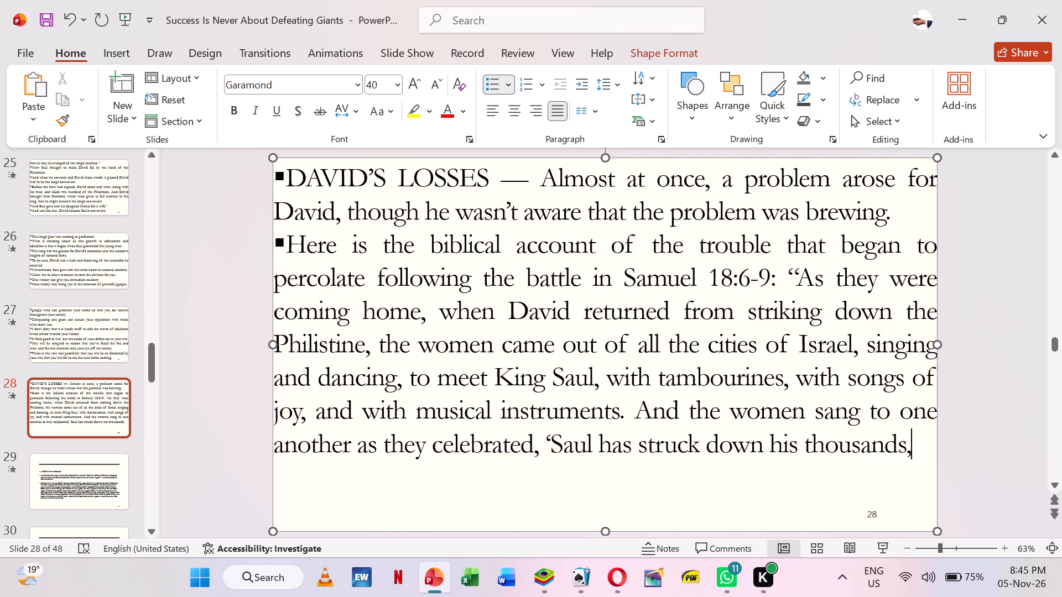
key(Delete)
key(Delete)
key(Delete)
key(Delete)
key(Delete)
key(Delete)
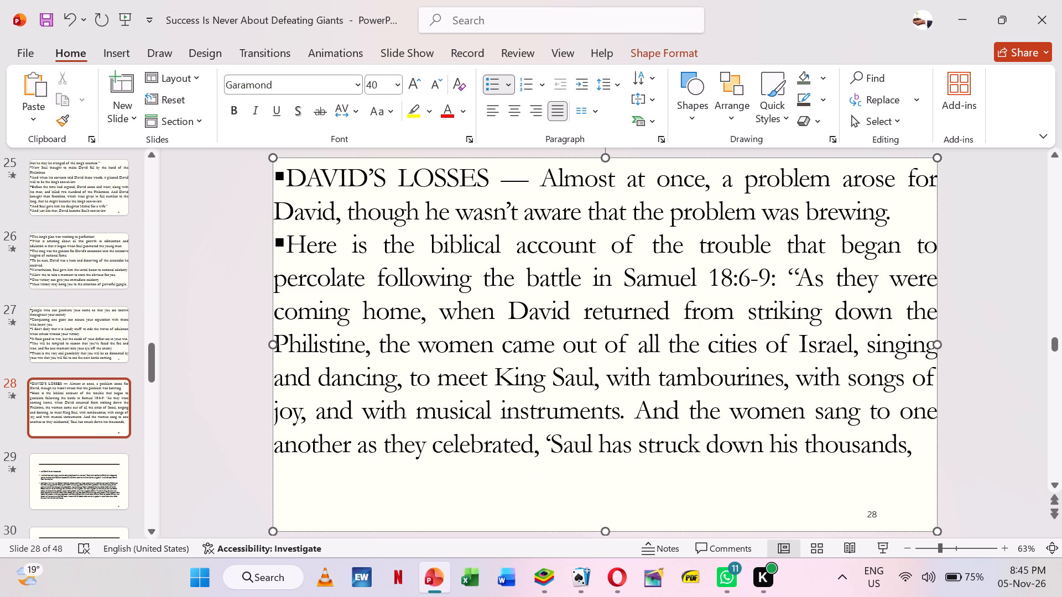
key(Delete)
key(Delete)
key(Delete)
key(Delete)
key(Delete)
key(Delete)
key(Delete)
key(Delete)
key(Delete)
key(Delete)
key(Delete)
key(Delete)
key(Delete)
key(Delete)
Move all of slide 28's text to slide 29, placing it directly before "and David his ten thousands.".
key(ctrl+a)
key(ctrl+x)
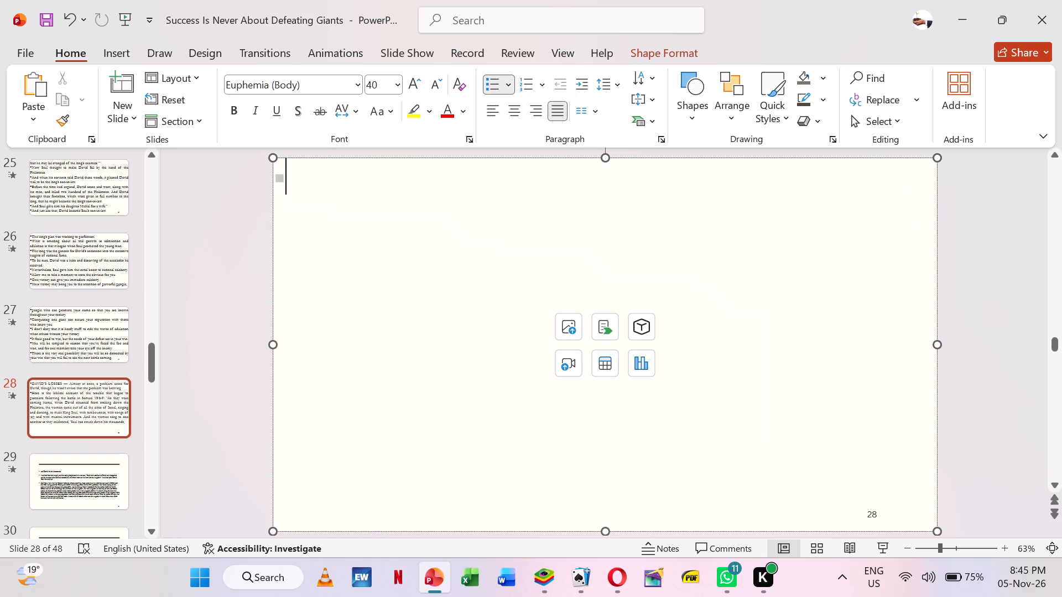
click(68, 485)
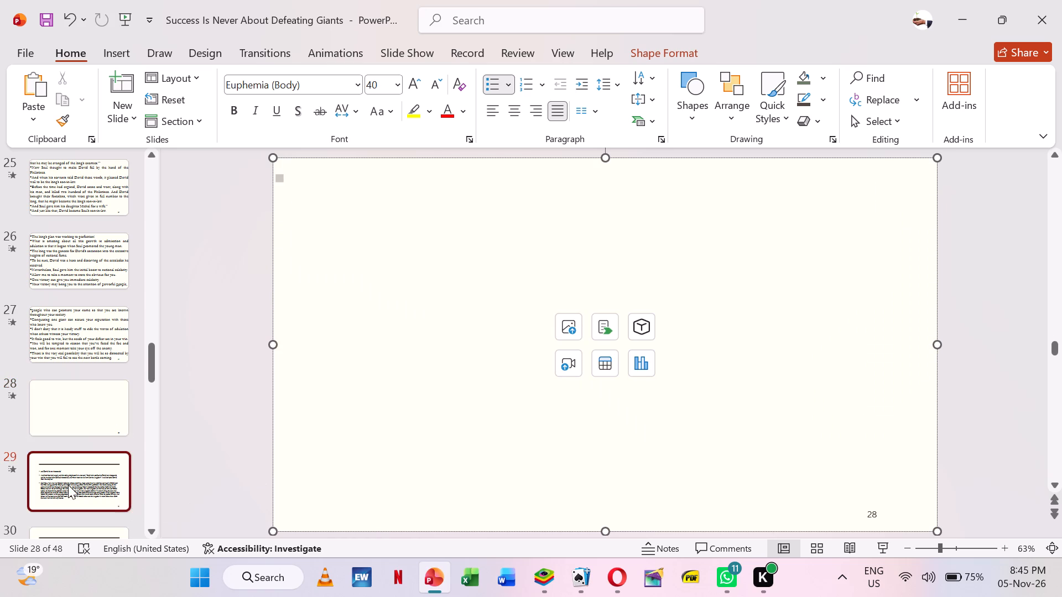
click(345, 274)
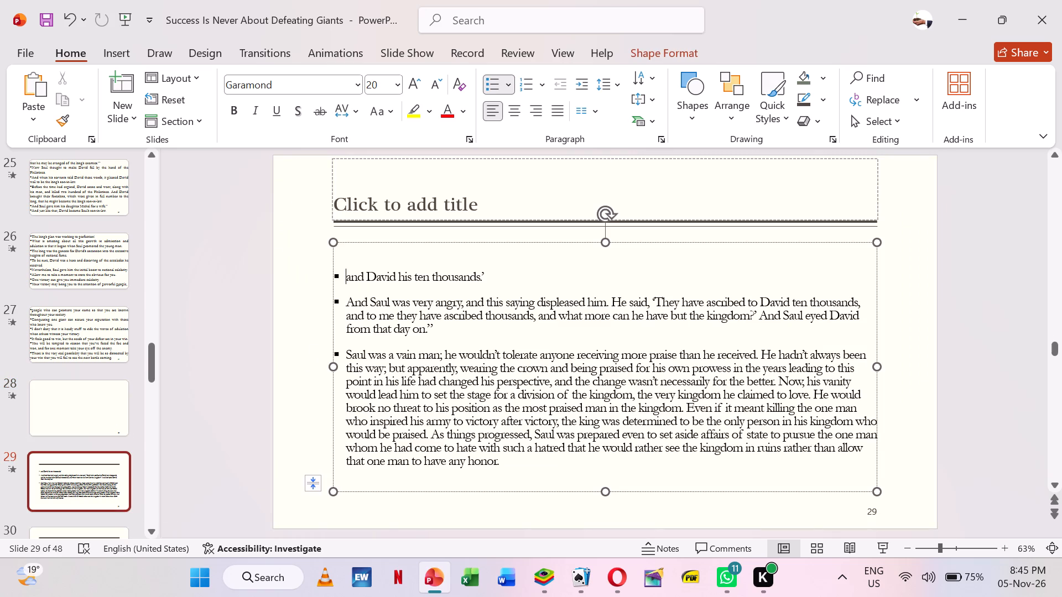
key(ctrl+v)
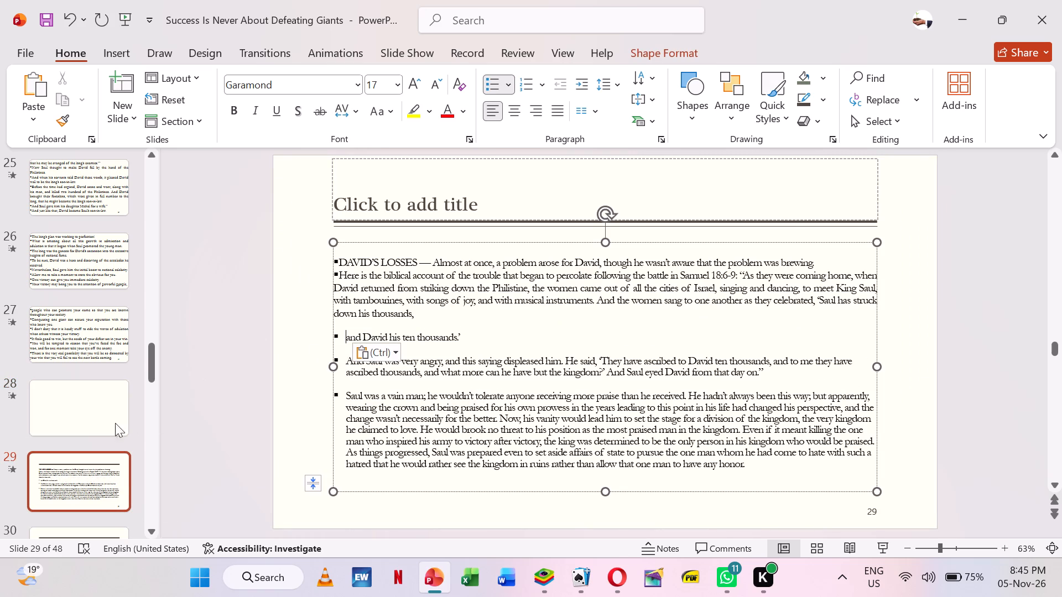
Delete the emptied slide 28.
click(97, 420)
key(Delete)
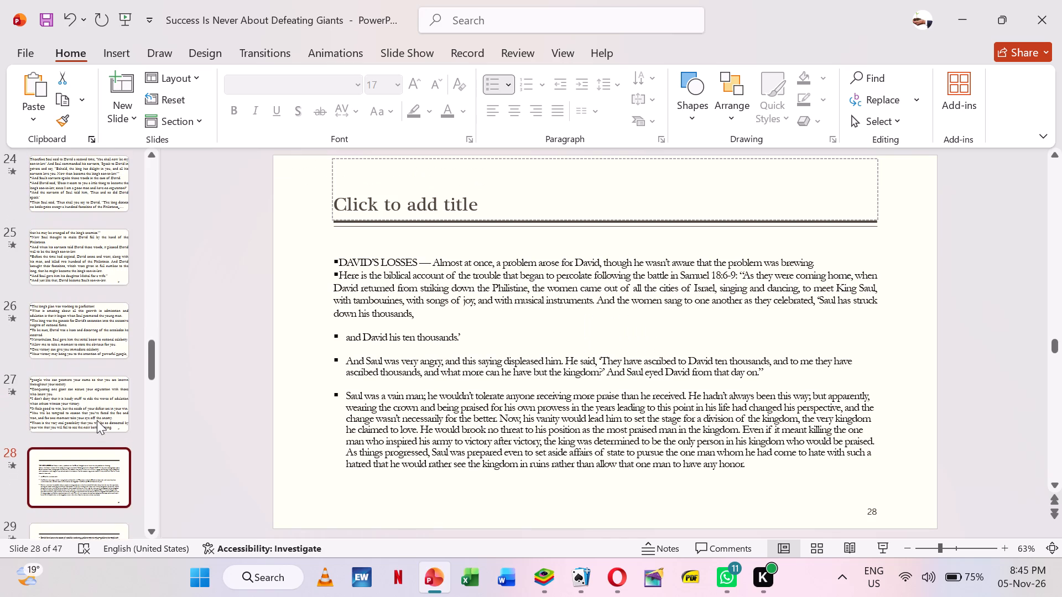
Apply the Blank layout to the new slide 28 with the merged text and stretch its text box to fill the whole slide.
click(108, 405)
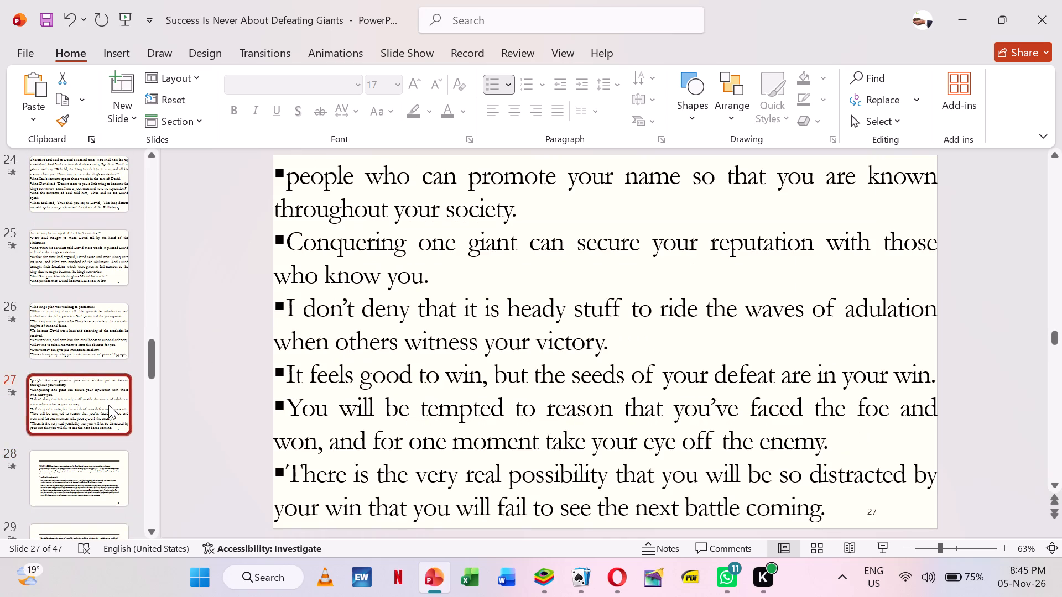
click(92, 486)
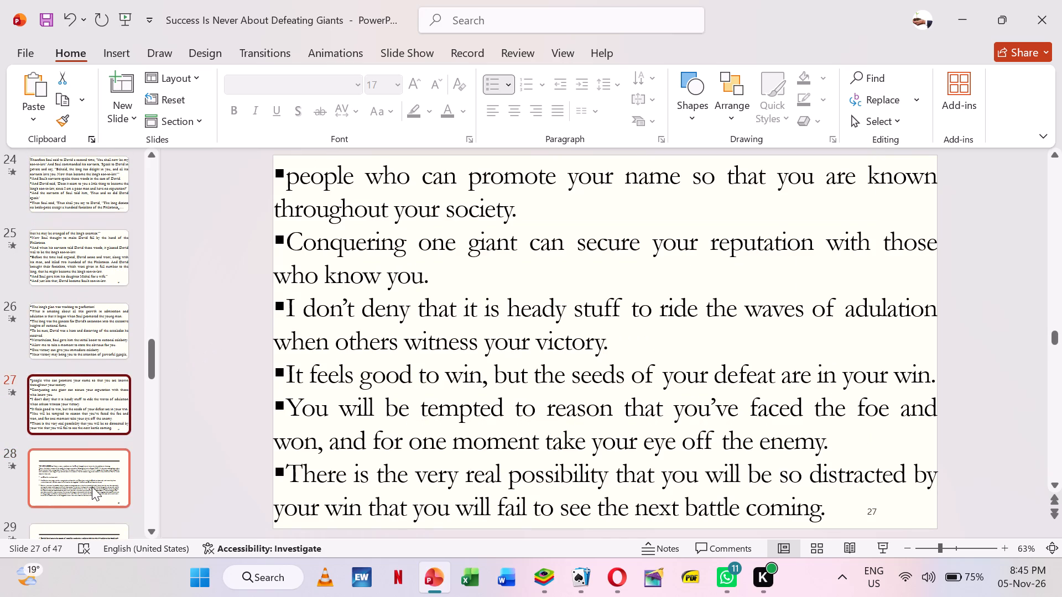
right_click(242, 289)
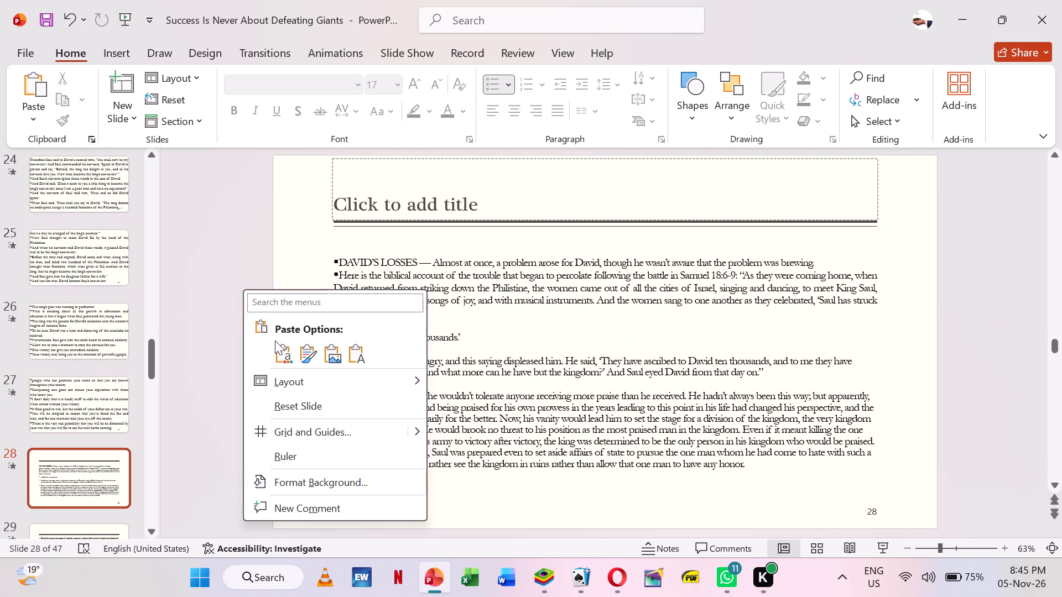
click(574, 413)
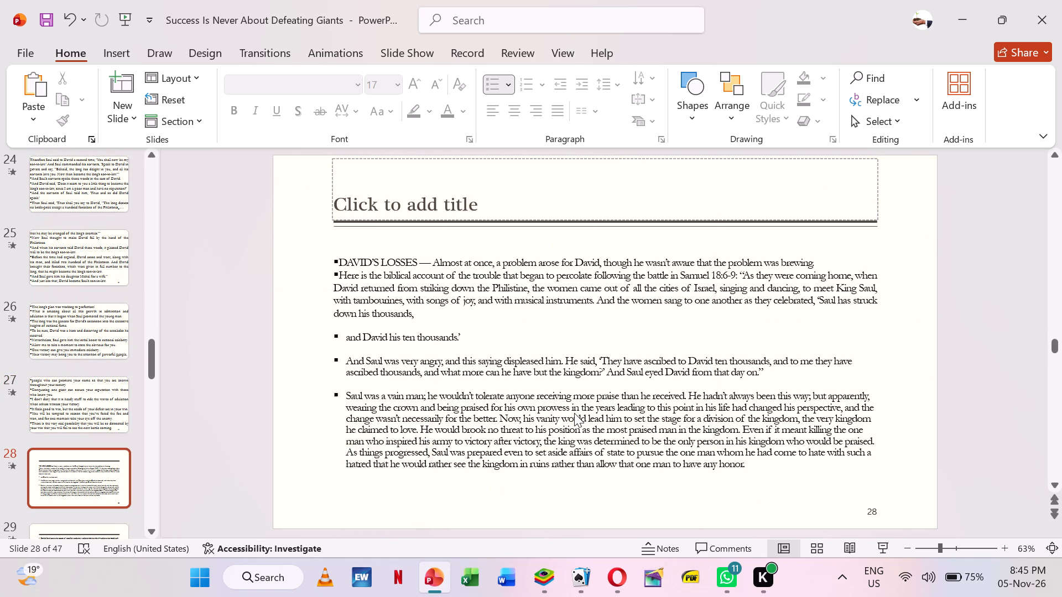
click(500, 396)
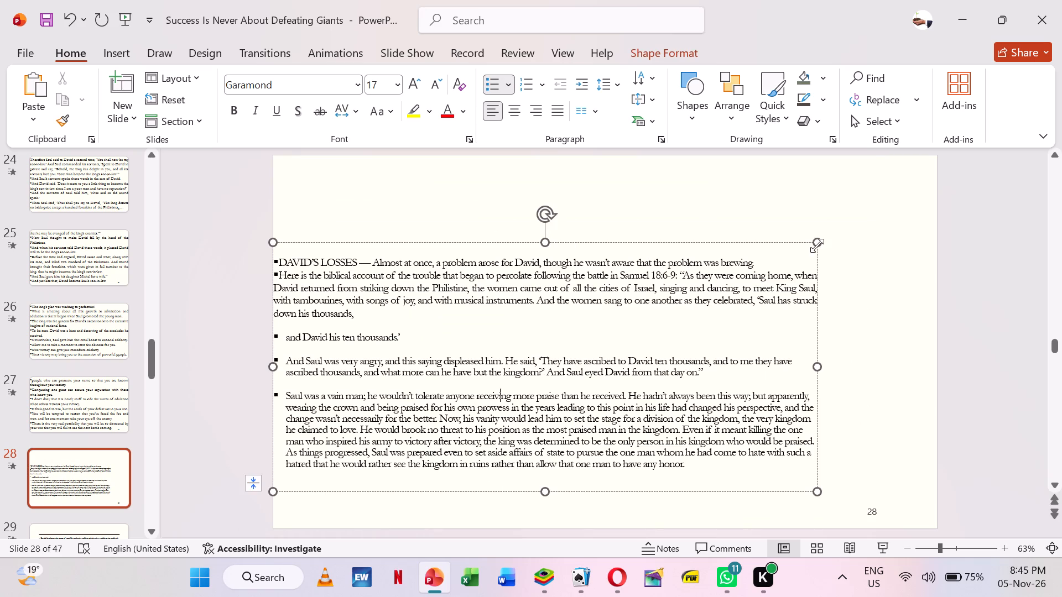
drag(818, 242, 925, 188)
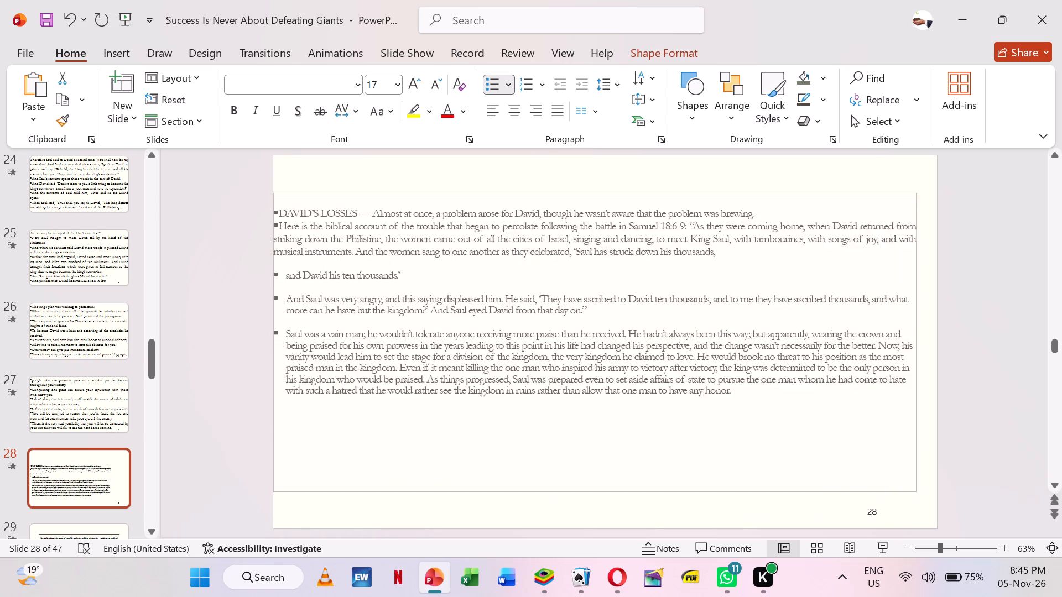
drag(925, 188, 934, 152)
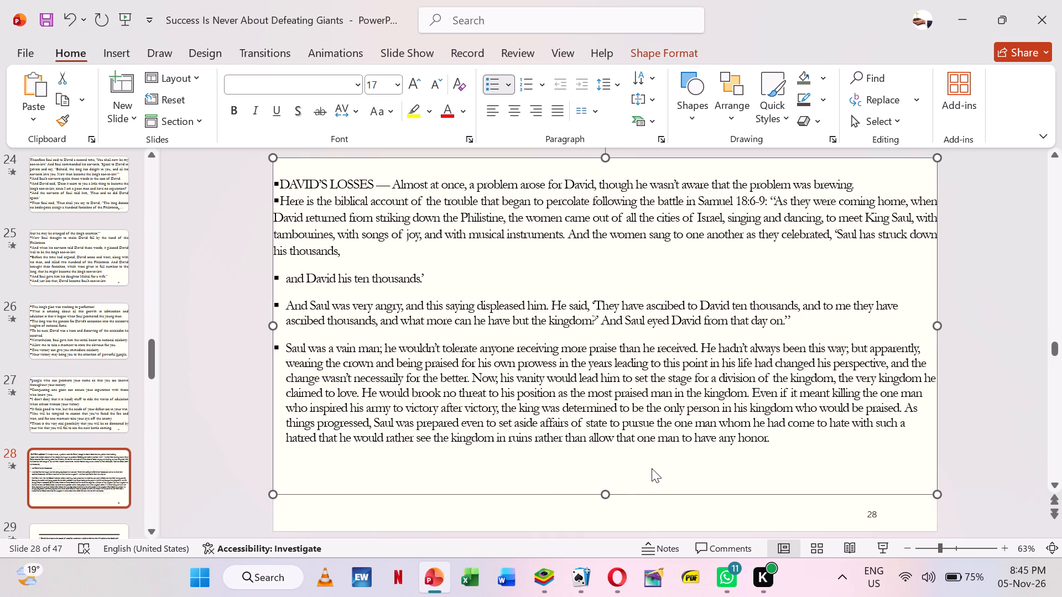
drag(603, 495, 626, 535)
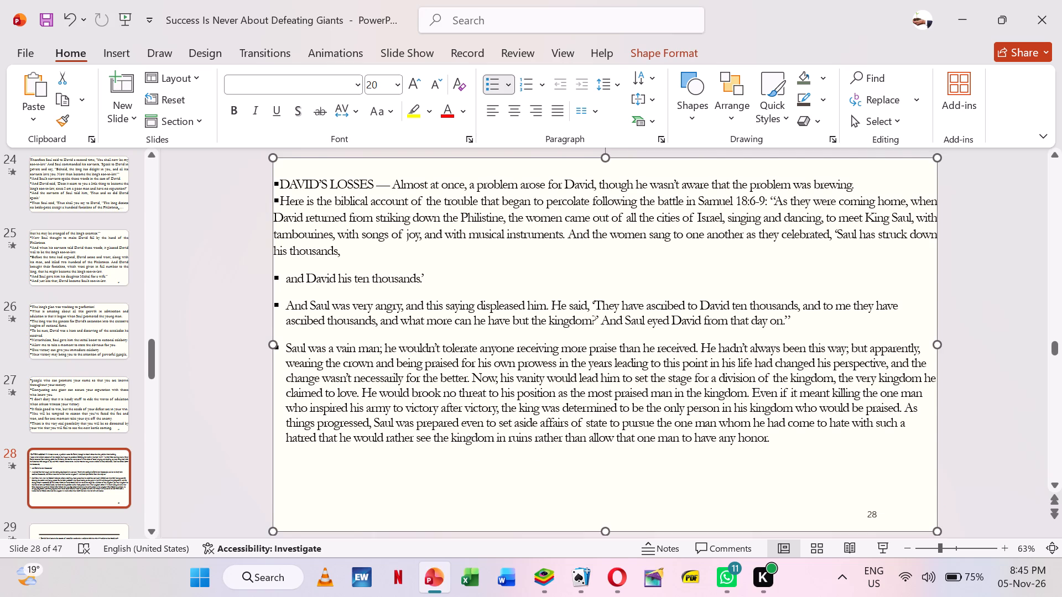
Set all the text on slide 28 to size 40.
click(492, 394)
key(ctrl+a)
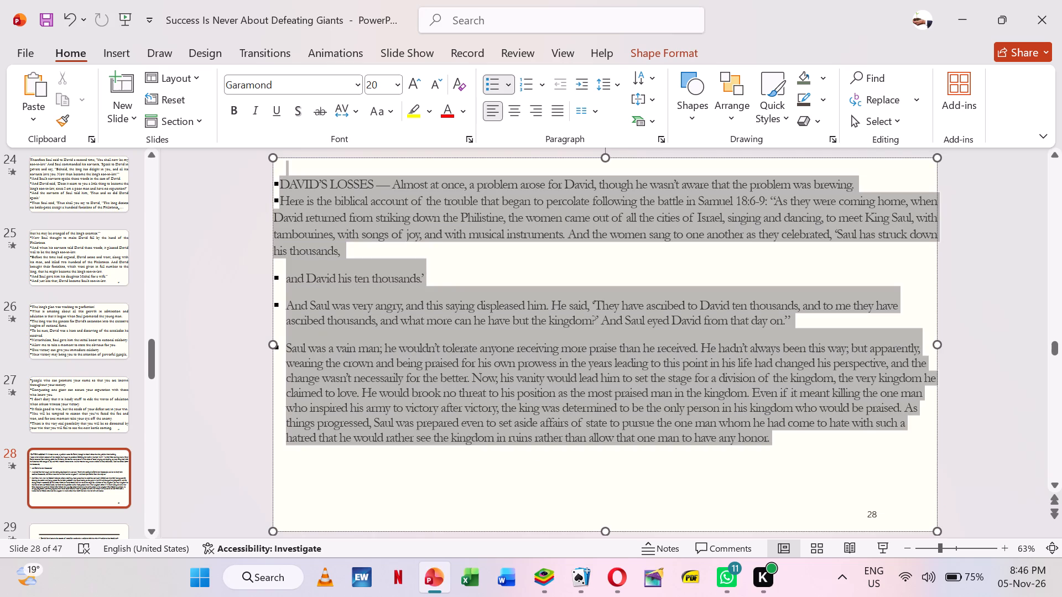
click(382, 80)
text(40)
key(Return)
key(Up)
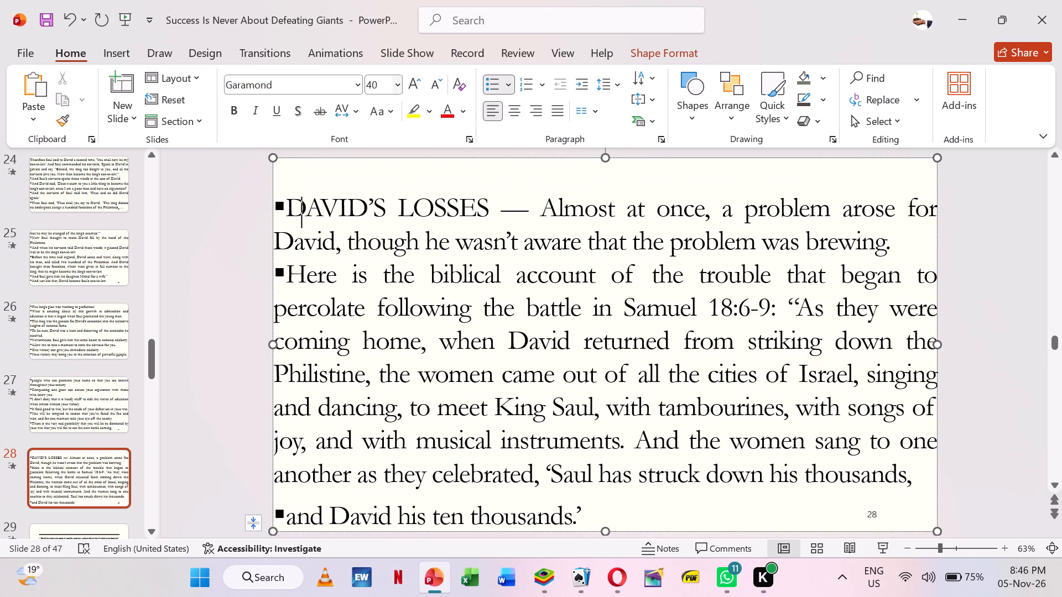
On slide 28, join "and David his ten thousands." to the preceding bullet and restart "And Saul was very angry" as a matching justified bullet.
key(Delete)
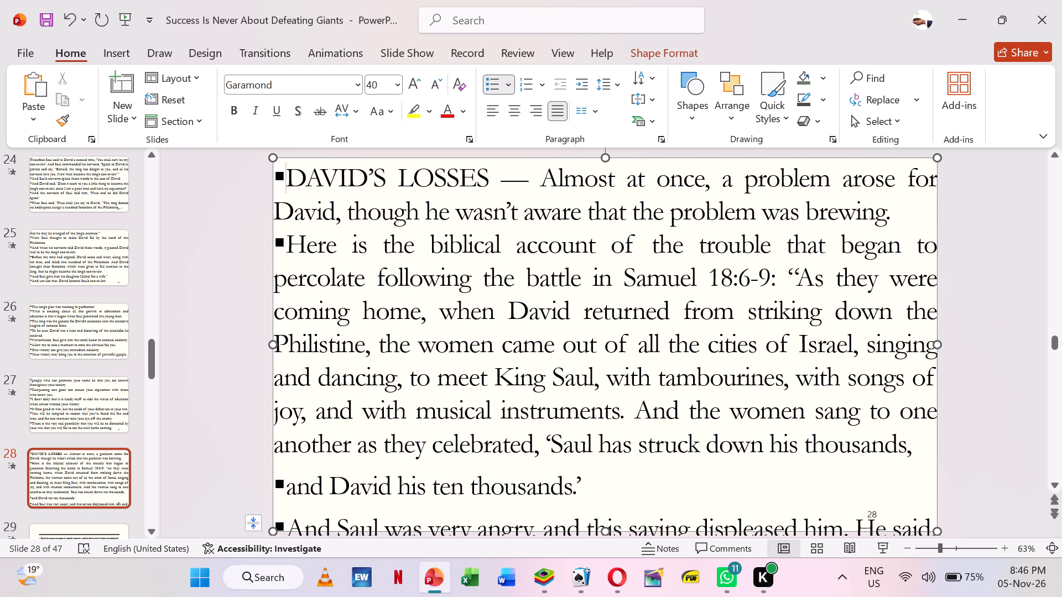
click(916, 446)
key(Delete)
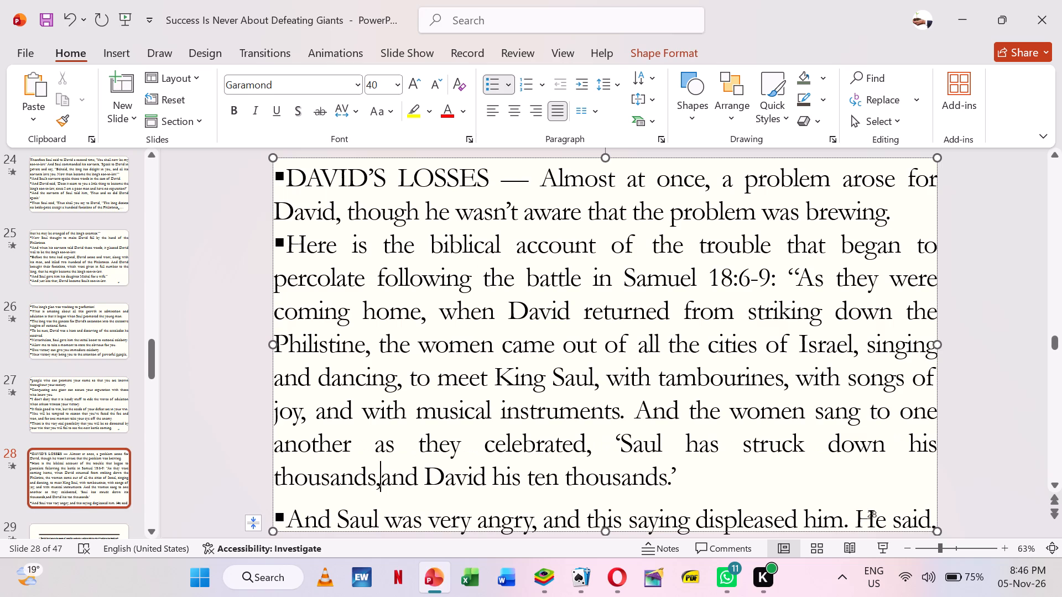
key(space)
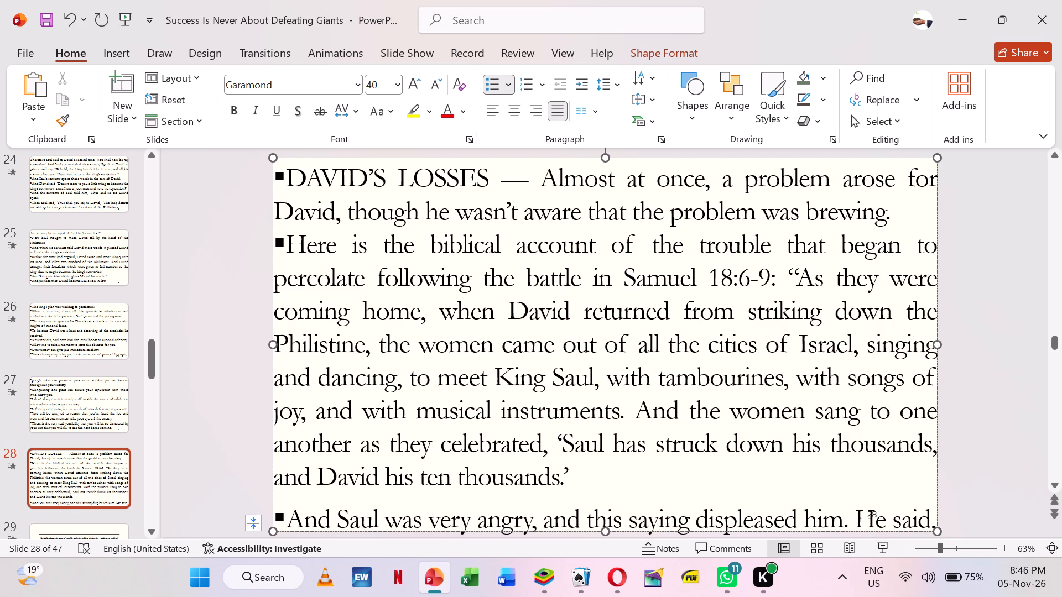
click(669, 470)
key(Delete)
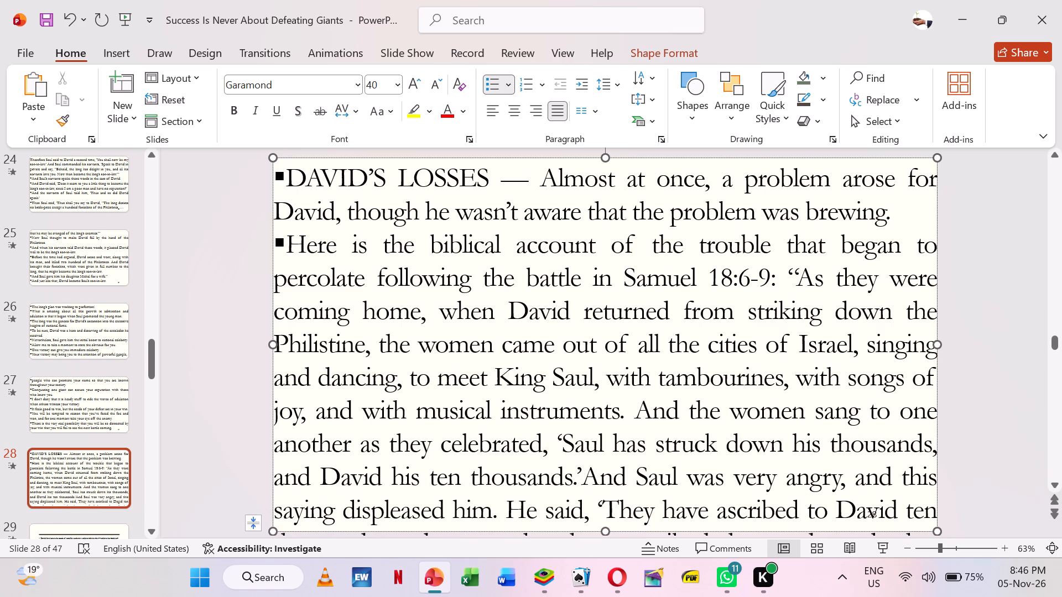
key(space)
key(Return)
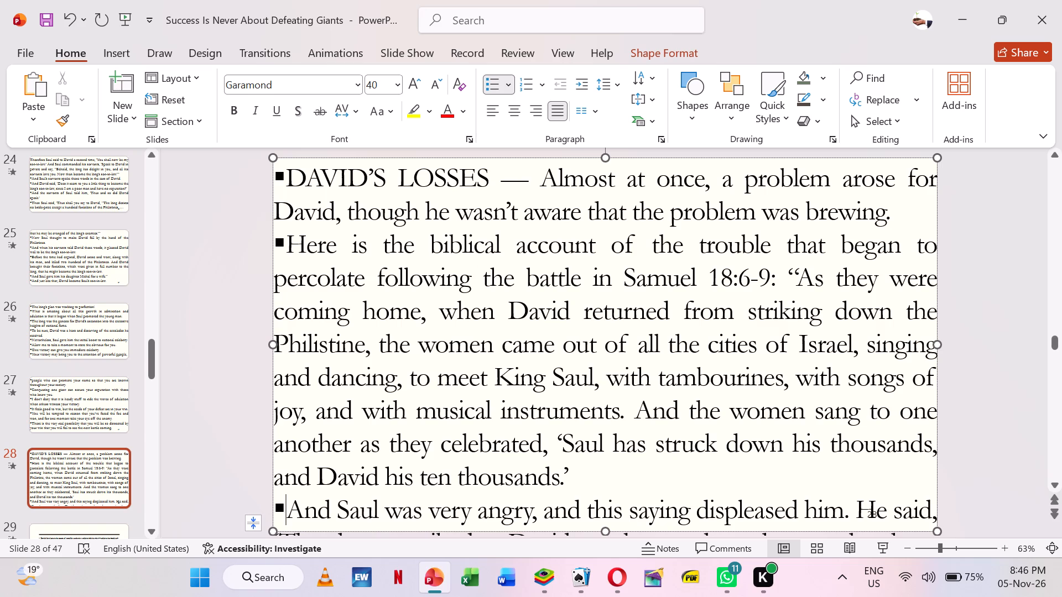
Move slide 28's text from "He said, 'They have ascribed" onward to a new Title and Content slide inserted directly after it.
click(856, 512)
key(shift+Down)
key(shift+Down)
key(shift+Down)
key(shift+Down)
key(shift+Down)
key(shift+Down)
key(shift+Down)
key(shift+Down)
key(shift+Down)
key(shift+Down)
key(shift+Down)
key(shift+Down)
key(shift+Down)
key(shift+Down)
key(shift+Down)
key(shift+Down)
key(shift+Down)
key(shift+Down)
key(shift+Down)
key(shift+Down)
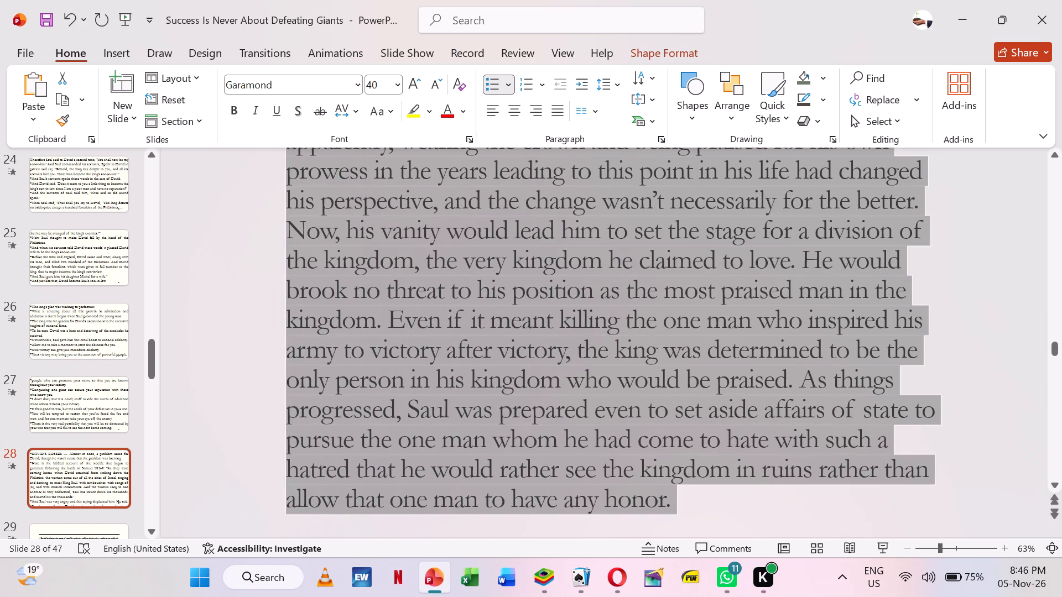
key(ctrl+x)
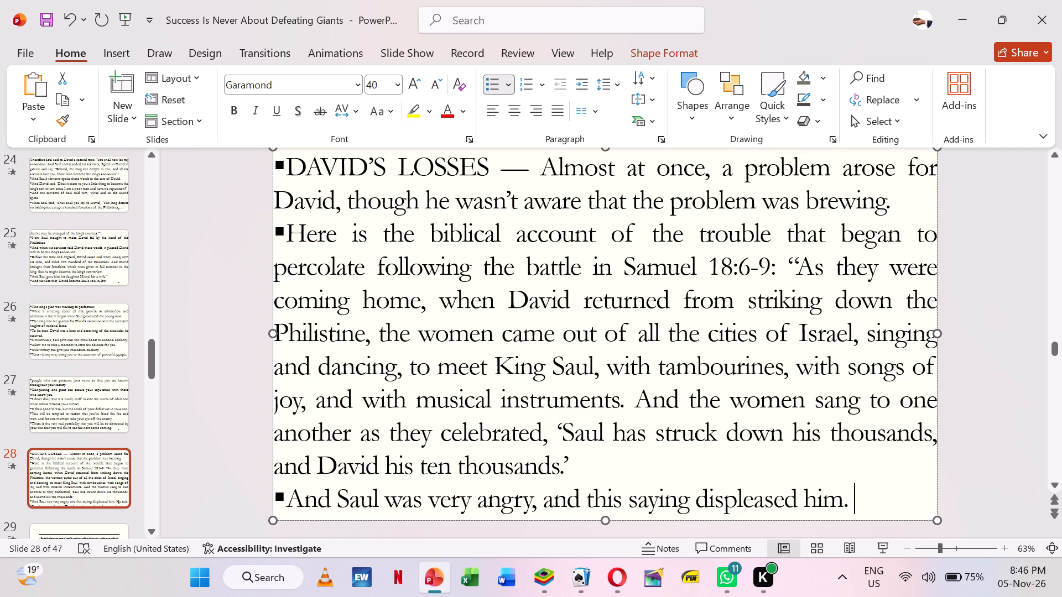
right_click(80, 512)
click(154, 472)
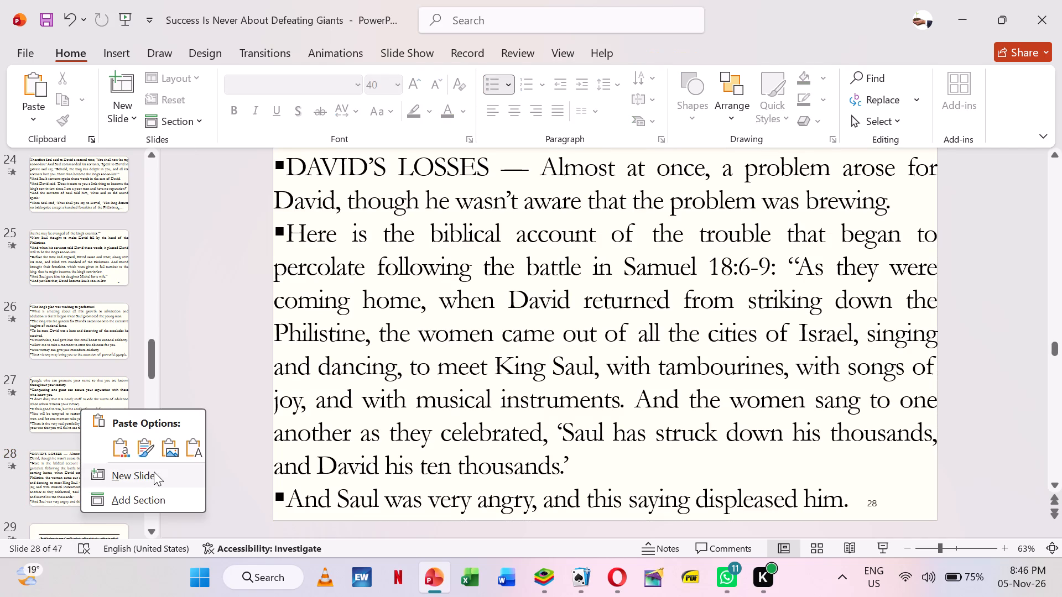
right_click(230, 307)
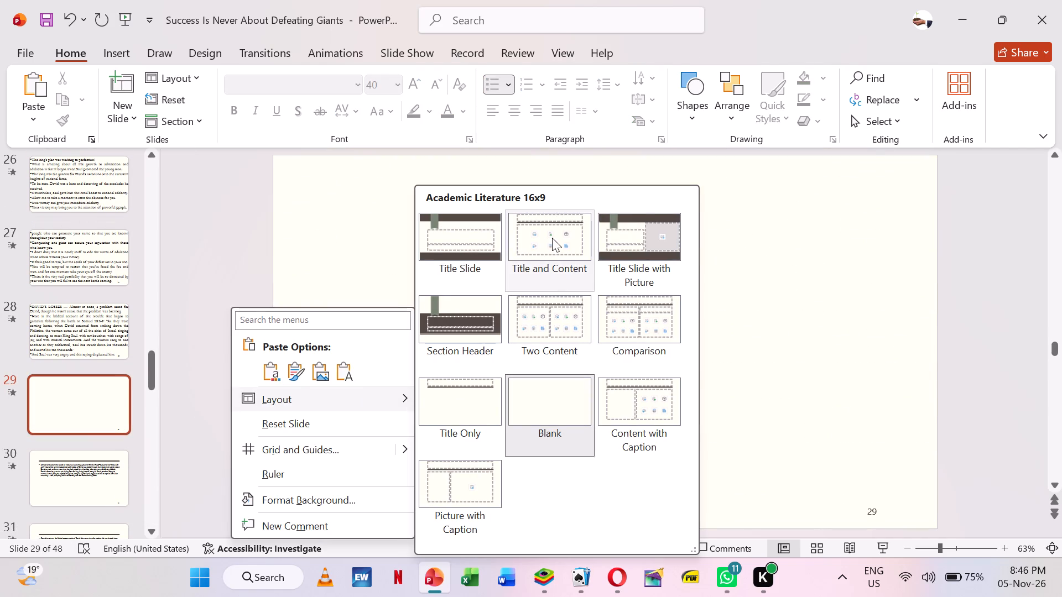
click(552, 238)
click(461, 310)
key(ctrl+v)
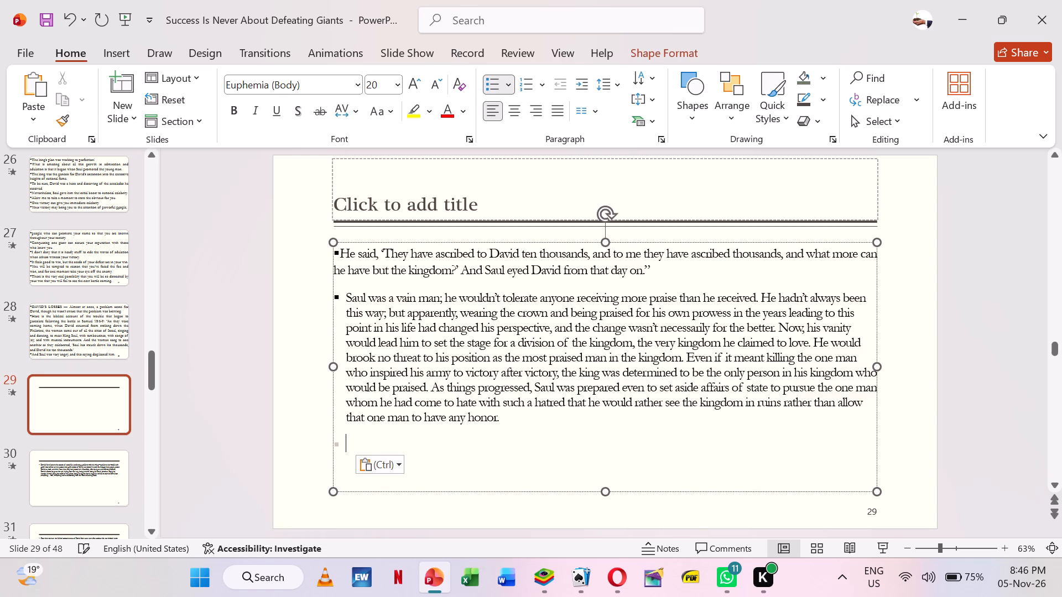
Apply the Blank layout to slide 29 and stretch its text box to fill the whole slide.
right_click(244, 321)
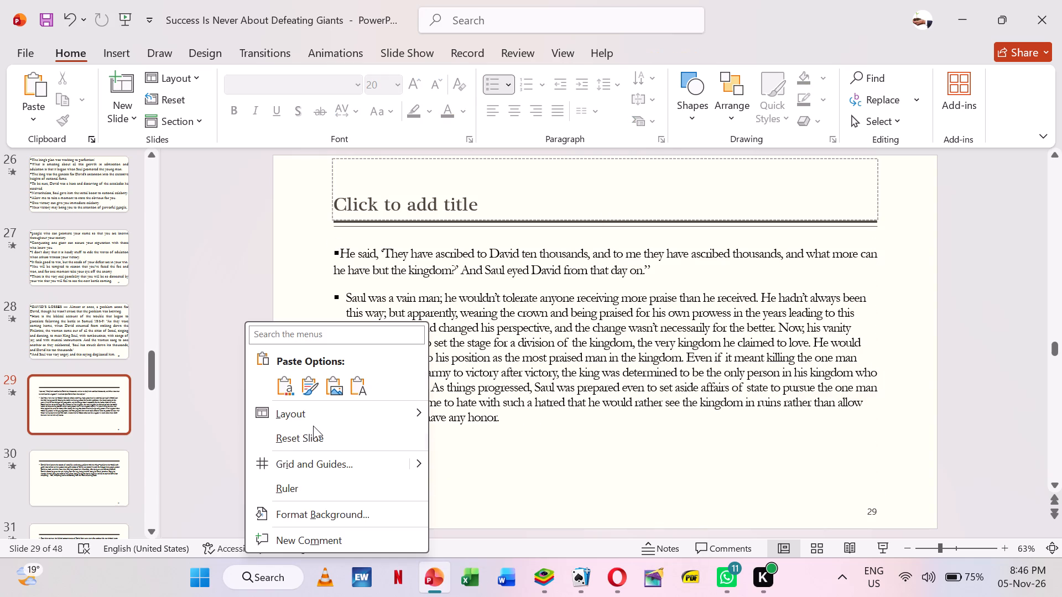
click(546, 398)
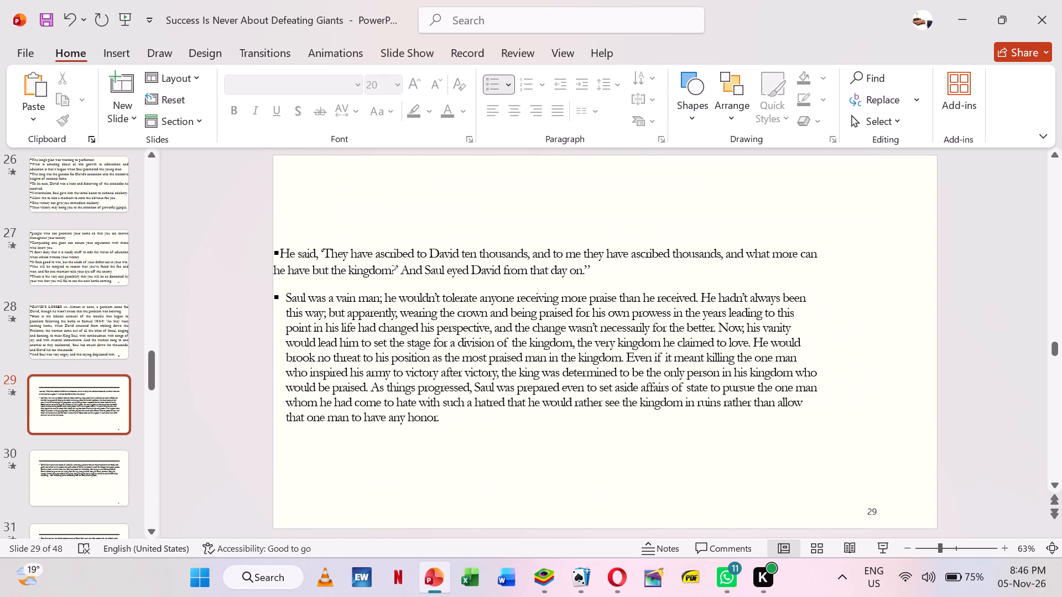
click(493, 371)
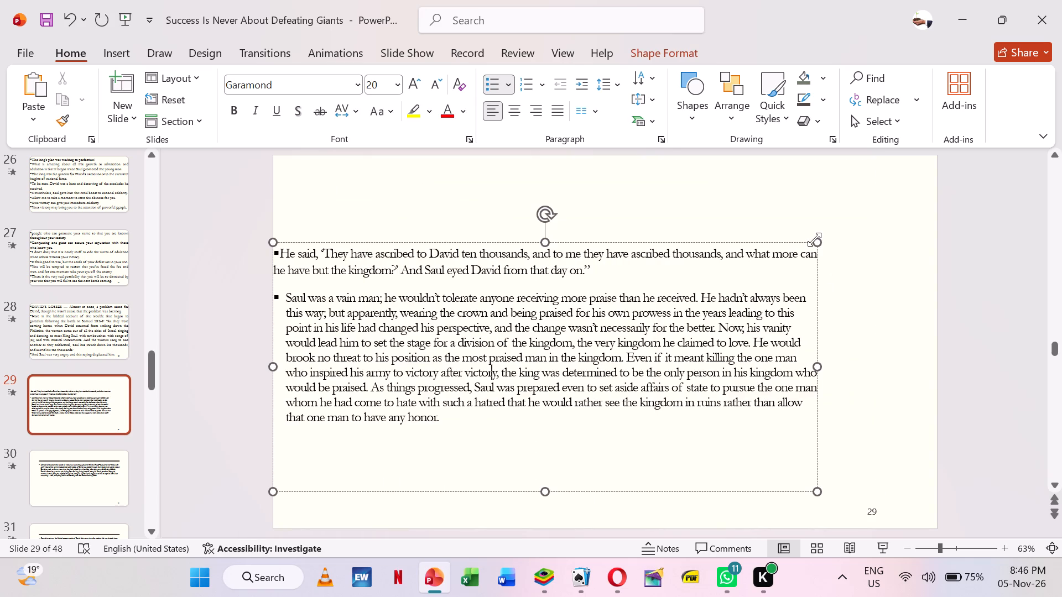
drag(814, 239, 934, 156)
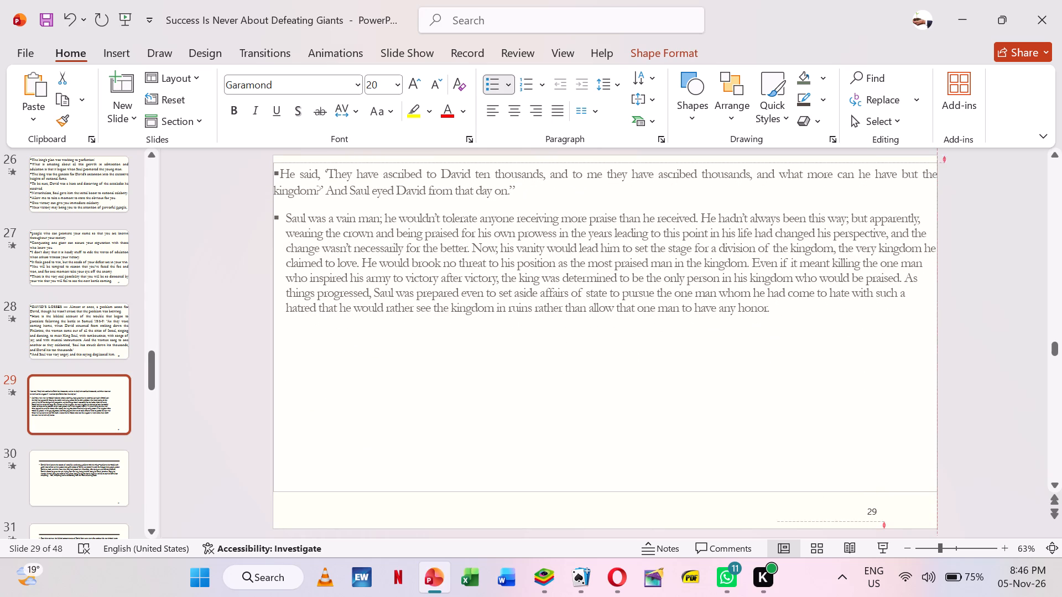
drag(934, 156, 934, 154)
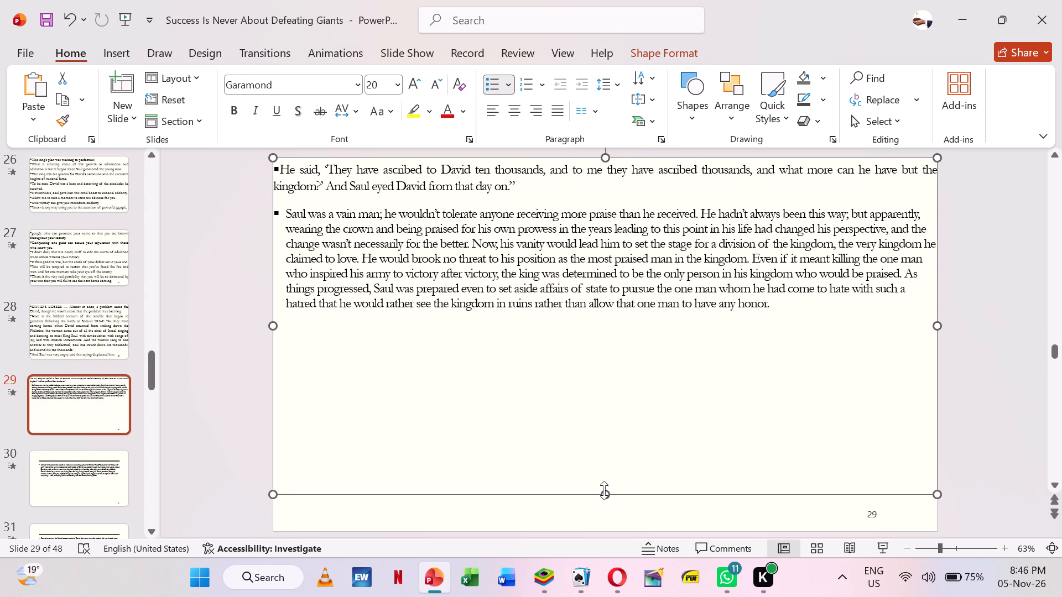
drag(604, 490, 606, 531)
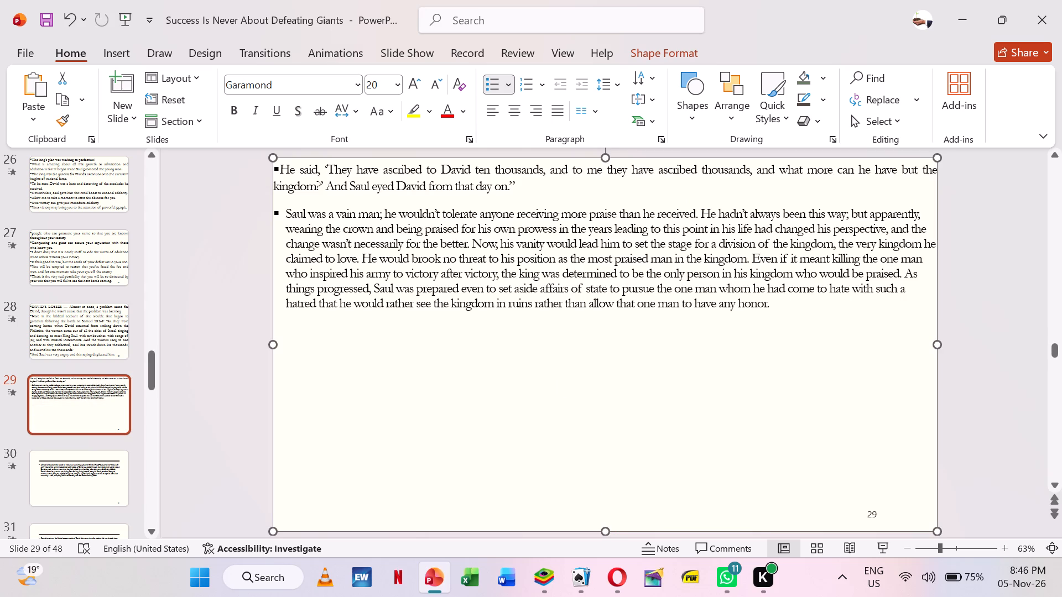
Join the "Saul was a vain man" paragraph to the end of the preceding bullet on slide 29.
click(530, 191)
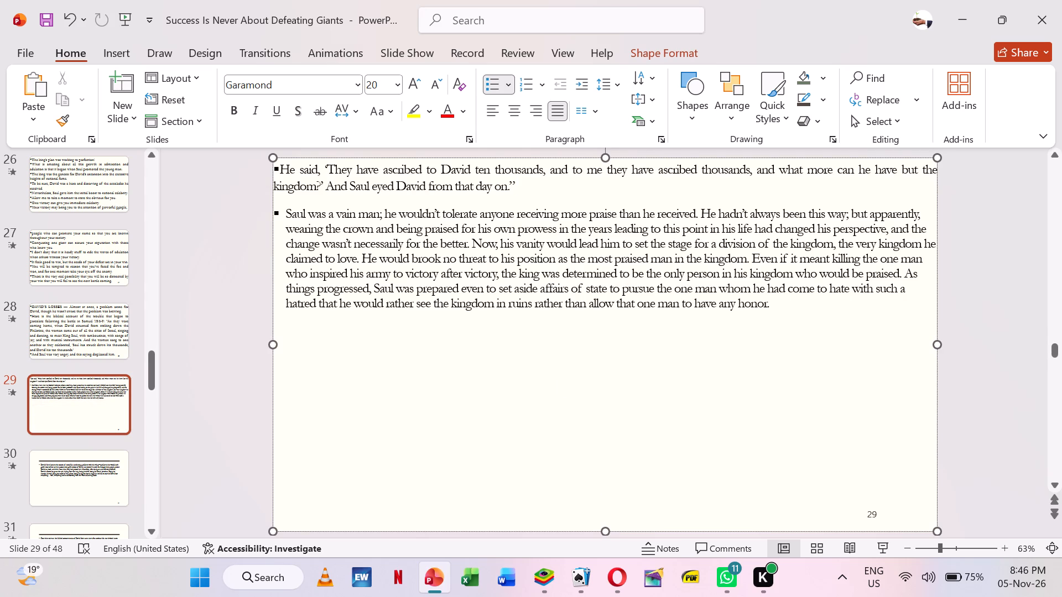
key(Delete)
key(space)
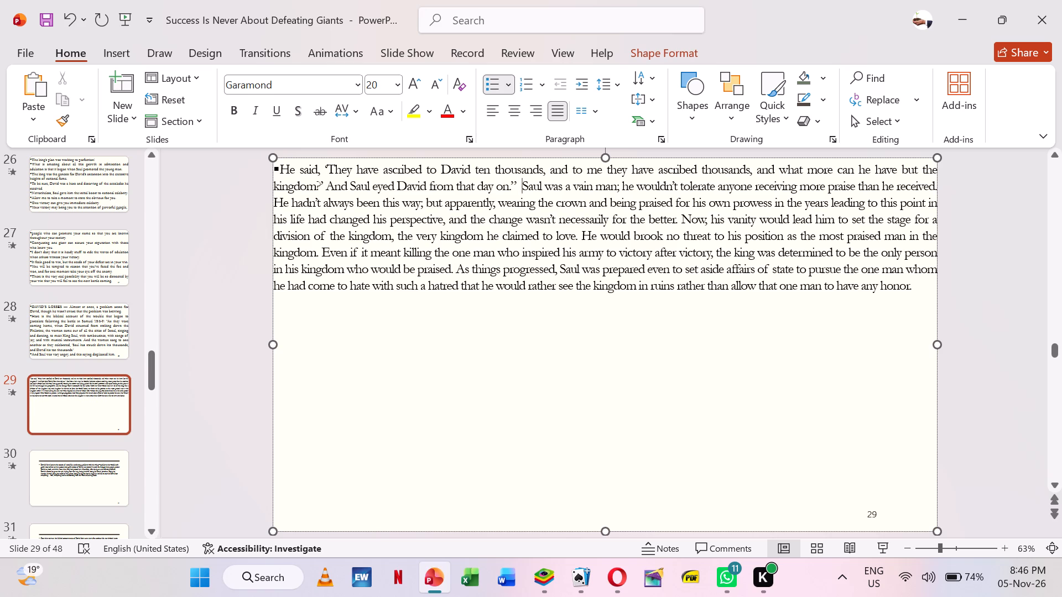
Set all the text on slide 29 to size 40.
key(ctrl+a)
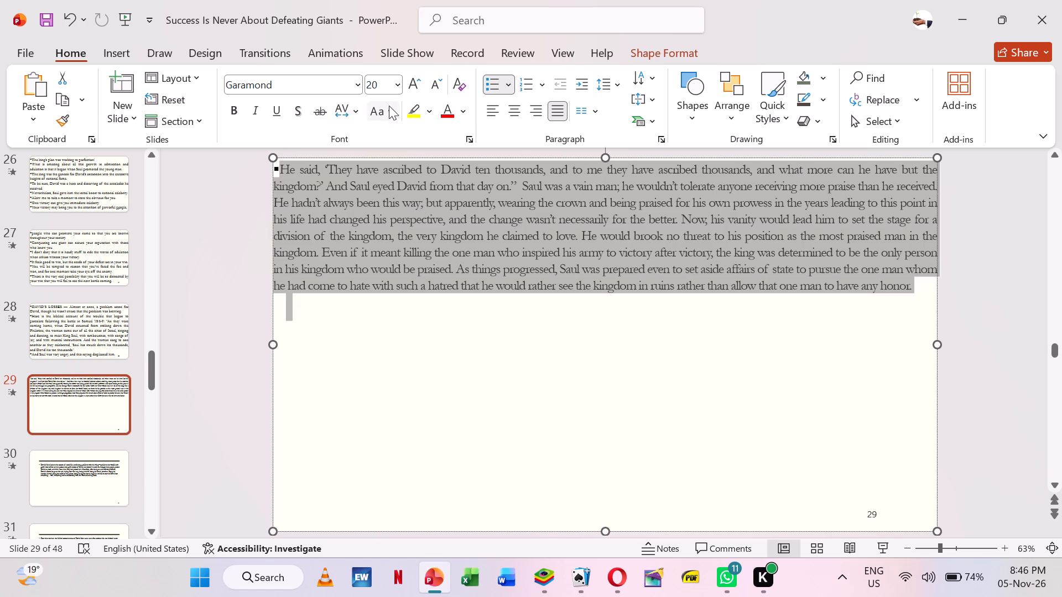
click(384, 79)
text(40)
key(Return)
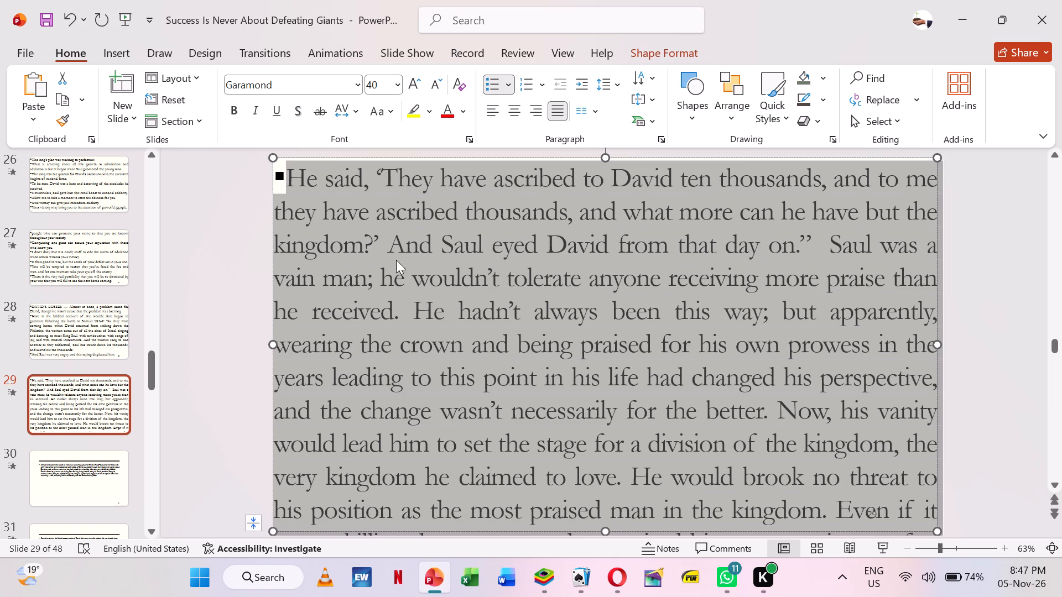
click(424, 292)
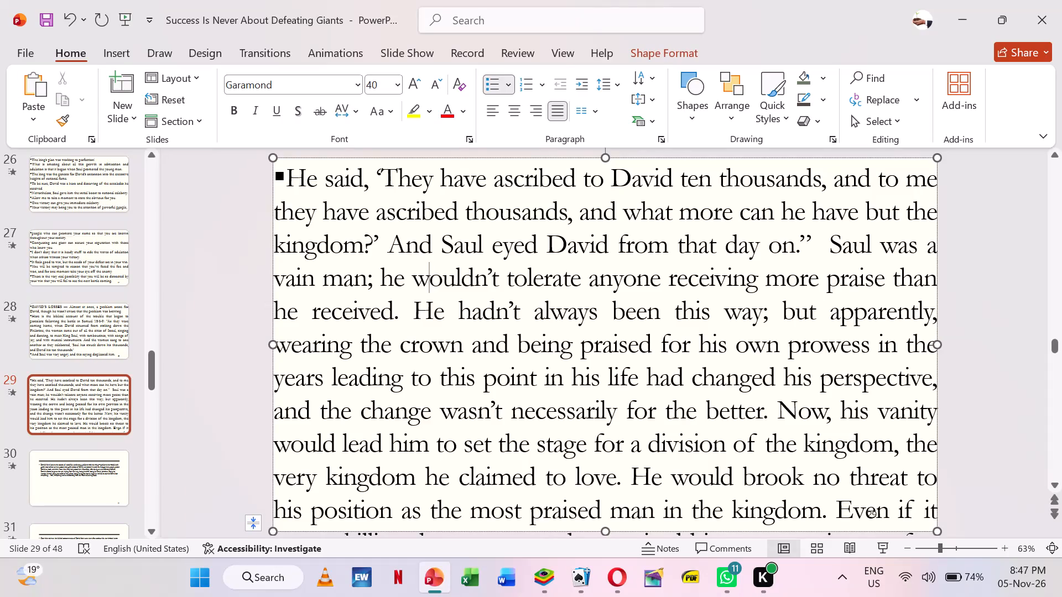
Start a new bullet at "Saul was a vain man" on slide 29 and remove the bullet marker from the opening "He said" paragraph.
click(831, 242)
key(Return)
key(Up)
key(Up)
key(Up)
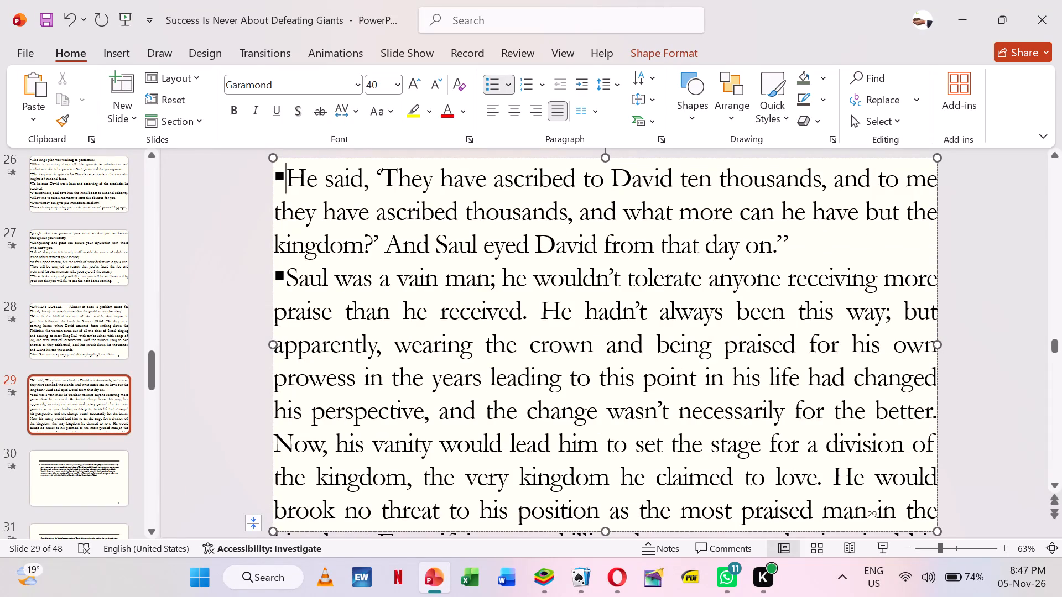
key(BackSpace)
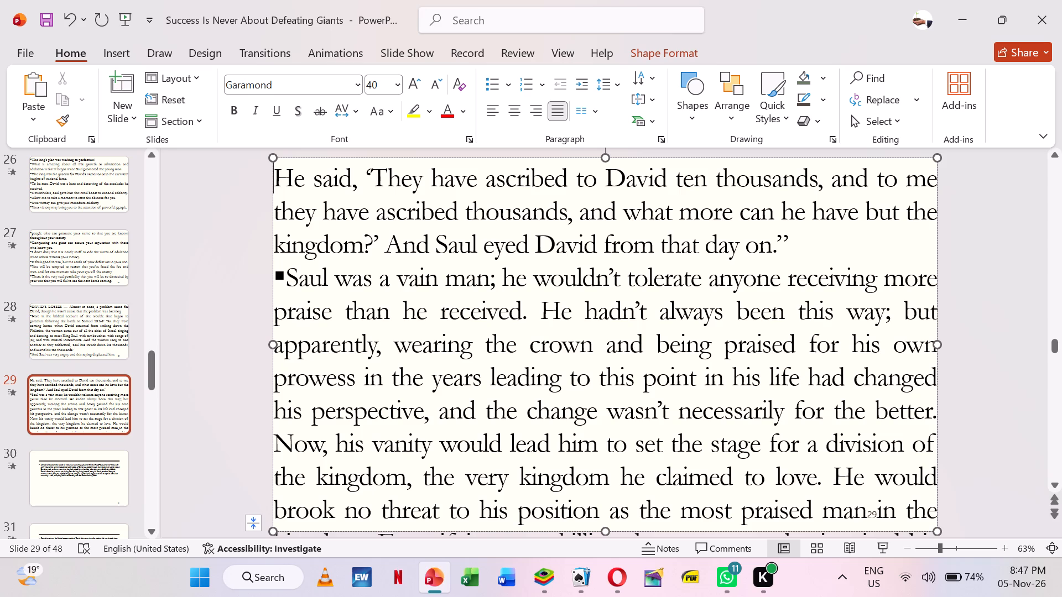
Break slide 29's text into separate bullets at "He hadn't always been", "Now, his vanity" and "He would brook no threat".
click(544, 307)
key(Return)
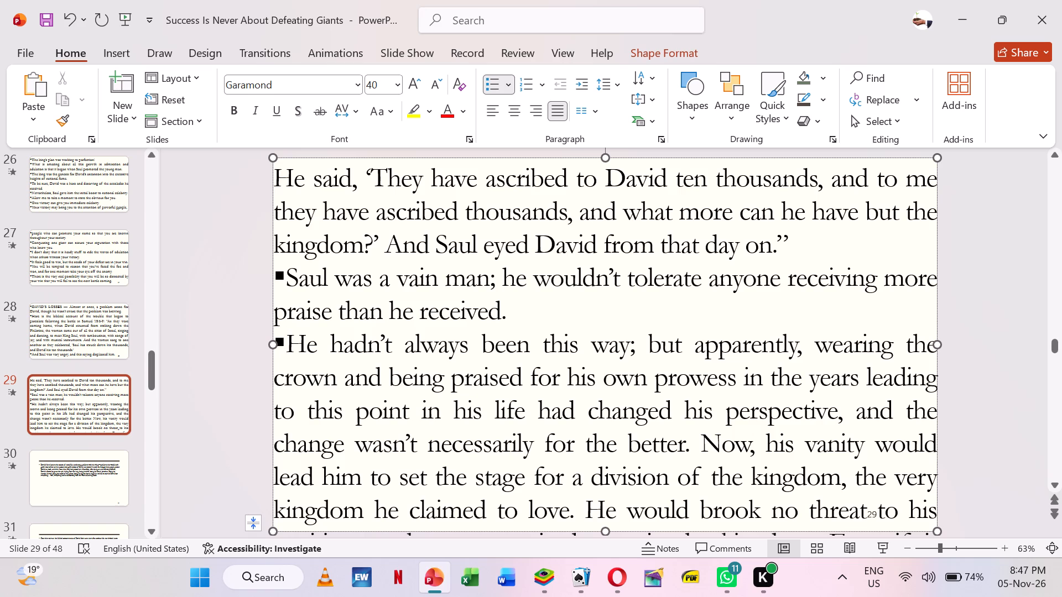
click(702, 435)
key(Return)
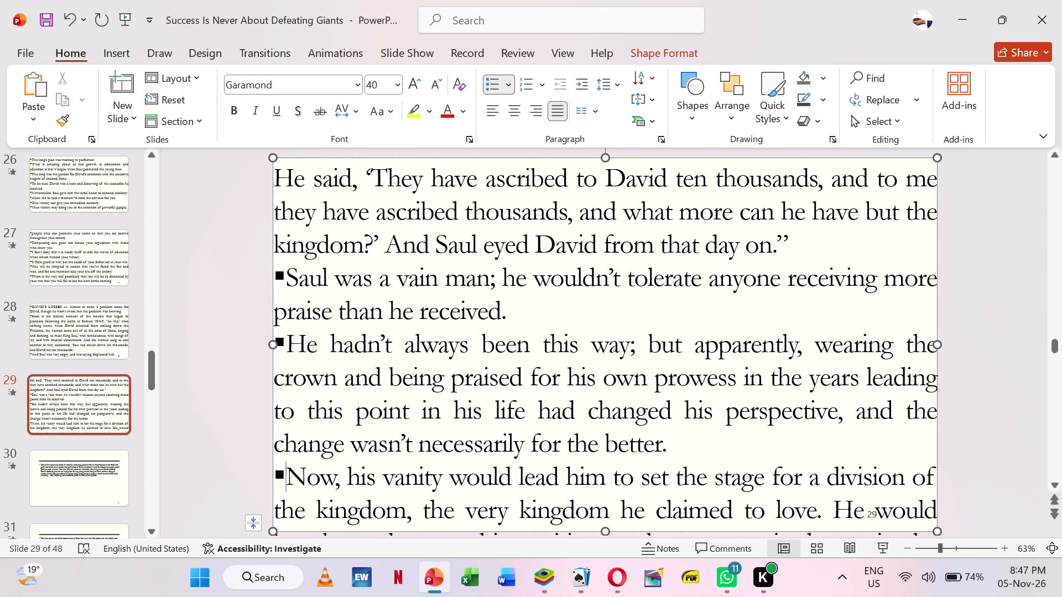
click(833, 503)
key(Return)
Move slide 29's text from "He would brook no threat" onward to slide 30, placing it directly before "David's fame became the source".
key(shift+Down)
key(shift+Down)
key(shift+Down)
key(shift+Down)
key(shift+Down)
key(shift+Down)
key(shift+Down)
key(shift+Down)
key(shift+Down)
key(shift+Down)
key(shift+Down)
key(shift+Down)
key(shift+Down)
key(shift+Down)
key(shift+Down)
key(shift+Down)
key(shift+Down)
key(shift+Down)
key(shift+Down)
key(shift+Down)
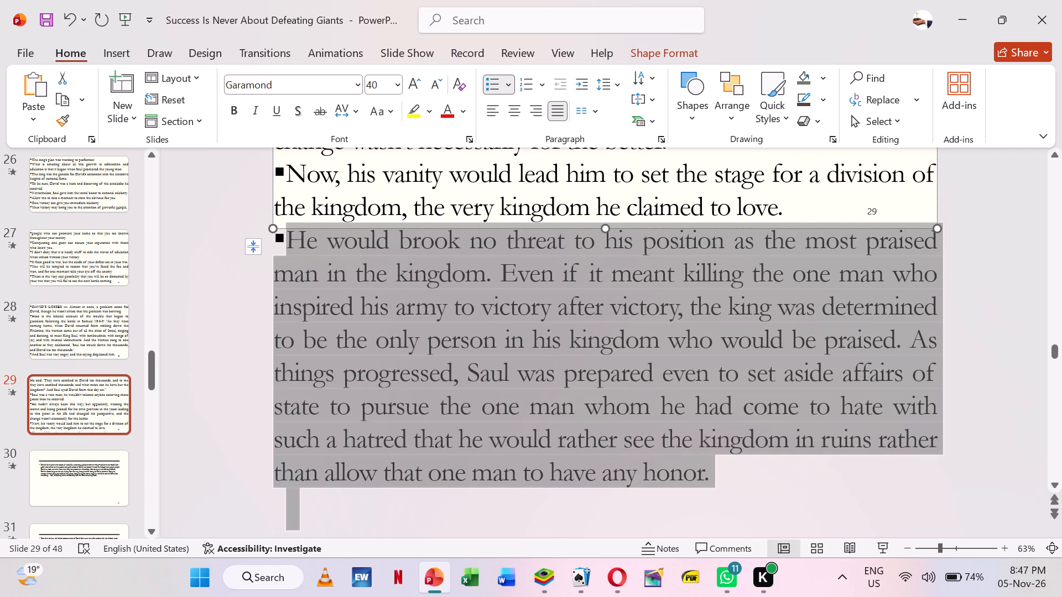
key(ctrl+x)
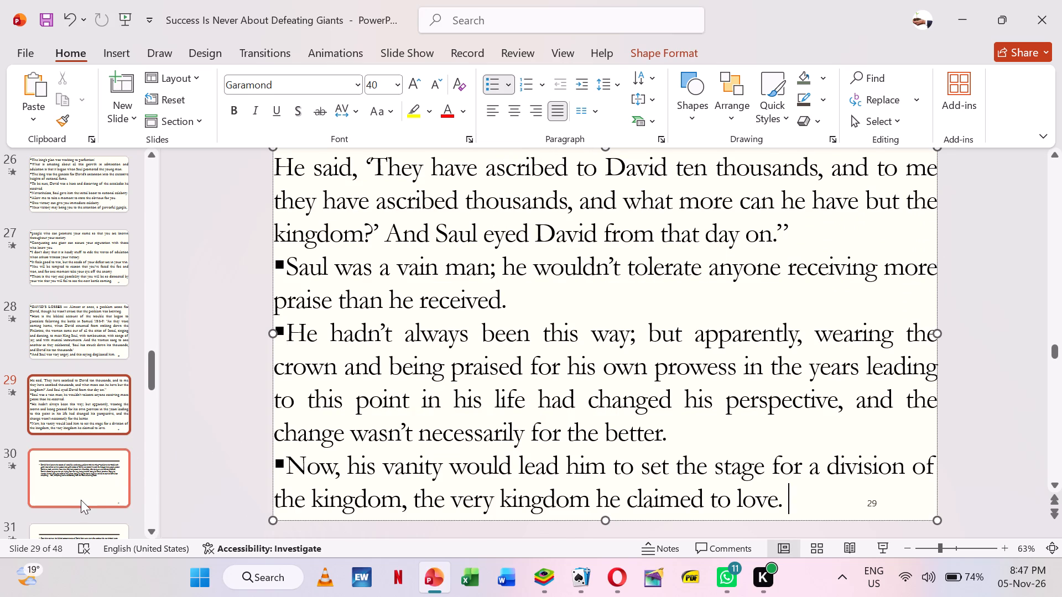
click(81, 500)
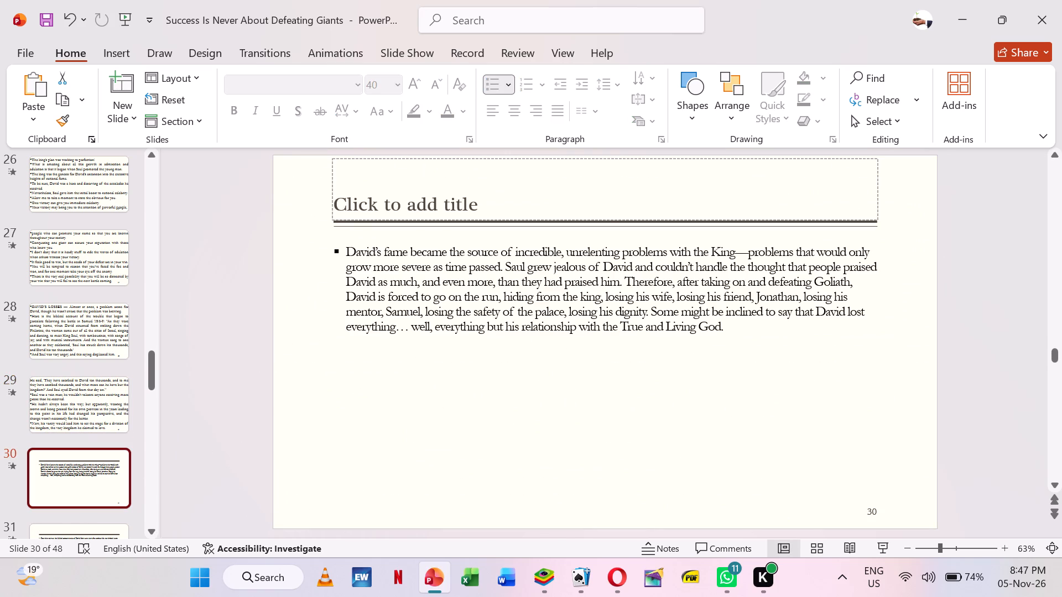
click(346, 252)
key(ctrl+v)
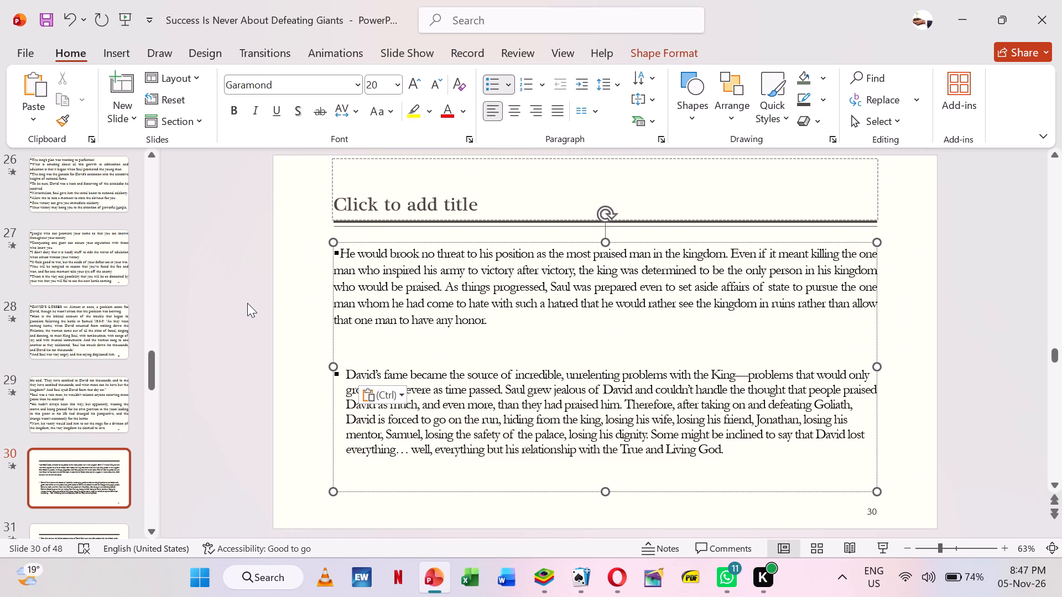
Apply the Blank layout to slide 30 and enlarge its text box to fill the whole slide.
right_click(247, 303)
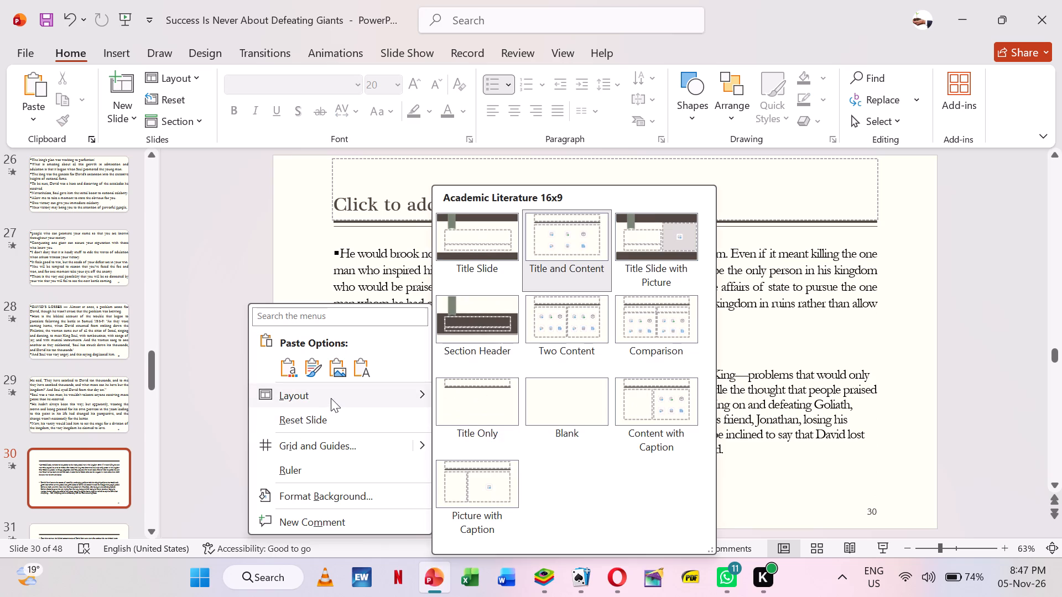
click(547, 399)
click(472, 353)
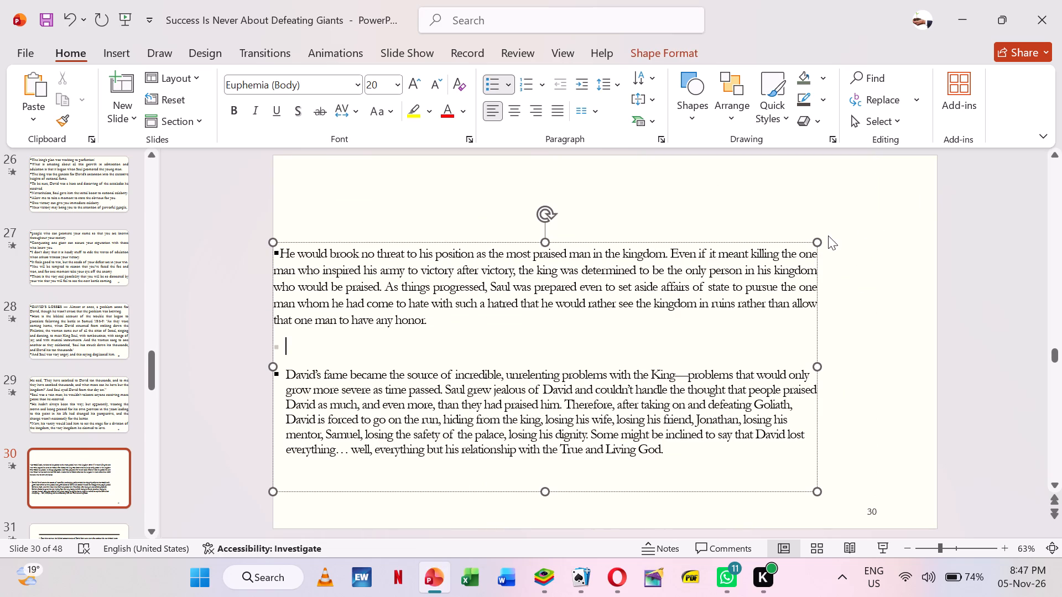
drag(819, 243, 934, 167)
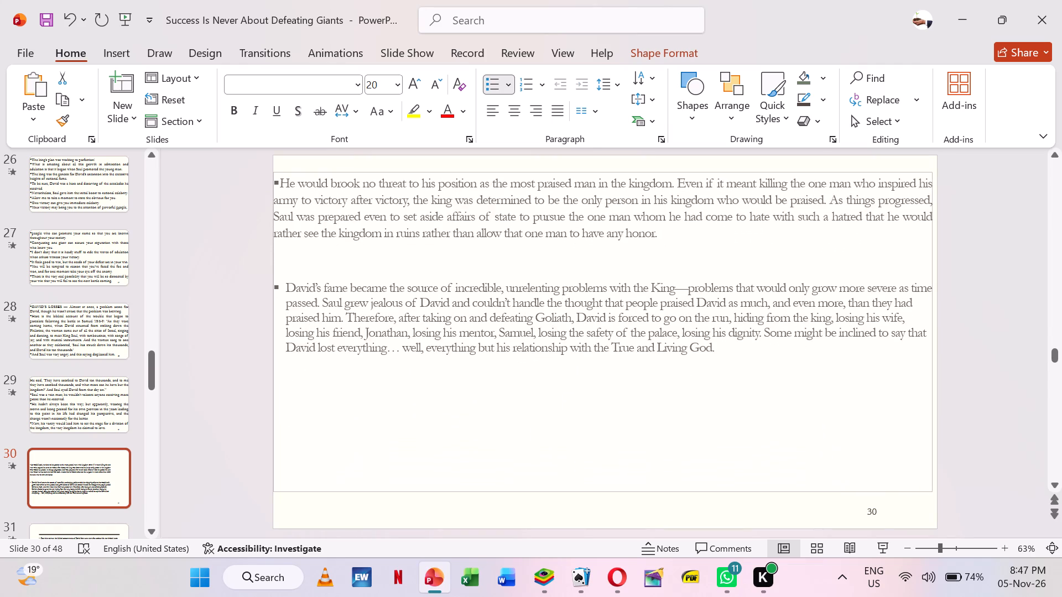
drag(934, 167, 935, 159)
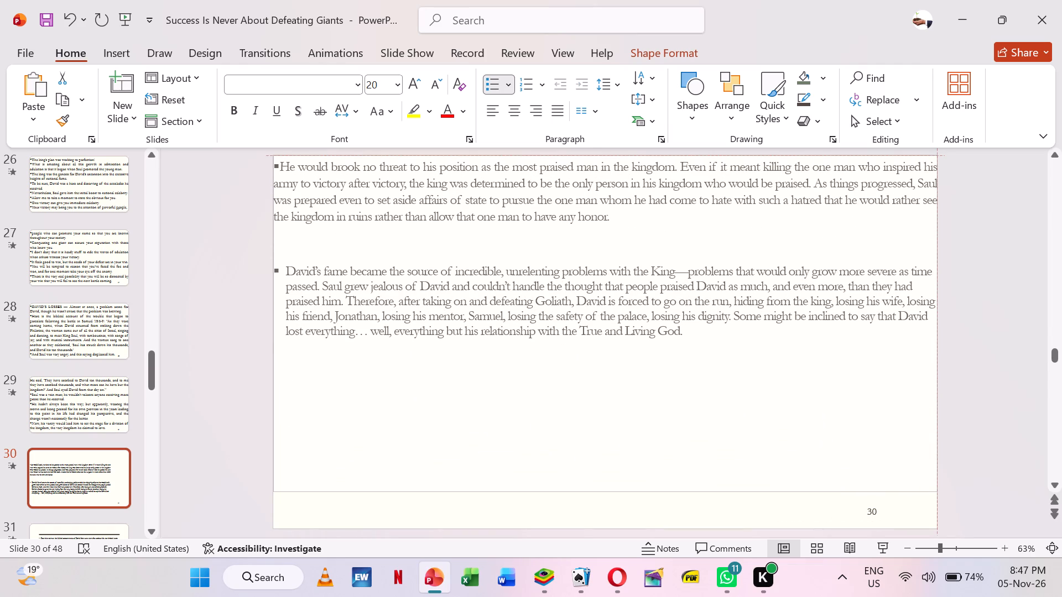
drag(935, 159, 935, 158)
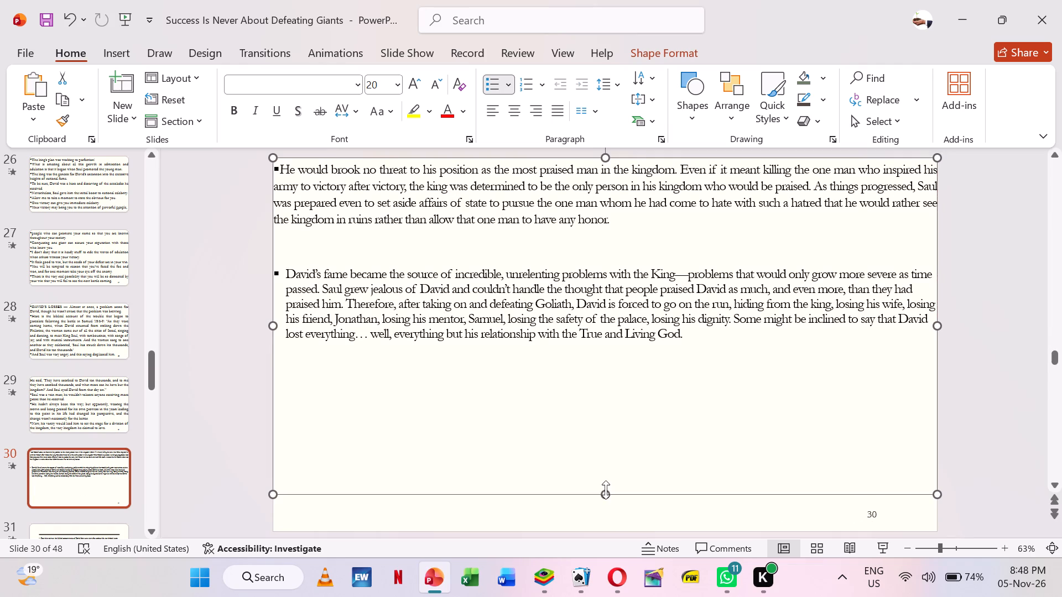
drag(606, 490, 607, 527)
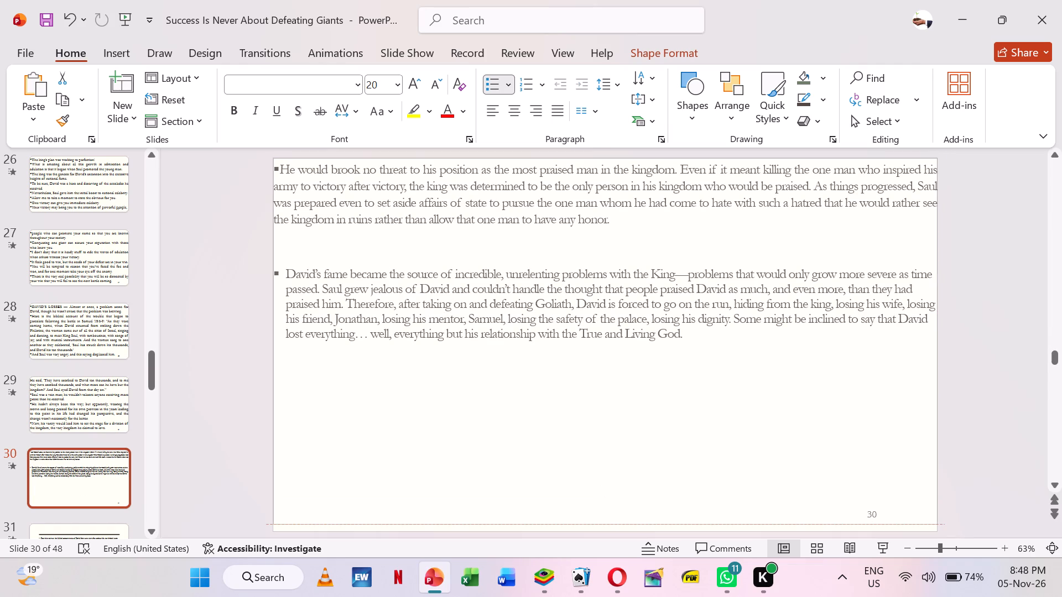
drag(607, 527, 608, 534)
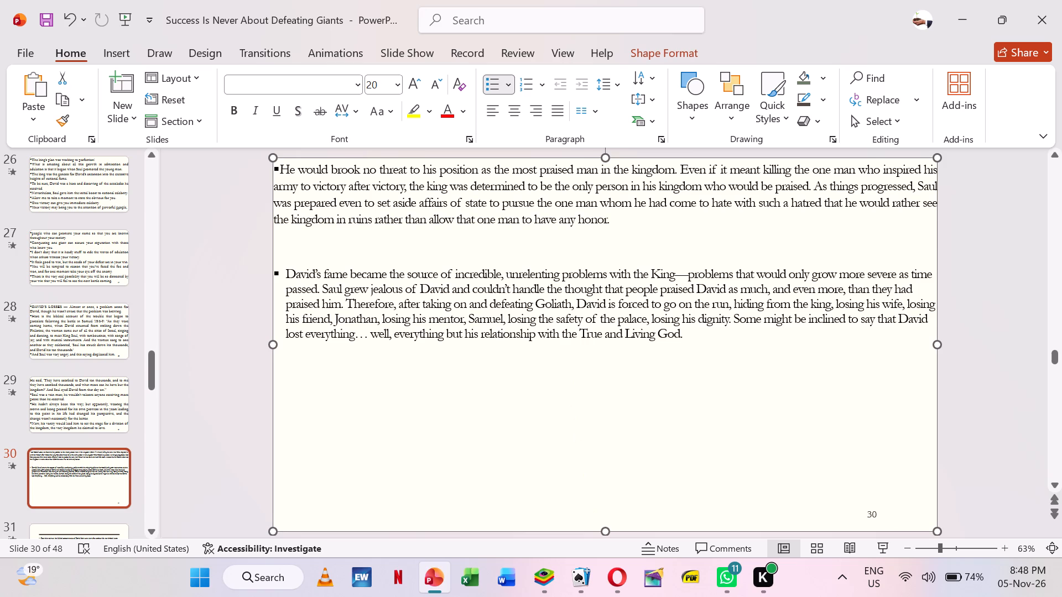
Set all the text on slide 30 to size 40.
click(582, 303)
key(ctrl+a)
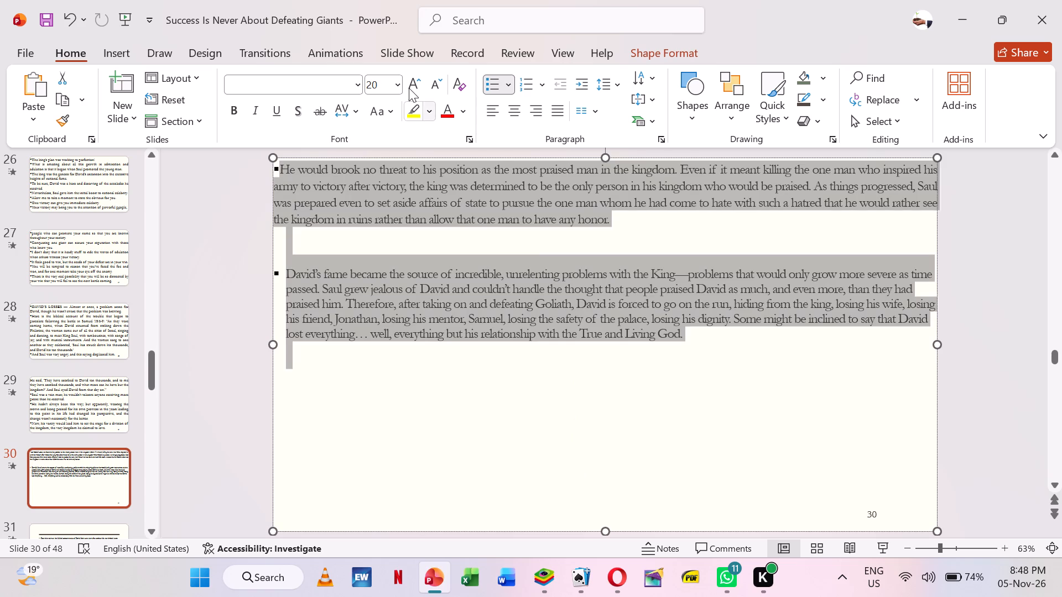
click(380, 83)
text(40)
key(Return)
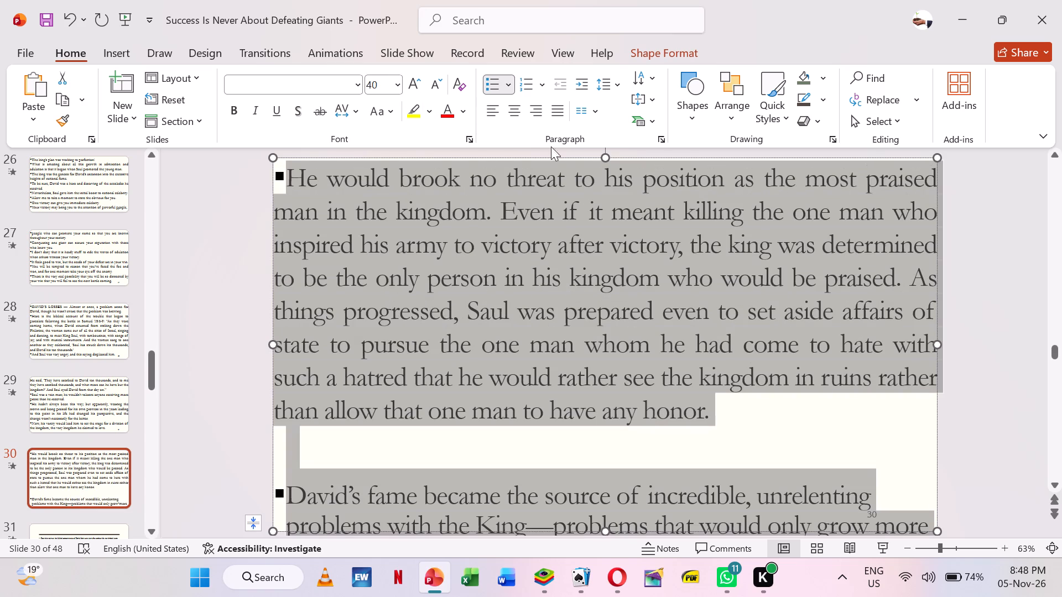
Break slide 30's opening paragraph into separate bullets at "Even if it meant killing" and "As things progressed".
click(627, 218)
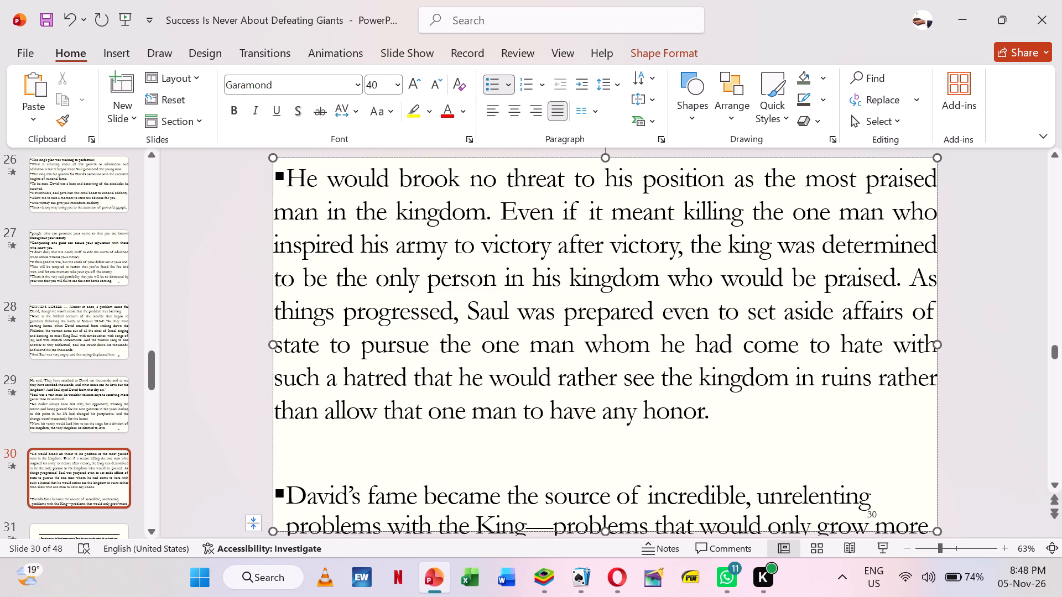
click(503, 209)
key(Return)
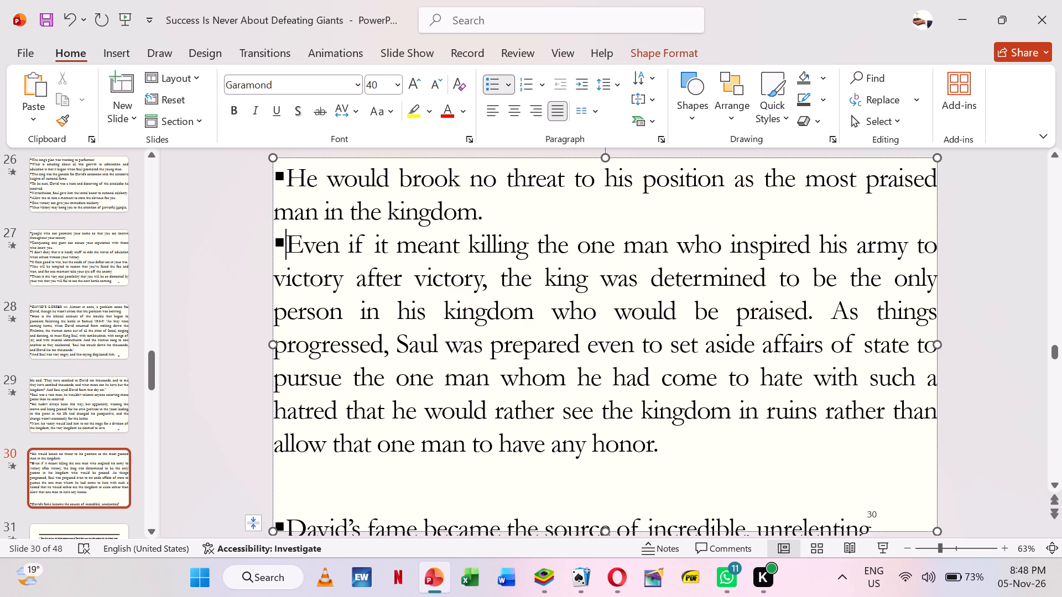
click(836, 308)
key(Return)
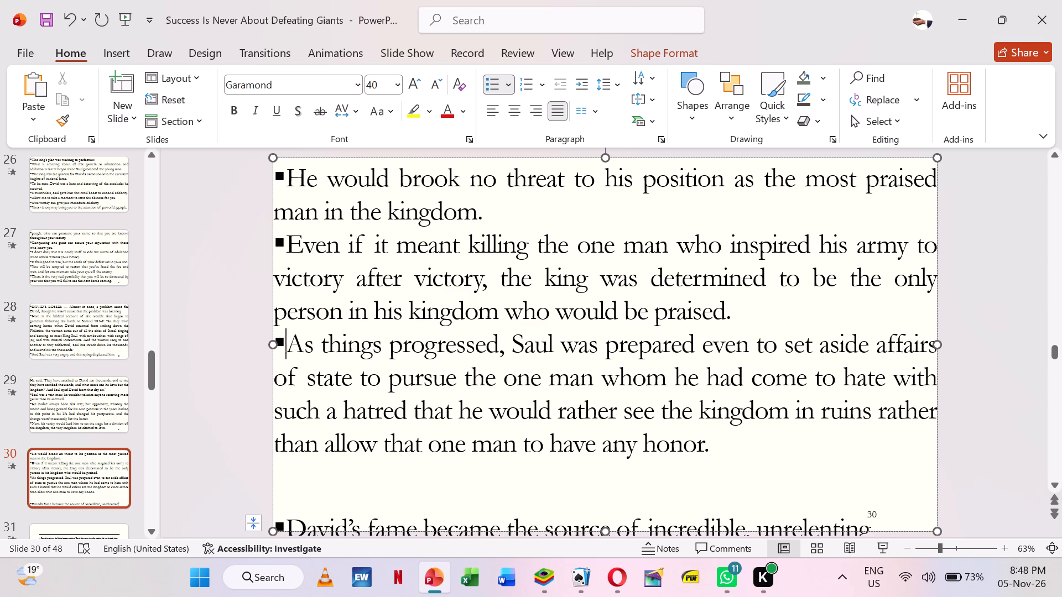
Remove the blank paragraph before "David's fame became the source" on slide 30, making that text a justified bullet matching those above.
click(746, 446)
key(Delete)
key(Delete)
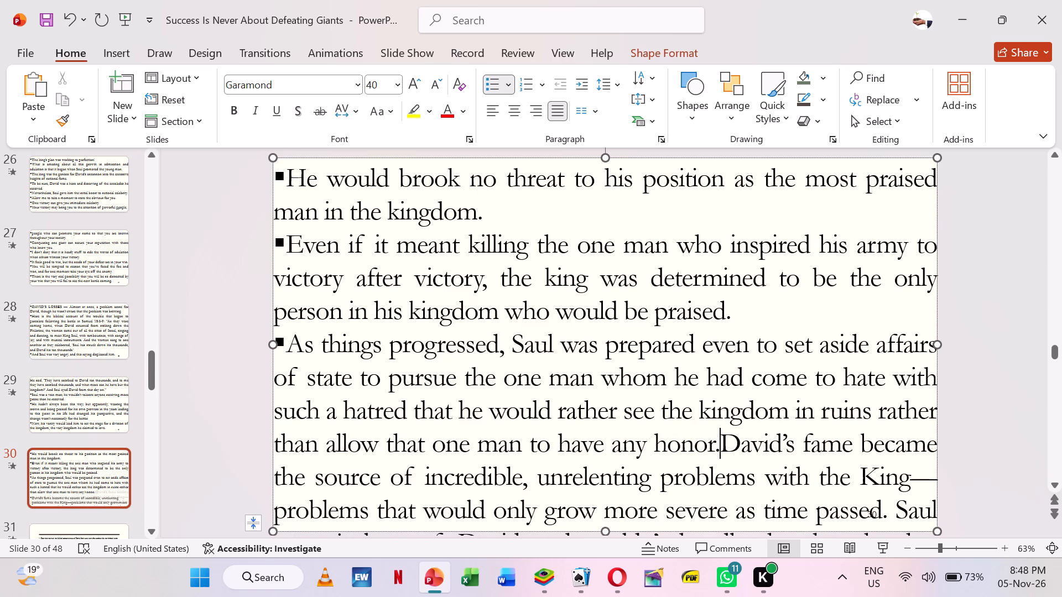
key(Return)
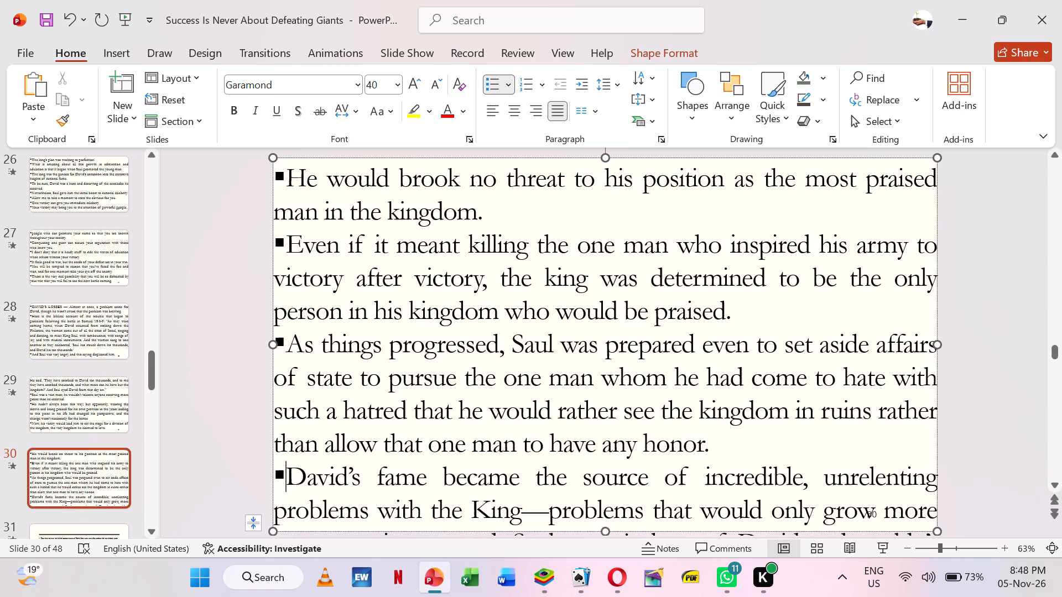
Add a space on each side of the dash after "problems with the King" on slide 30.
key(Down)
key(Down)
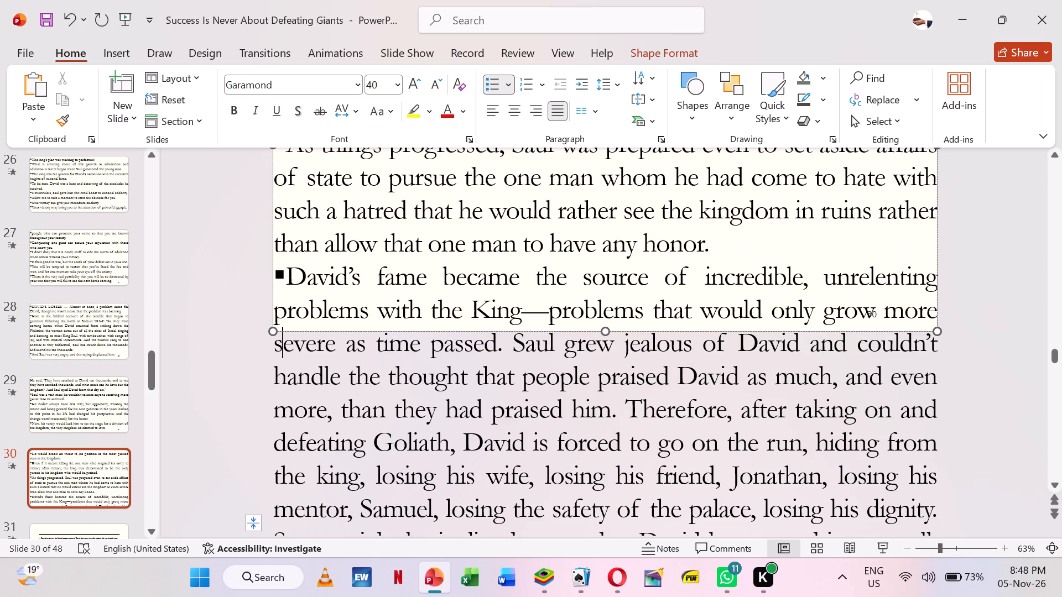
key(Up)
click(527, 315)
key(space)
key(Right)
key(space)
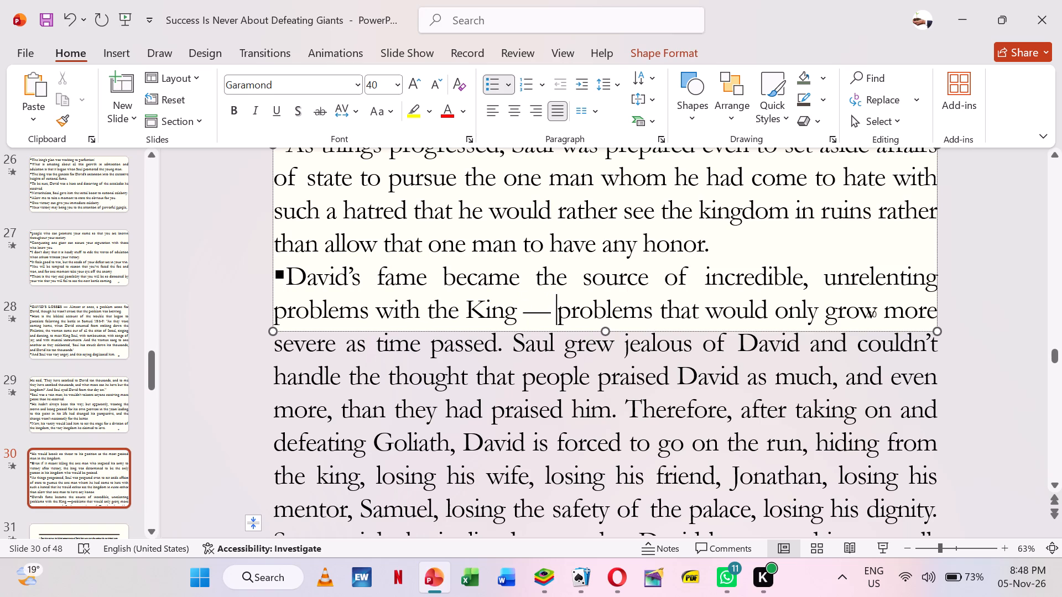
Split off slide 30's text from "problems that would only grow" onward and move it to slide 31, before "From this point on".
key(Return)
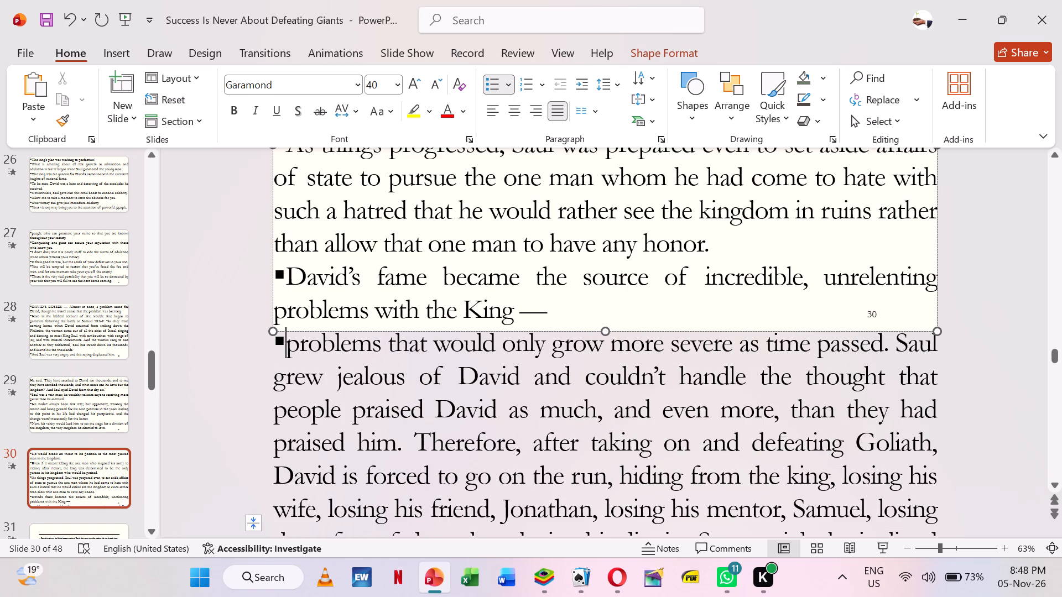
key(shift+Down)
key(shift+Down)
key(shift+Down)
key(shift+Down)
key(shift+Down)
key(shift+Down)
key(shift+Down)
key(shift+Down)
key(shift+Down)
key(shift+Down)
key(shift+Down)
key(shift+Down)
key(shift+Down)
key(shift+Down)
key(shift+Down)
key(shift+Down)
key(shift+Down)
key(shift+Down)
key(shift+Down)
key(shift+Down)
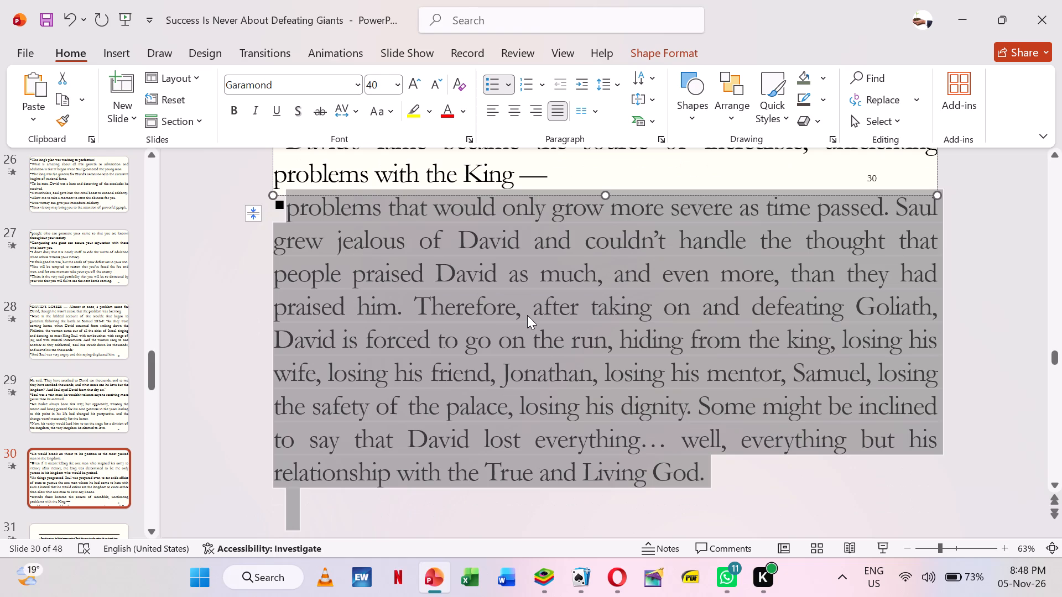
key(ctrl+x)
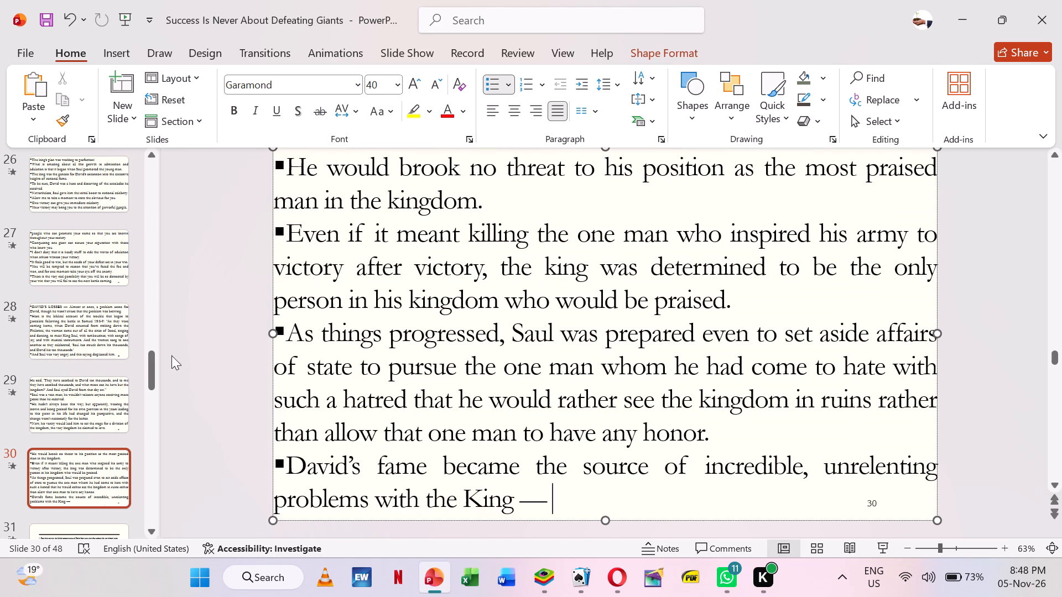
triple_click(153, 533)
triple_click(153, 533)
double_click(153, 533)
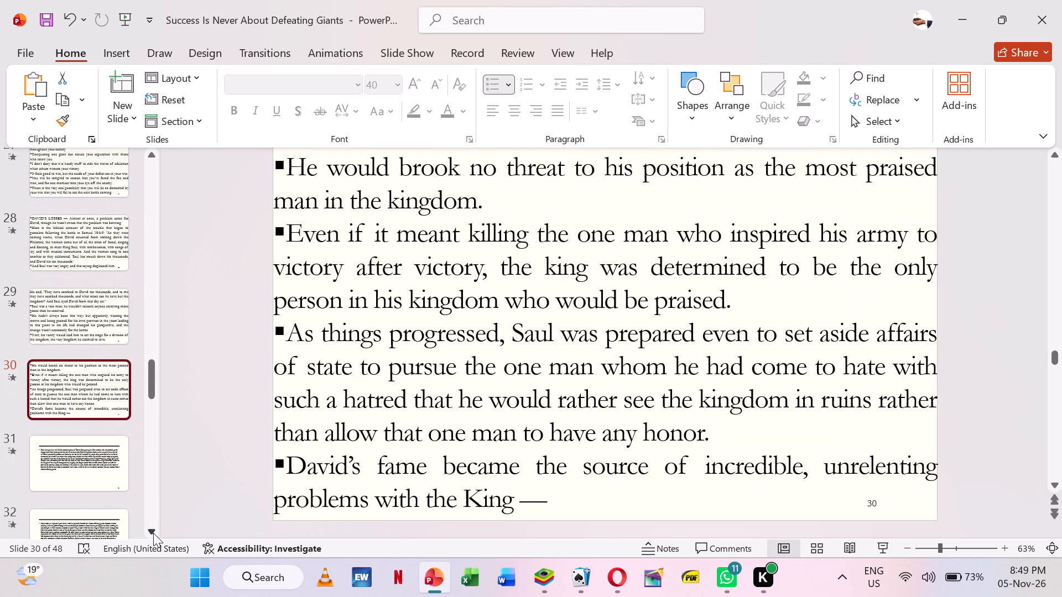
click(75, 462)
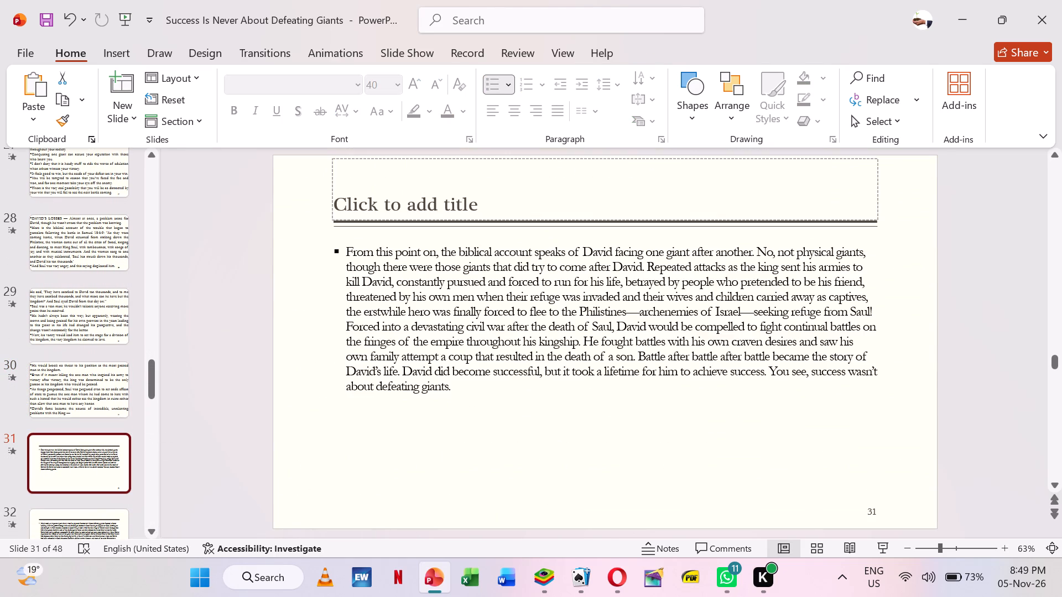
click(341, 246)
key(ctrl+v)
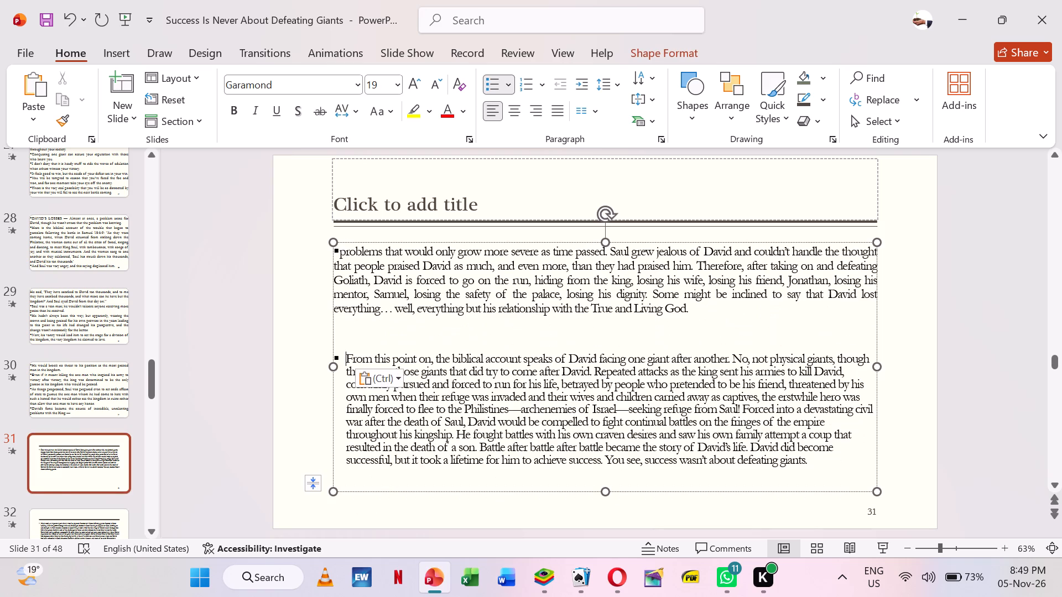
Apply the Blank layout to slide 31 and enlarge its text box to fill the whole slide.
right_click(285, 273)
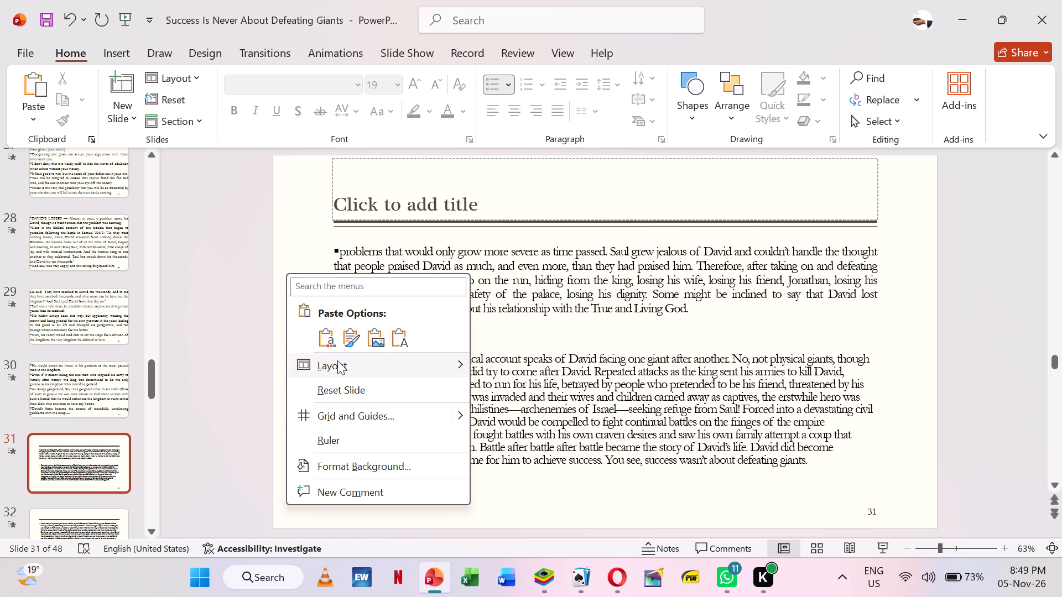
click(616, 390)
click(428, 242)
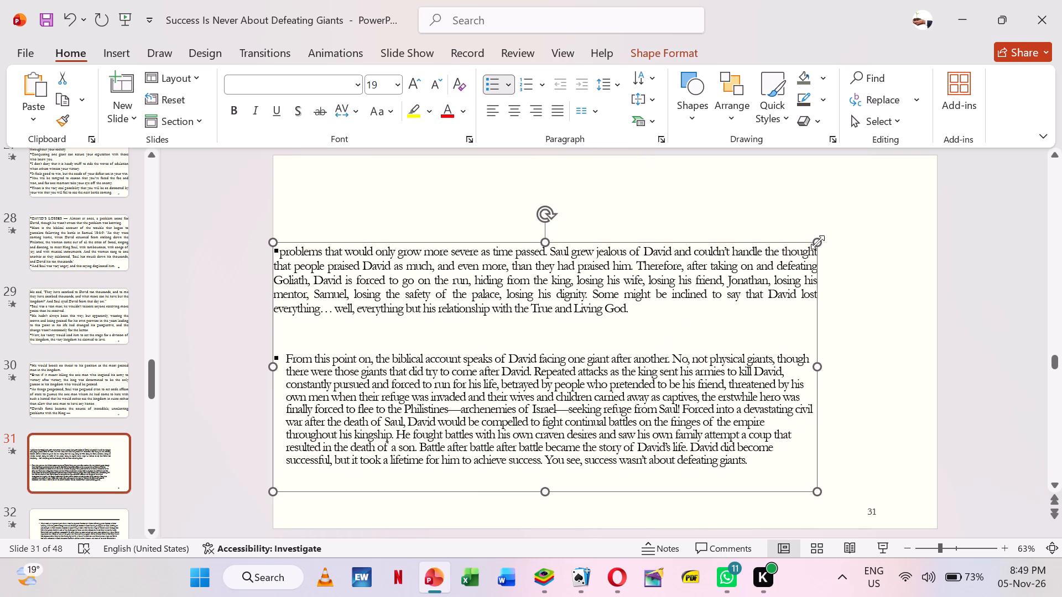
drag(818, 242, 934, 160)
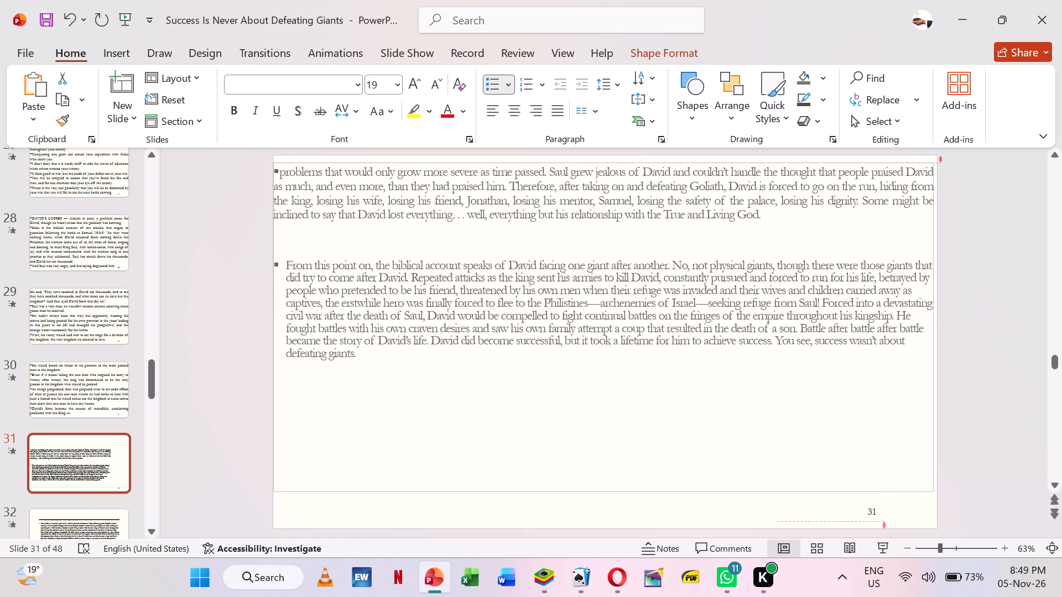
drag(934, 160, 934, 158)
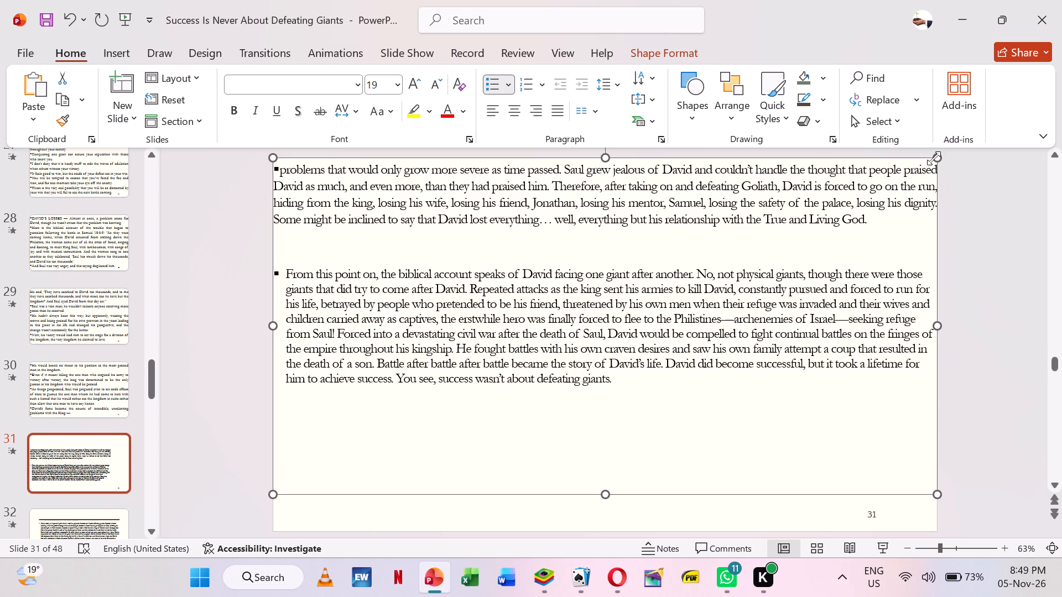
drag(608, 494, 612, 528)
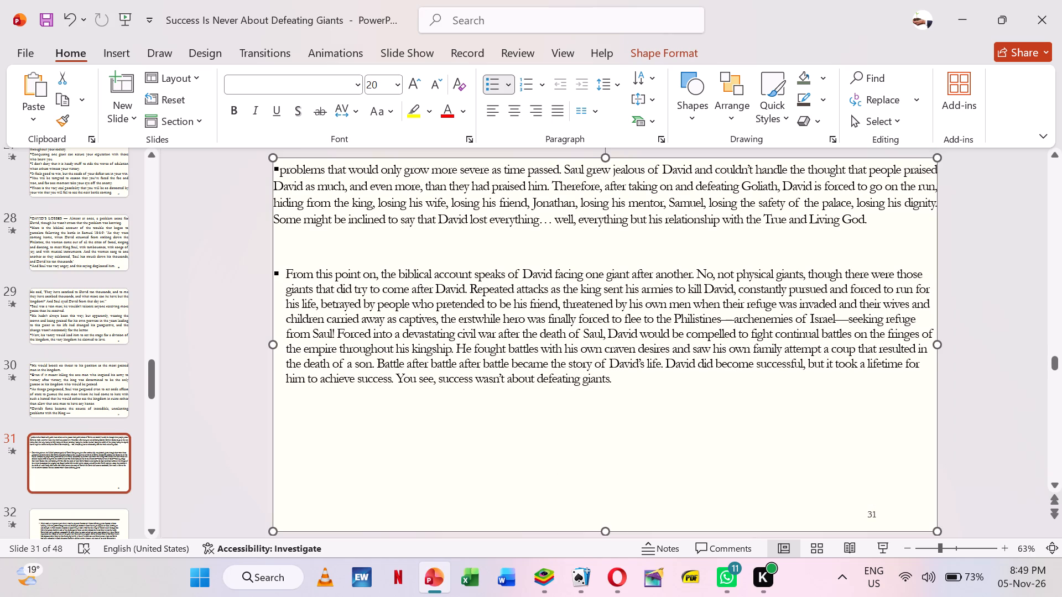
Set all the text on slide 31 to size 40.
click(459, 190)
key(ctrl+a)
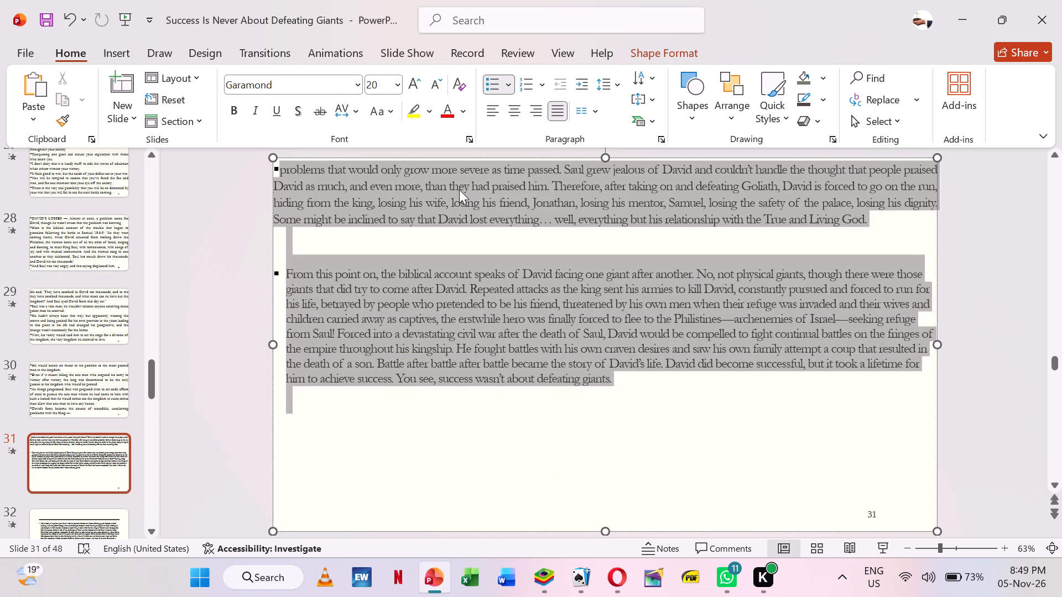
click(390, 86)
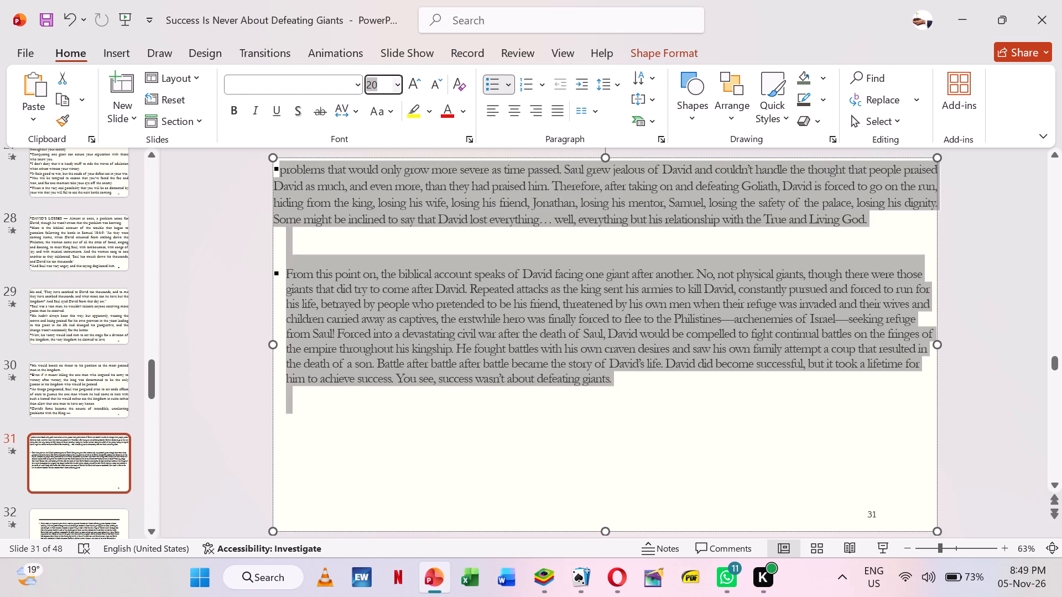
text(40)
key(Return)
Split slide 31's opening paragraph into bullets starting at "Saul grew jealous", "Therefore" and "Some might be inclined", and remove the first fragment's bullet.
key(Up)
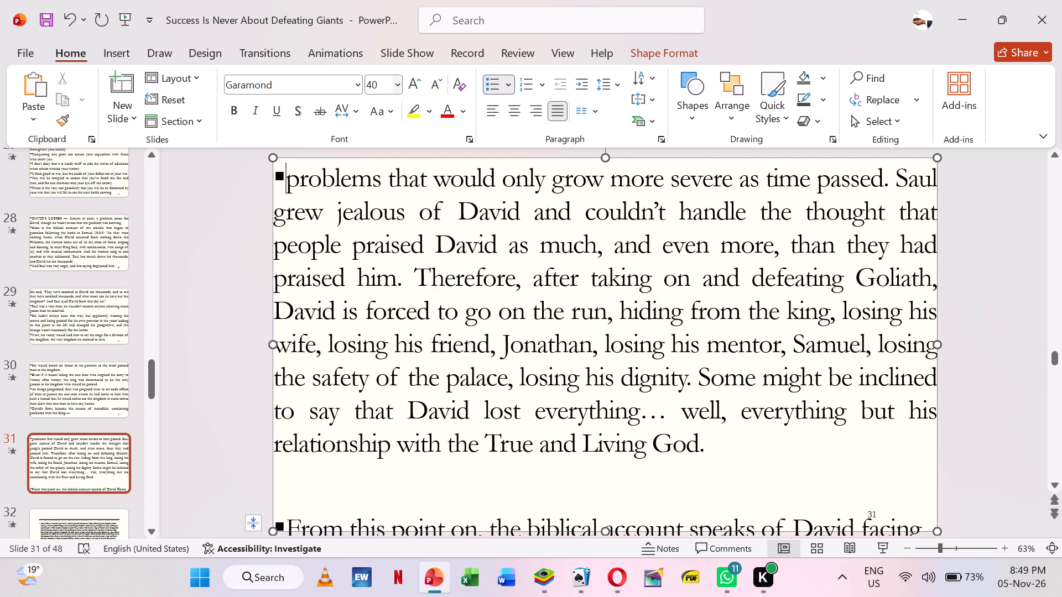
click(896, 173)
key(Return)
key(Up)
key(BackSpace)
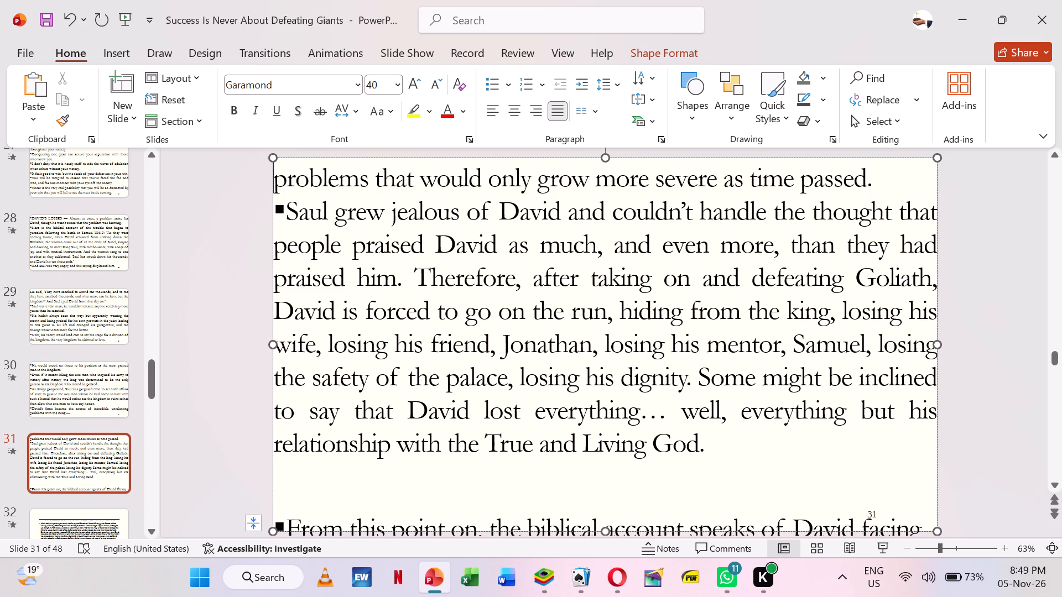
click(418, 272)
key(Return)
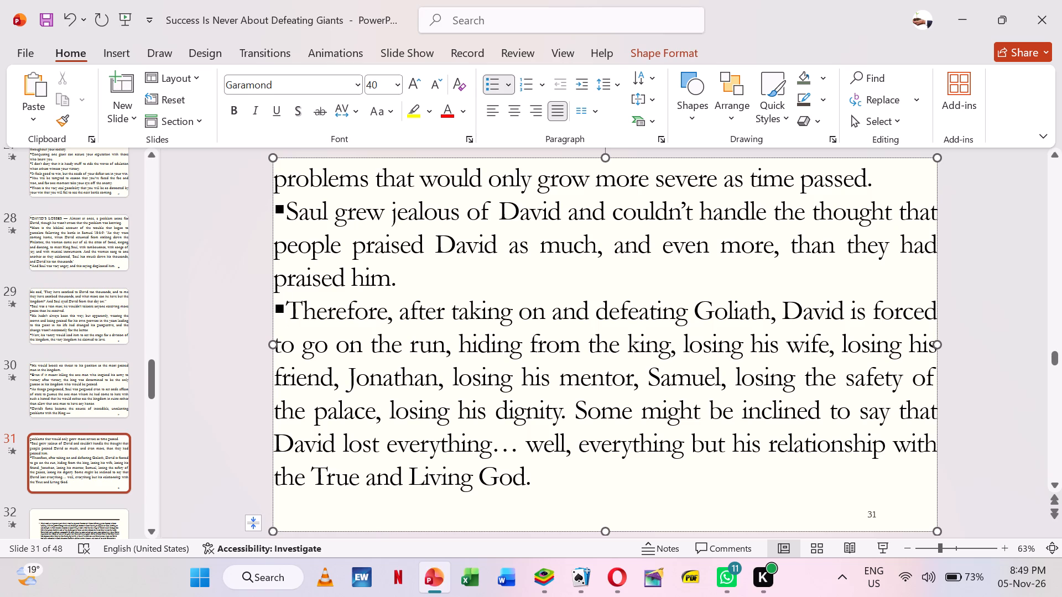
click(575, 405)
key(Return)
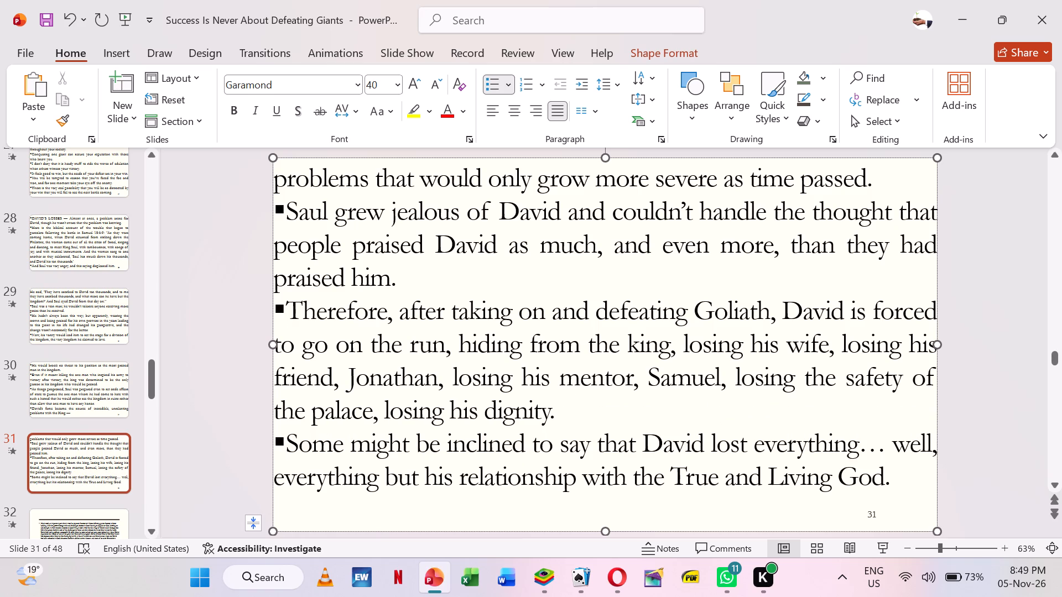
Remove the blank paragraph between "True and Living God." and "From this point on" on slide 31.
click(887, 478)
key(Right)
key(Delete)
key(Delete)
key(Return)
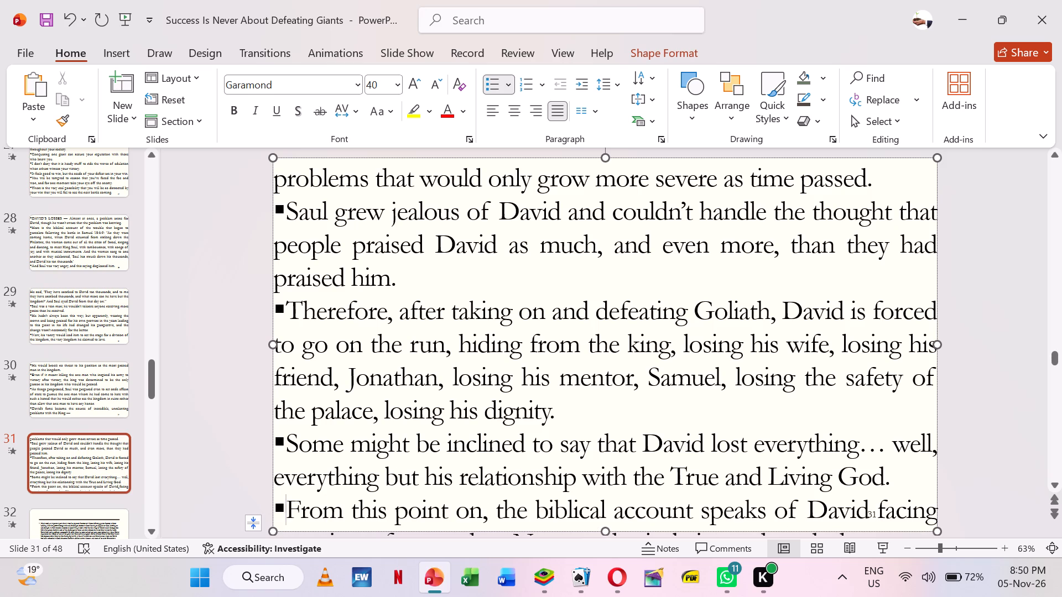
Move slide 31's text from "From this point on" onward into the content box of a new Title and Content slide inserted after it.
key(shift+Down)
key(shift+Down)
key(shift+Down)
key(shift+Down)
key(shift+Down)
key(shift+Down)
key(shift+Down)
key(shift+Down)
key(shift+Down)
key(shift+Down)
key(shift+Down)
key(shift+Down)
key(shift+Down)
key(shift+Down)
key(shift+Down)
key(shift+Down)
key(shift+Down)
key(shift+Down)
key(shift+Down)
key(shift+Down)
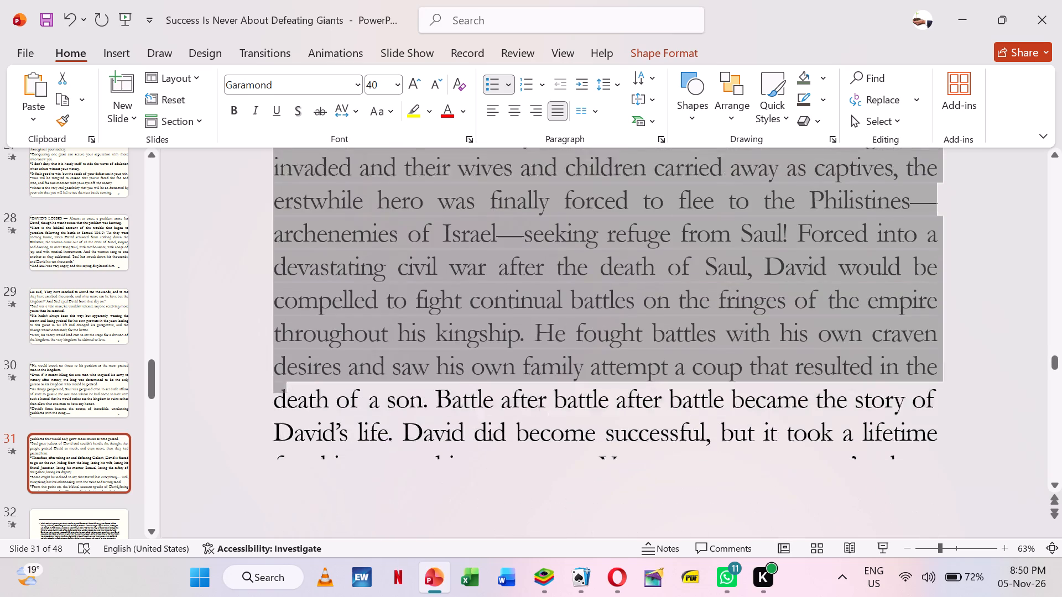
key(ctrl+x)
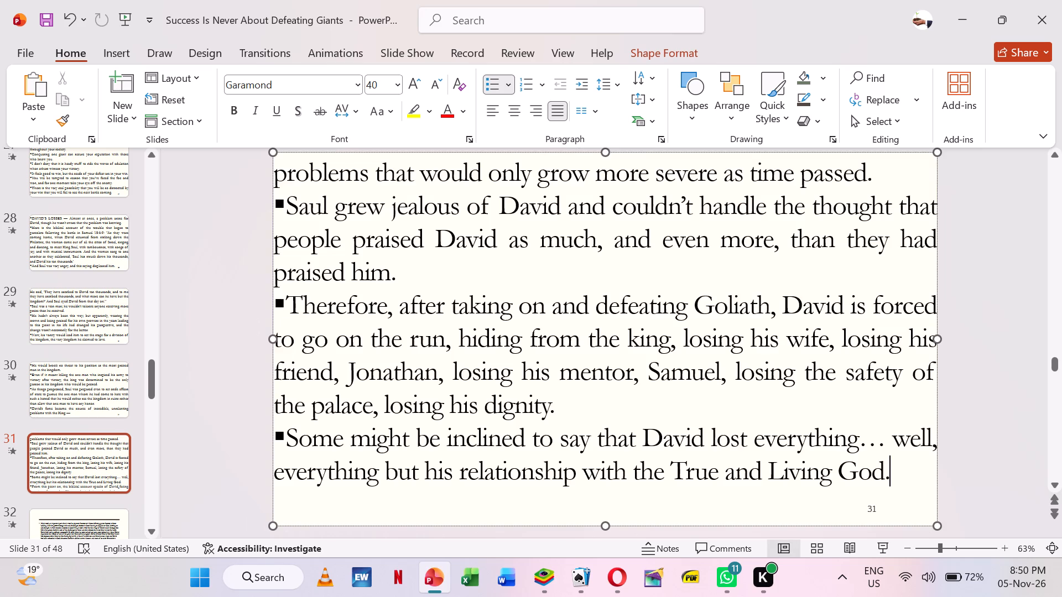
right_click(110, 499)
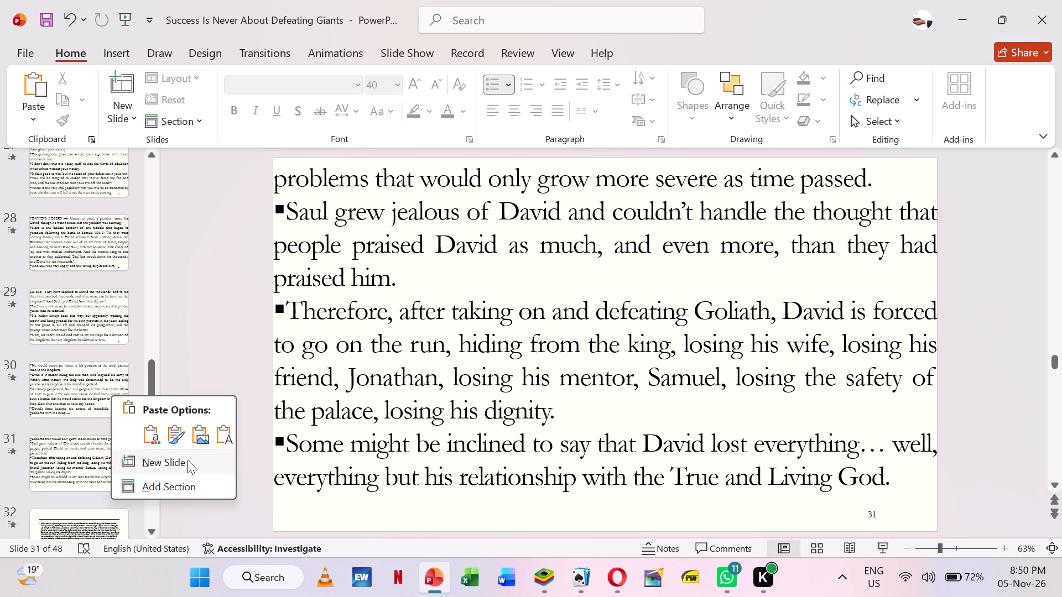
click(188, 460)
right_click(240, 320)
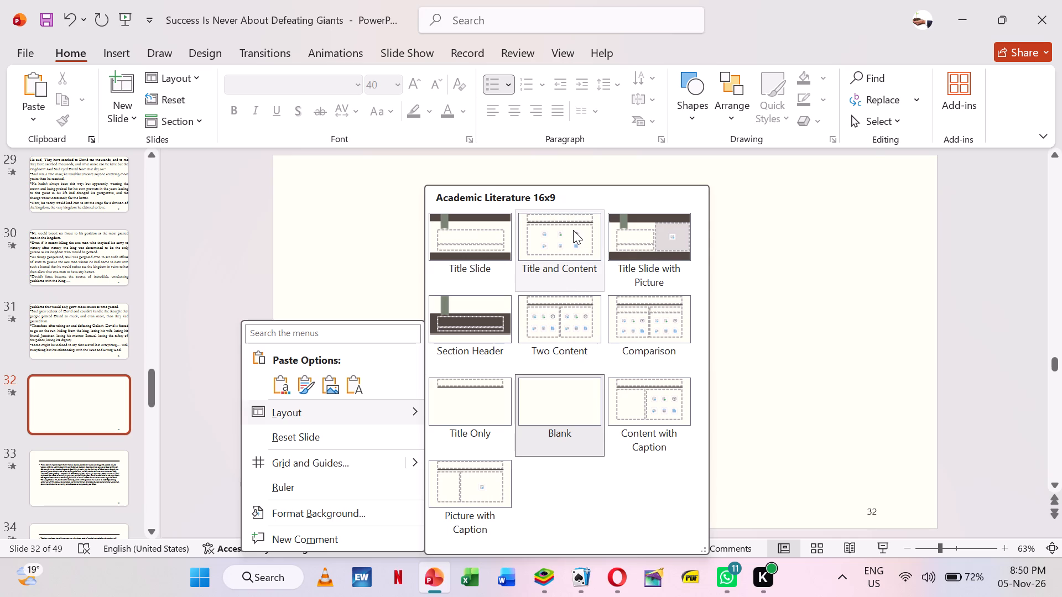
click(573, 230)
click(459, 278)
key(ctrl+v)
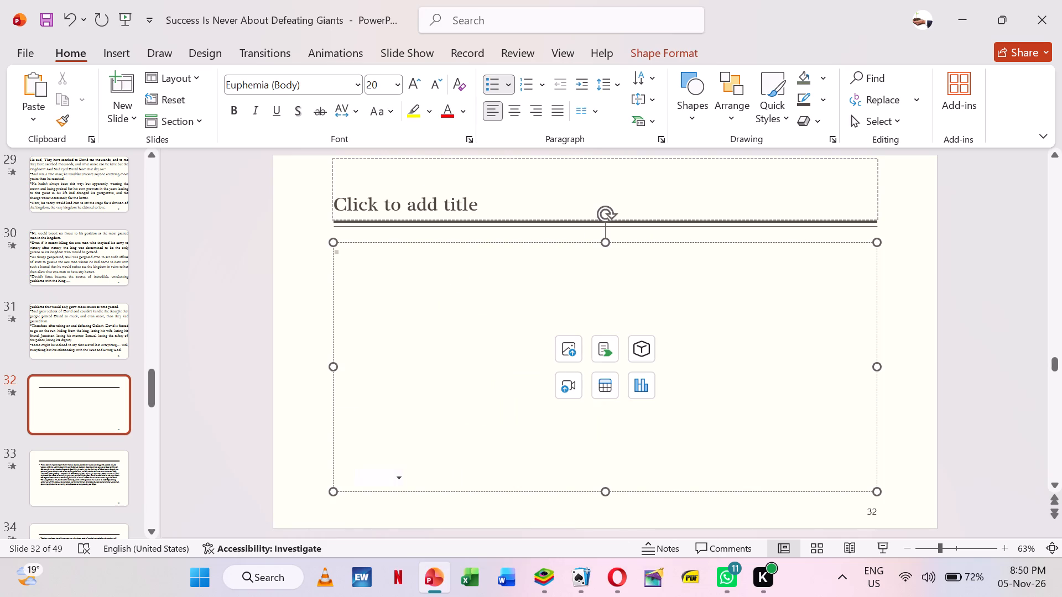
Apply the Blank layout to slide 32 and enlarge its text box to fill the whole slide.
right_click(257, 288)
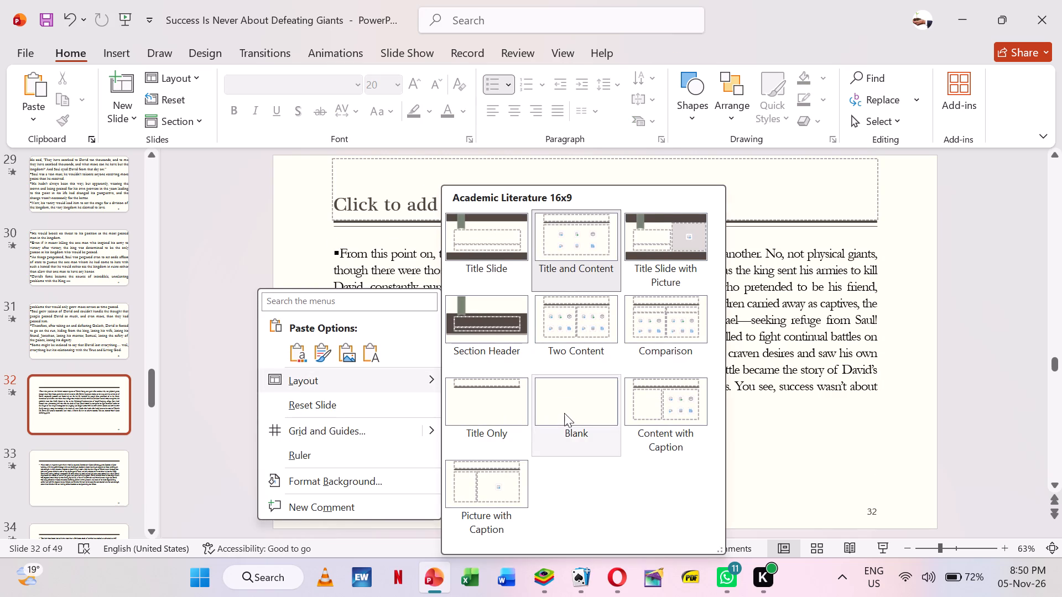
click(564, 413)
click(541, 379)
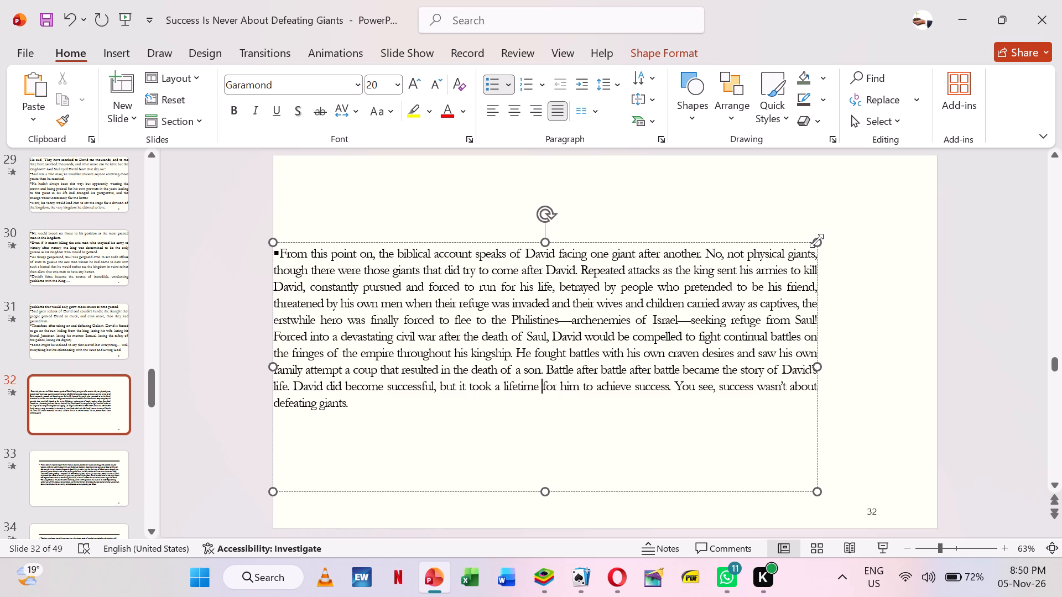
drag(816, 240, 937, 156)
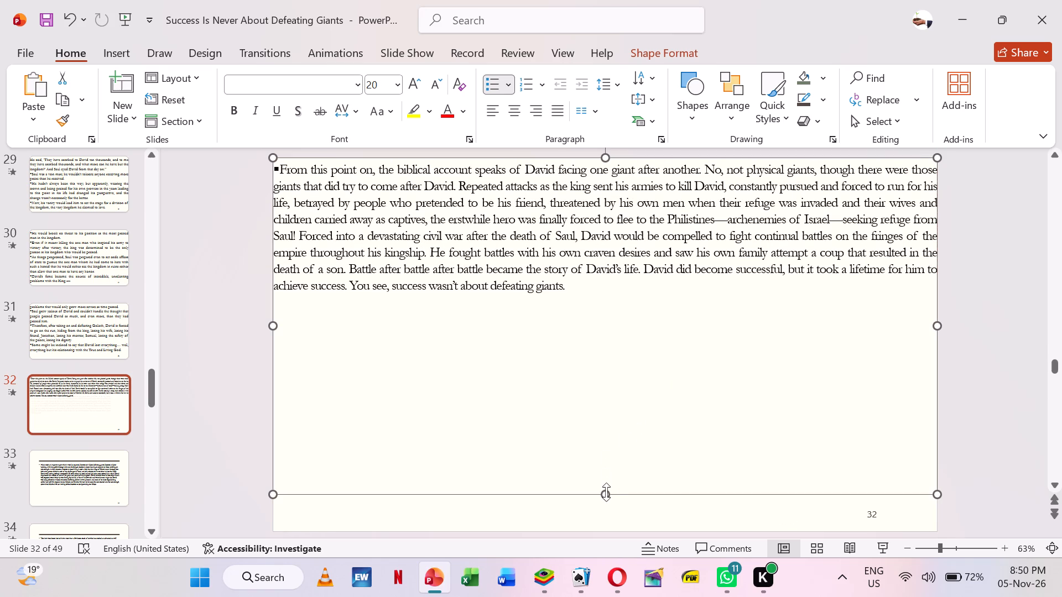
drag(606, 491, 600, 527)
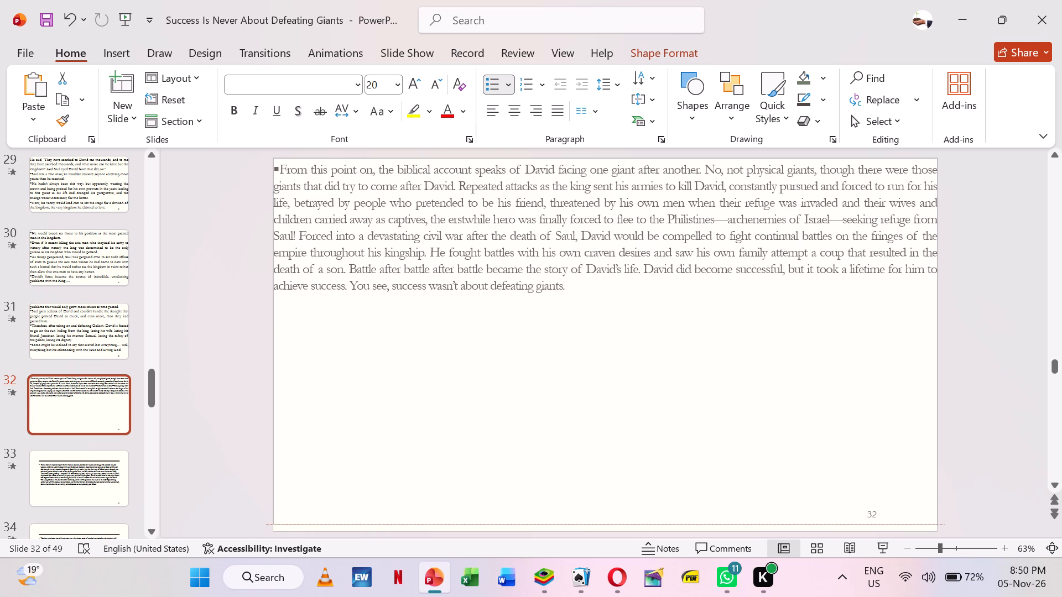
drag(600, 527, 602, 531)
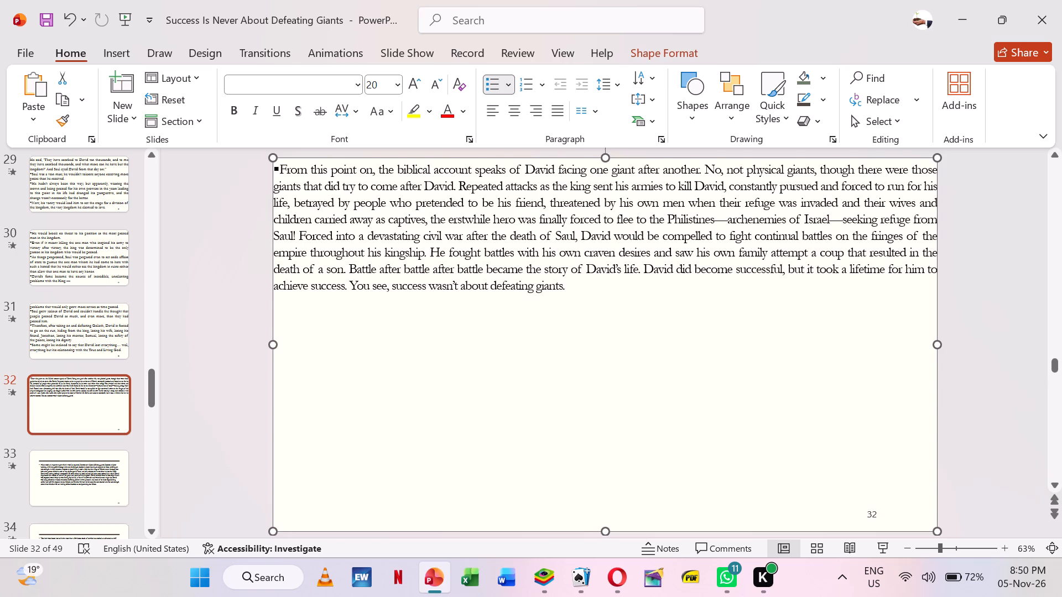
Set all the text on slide 32 to size 40.
click(579, 284)
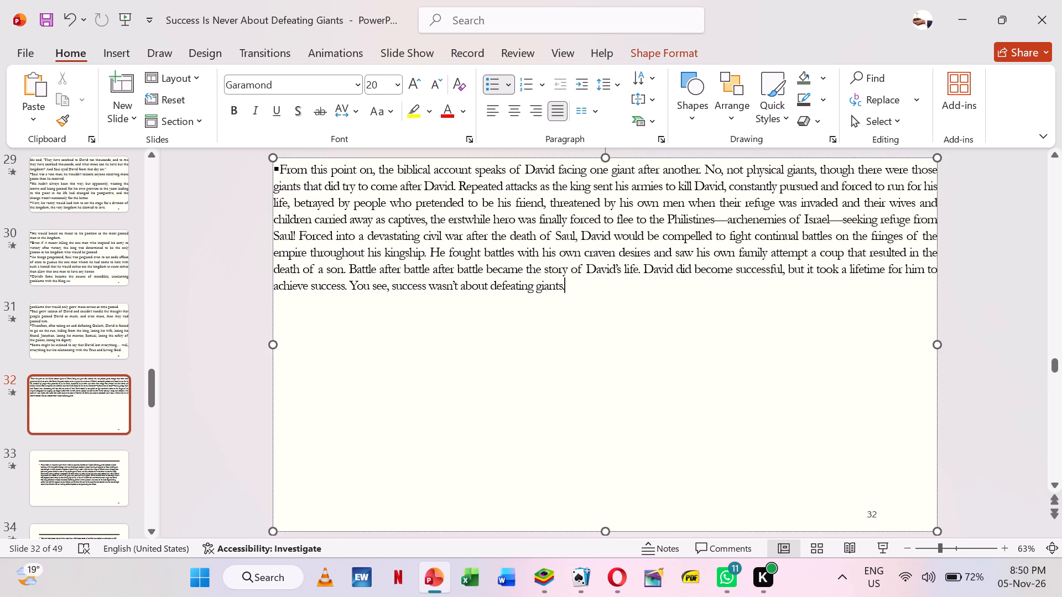
key(ctrl+a)
click(384, 88)
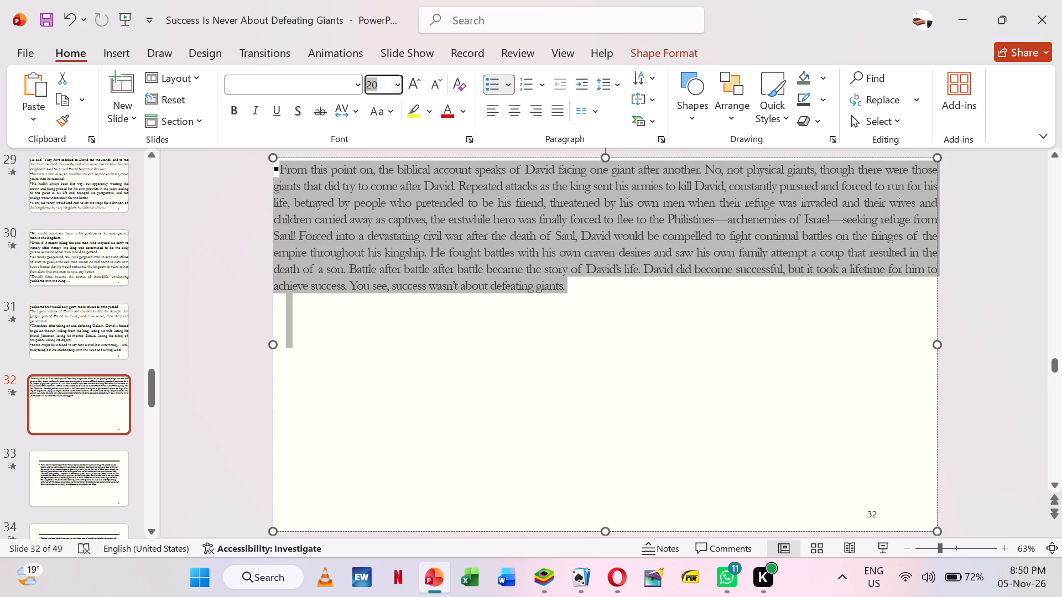
text(40)
key(Return)
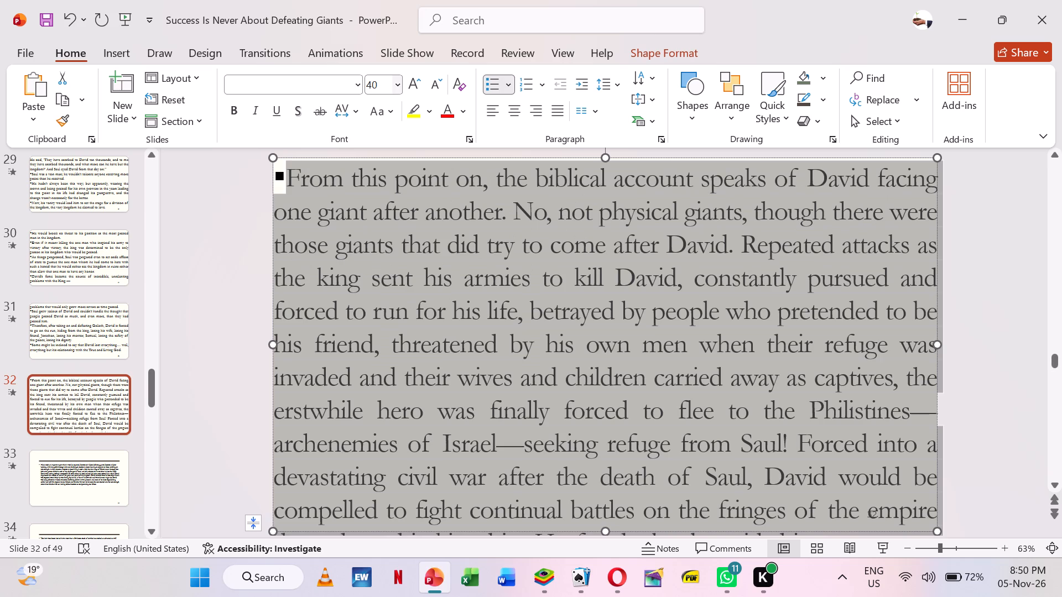
Split slide 32's text into separate bullets starting at "No, not physical giants", "Repeated attacks" and "Forced into a devastating civil war".
click(516, 214)
key(Return)
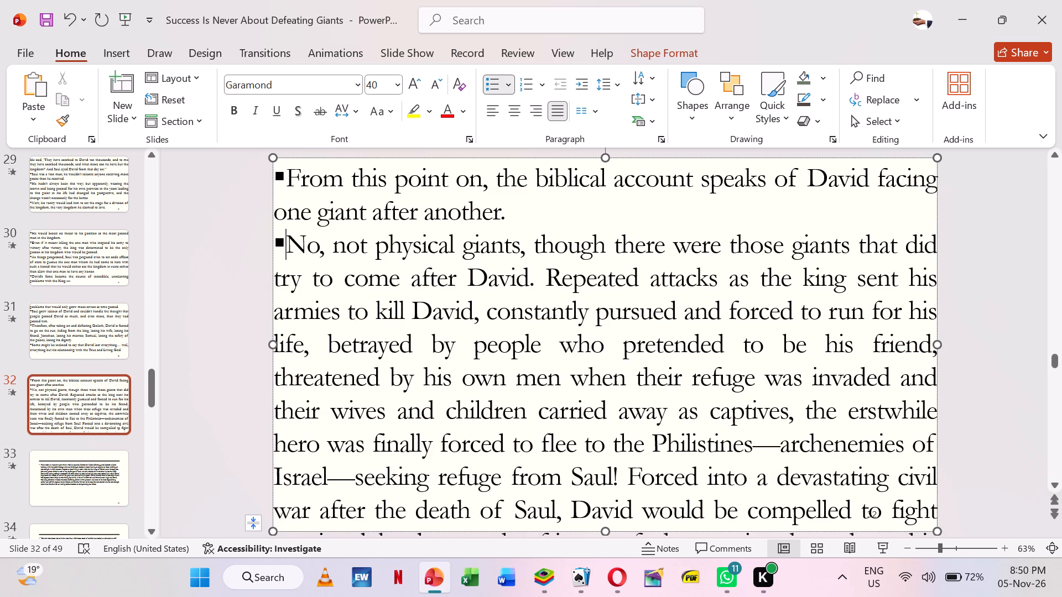
click(545, 277)
key(Return)
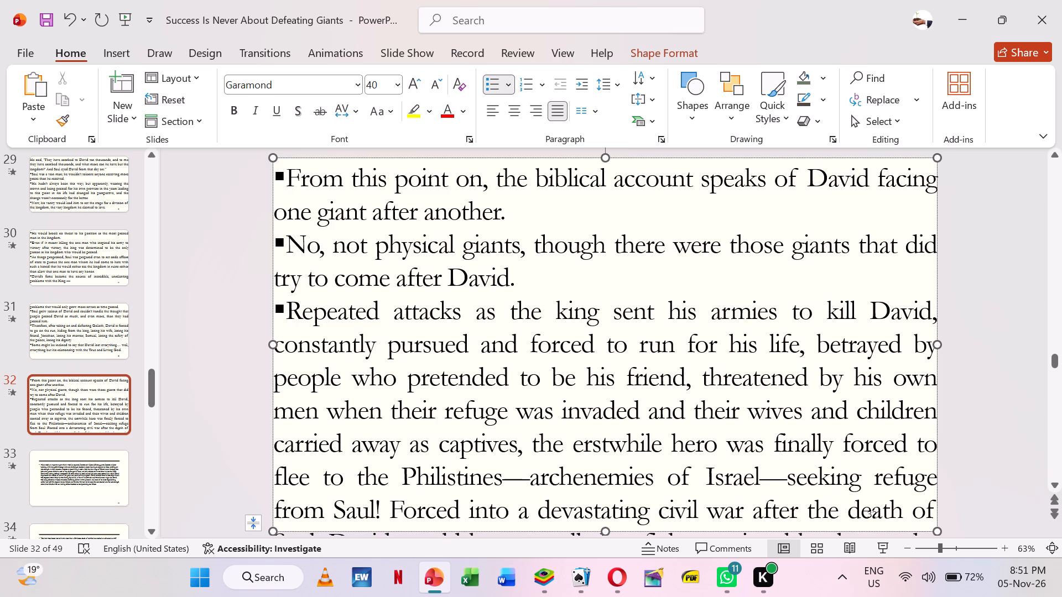
click(395, 507)
key(Return)
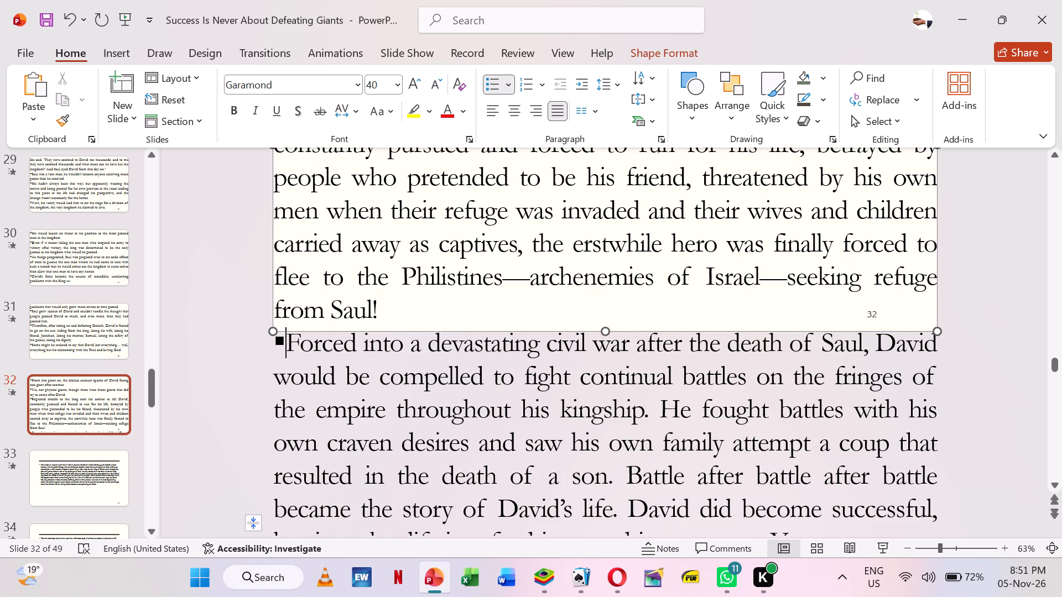
Move slide 32's text from "Forced into a devastating civil war" onward to slide 33, before "This is such an important point".
key(shift+Down)
key(shift+Down)
key(shift+Down)
key(shift+Down)
key(shift+Down)
key(shift+Down)
key(shift+Down)
key(shift+Down)
key(shift+Down)
key(shift+Down)
key(shift+Down)
key(shift+Down)
key(shift+Down)
key(shift+Down)
key(shift+Down)
key(shift+Down)
key(shift+Down)
key(shift+Down)
key(shift+Down)
key(shift+Down)
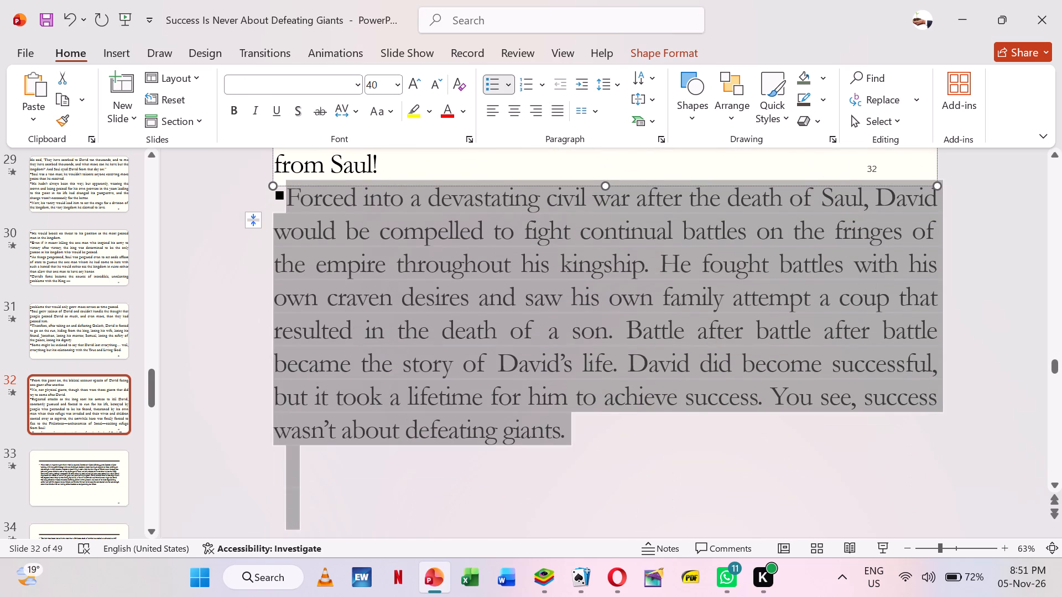
key(ctrl+x)
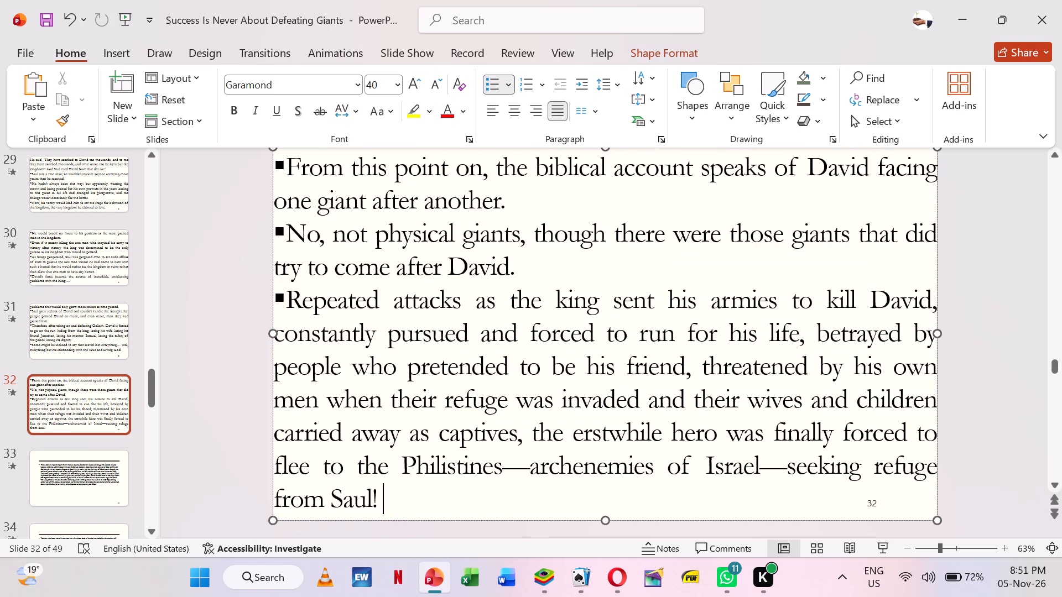
click(84, 480)
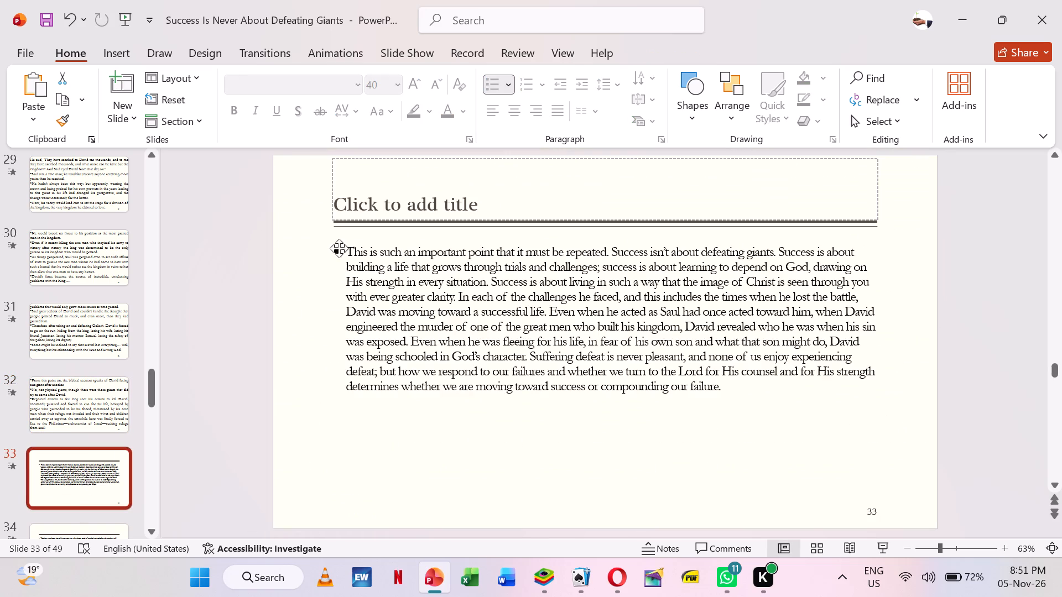
click(346, 245)
key(ctrl+v)
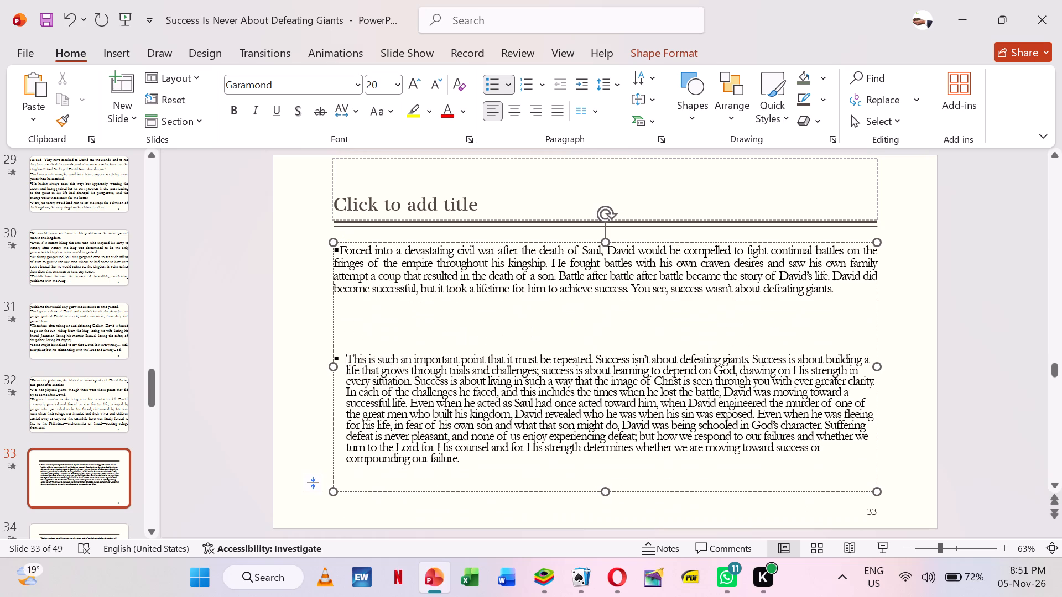
Apply the Blank layout to slide 33 and enlarge its text box to fill the whole slide.
right_click(252, 284)
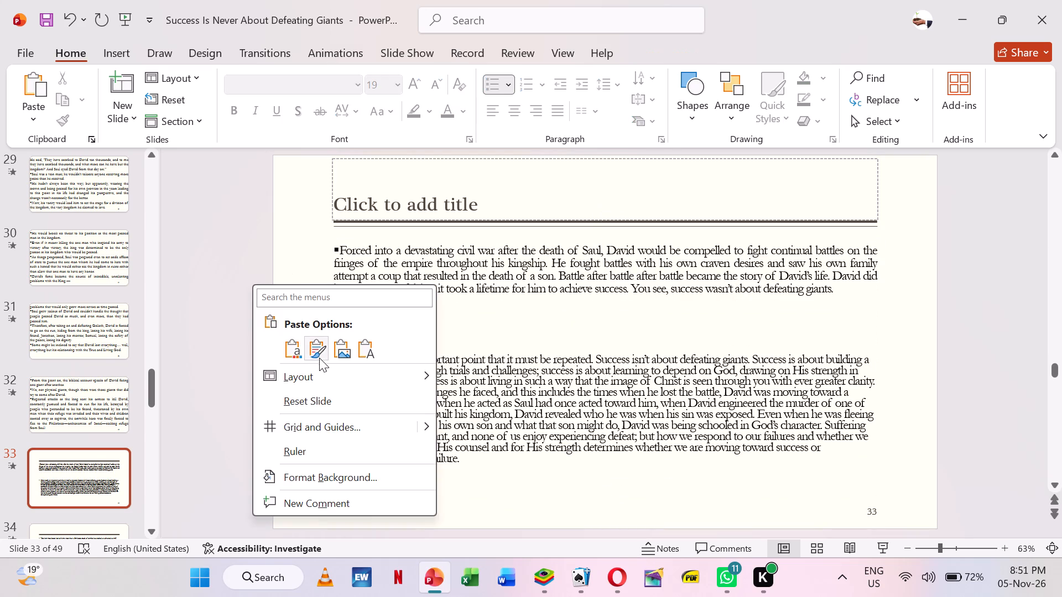
click(551, 389)
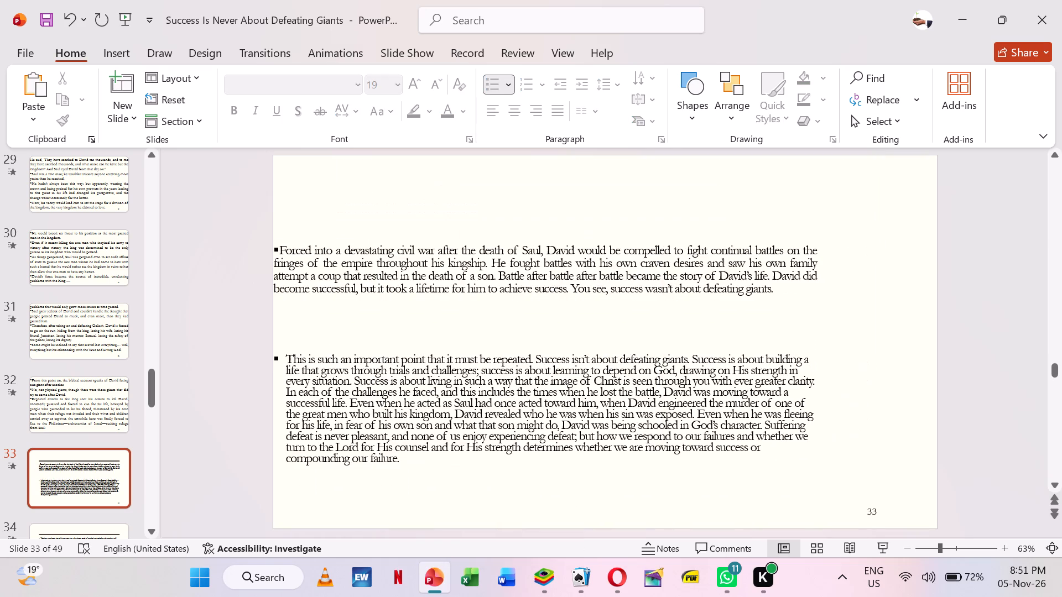
click(451, 327)
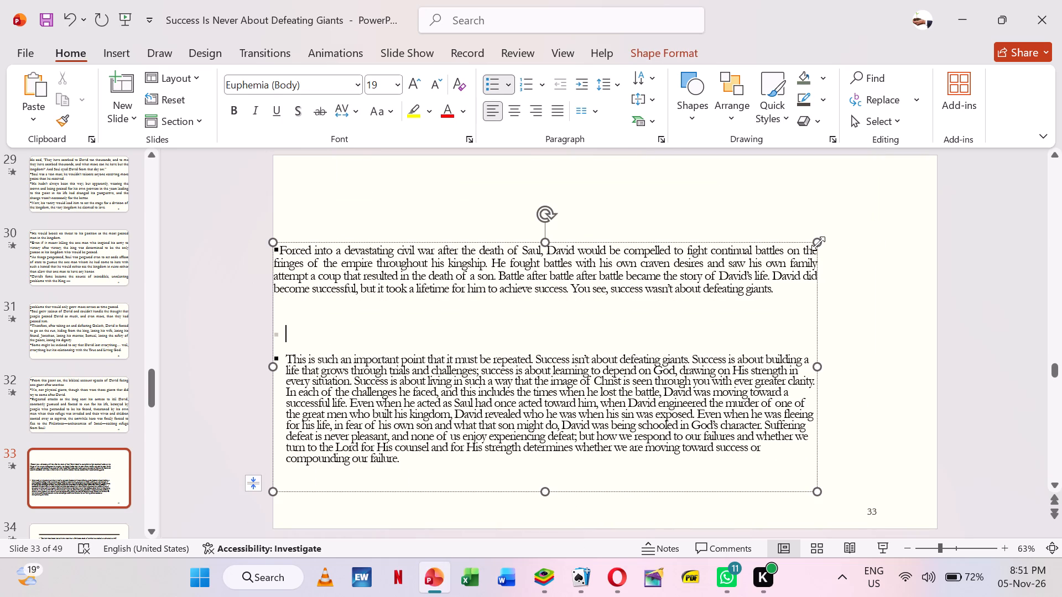
drag(818, 243, 943, 170)
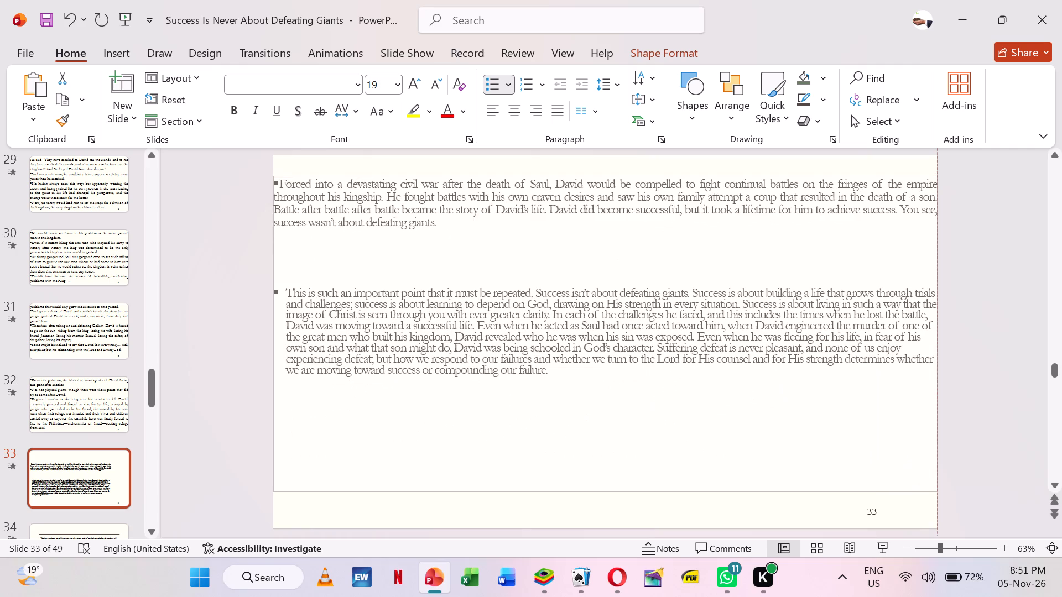
drag(943, 170, 936, 158)
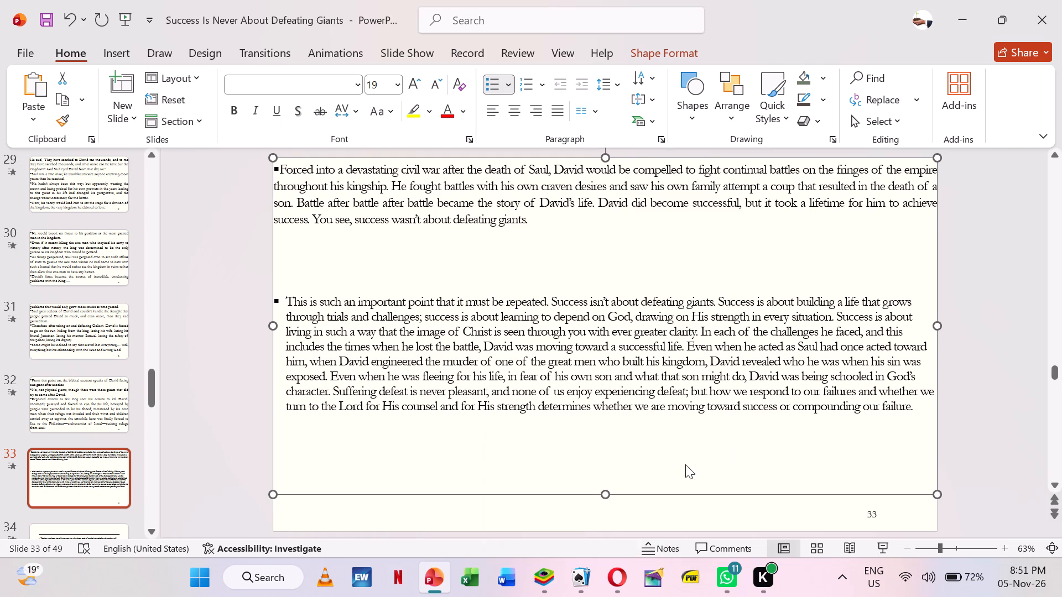
drag(603, 494, 615, 529)
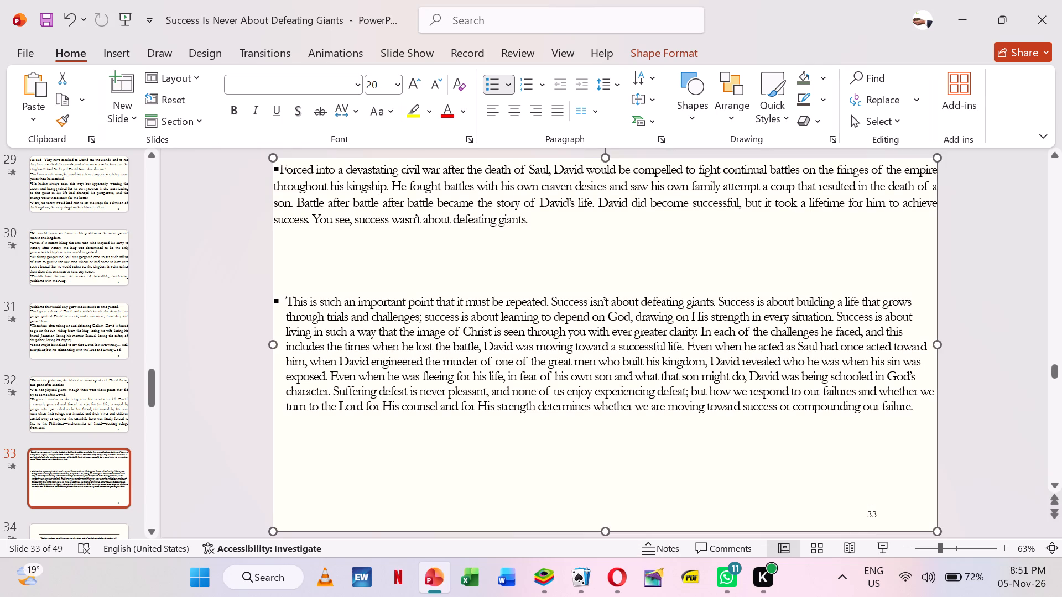
Set all the text on slide 33 to size 40.
click(534, 414)
key(ctrl+a)
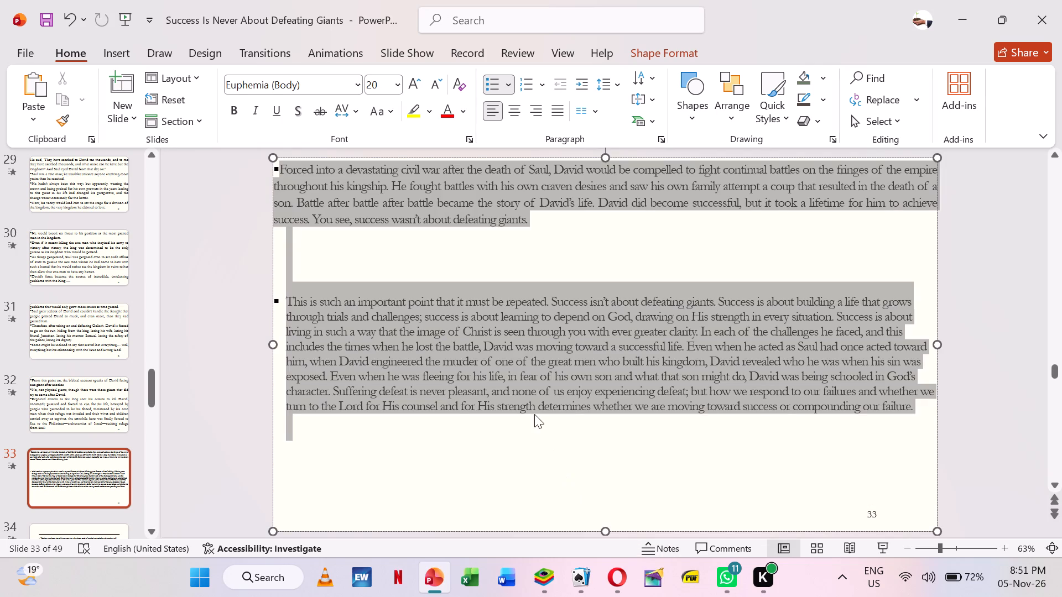
click(385, 85)
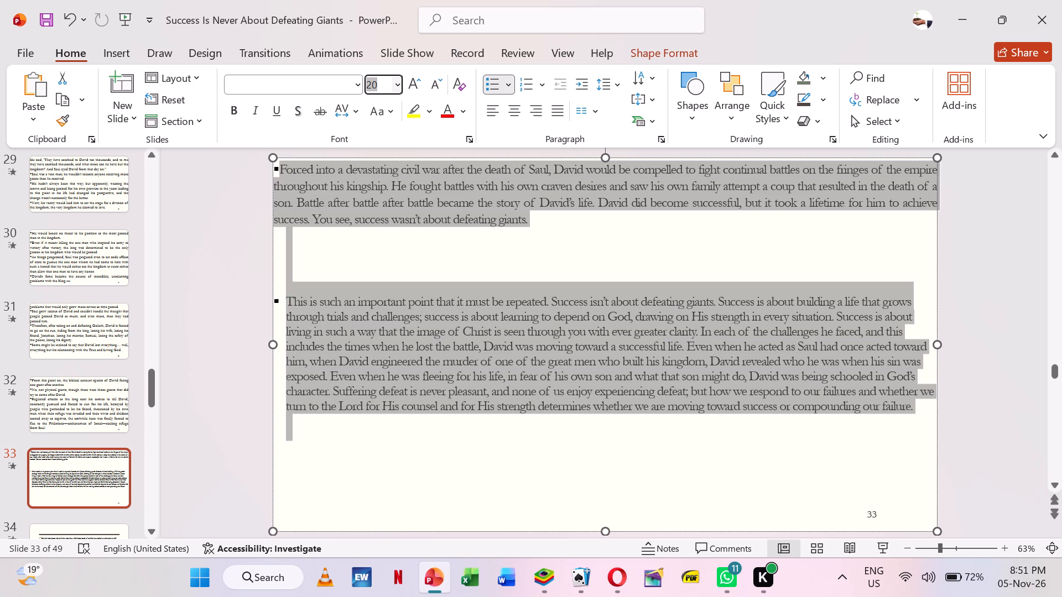
text(40)
key(Return)
key(Up)
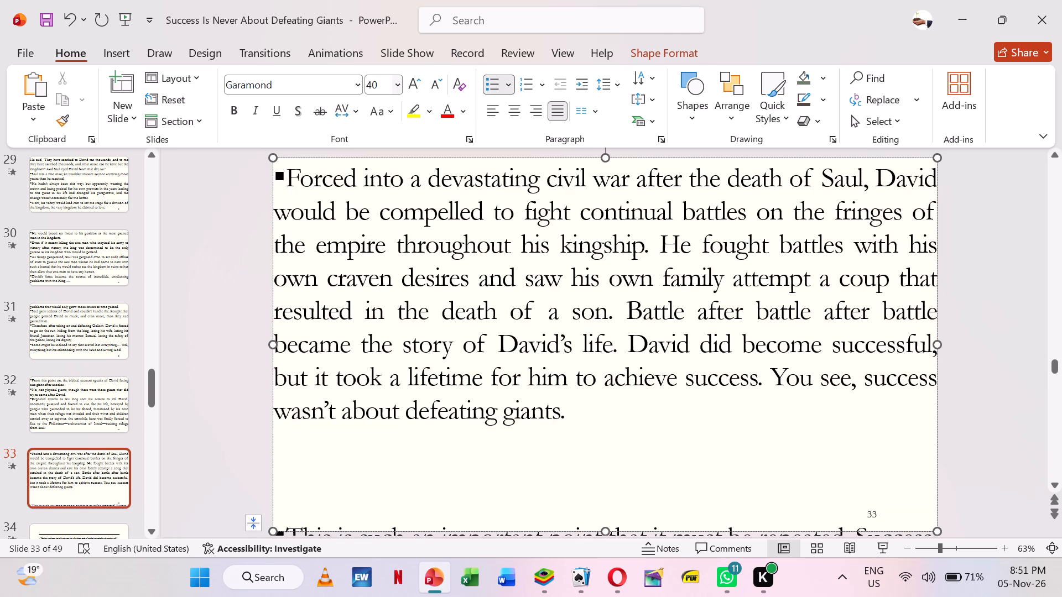
Split slide 33's first paragraph into separate bullets starting at "He fought battles", "Battle after battle", "David did become successful" and "You see".
click(664, 244)
key(Return)
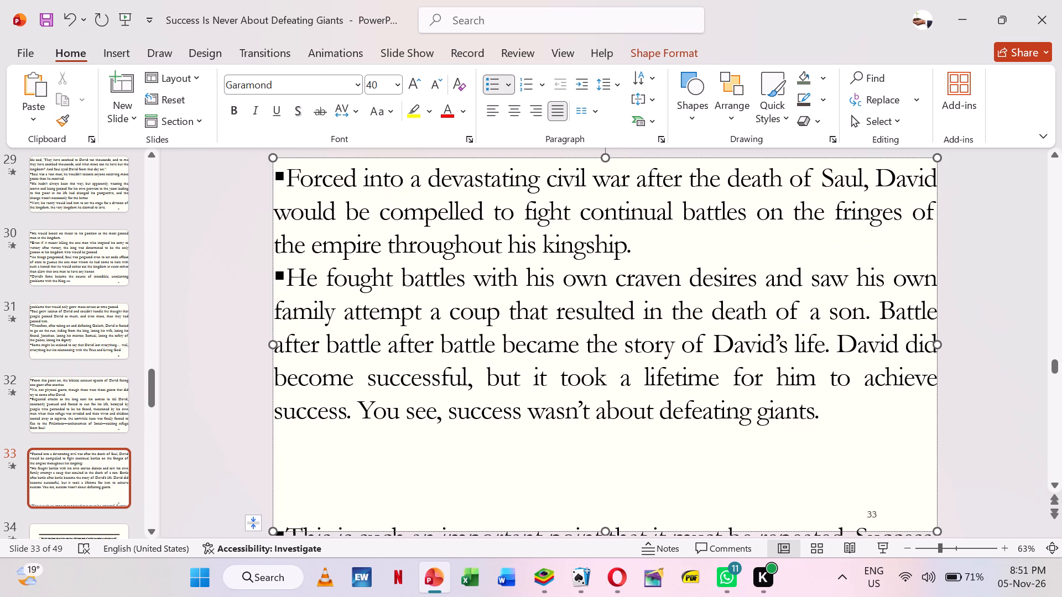
click(883, 305)
key(Return)
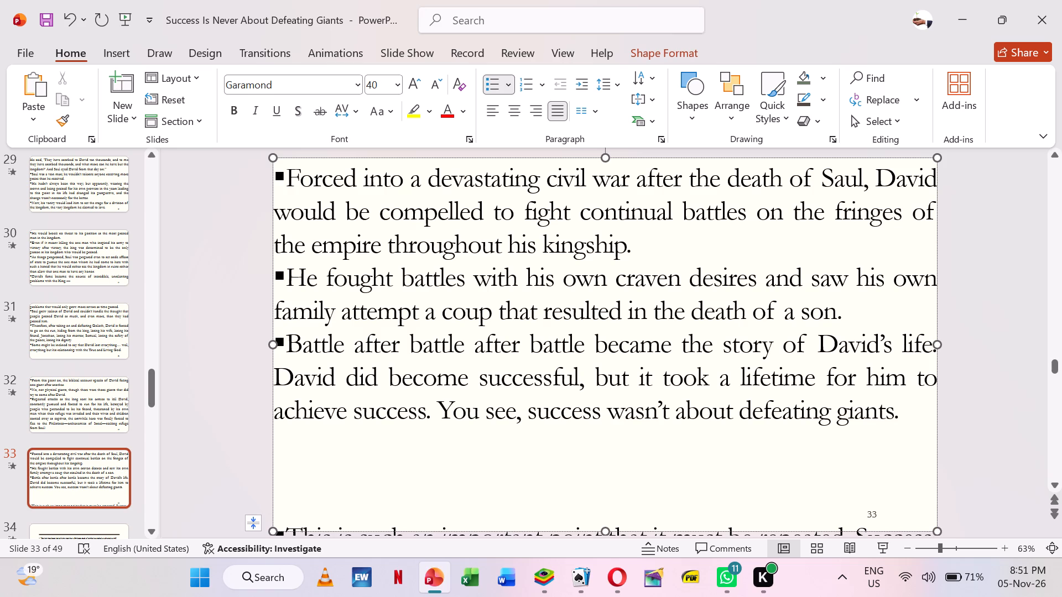
key(Down)
key(Left)
key(Return)
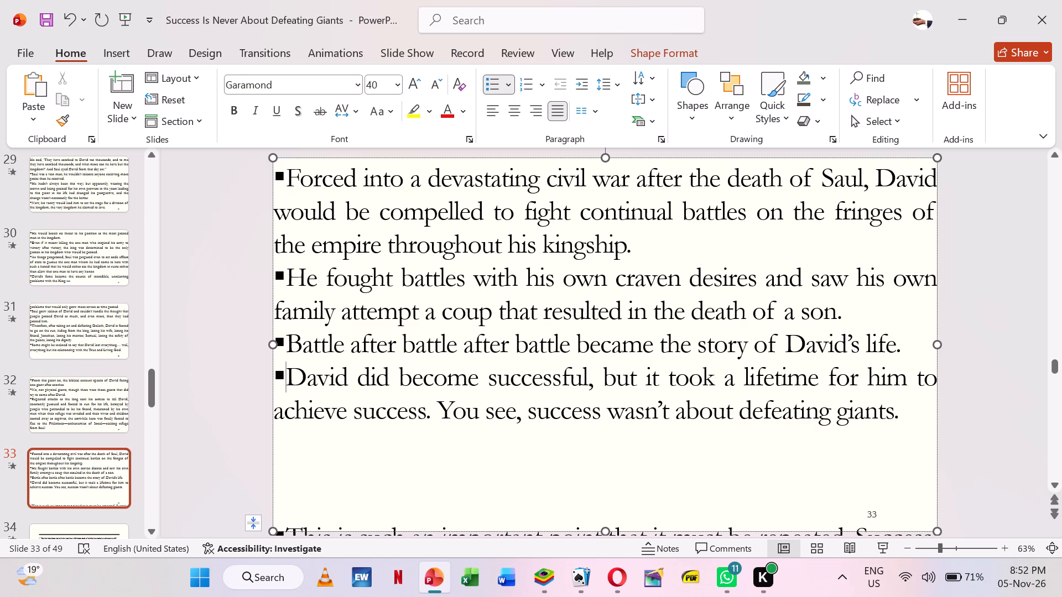
click(441, 407)
key(Return)
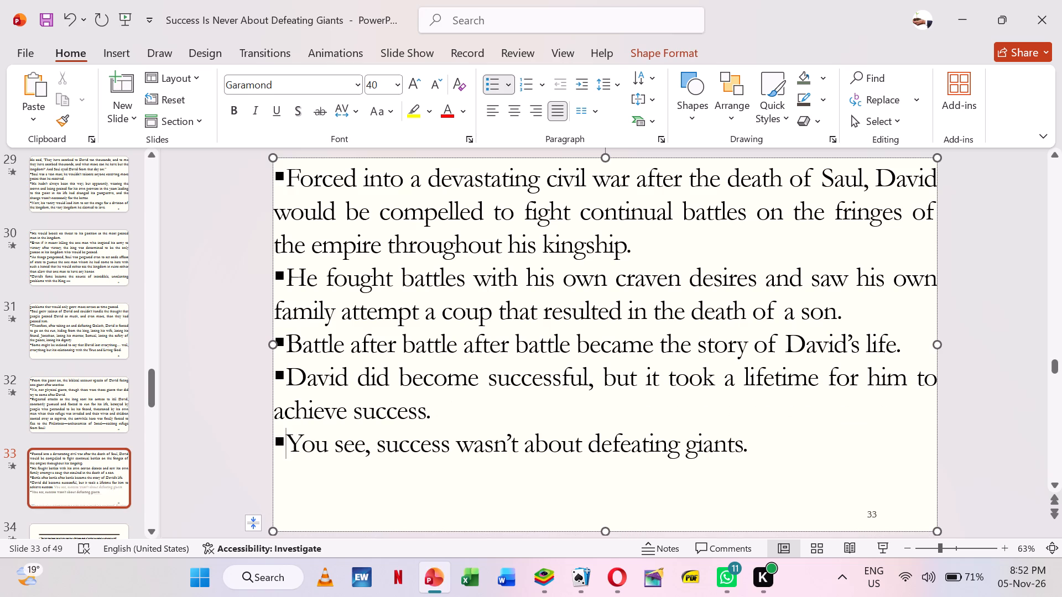
Remove the blank lines before "This is such an important point" on slide 33, keeping it as its own justified bullet.
click(775, 451)
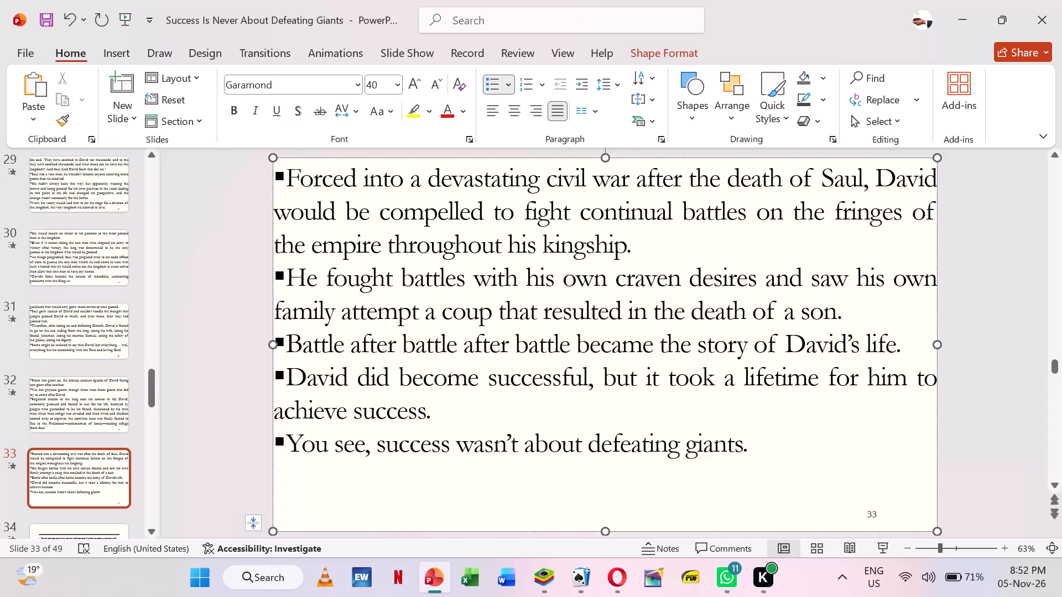
key(Delete)
key(Delete)
key(Delete)
key(Return)
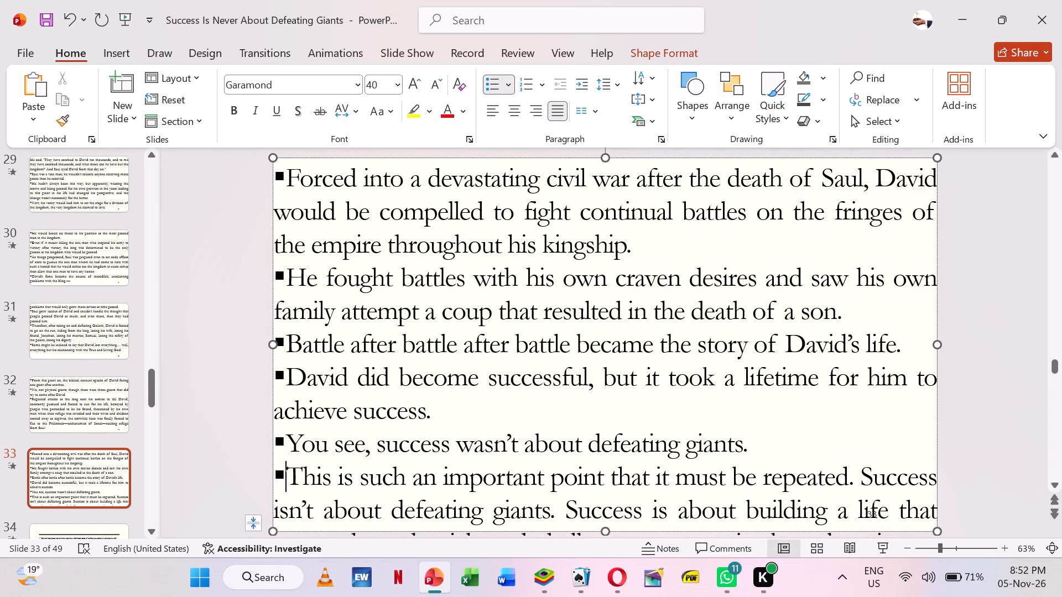
Move slide 33's text from "Success is about building a life" onward to a new Title and Content slide inserted after it.
click(565, 502)
key(shift+Down)
key(shift+Down)
key(shift+Down)
key(shift+Down)
key(shift+Down)
key(shift+Down)
key(shift+Down)
key(shift+Down)
key(shift+Down)
key(shift+Down)
key(shift+Down)
key(shift+Down)
key(shift+Down)
key(shift+Down)
key(shift+Down)
key(shift+Down)
key(shift+Down)
key(shift+Down)
key(shift+Down)
key(shift+Down)
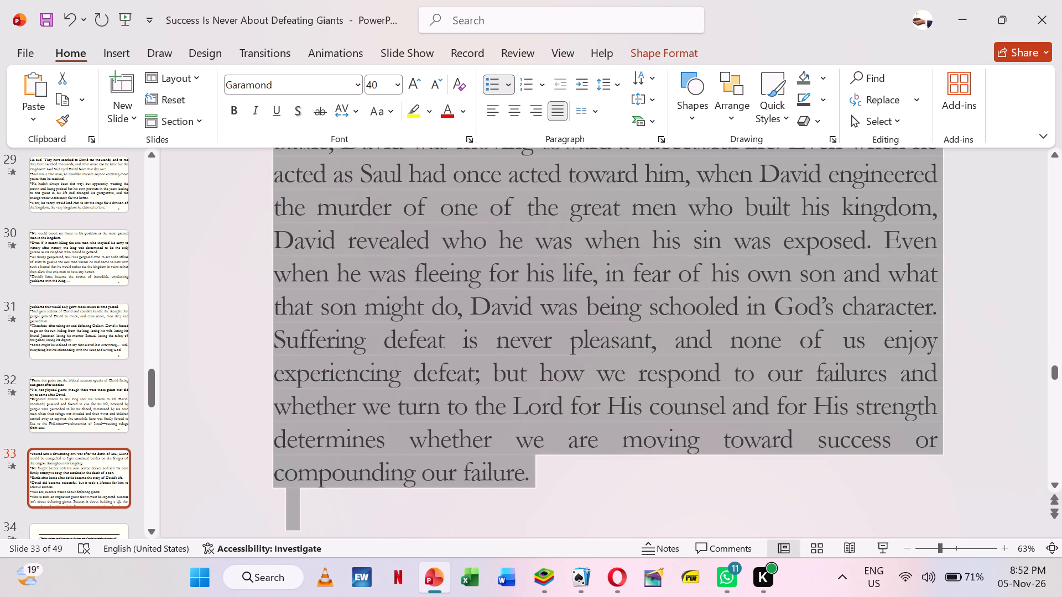
key(ctrl+x)
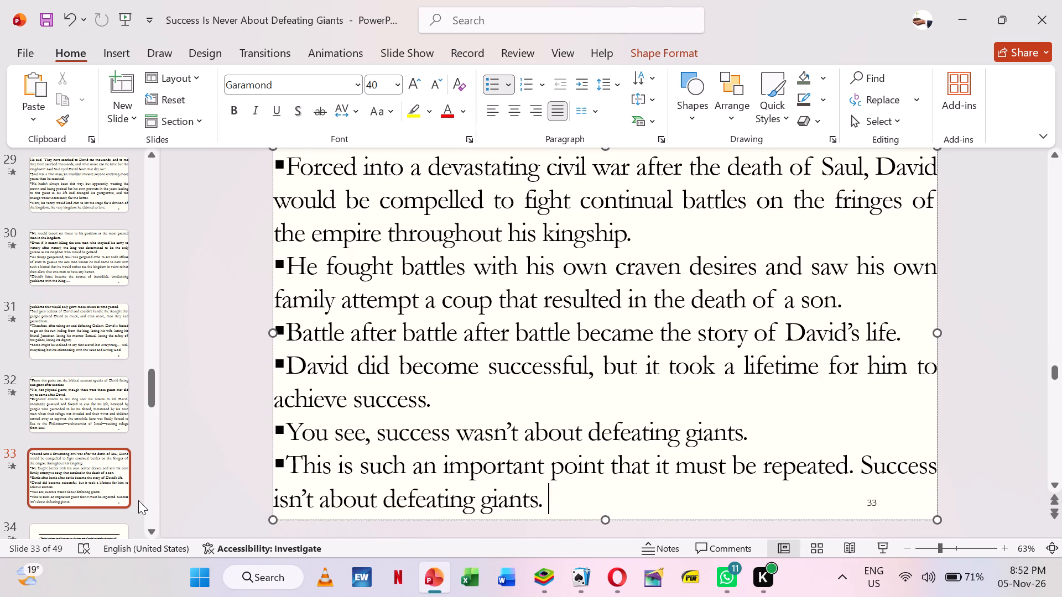
right_click(106, 517)
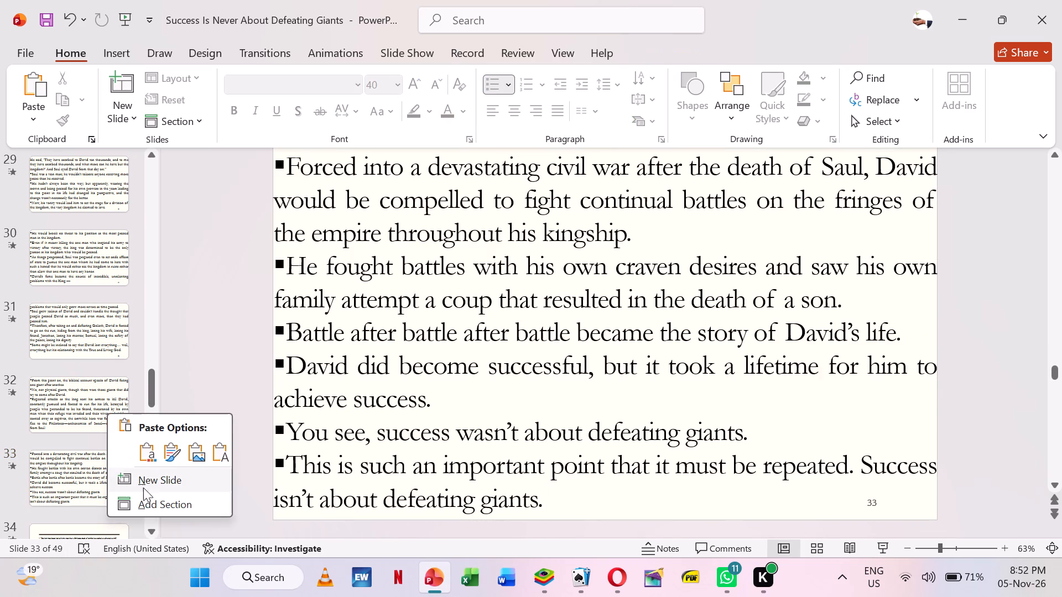
click(157, 482)
right_click(226, 317)
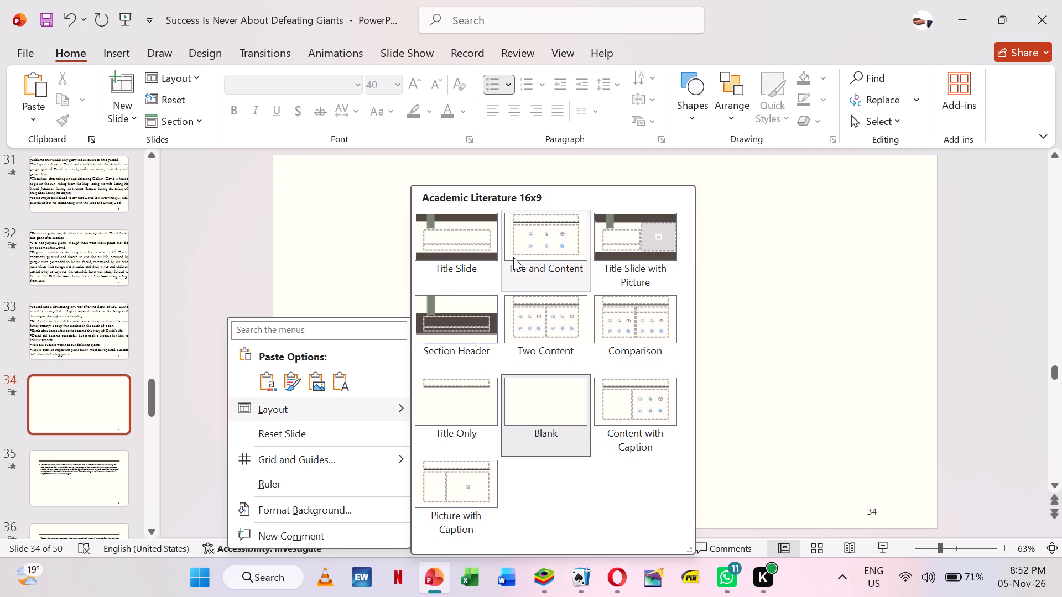
click(523, 243)
click(420, 321)
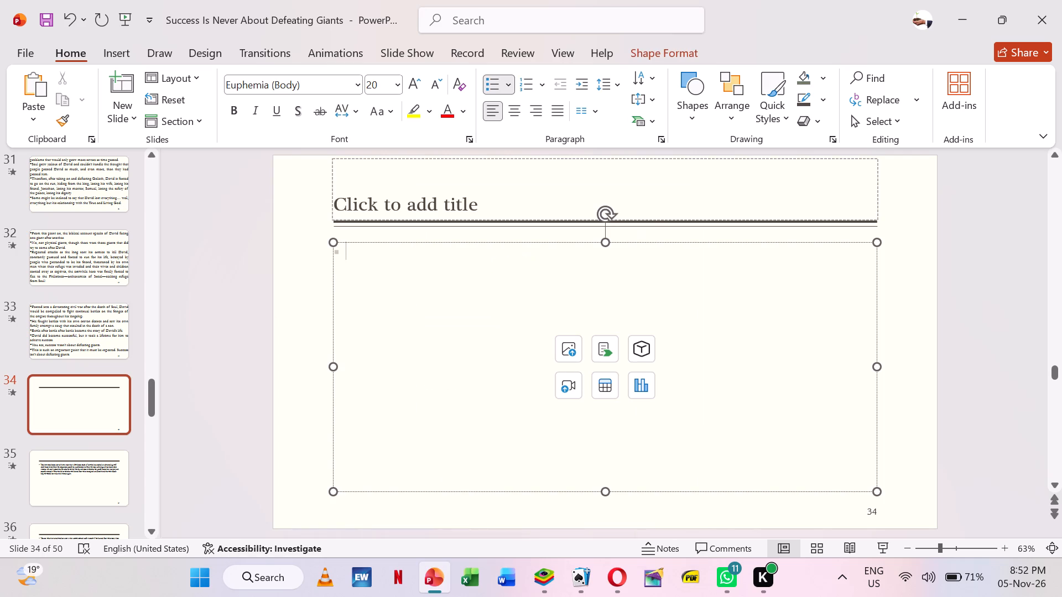
key(ctrl+v)
Apply the Blank layout to slide 34 and enlarge its text box to fill the whole slide.
right_click(271, 291)
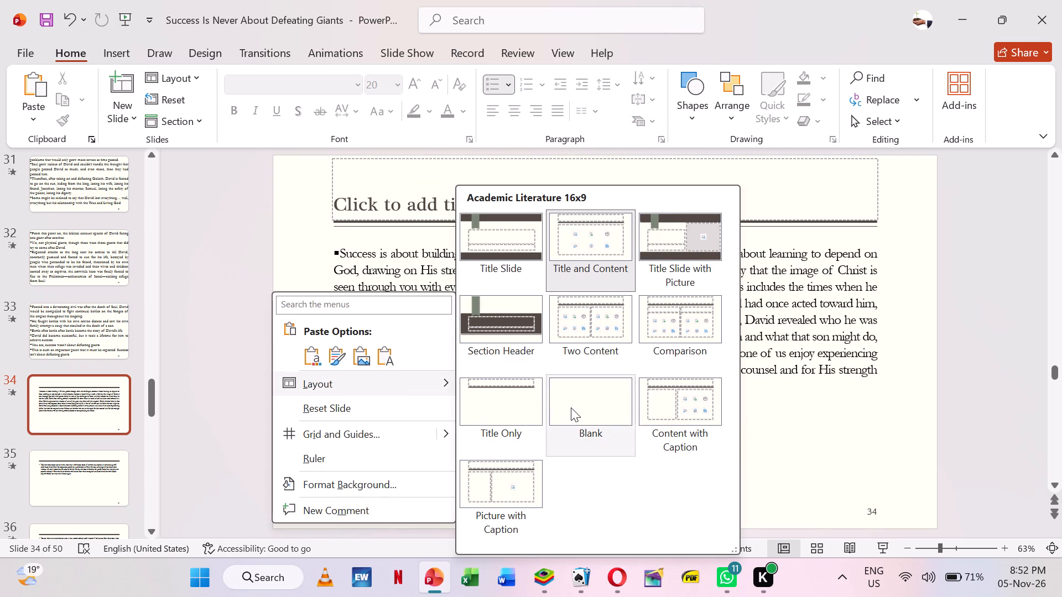
click(571, 407)
click(461, 345)
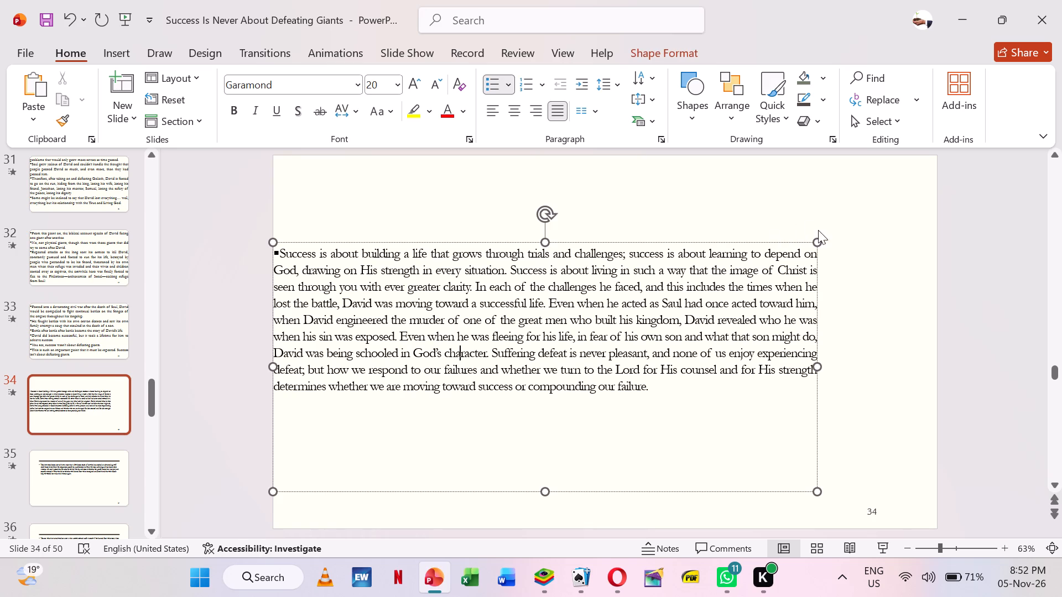
drag(819, 238, 919, 166)
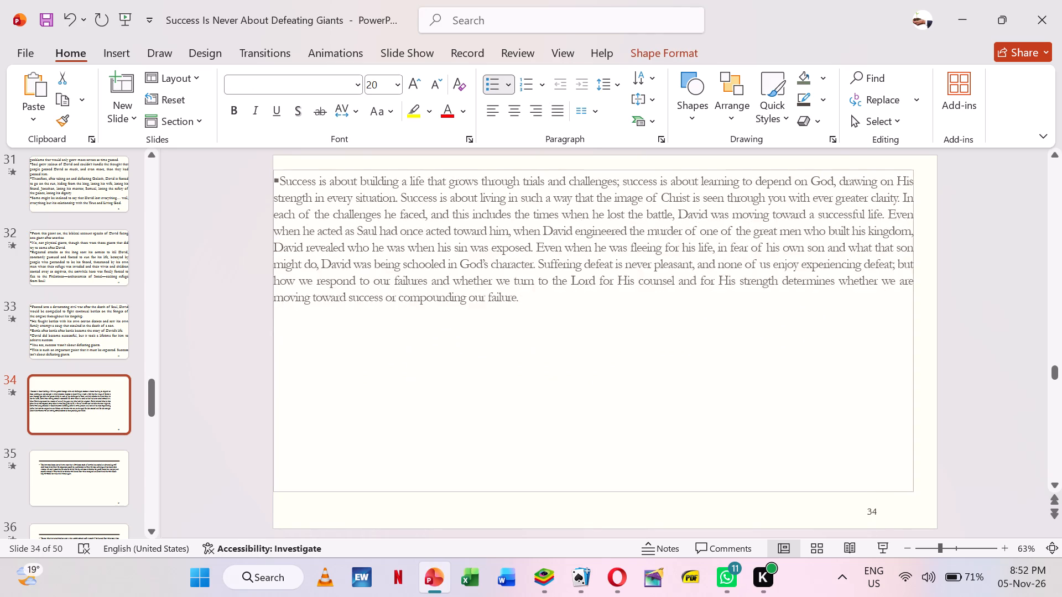
drag(919, 166, 934, 154)
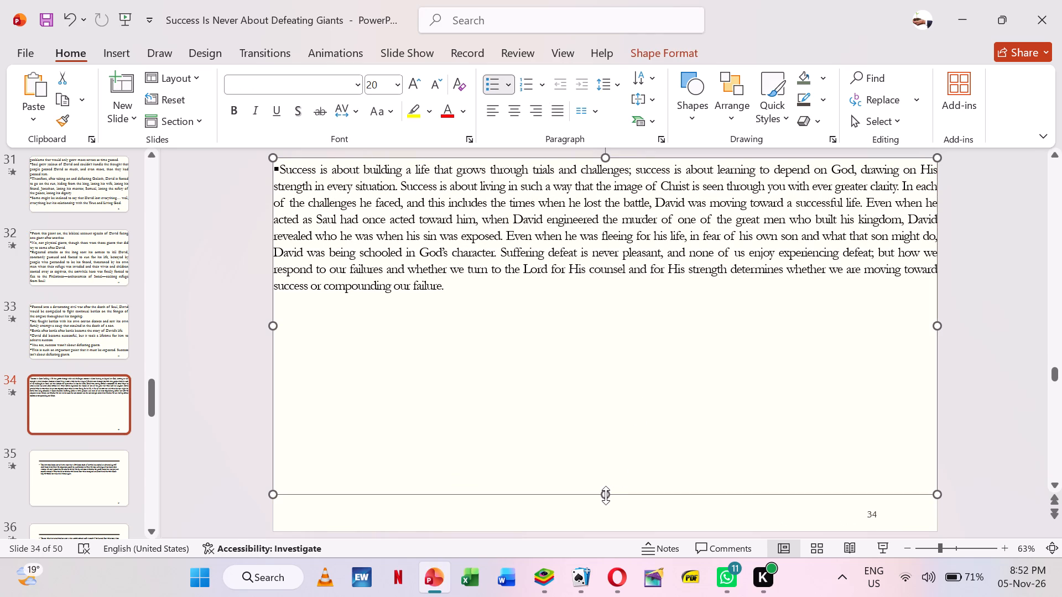
drag(606, 495, 622, 526)
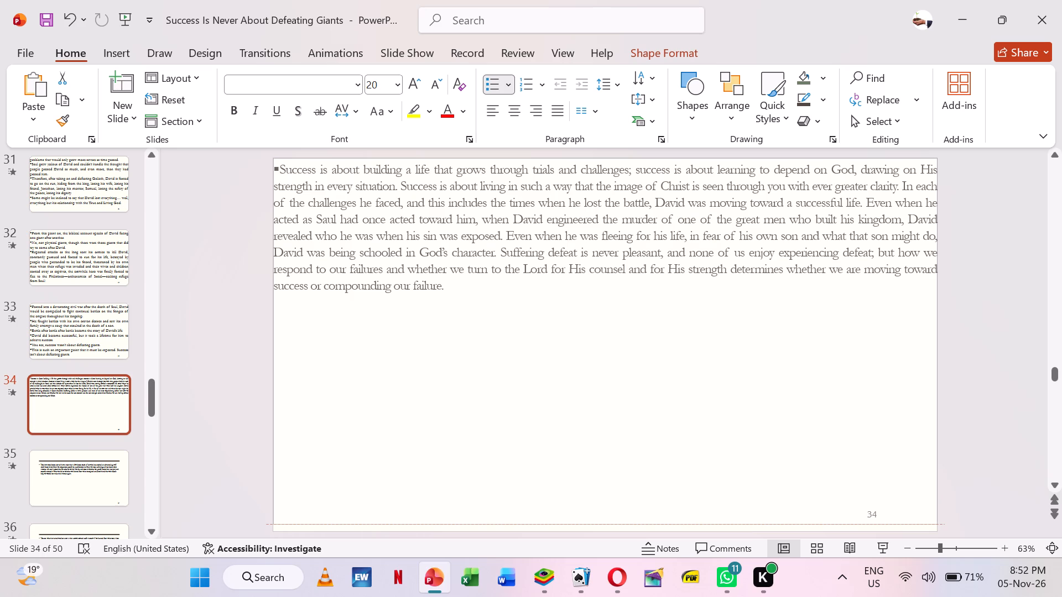
drag(622, 526, 625, 531)
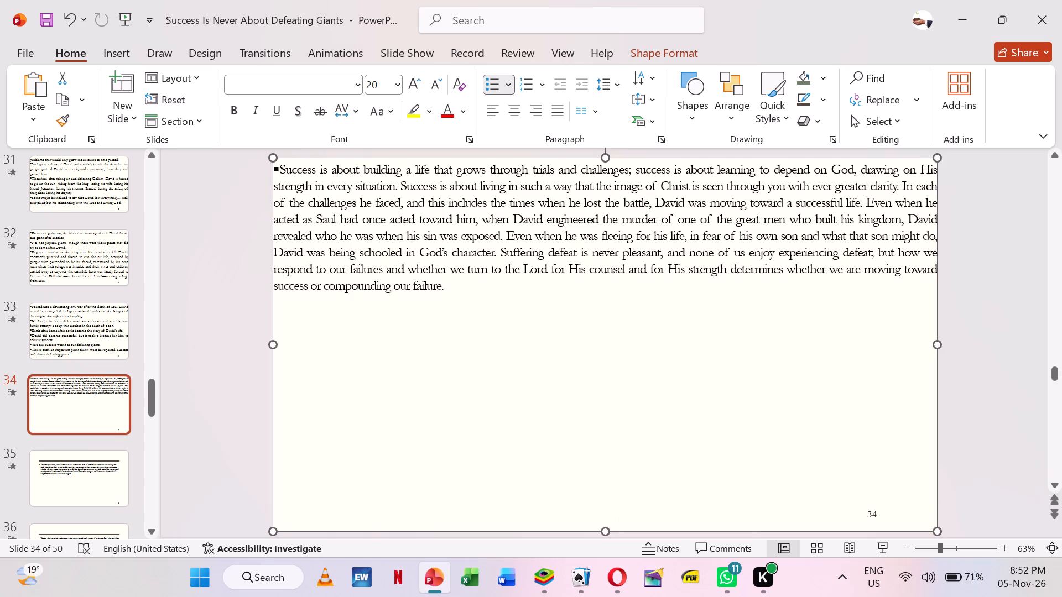
Set all the text on slide 34 to size 40.
click(480, 215)
key(ctrl+a)
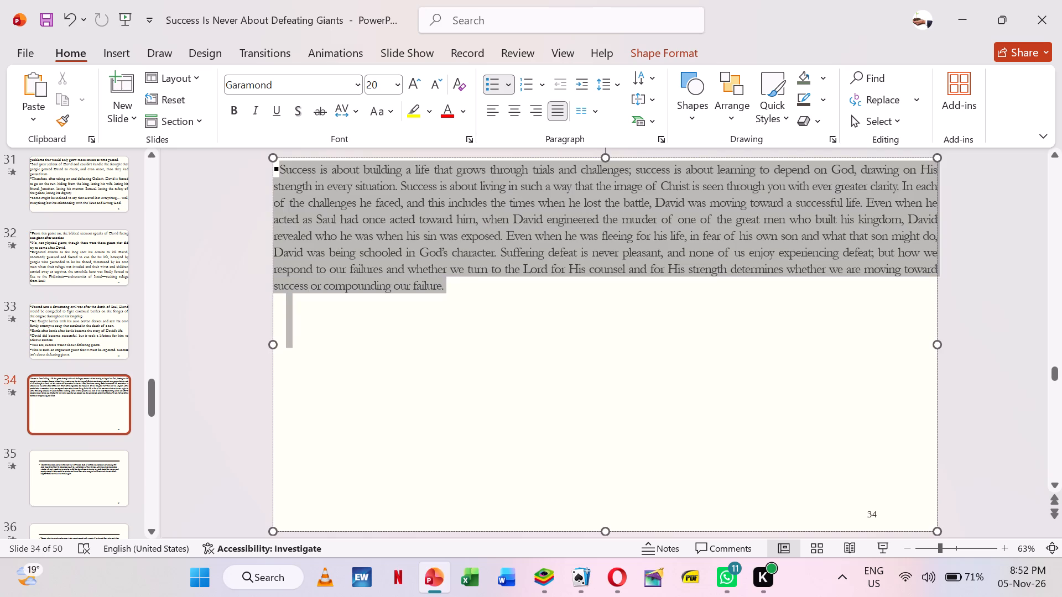
click(381, 87)
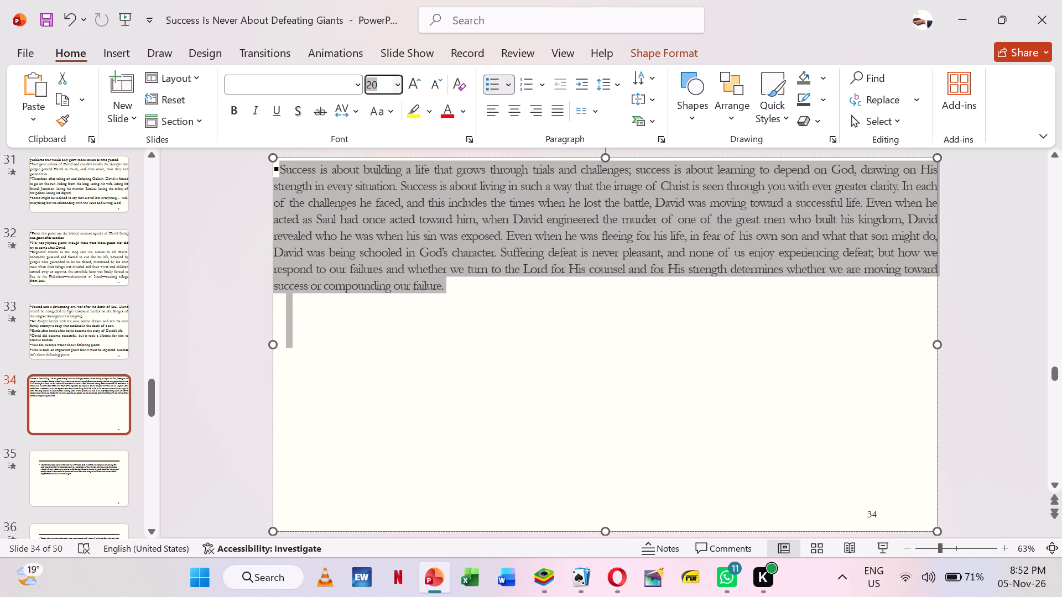
text(40)
key(Return)
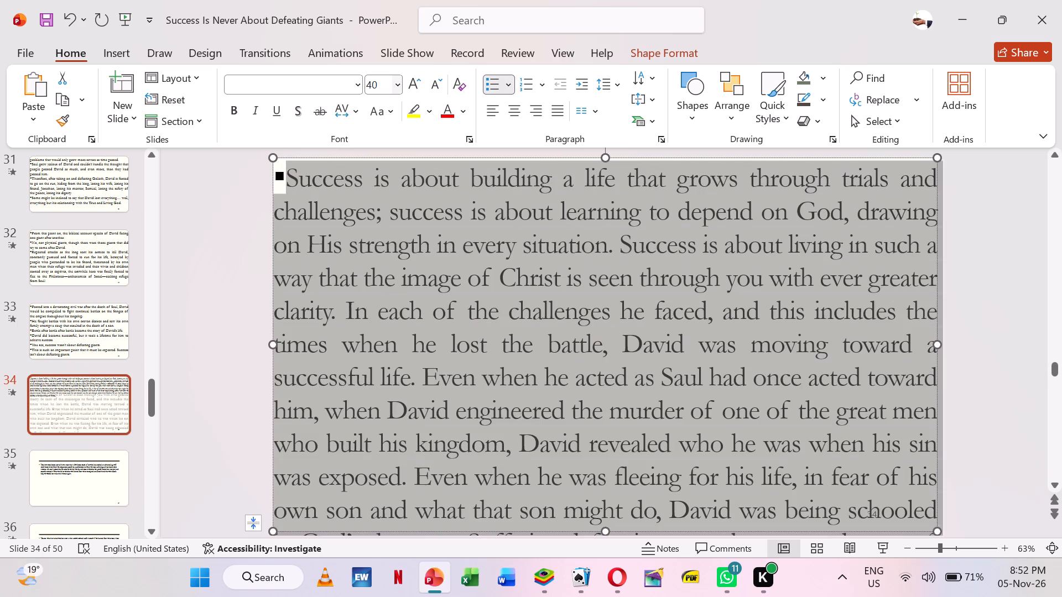
click(558, 218)
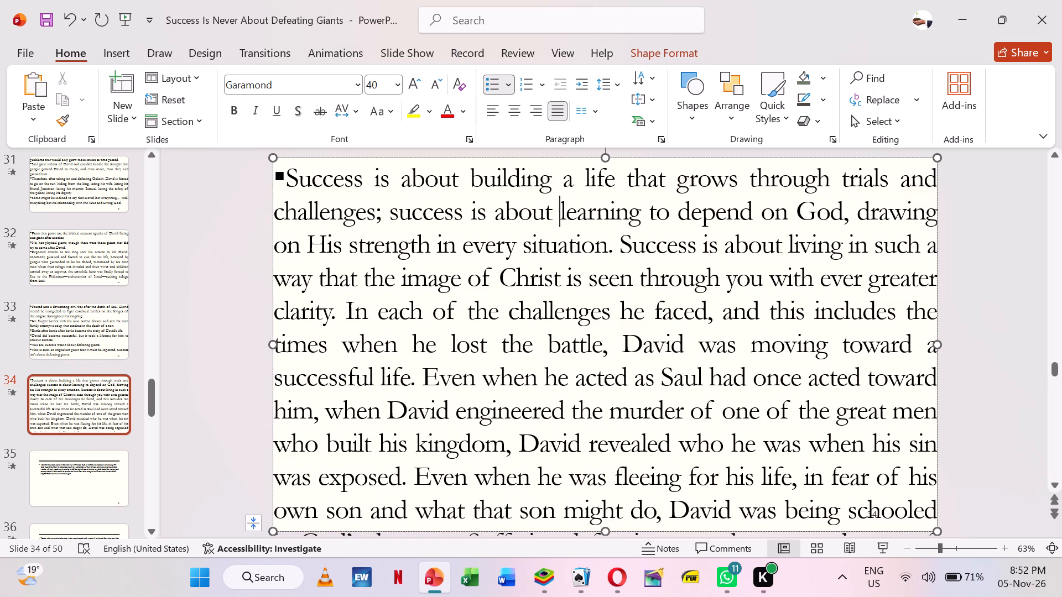
Split slide 34's text into separate bullets starting at "Success is about living", "In each of the challenges" and "Even when he acted".
click(623, 235)
key(Return)
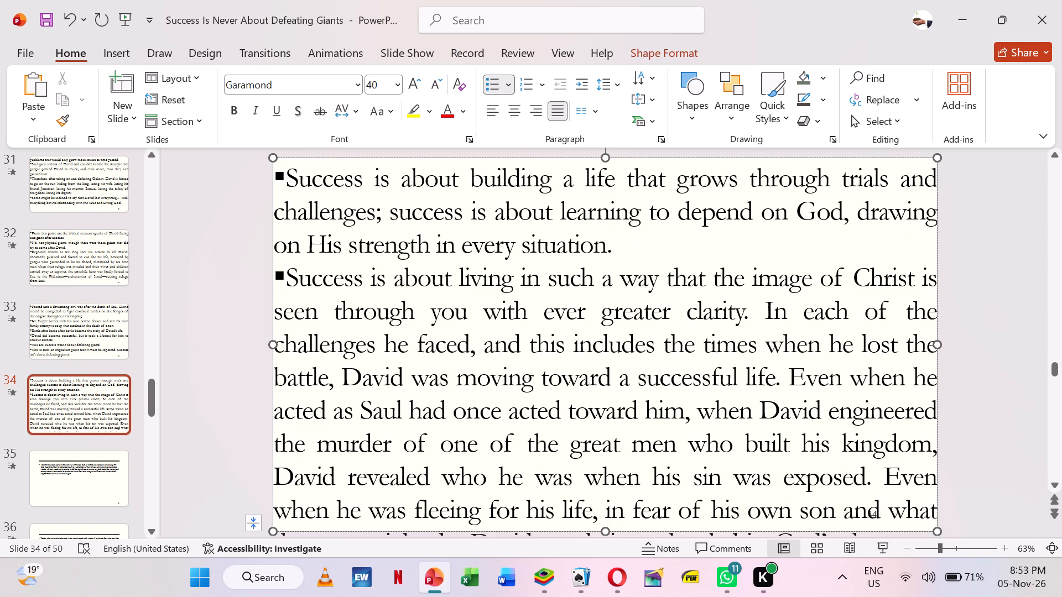
click(763, 310)
key(Return)
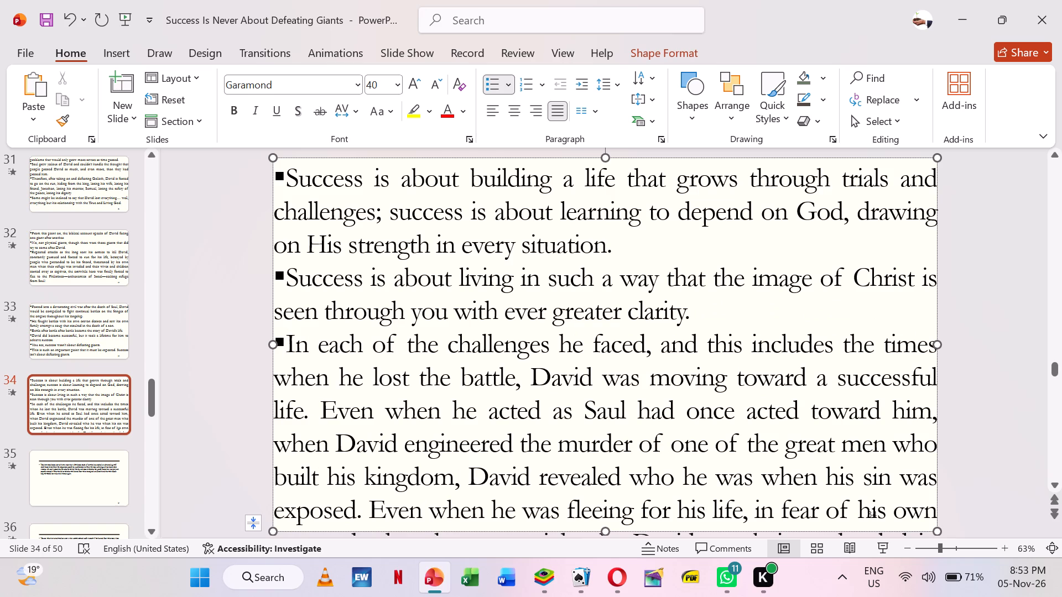
click(326, 409)
key(Return)
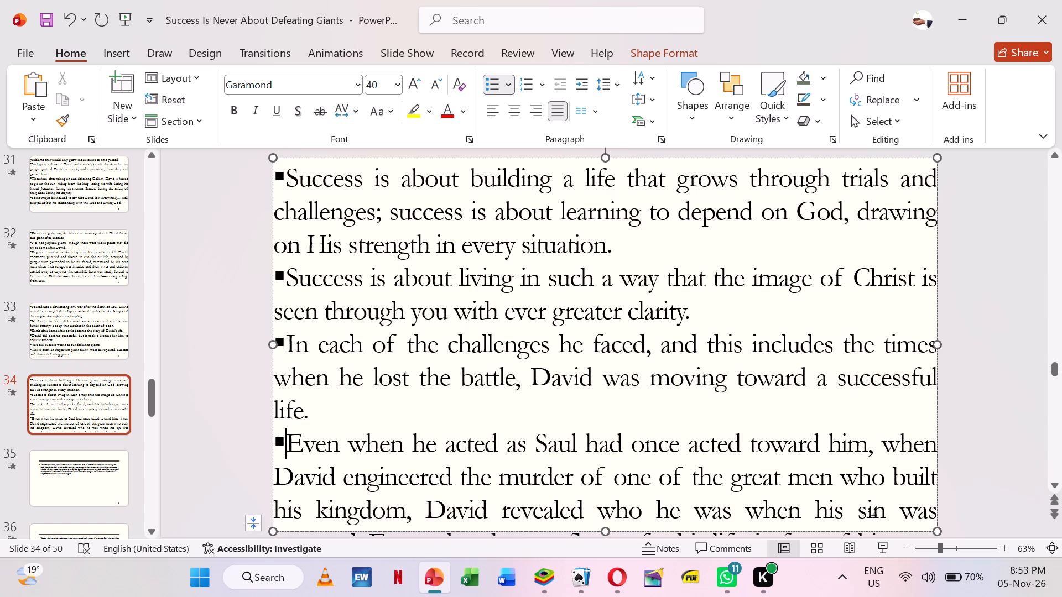
Add "..." after "his kingdom," on slide 34 and start a new bullet at "David revealed who he was".
click(430, 503)
text(...)
key(Return)
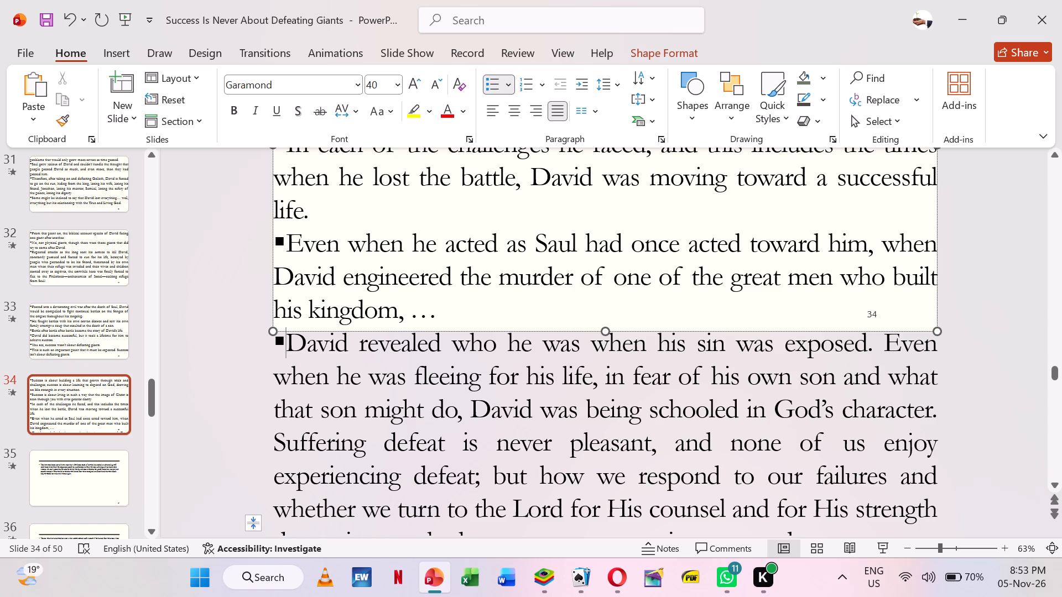
Move slide 34's text from "David revealed who he was" onward to the start of slide 35's body text.
key(shift+Down)
key(shift+Down)
key(shift+Down)
key(shift+Down)
key(shift+Down)
key(shift+Down)
key(shift+Down)
key(shift+Down)
key(shift+Down)
key(shift+Down)
key(shift+Down)
key(shift+Down)
key(shift+Down)
key(shift+Down)
key(shift+Down)
key(shift+Down)
key(shift+Down)
key(shift+Down)
key(shift+Down)
key(shift+Down)
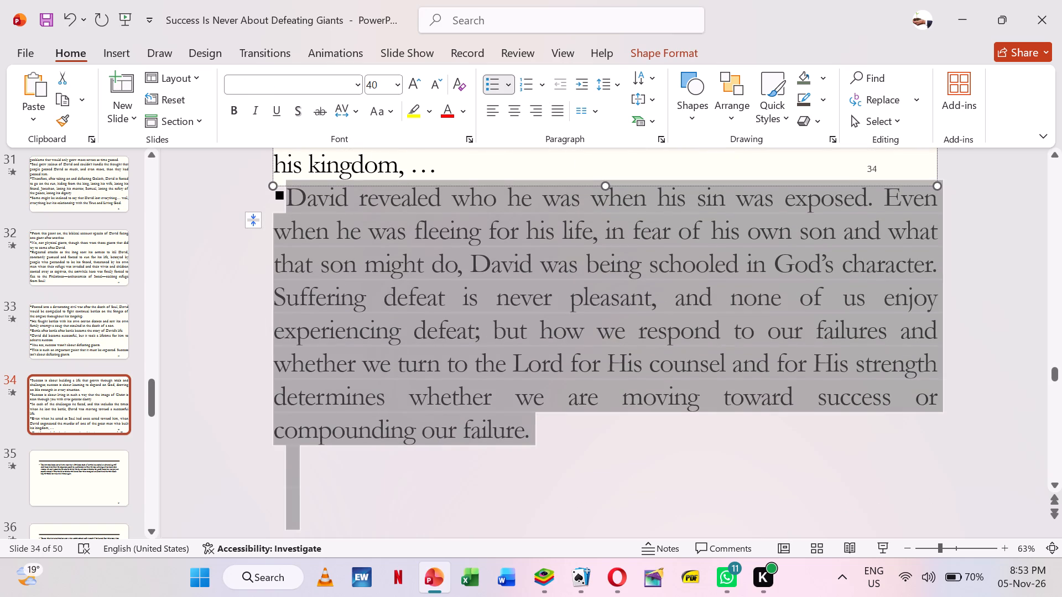
key(ctrl+x)
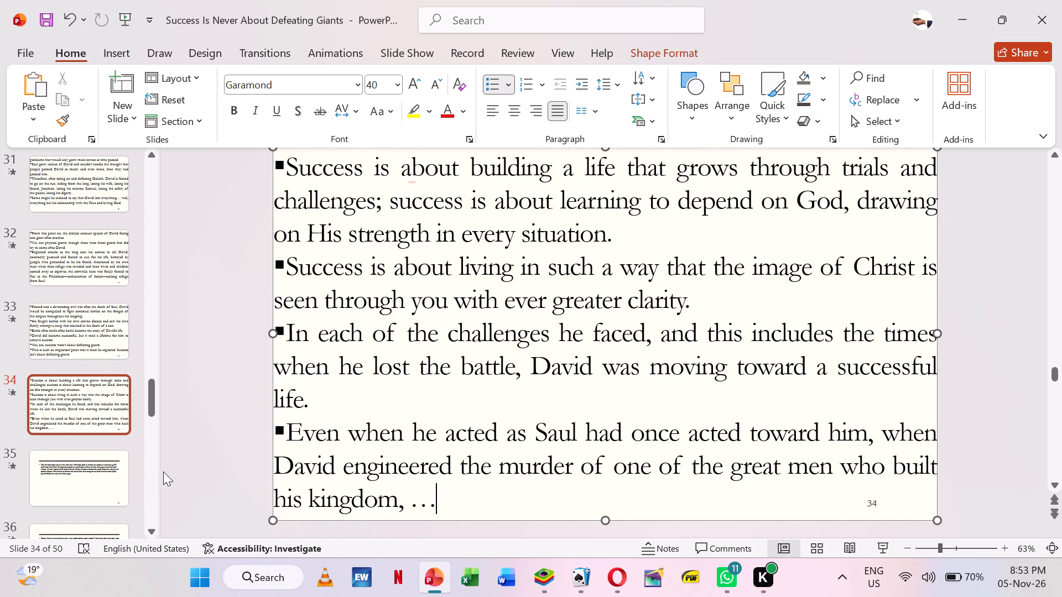
click(32, 489)
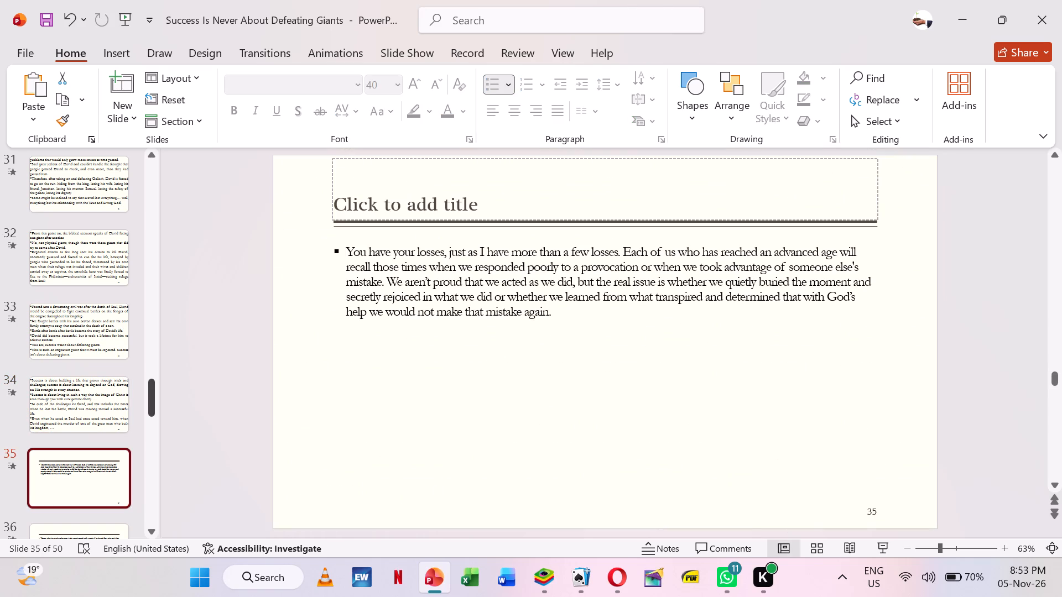
click(345, 247)
key(ctrl+v)
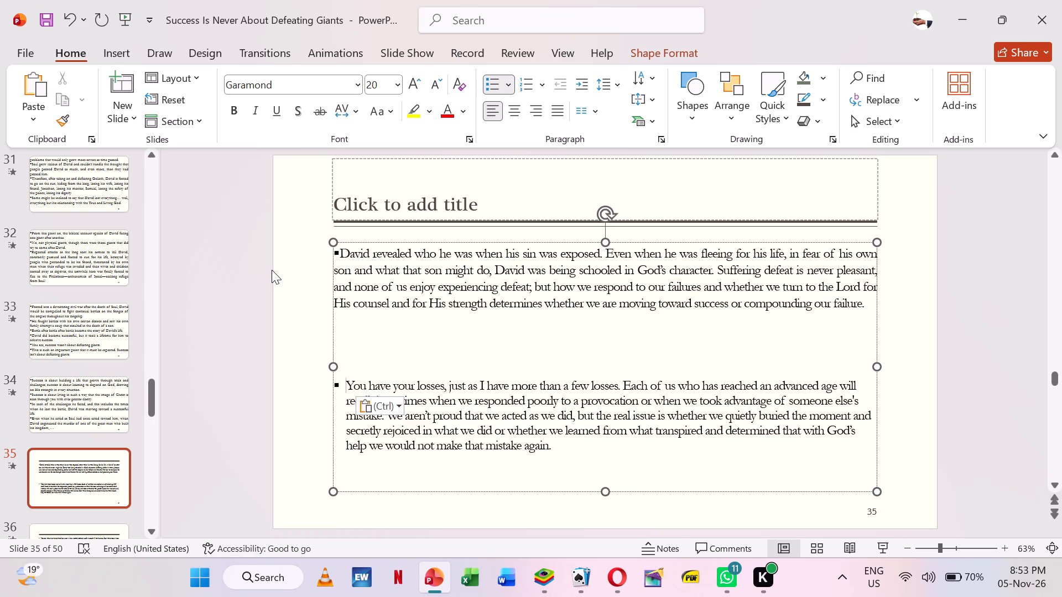
Apply the Blank layout to slide 35 and enlarge its text box to fill the whole slide.
right_click(270, 270)
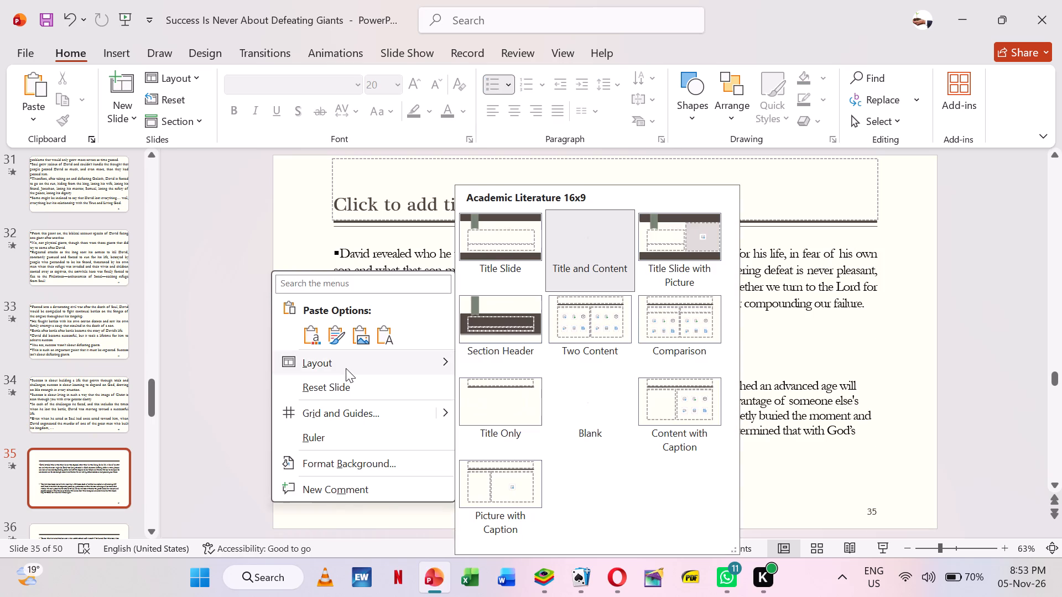
click(592, 413)
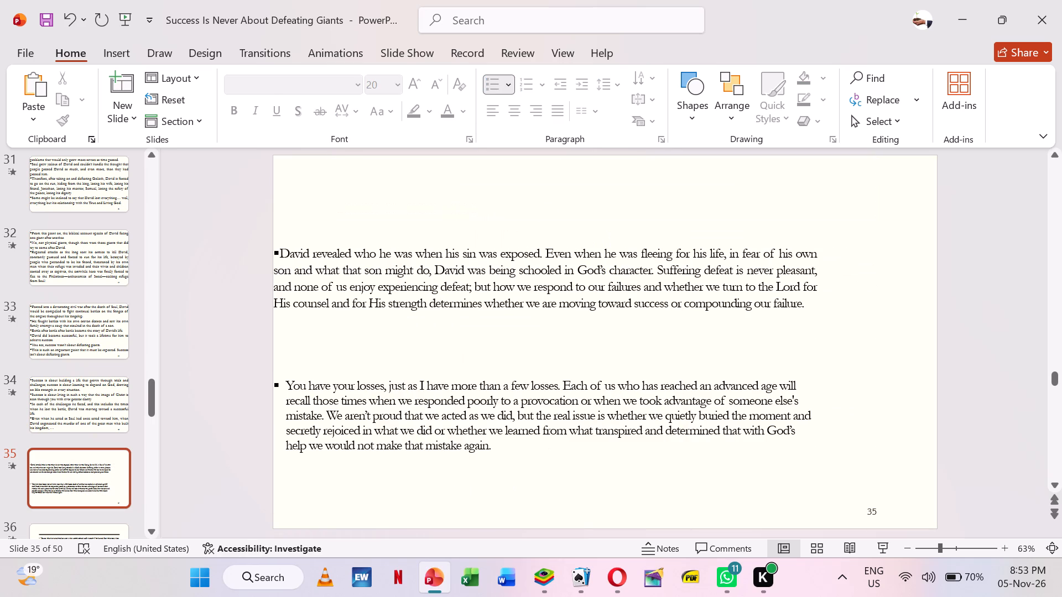
click(570, 363)
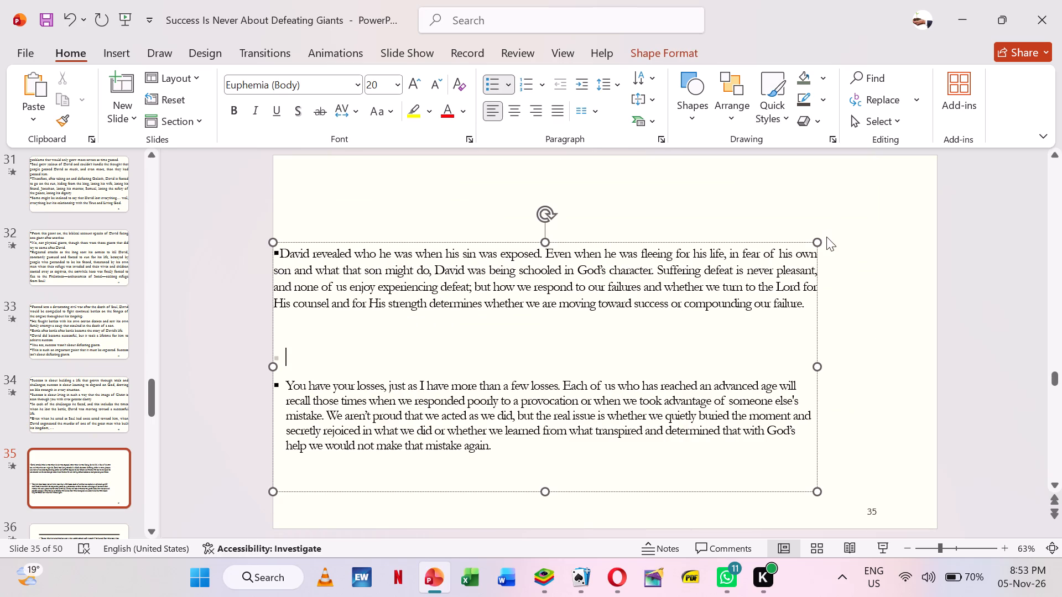
drag(818, 240, 929, 173)
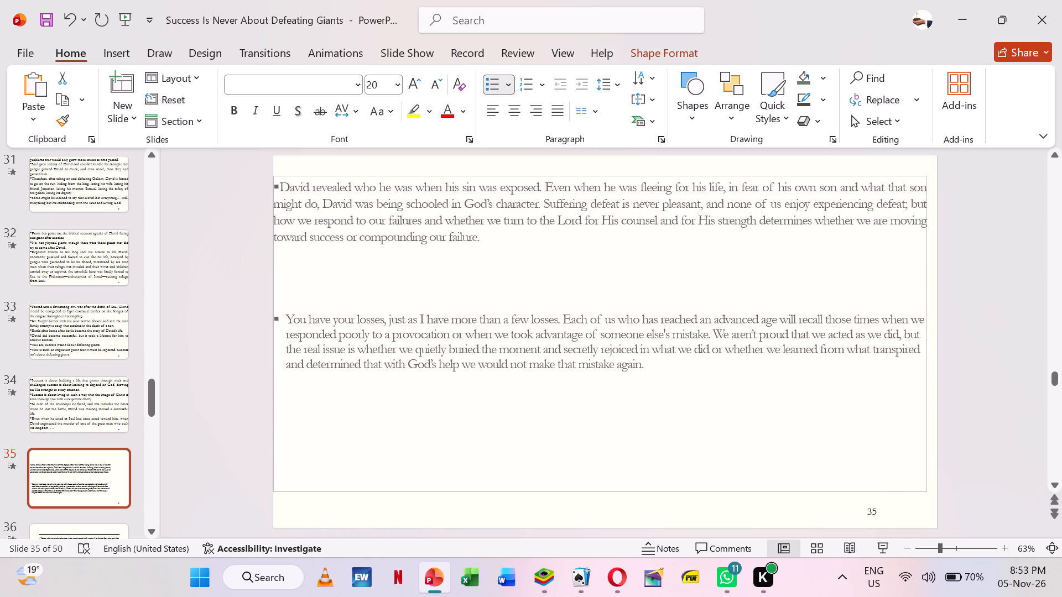
drag(929, 173, 937, 154)
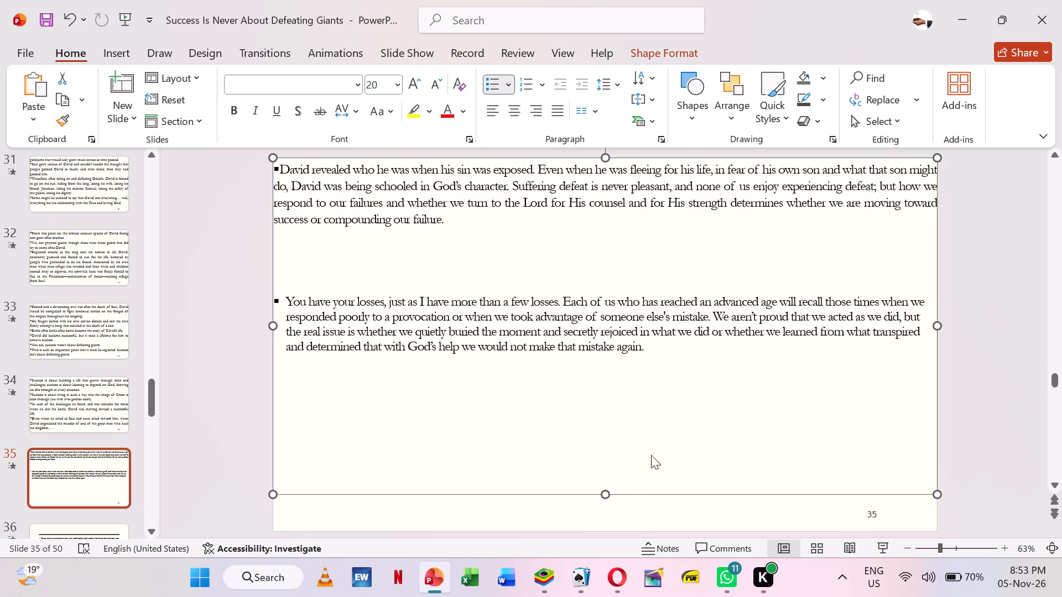
drag(606, 494, 617, 527)
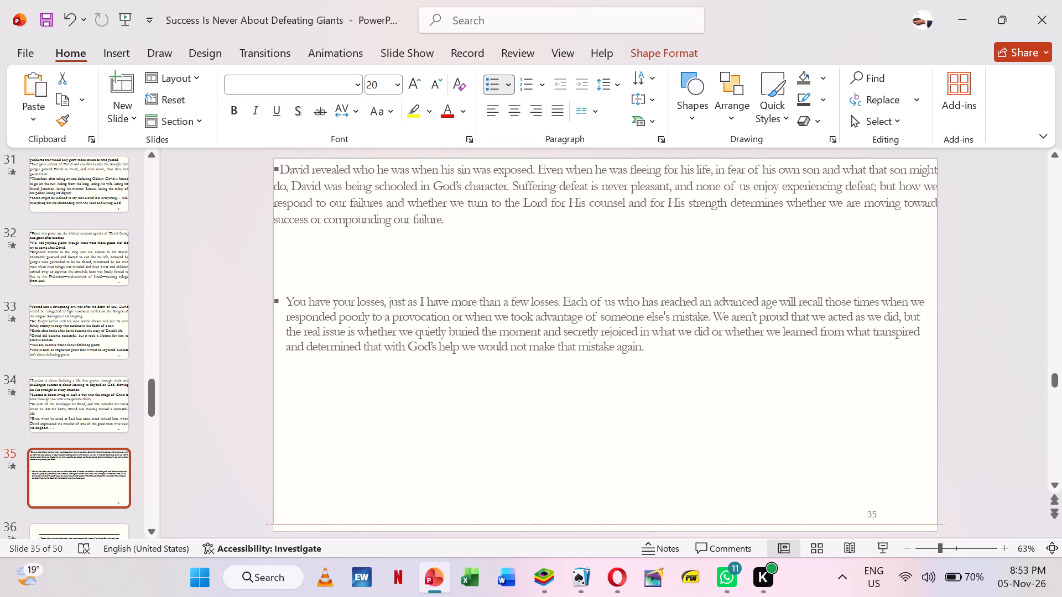
drag(617, 527, 617, 528)
Set all the text on slide 35 to size 40.
click(508, 326)
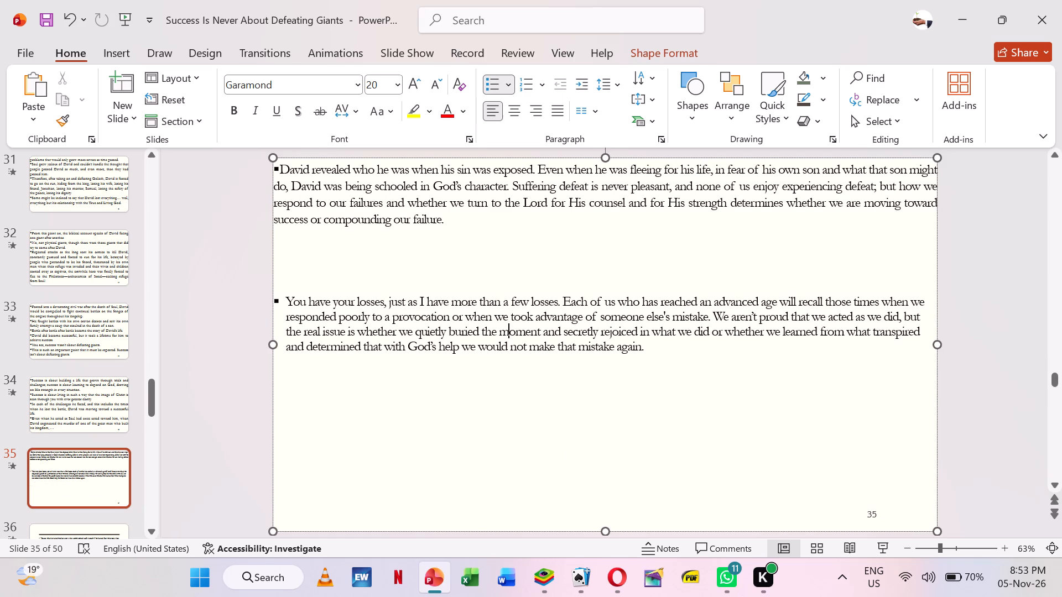
key(ctrl+a)
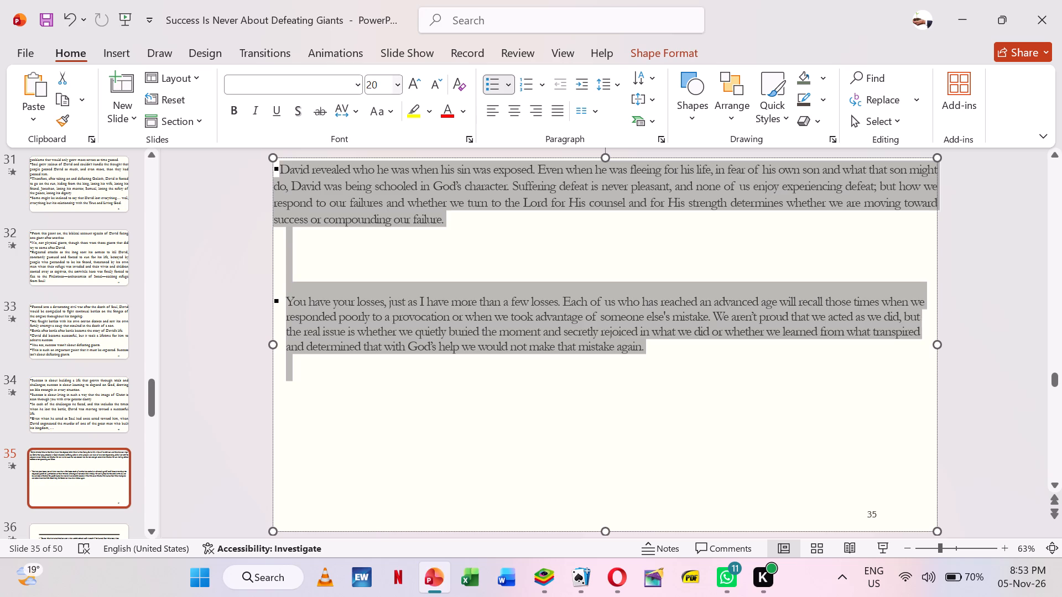
click(378, 87)
text(40)
key(Return)
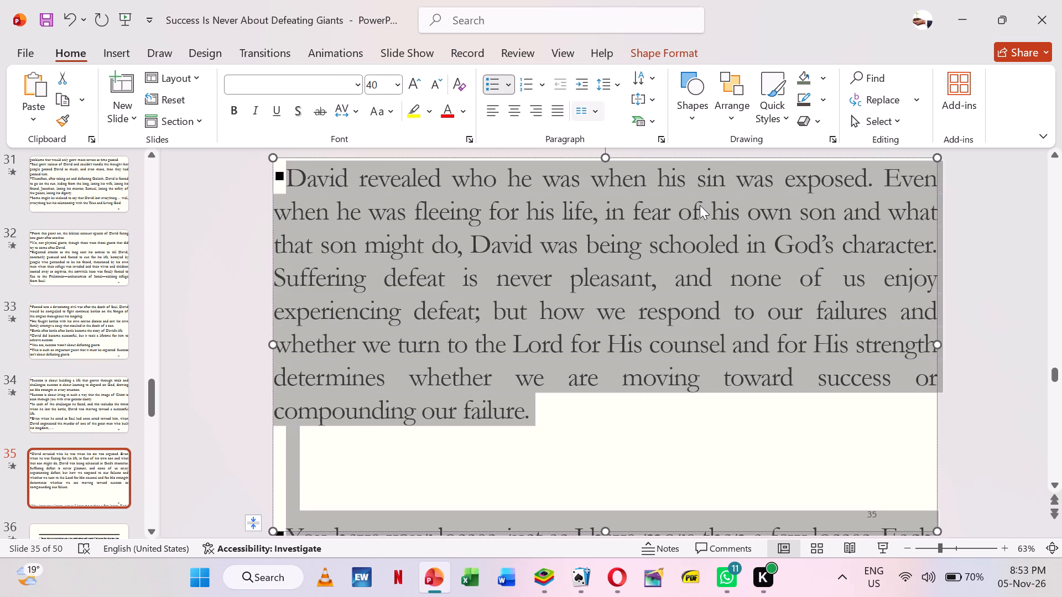
Start new bullets at "Even when he was fleeing" and "Suffering defeat" on slide 35, and remove the bullet marker from the first sentence.
click(887, 182)
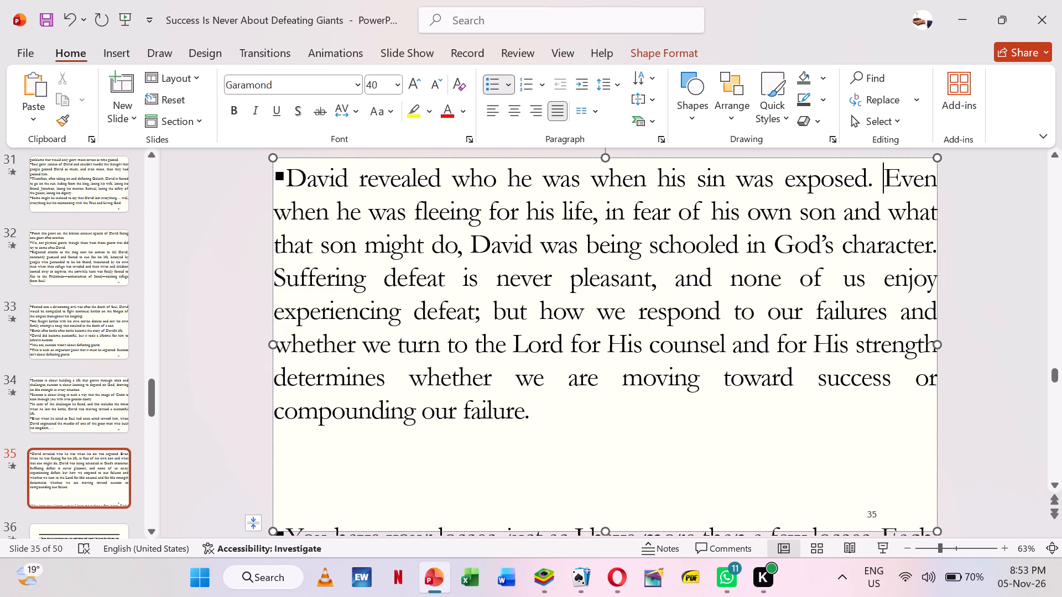
key(Return)
key(Up)
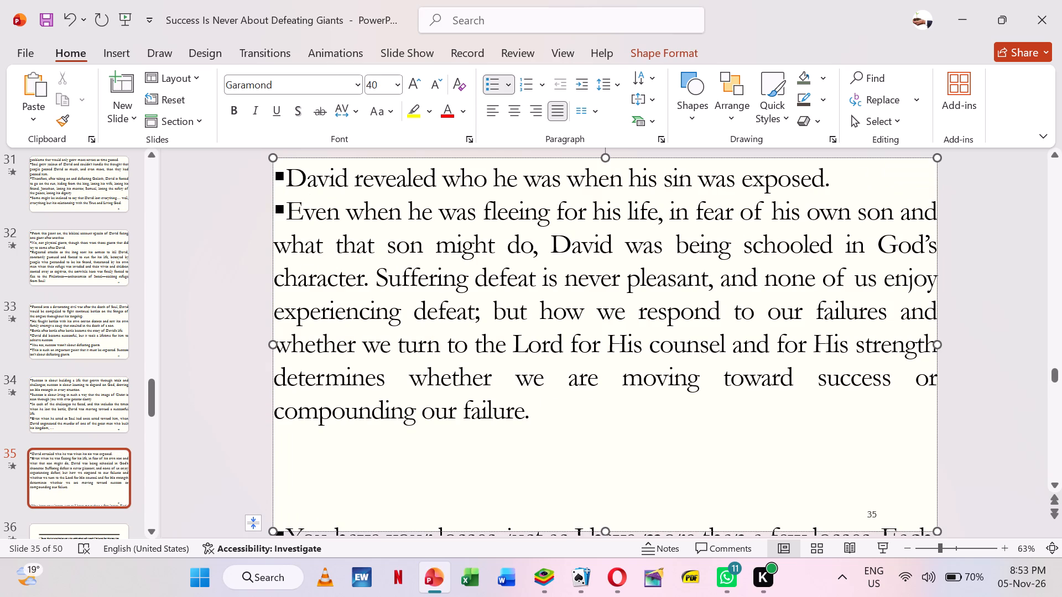
key(BackSpace)
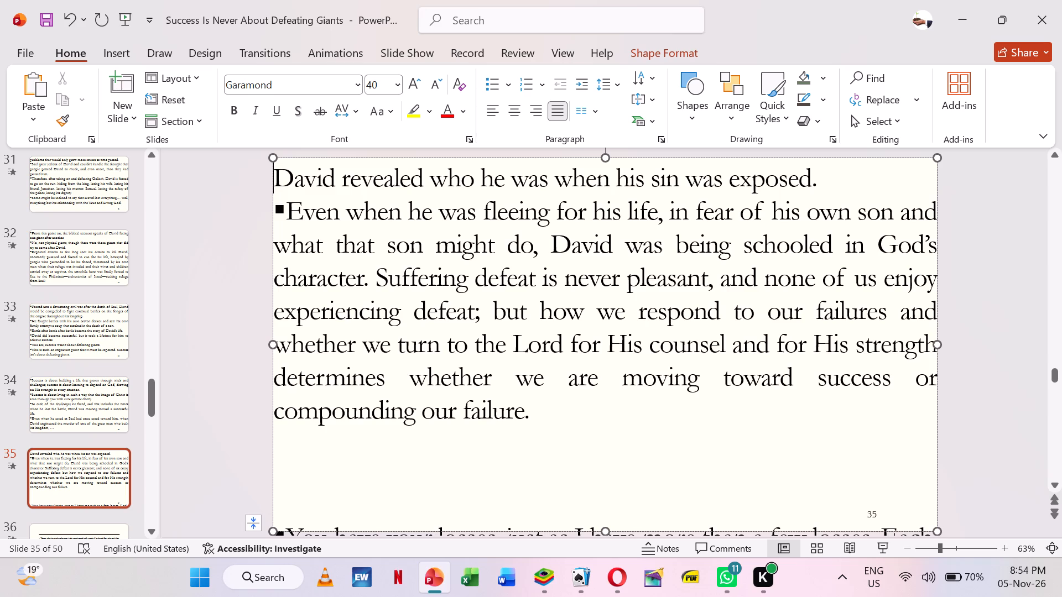
click(376, 274)
key(Return)
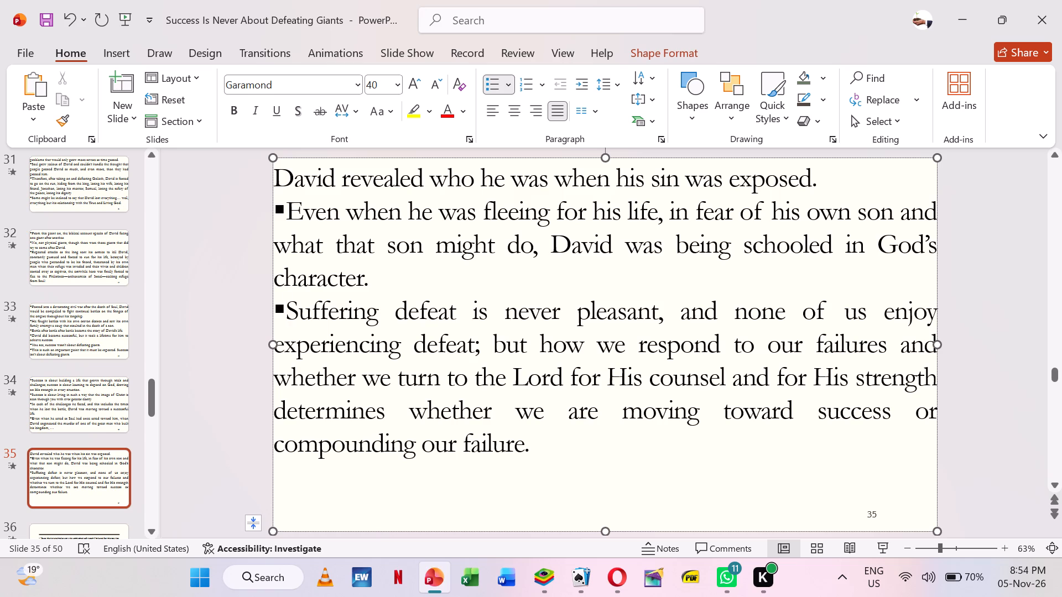
Remove the blank lines before "You have your losses" on slide 35, keeping it a justified bullet, and start another bullet at "Each of us".
click(555, 435)
key(Delete)
key(Delete)
key(Delete)
key(Return)
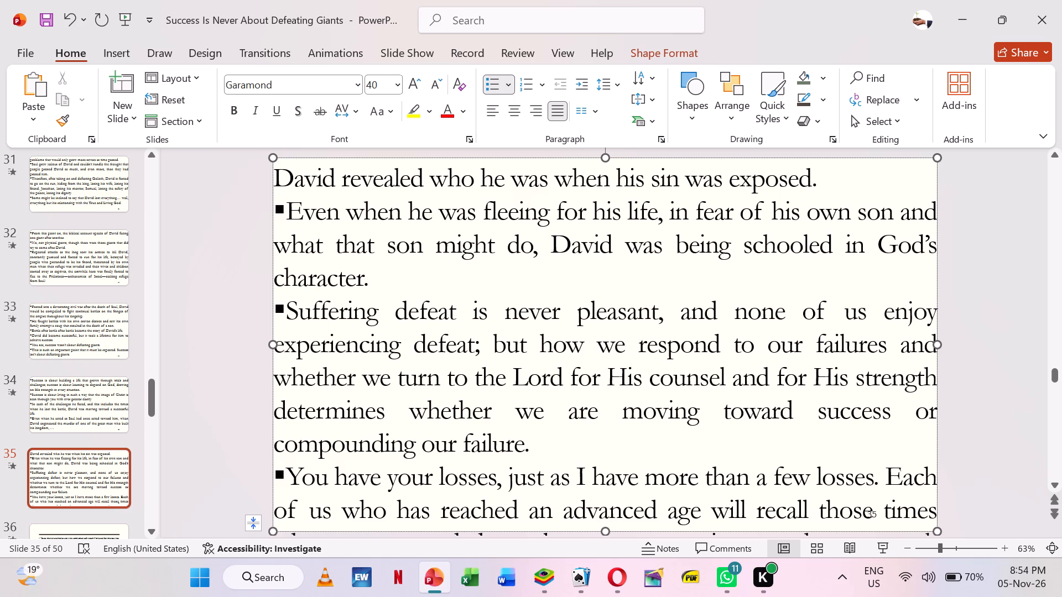
click(888, 476)
key(Return)
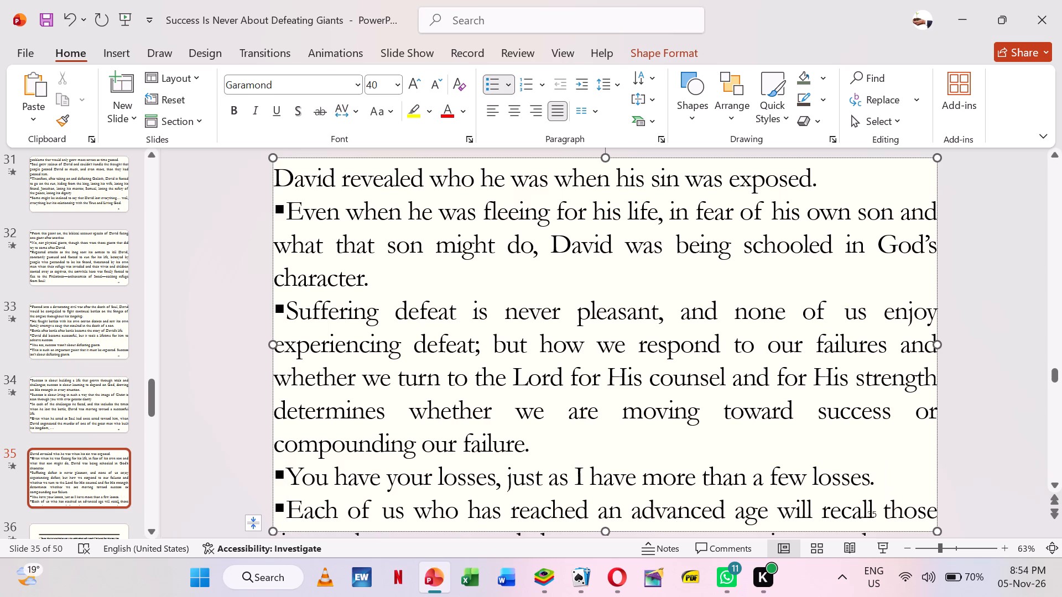
Move slide 35's text from "Each of us who has reached an advanced age" onward to the start of slide 36's body text.
key(shift+Down)
key(shift+Down)
key(shift+Down)
key(shift+Down)
key(shift+Down)
key(shift+Down)
key(shift+Down)
key(shift+Down)
key(shift+Down)
key(shift+Down)
key(shift+Down)
key(shift+Down)
key(shift+Down)
key(shift+Down)
key(shift+Down)
key(shift+Down)
key(shift+Down)
key(shift+Down)
key(shift+Down)
key(shift+Down)
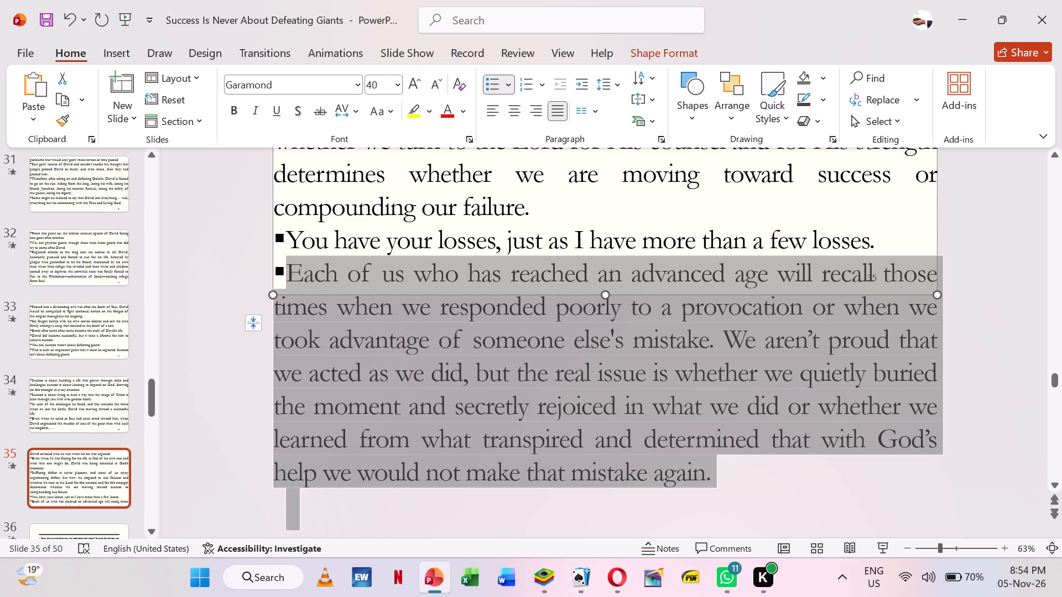
key(ctrl+x)
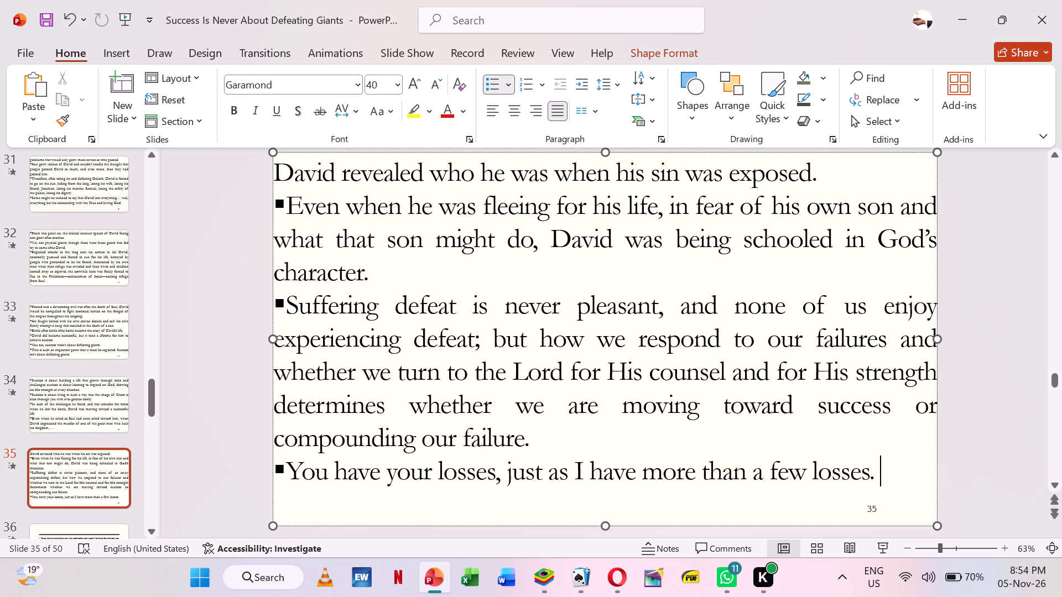
click(119, 528)
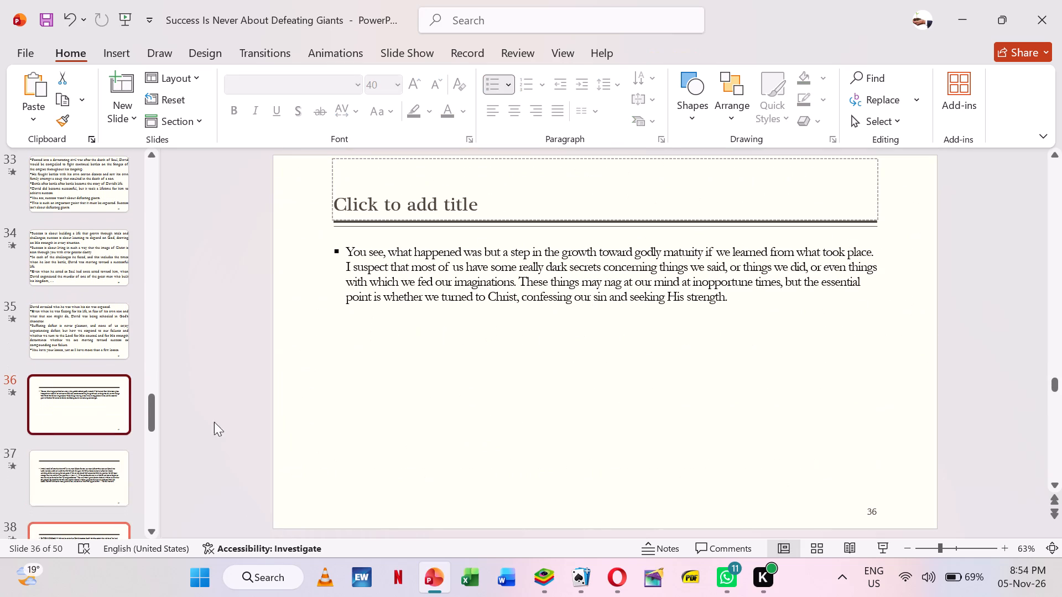
click(343, 249)
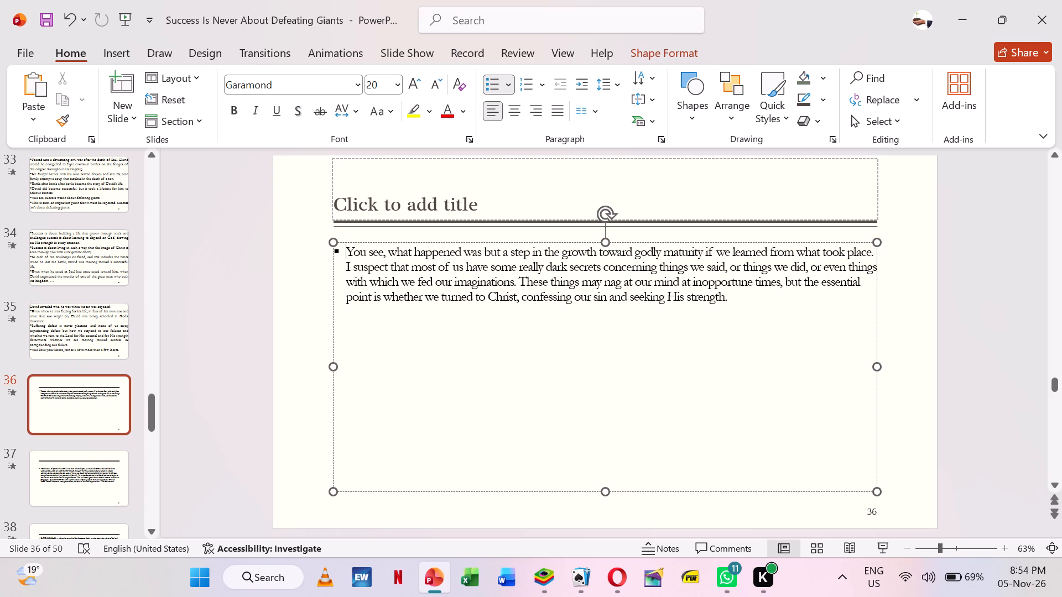
key(ctrl+v)
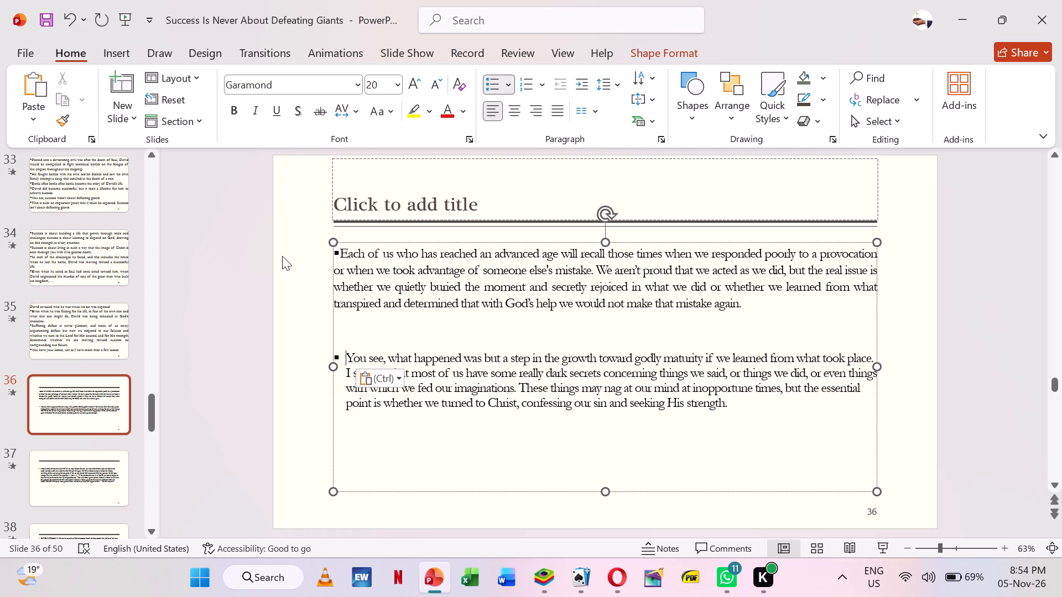
Apply the Blank layout to slide 36 and enlarge its text box to fill the whole slide.
right_click(282, 256)
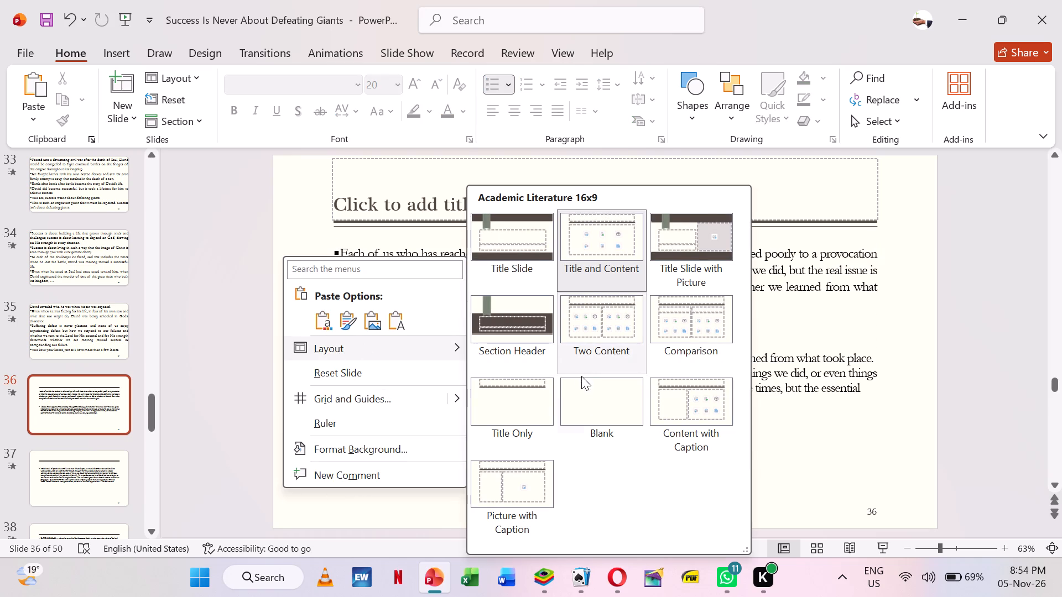
click(591, 407)
click(582, 400)
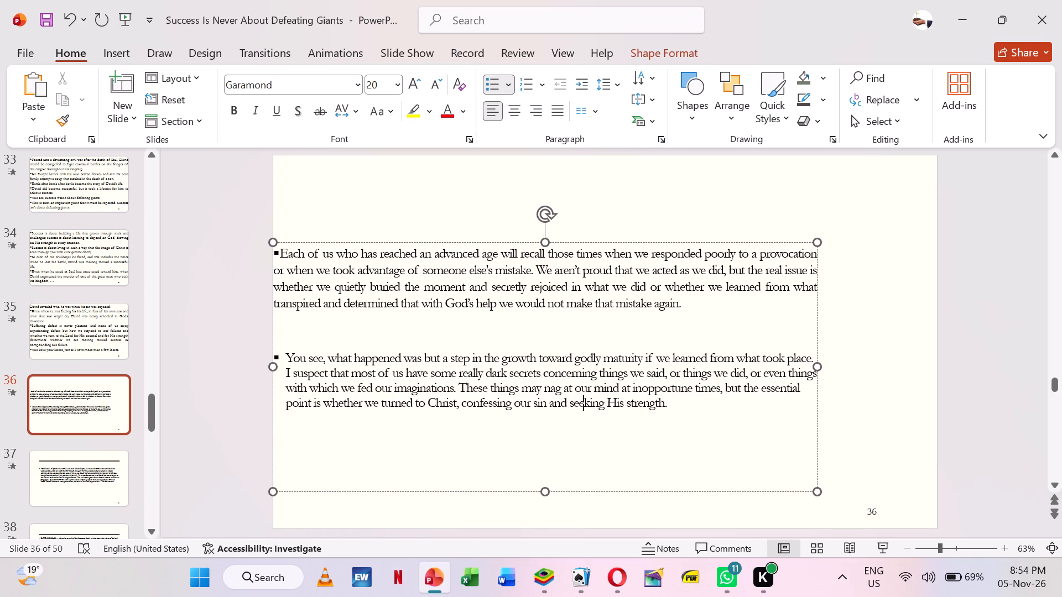
drag(819, 239, 933, 160)
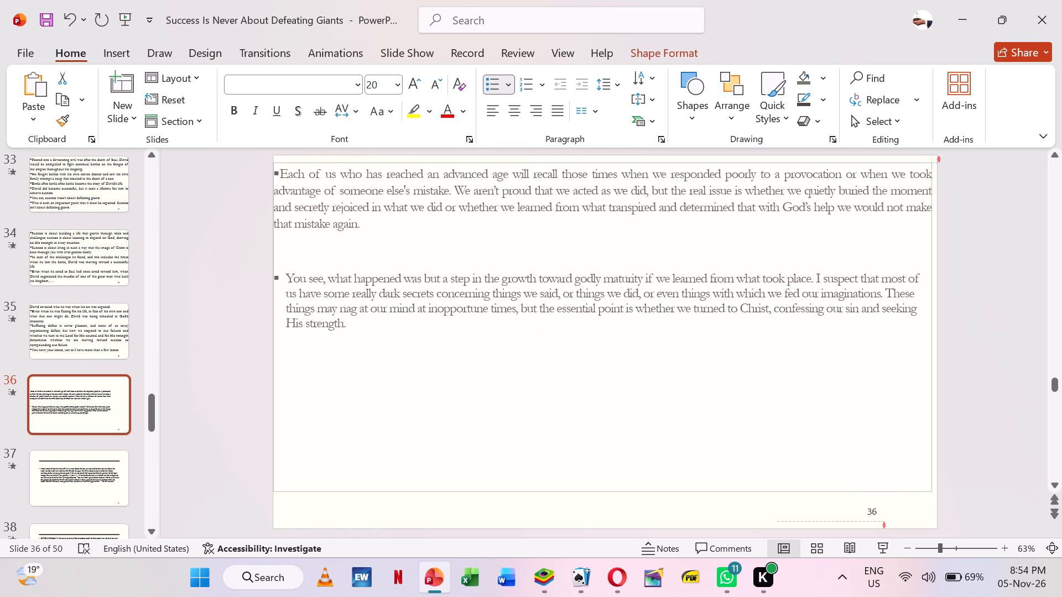
drag(933, 160, 935, 158)
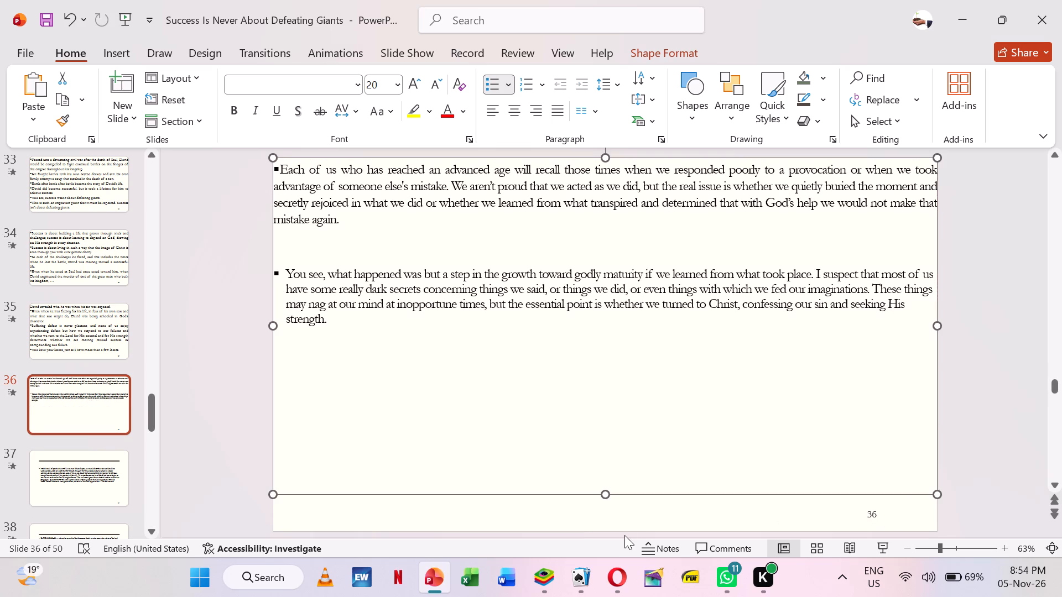
drag(607, 496, 608, 500)
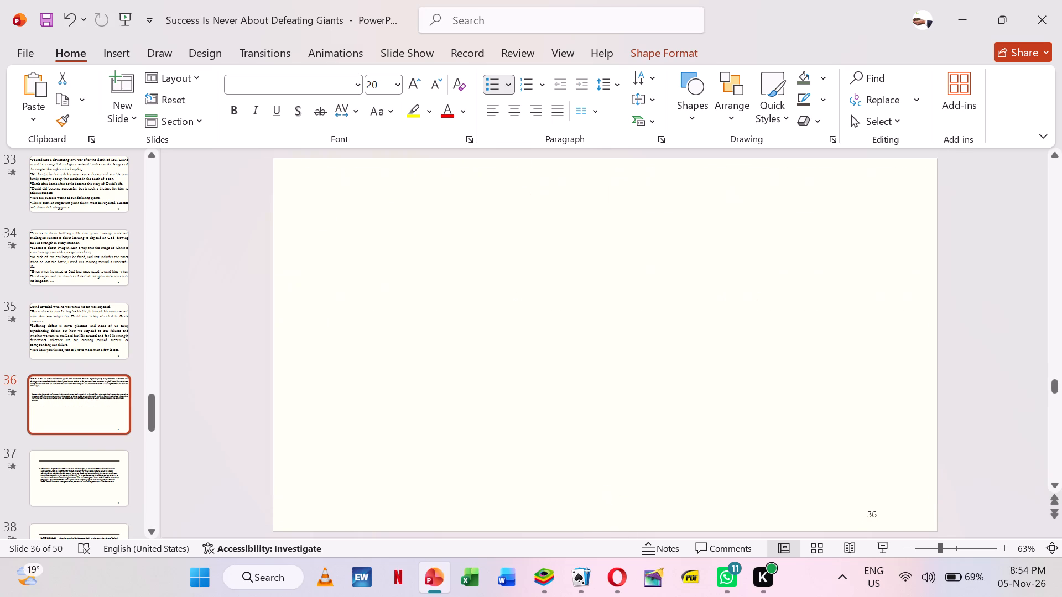
drag(608, 500, 613, 532)
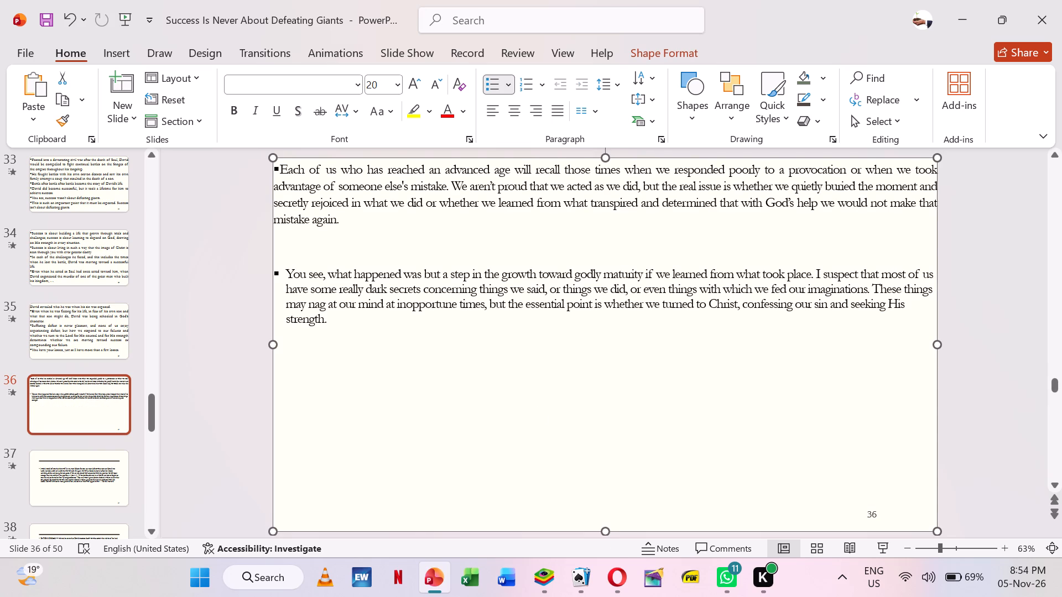
Set all the text on slide 36 to size 40.
click(492, 276)
key(ctrl+a)
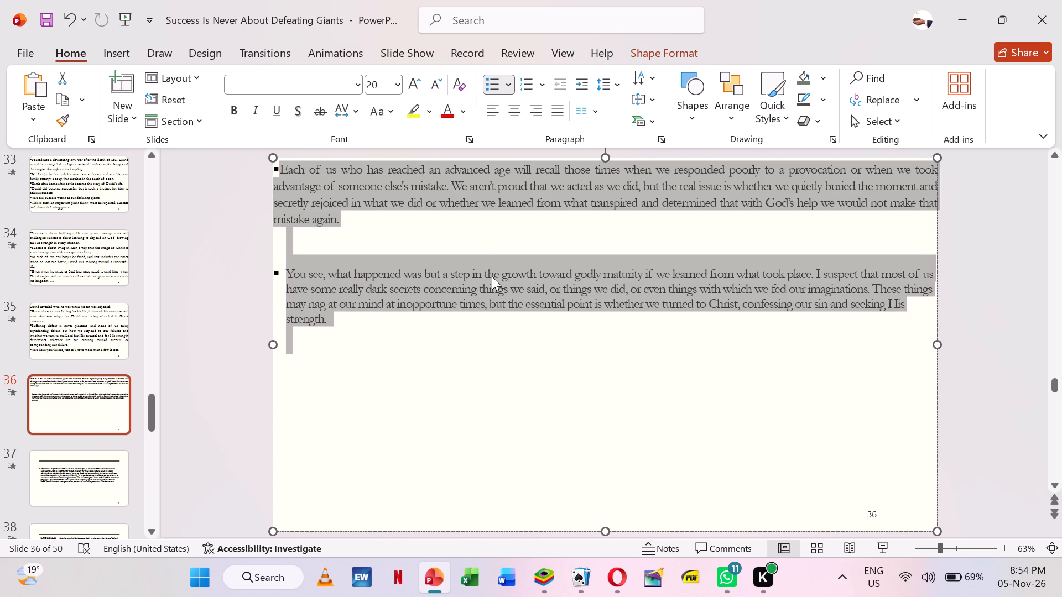
click(383, 90)
text(40)
key(Return)
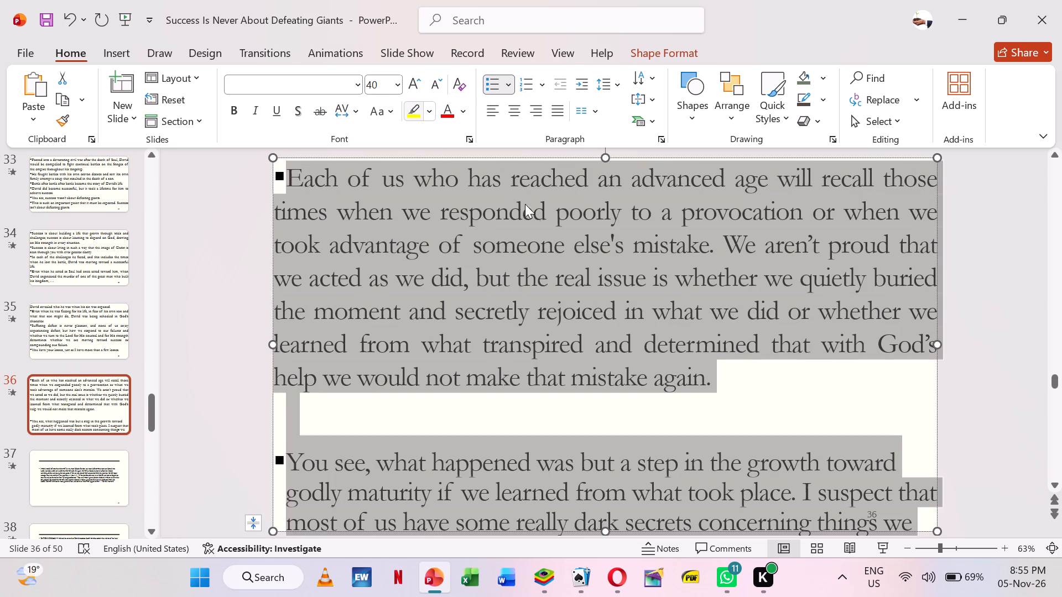
Start new bullets at "We aren't proud" and "I suspect" on slide 36, and remove the blank line before "You see", keeping it a justified bullet.
click(544, 224)
click(730, 240)
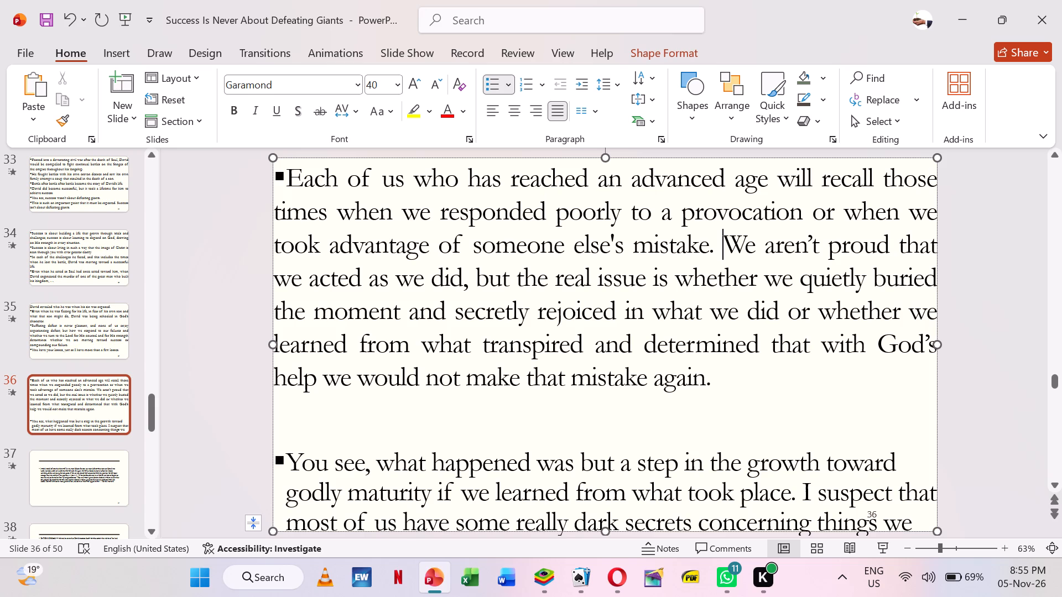
key(Return)
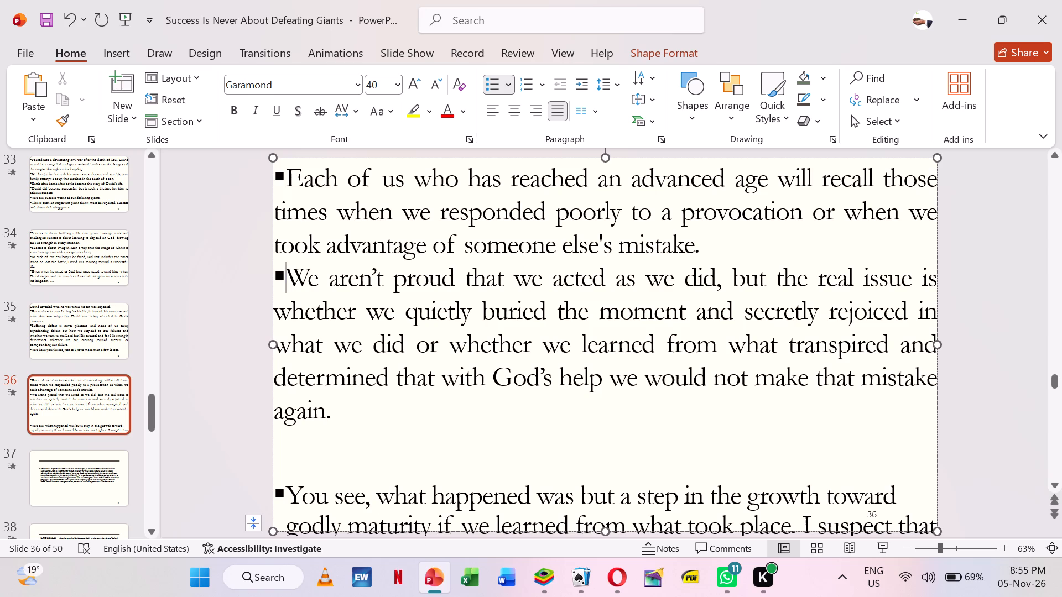
click(342, 411)
key(Delete)
key(Delete)
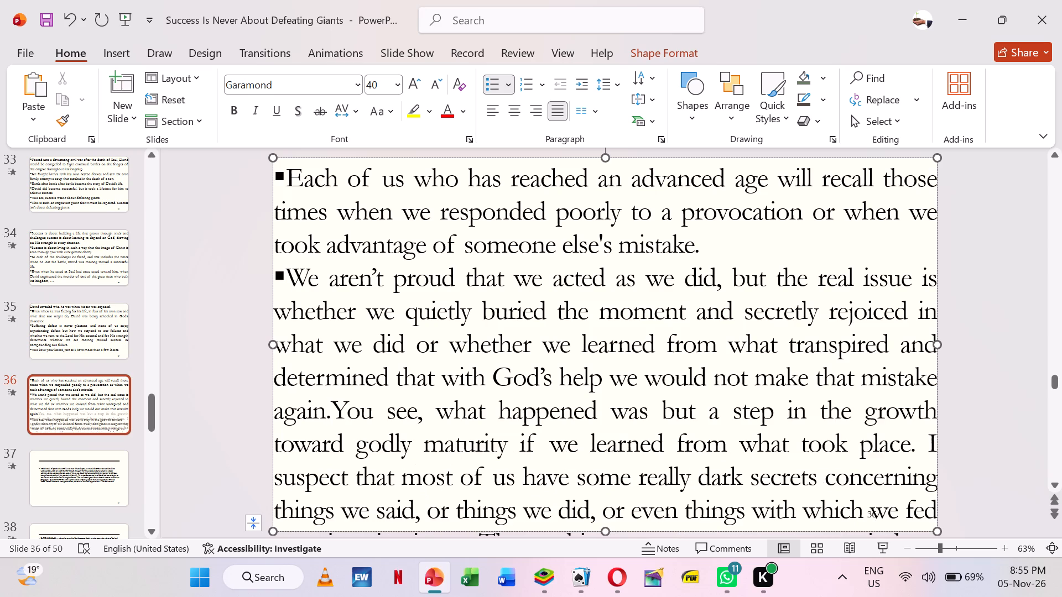
key(Return)
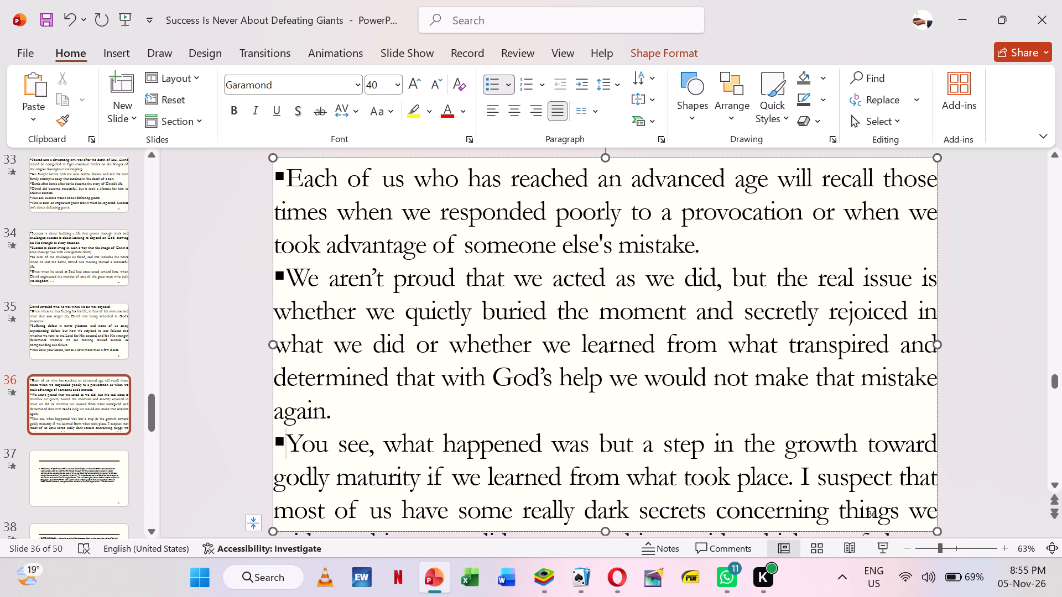
click(796, 480)
key(Right)
key(Return)
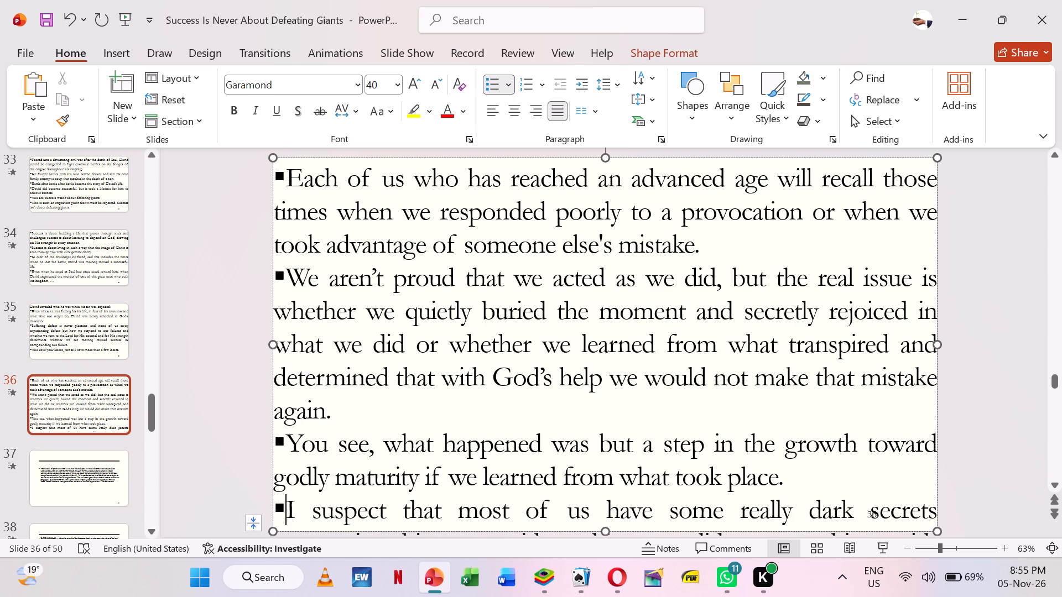
Move slide 36's text from "I suspect that most of us" onward to the start of slide 37's body text.
key(Down)
key(Up)
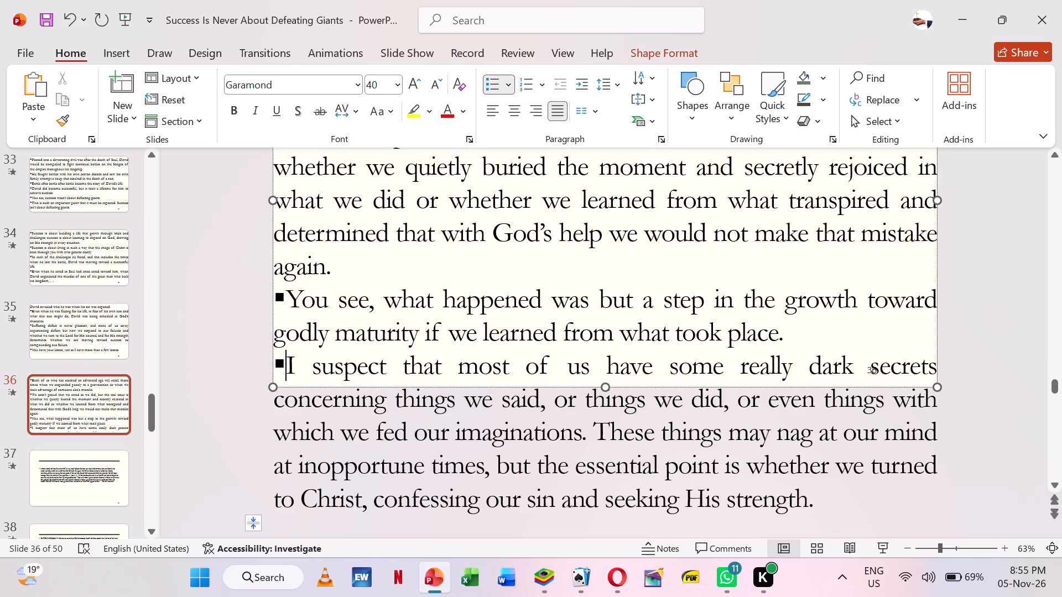
key(shift+Down)
key(shift+Down)
key(shift+Down)
key(shift+Down)
key(shift+Down)
key(shift+Down)
key(shift+Down)
key(shift+Down)
key(shift+Down)
key(shift+Down)
key(shift+Down)
key(shift+Down)
key(shift+Down)
key(shift+Down)
key(shift+Down)
key(shift+Down)
key(shift+Down)
key(shift+Down)
key(shift+Down)
key(shift+Down)
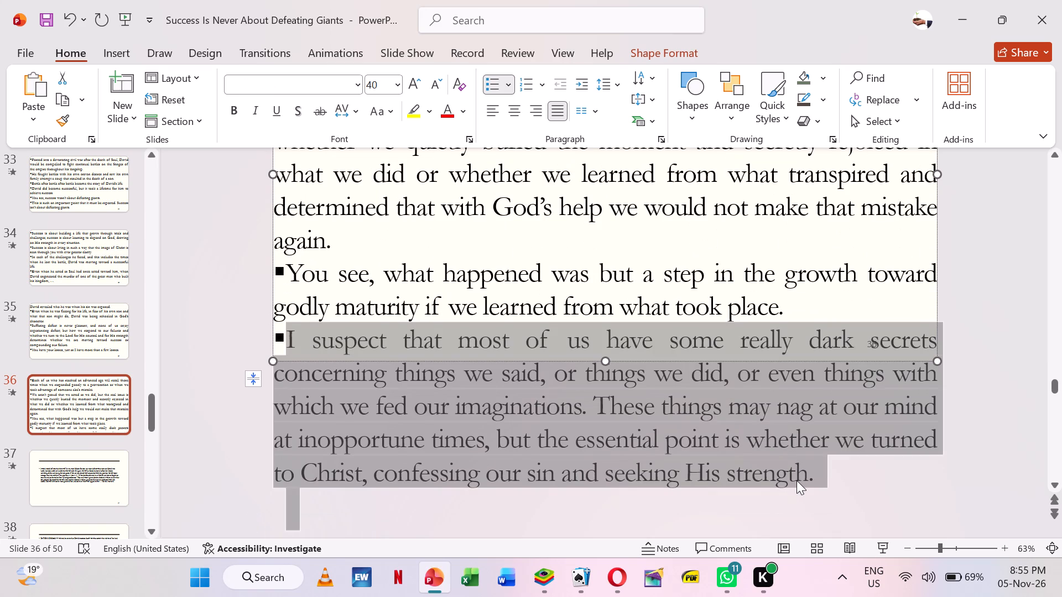
key(ctrl+x)
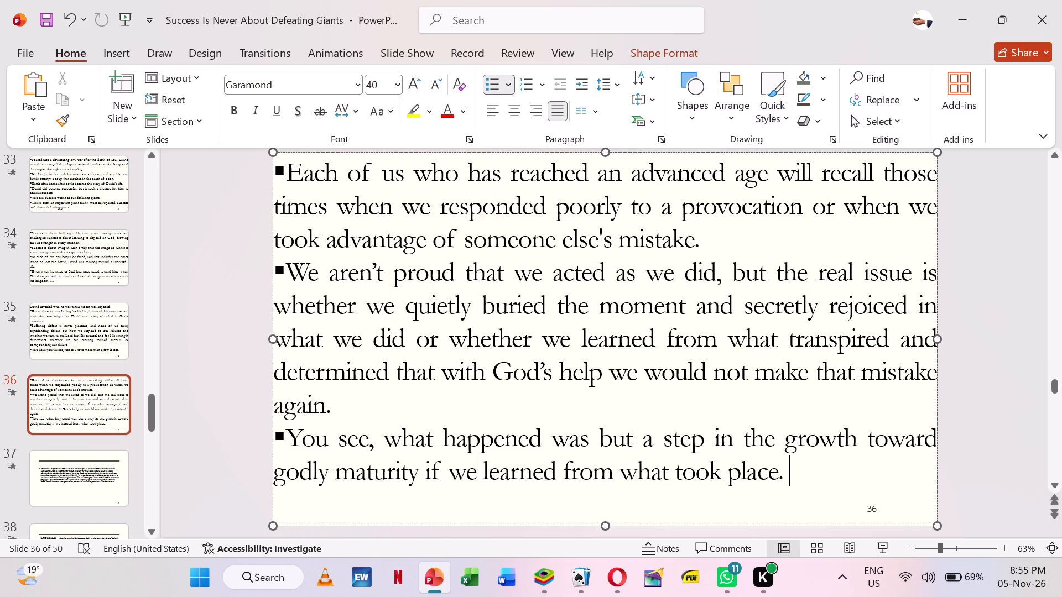
click(96, 478)
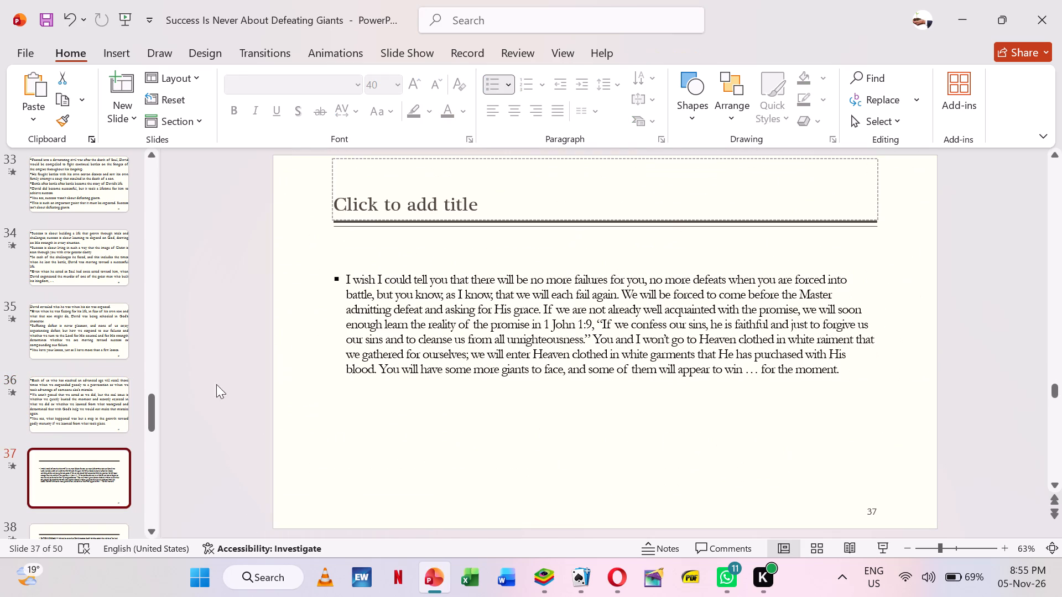
click(345, 276)
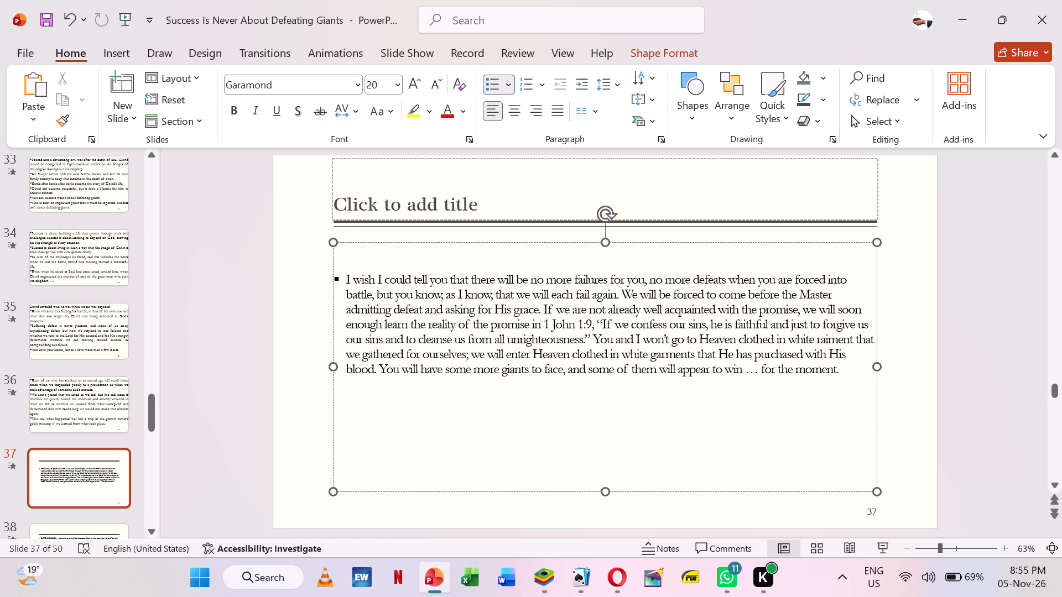
key(Up)
key(Up)
key(Up)
key(Up)
key(Up)
key(Up)
key(Up)
key(Up)
key(Up)
key(Up)
key(Up)
key(Up)
key(Up)
key(Up)
key(Up)
key(ctrl+v)
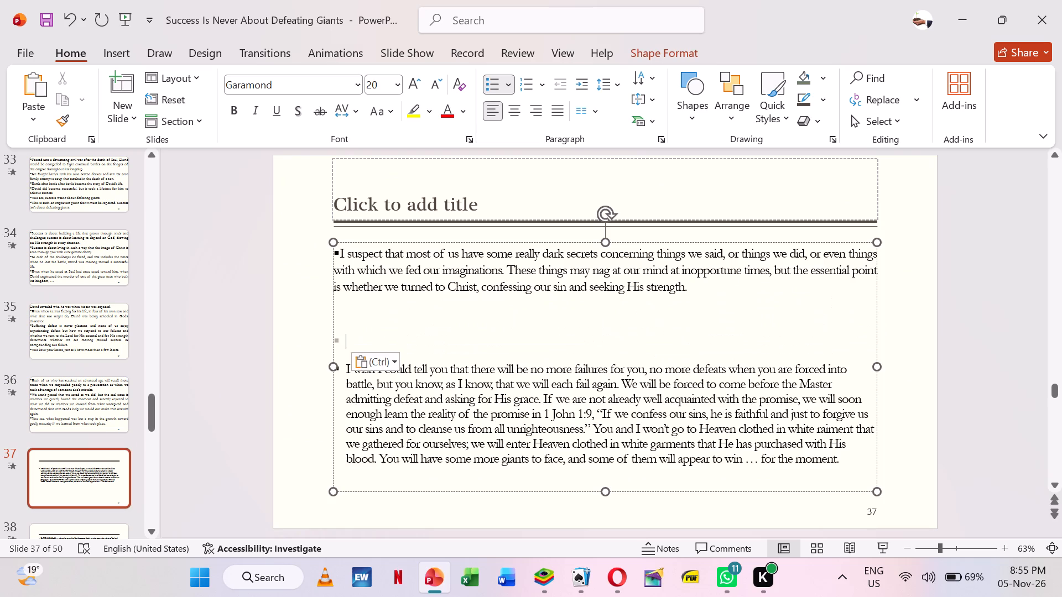
Apply the Blank layout to slide 37 and enlarge its text box to fill the whole slide.
right_click(251, 271)
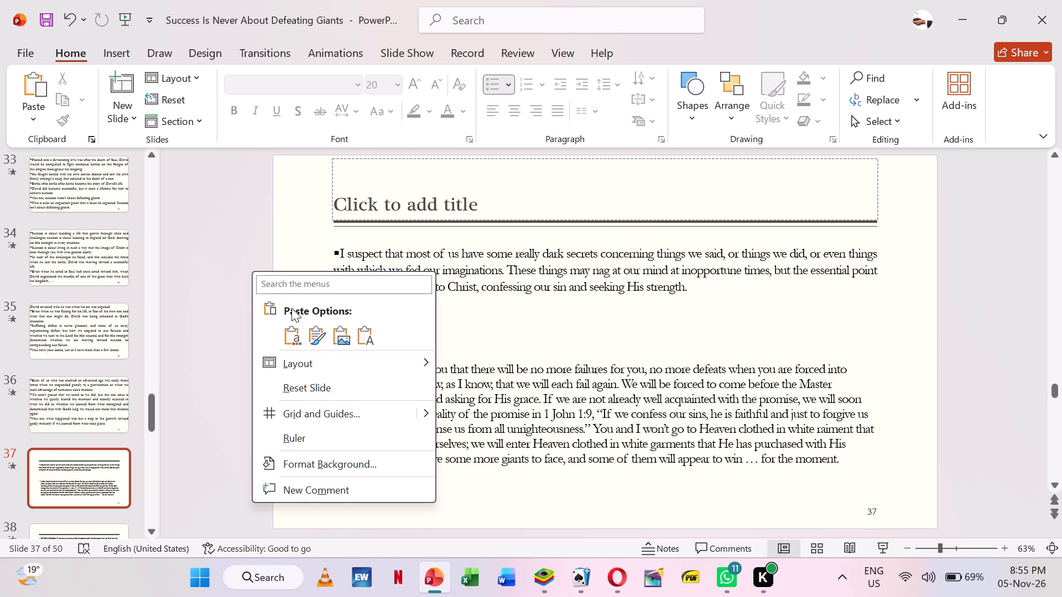
click(574, 411)
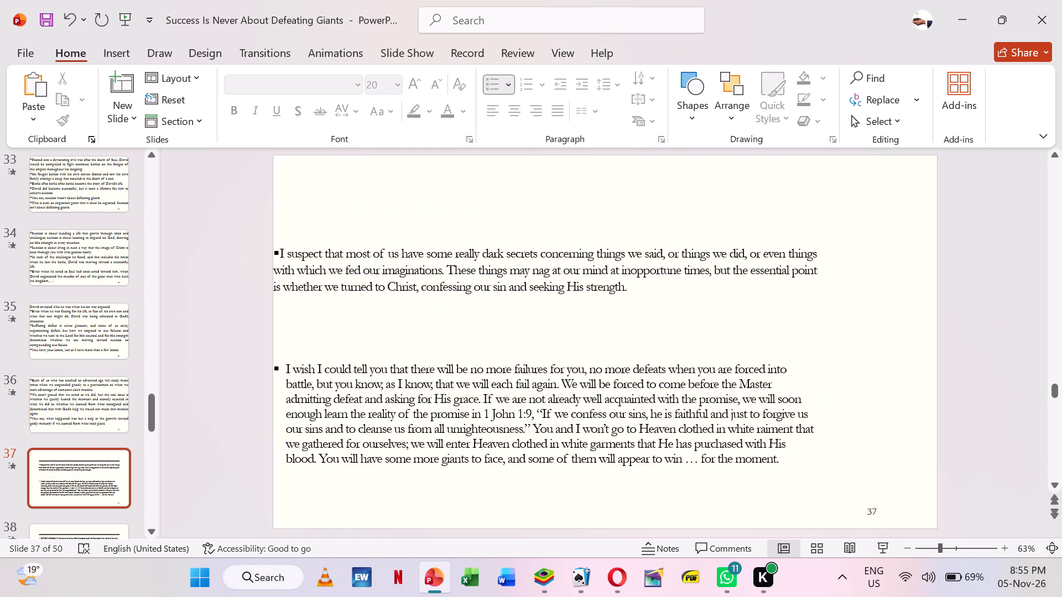
click(517, 357)
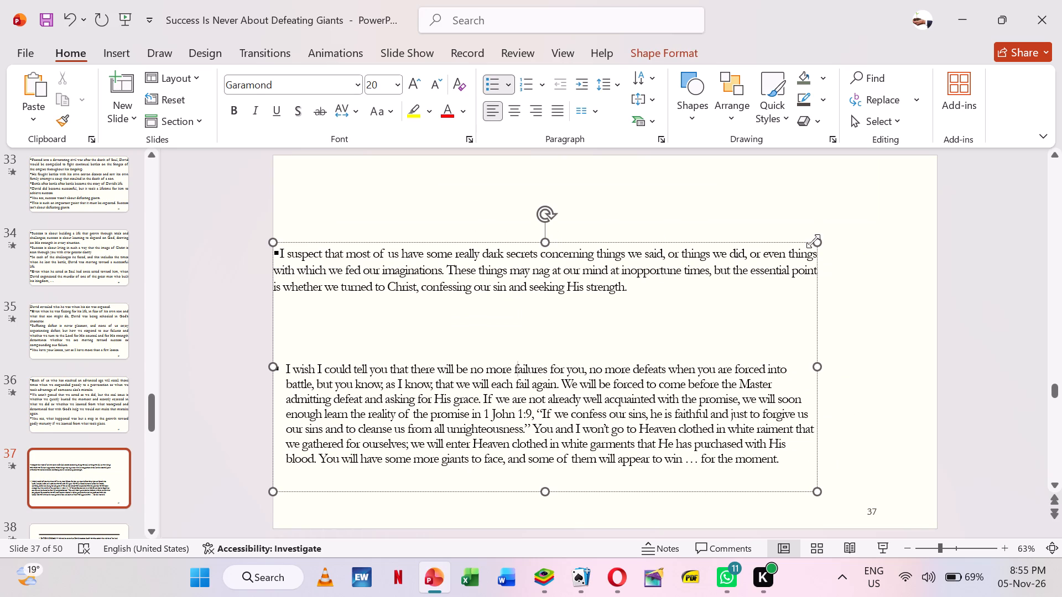
drag(815, 242, 931, 190)
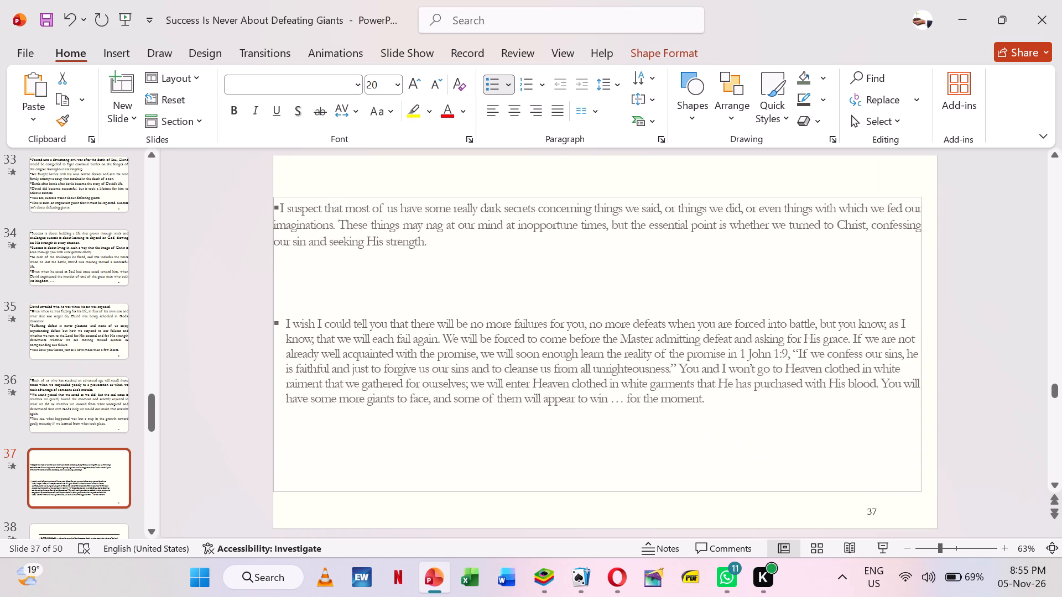
drag(931, 190, 937, 160)
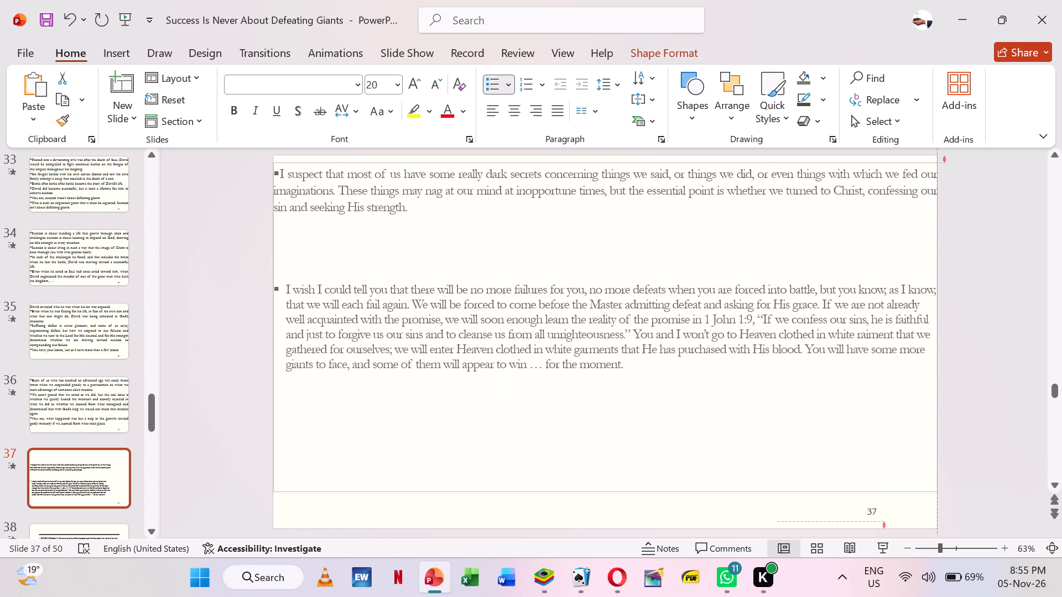
drag(937, 160, 938, 154)
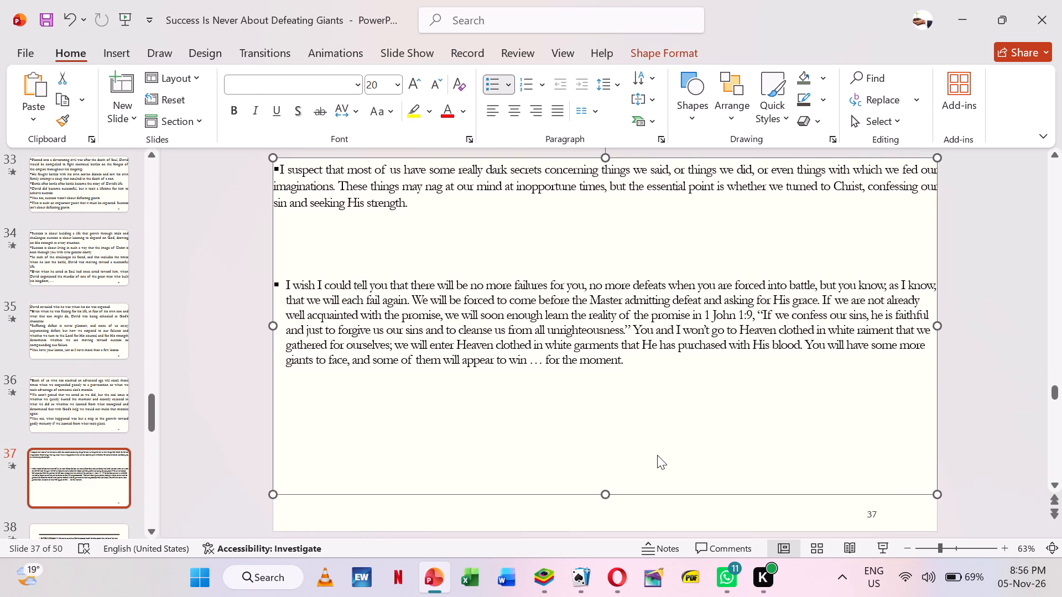
drag(606, 493, 611, 519)
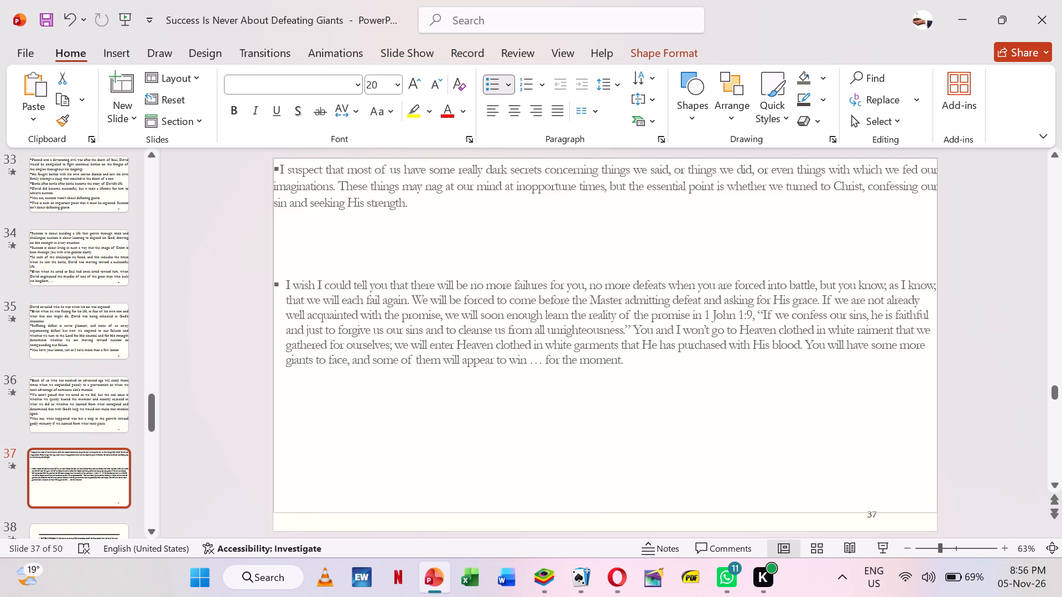
drag(611, 519, 615, 531)
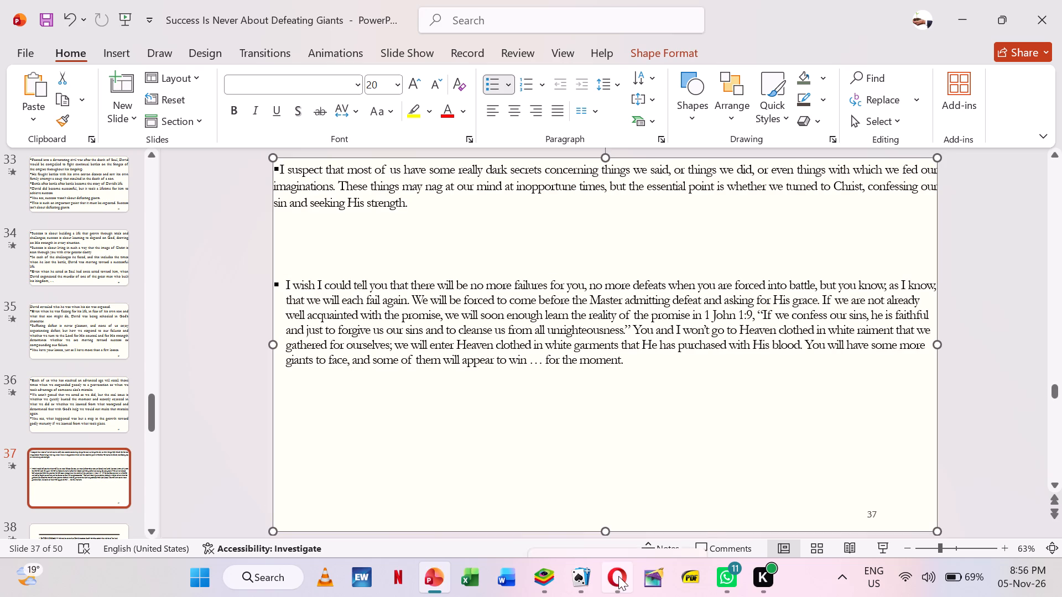
Switch to the Opera browser and open the Fees page under Financials in the Machakos University portal.
click(618, 576)
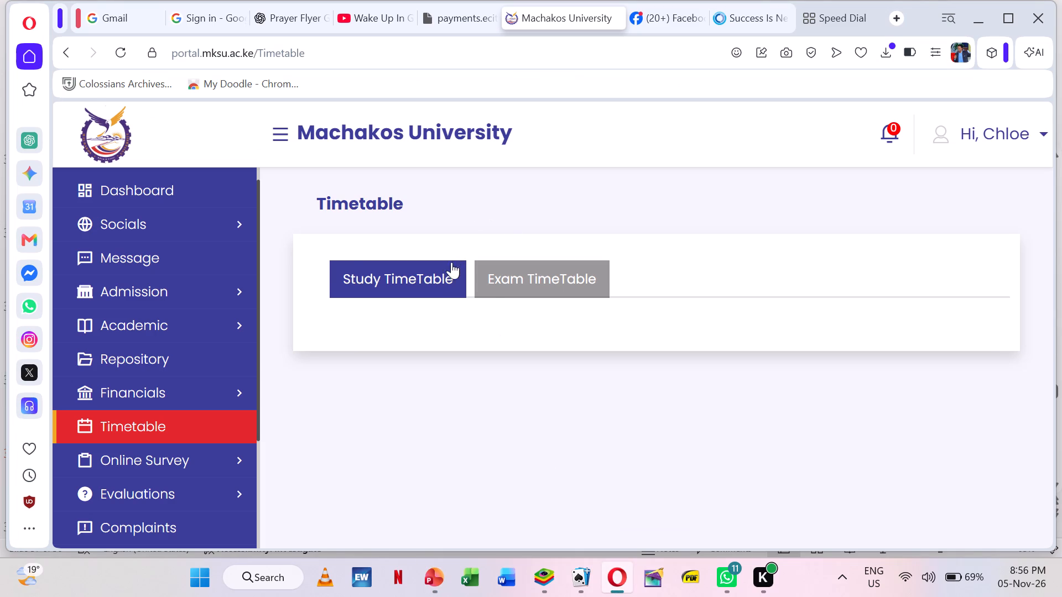
click(160, 391)
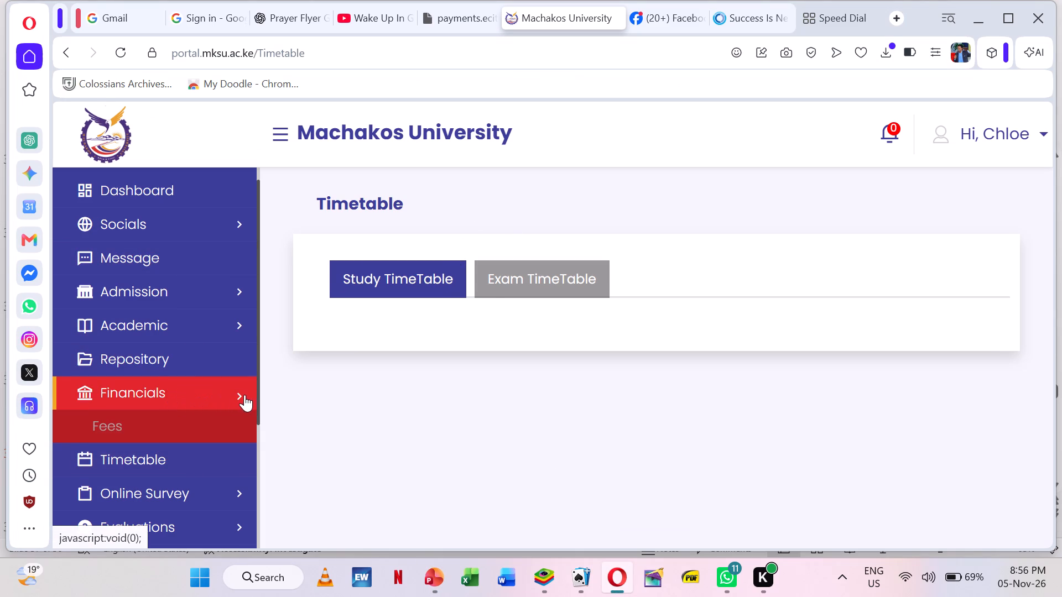
click(211, 431)
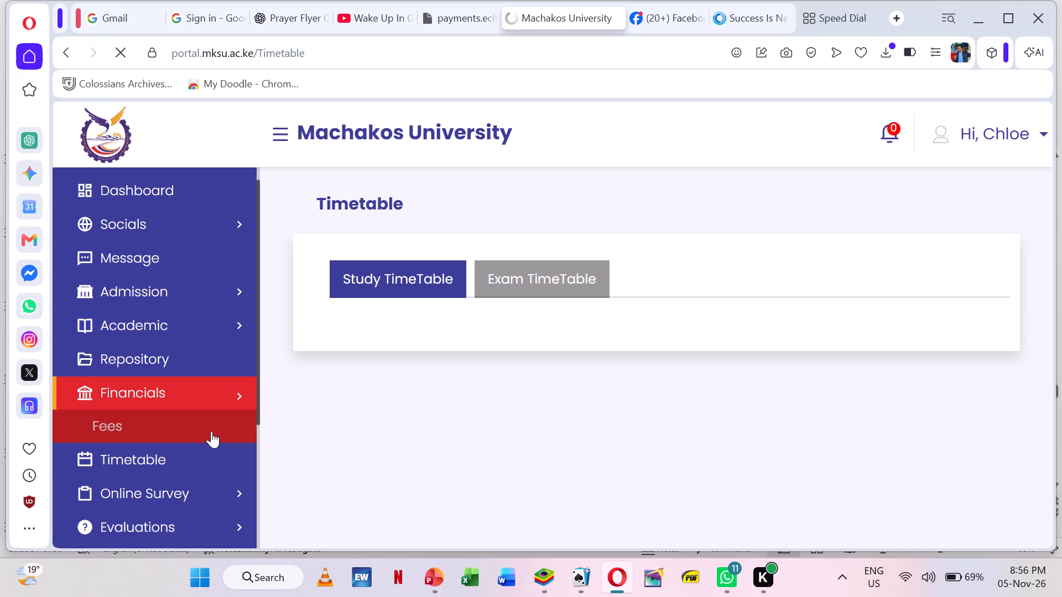
Switch to the open YouTube video "Wake Up In God's" in the browser.
click(391, 11)
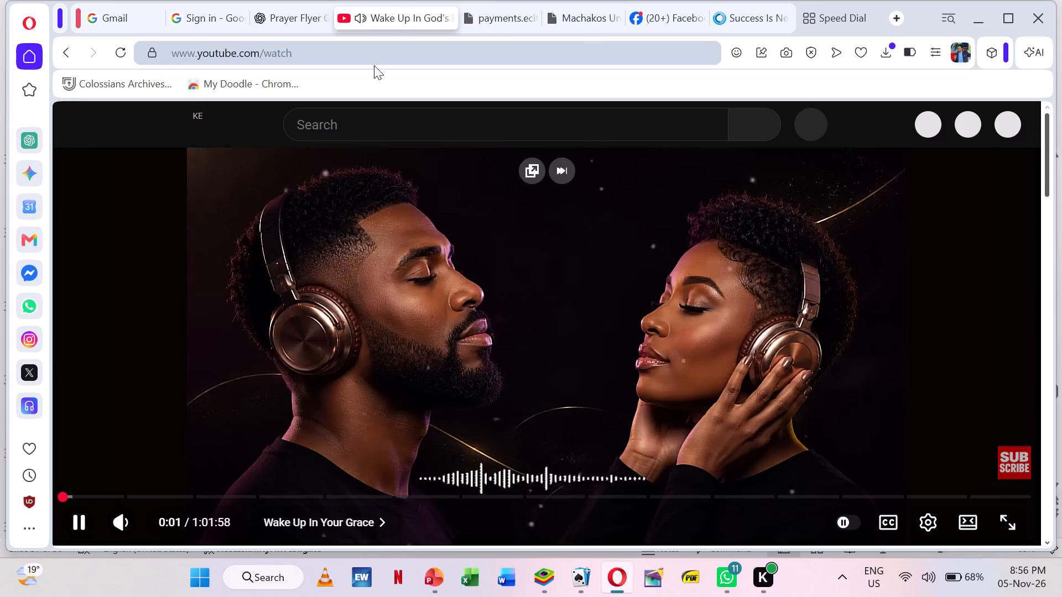
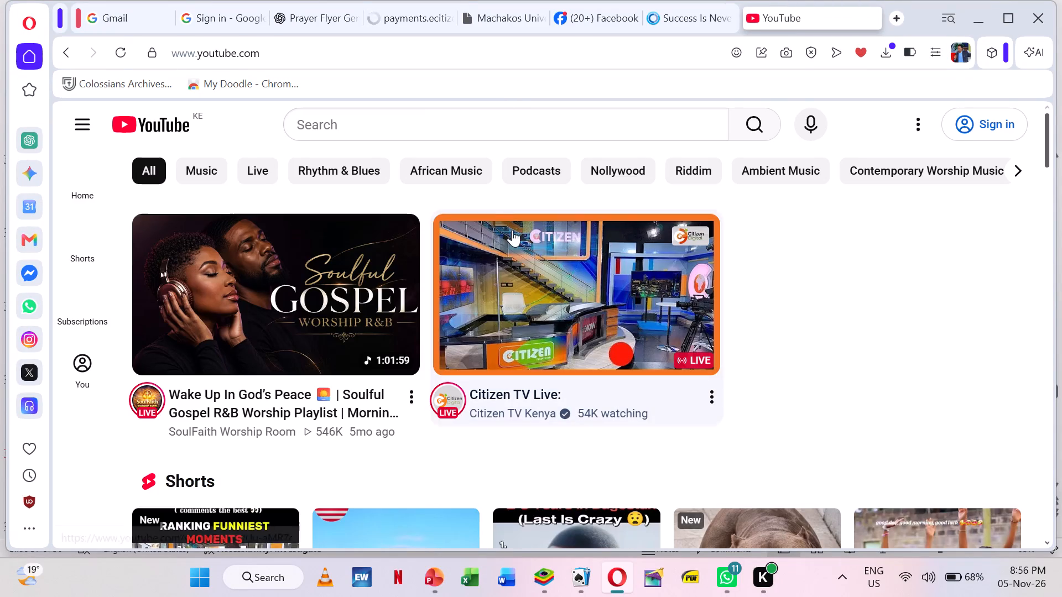
Open the Citizen TV Live stream and reload it full-page from its youtube-nocookie.com embed address.
click(524, 280)
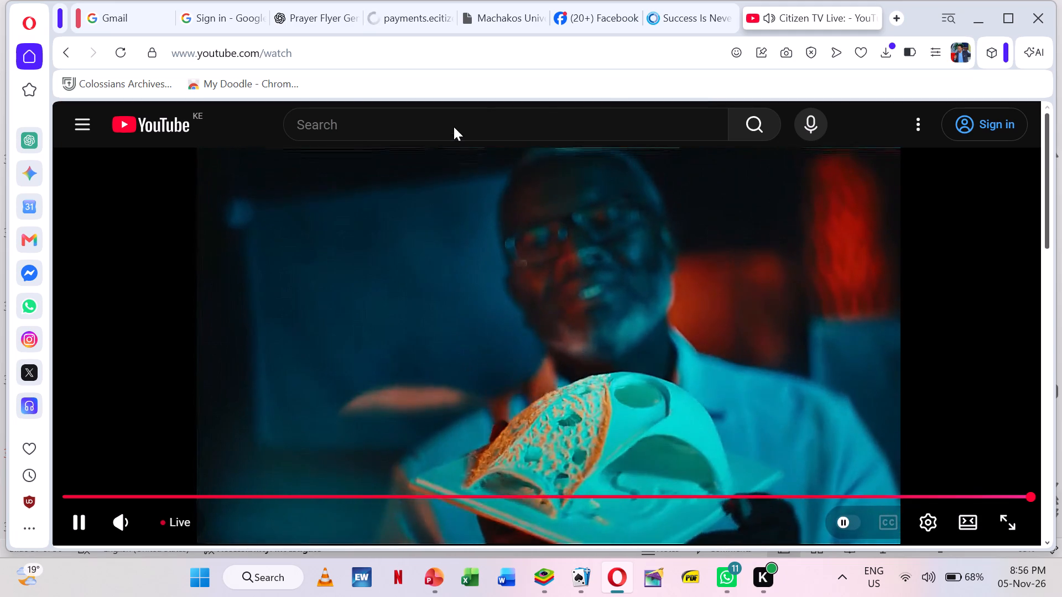
triple_click(217, 54)
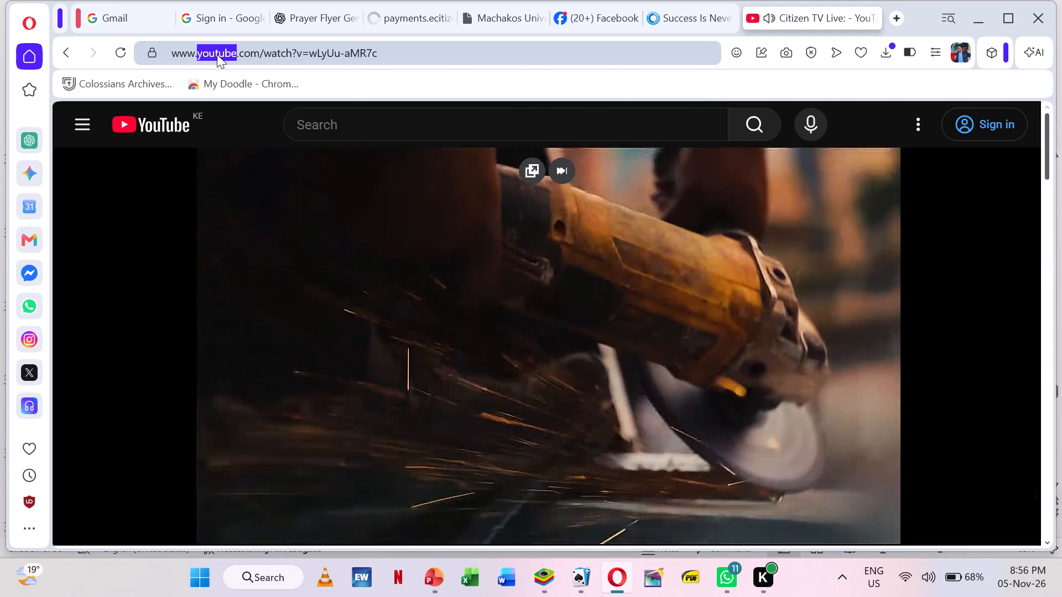
click(217, 54)
click(217, 54)
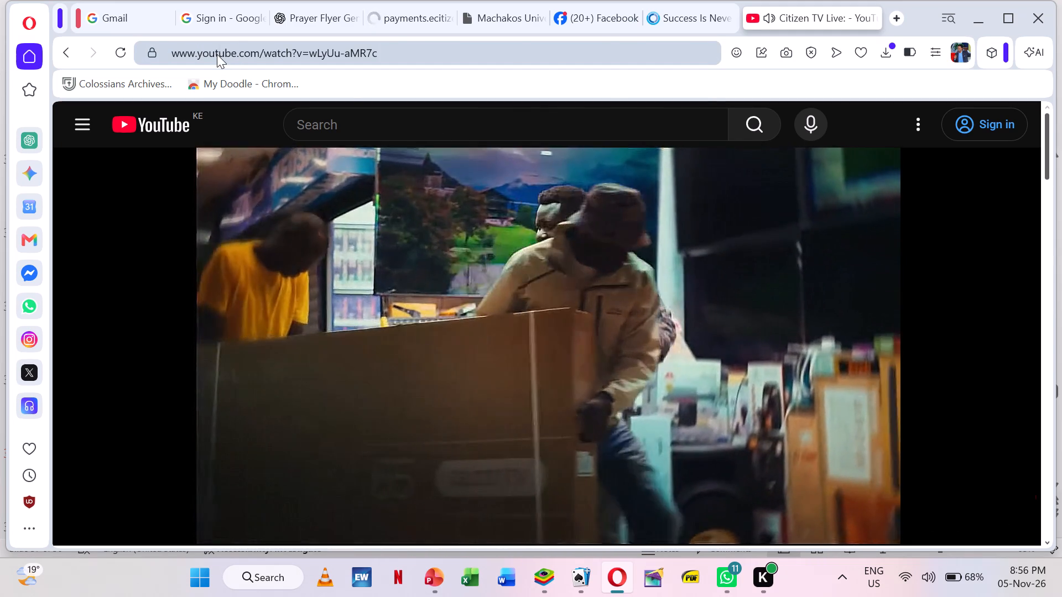
key(minus)
key(Return)
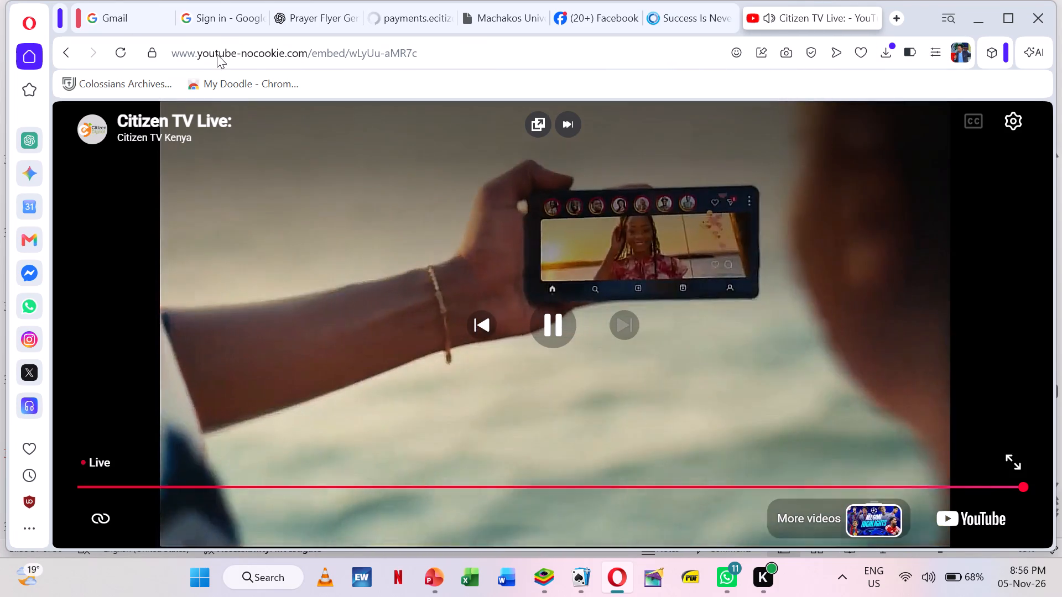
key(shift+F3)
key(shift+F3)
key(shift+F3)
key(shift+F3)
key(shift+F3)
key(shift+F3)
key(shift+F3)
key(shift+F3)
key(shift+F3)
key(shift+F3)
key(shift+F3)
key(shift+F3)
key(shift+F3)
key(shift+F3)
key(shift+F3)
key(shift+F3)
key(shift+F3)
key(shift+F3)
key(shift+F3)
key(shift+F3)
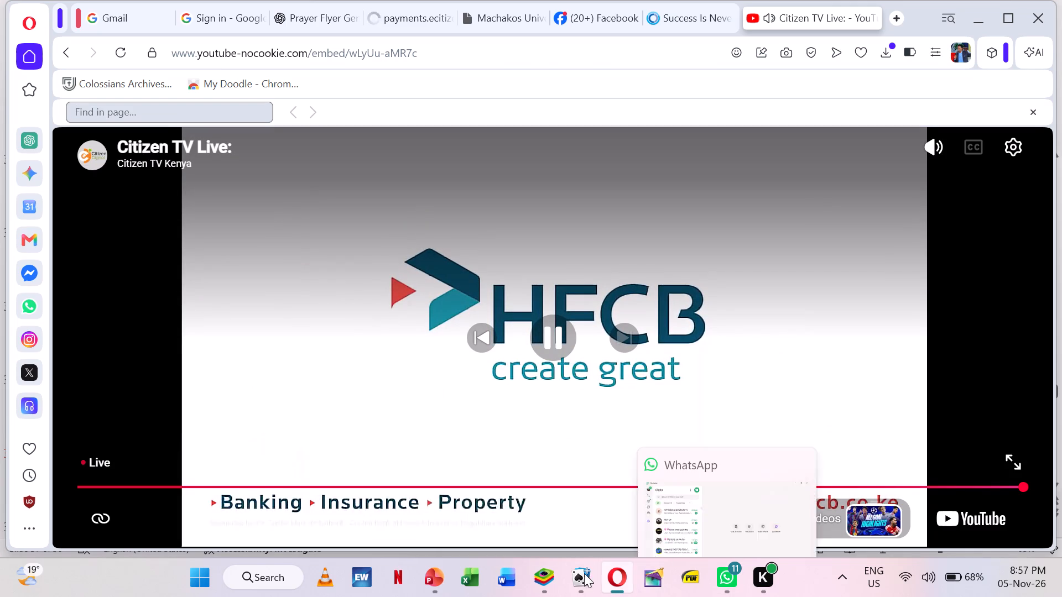
Switch back to the PowerPoint presentation and set all of slide 37's body text to size 40.
click(427, 581)
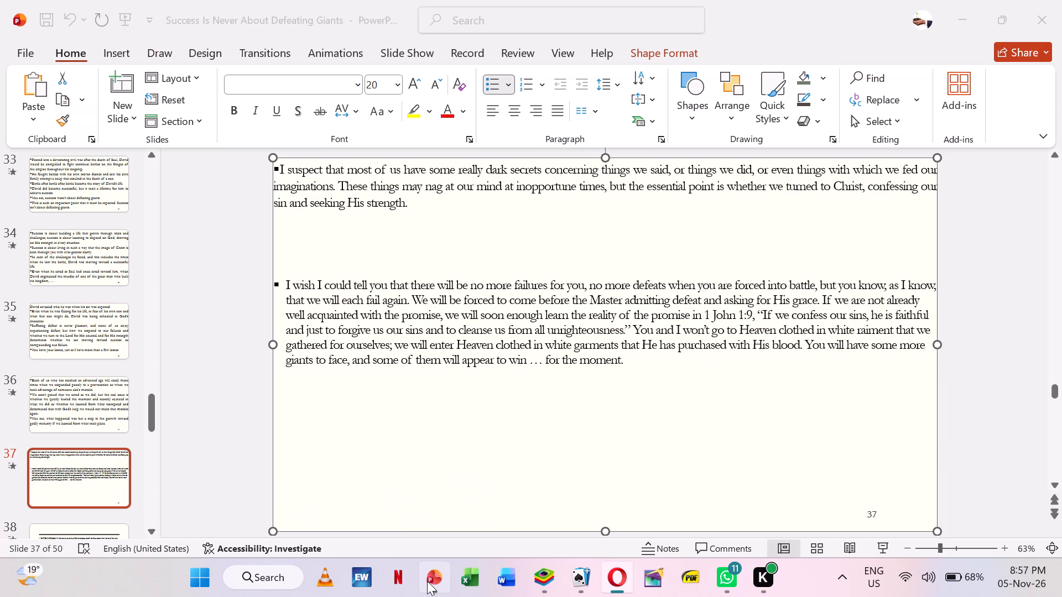
click(448, 211)
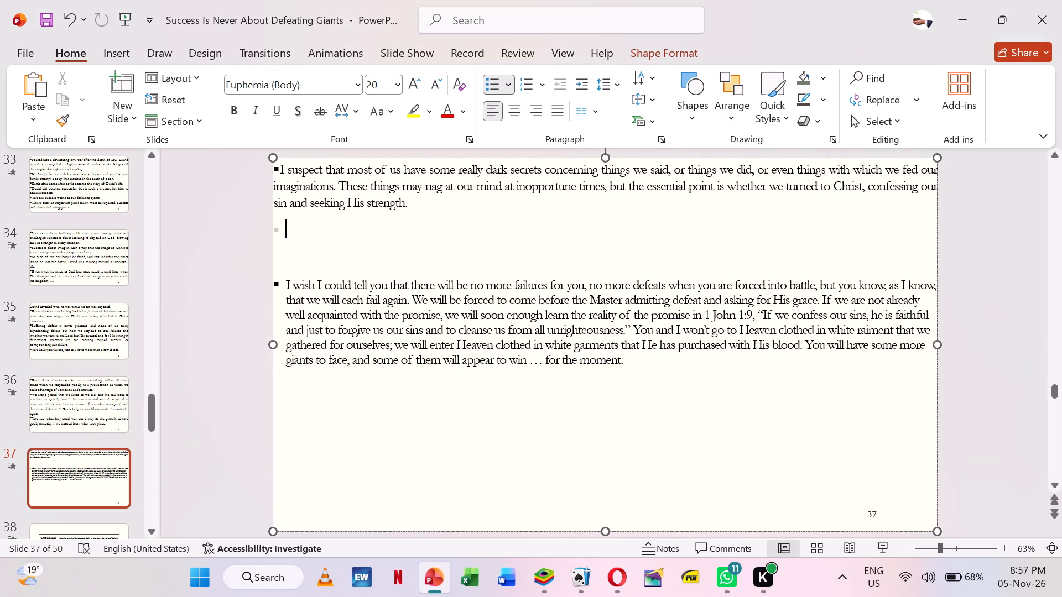
key(ctrl+a)
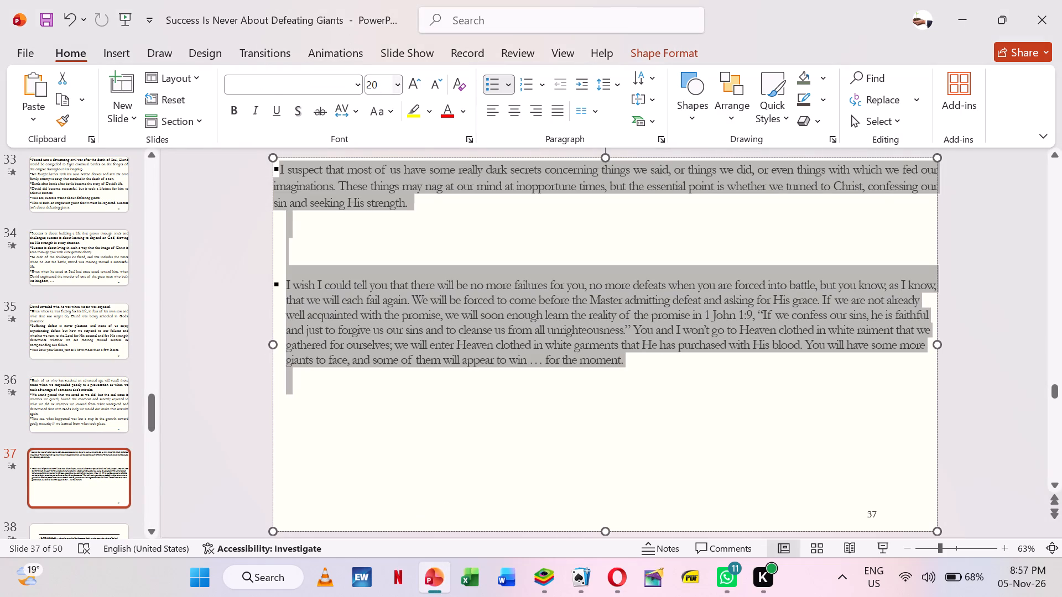
click(381, 85)
text(40)
key(Return)
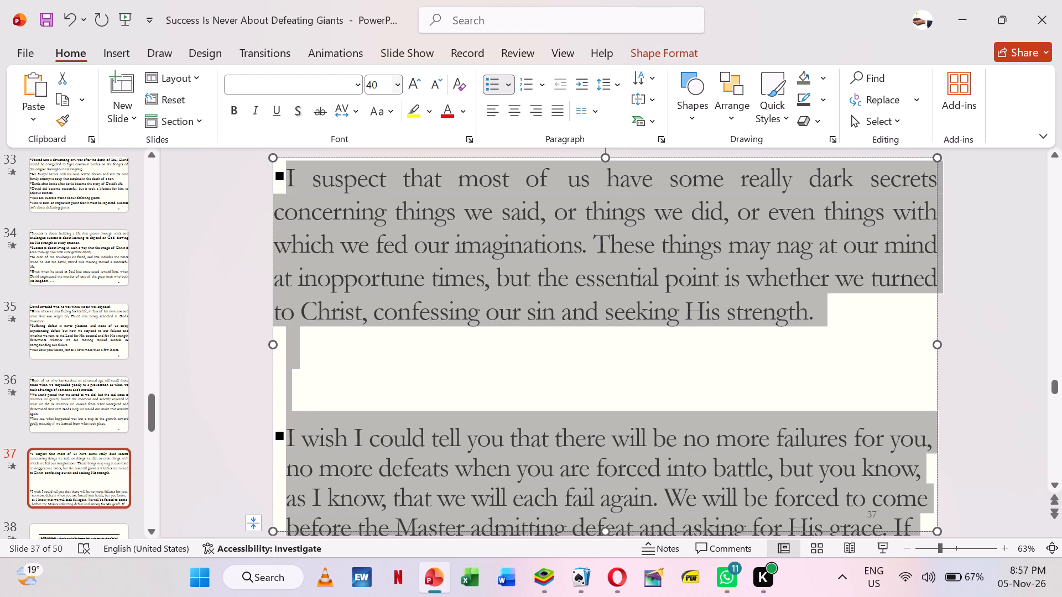
Make "These things may nag" its own bullet on slide 37 and remove the blank lines before the "I wish I could tell you" bullet.
click(602, 238)
key(Left)
key(Return)
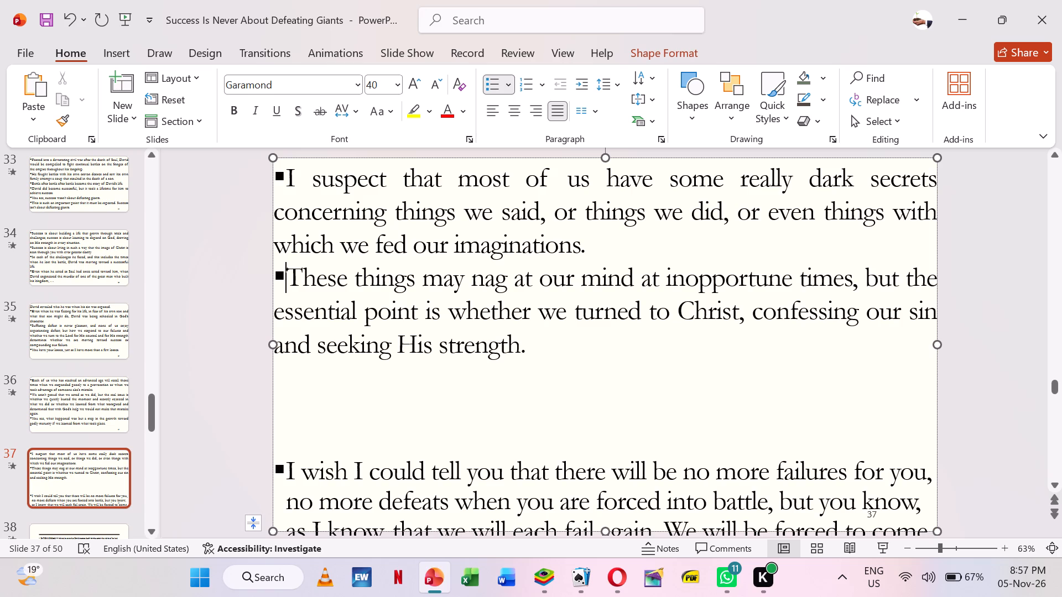
click(602, 333)
key(Delete)
key(Delete)
key(Delete)
key(Return)
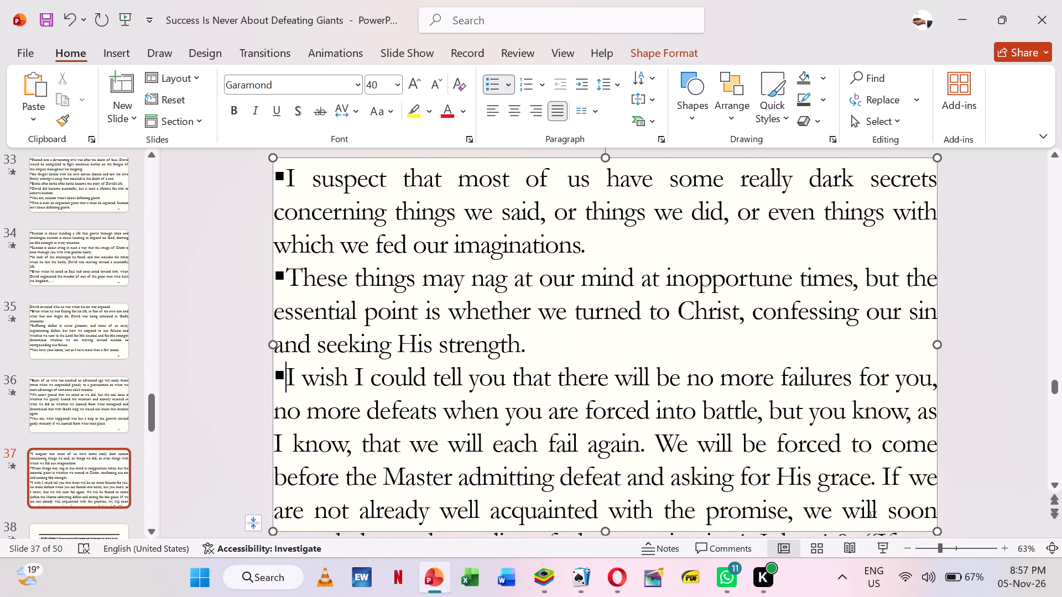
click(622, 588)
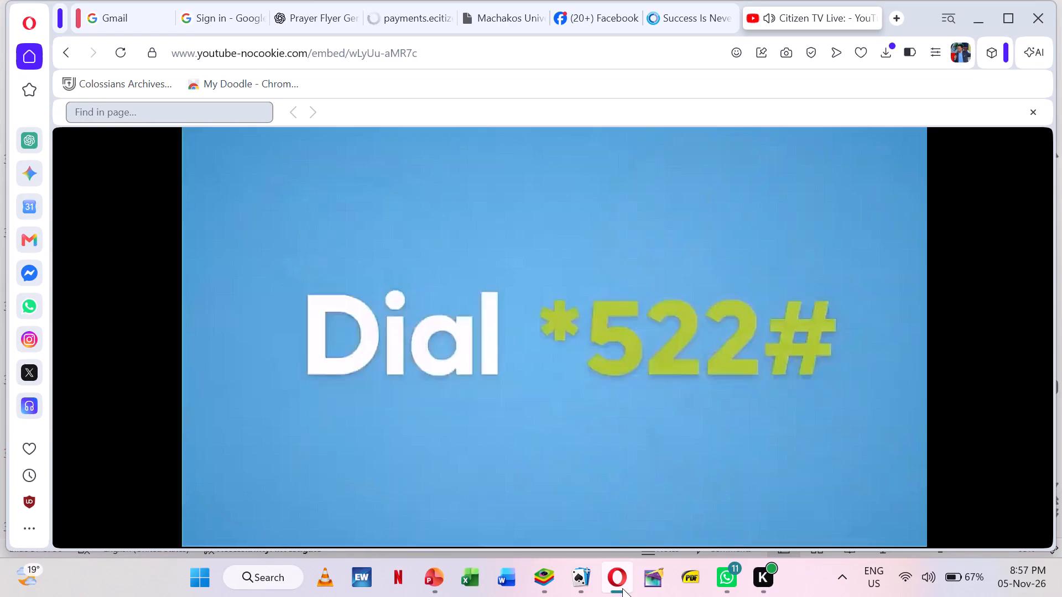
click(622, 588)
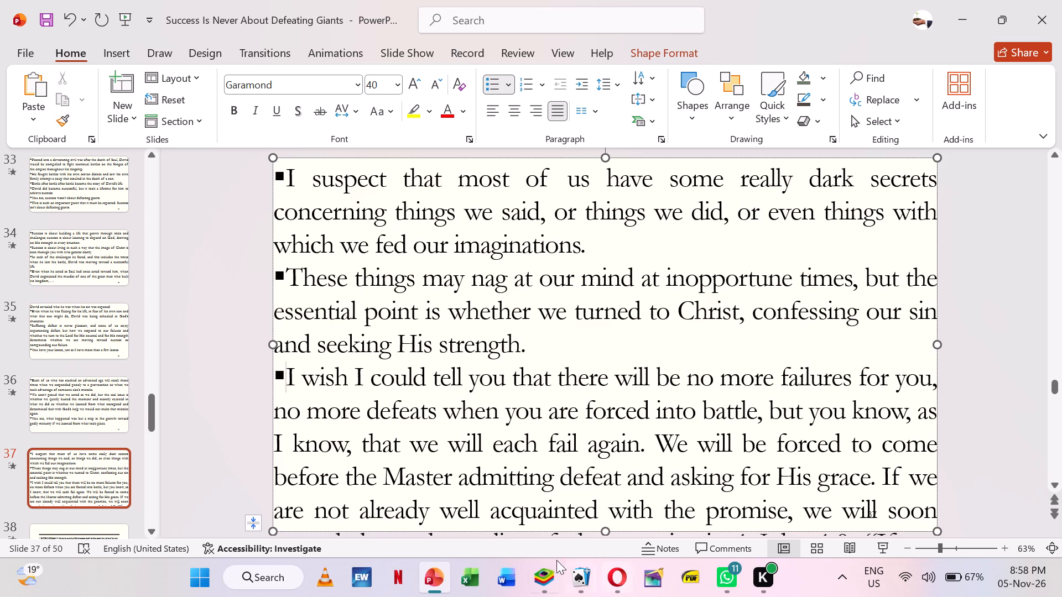
Split slide 37's last paragraph into separate bullets starting at "We will be forced" and "If we are not already".
click(661, 442)
key(Return)
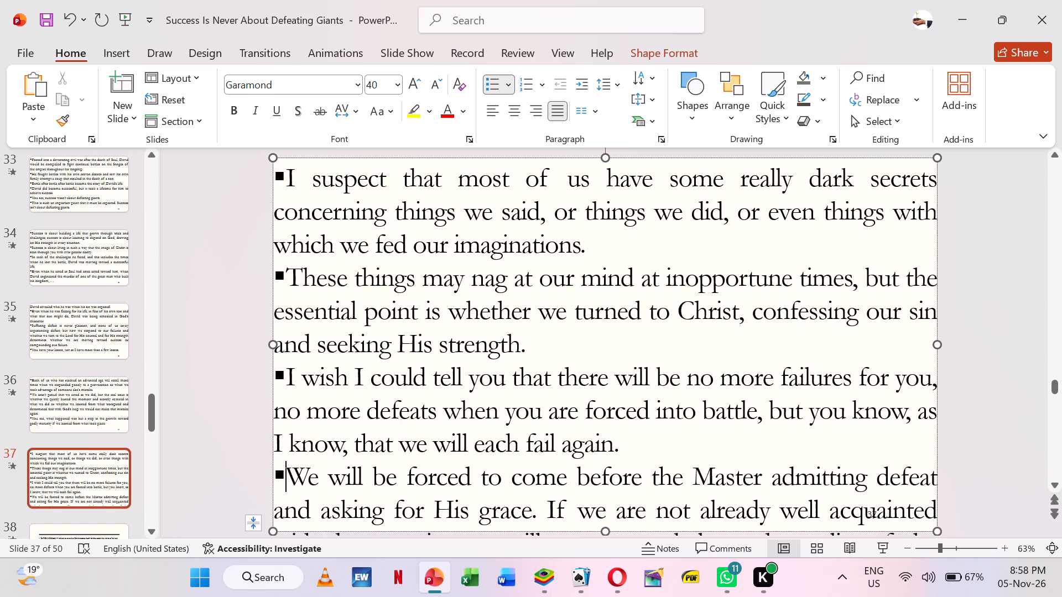
click(545, 509)
key(Return)
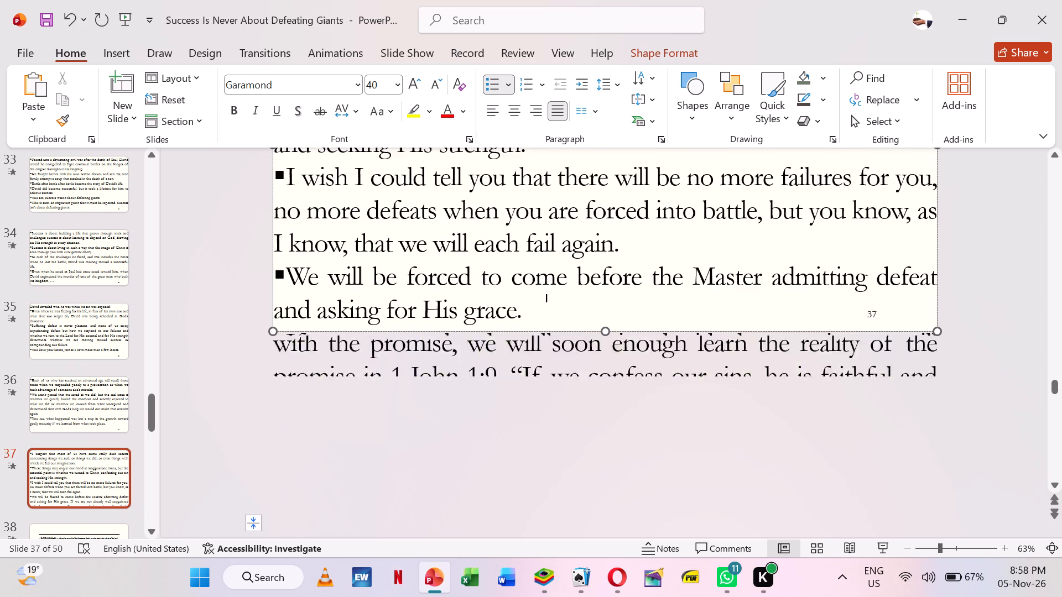
Move slide 37's text from "If we are not already well acquainted" onward to the start of slide 38's body text.
key(shift+Down)
key(shift+Down)
key(shift+Down)
key(shift+Down)
key(shift+Down)
key(shift+Down)
key(shift+Down)
key(shift+Down)
key(shift+Down)
key(shift+Down)
key(shift+Down)
key(shift+Down)
key(shift+Down)
key(shift+Down)
key(shift+Down)
key(shift+Down)
key(shift+Down)
key(shift+Down)
key(shift+Down)
key(shift+Down)
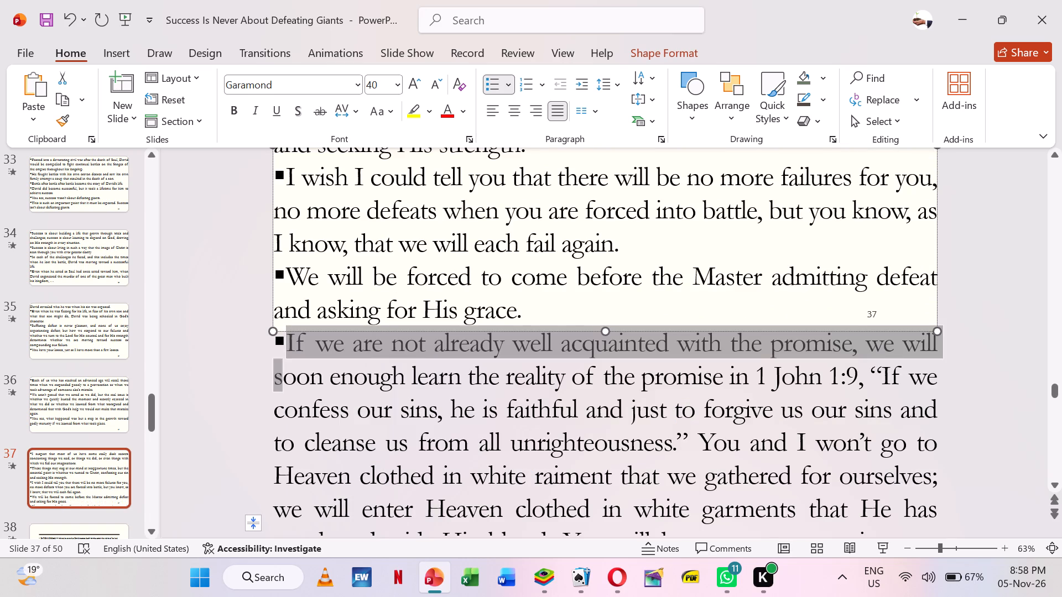
key(ctrl+x)
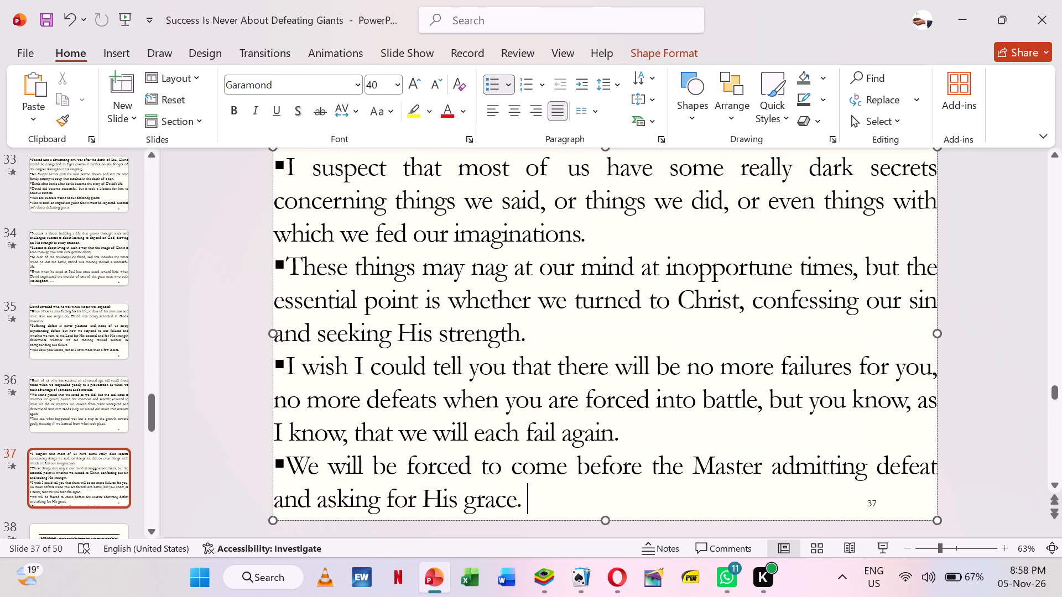
click(99, 534)
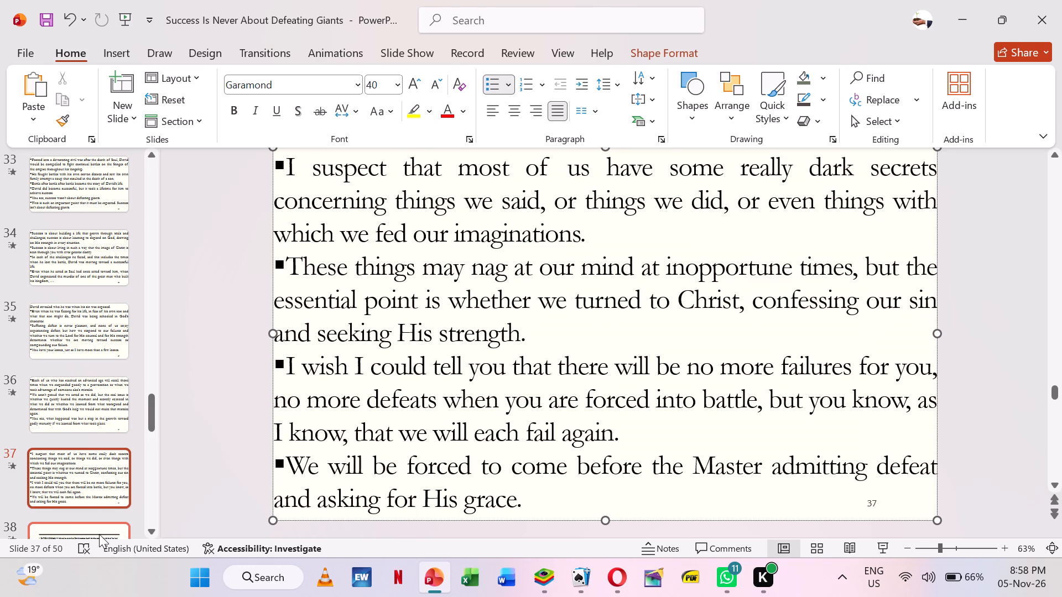
click(347, 245)
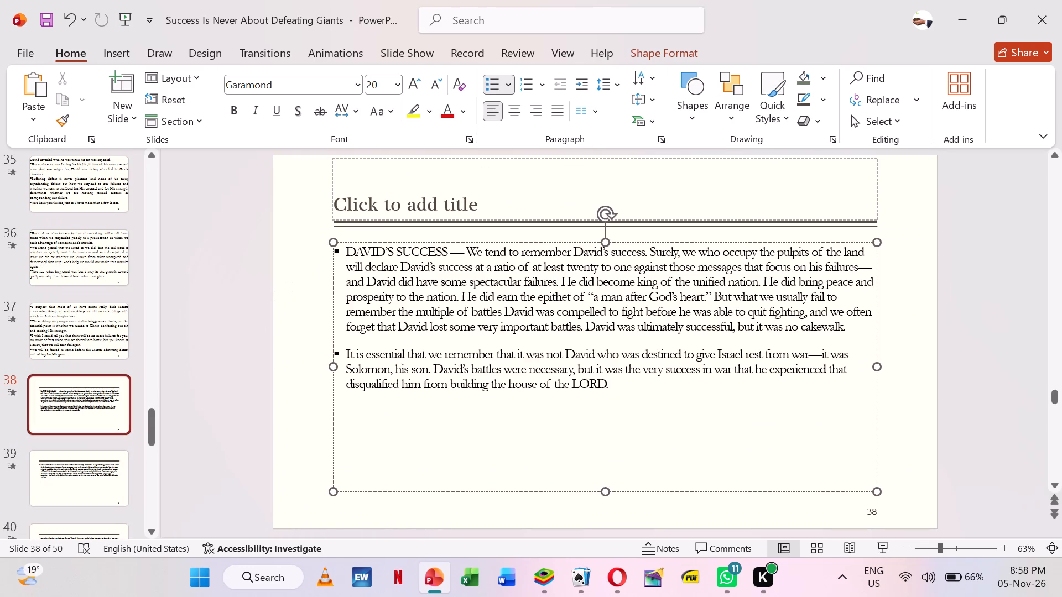
key(ctrl+v)
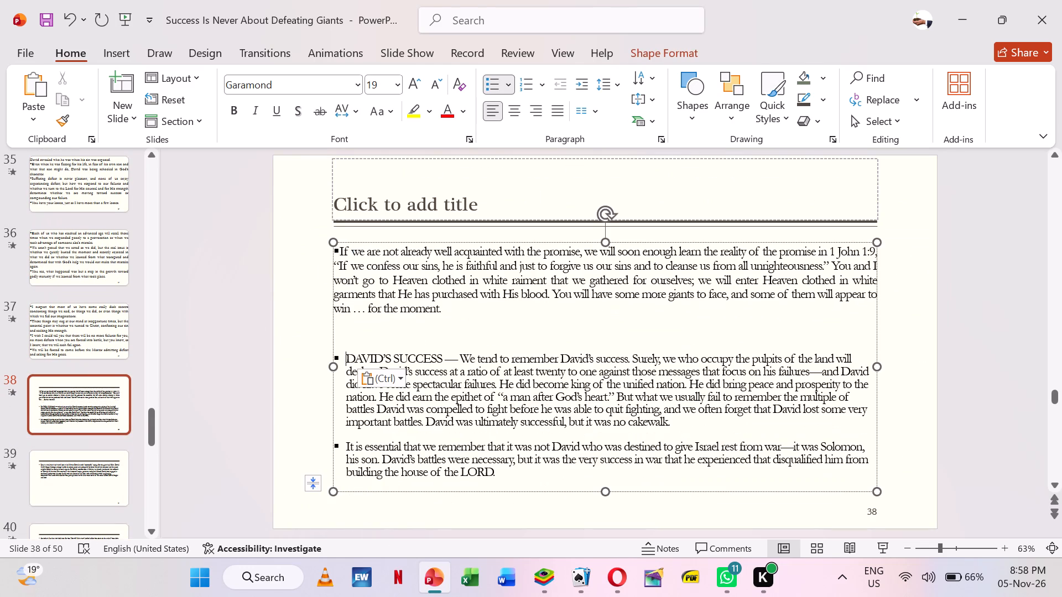
Apply the Blank layout to slide 38 and reposition and enlarge its text box to fill the whole slide.
right_click(250, 270)
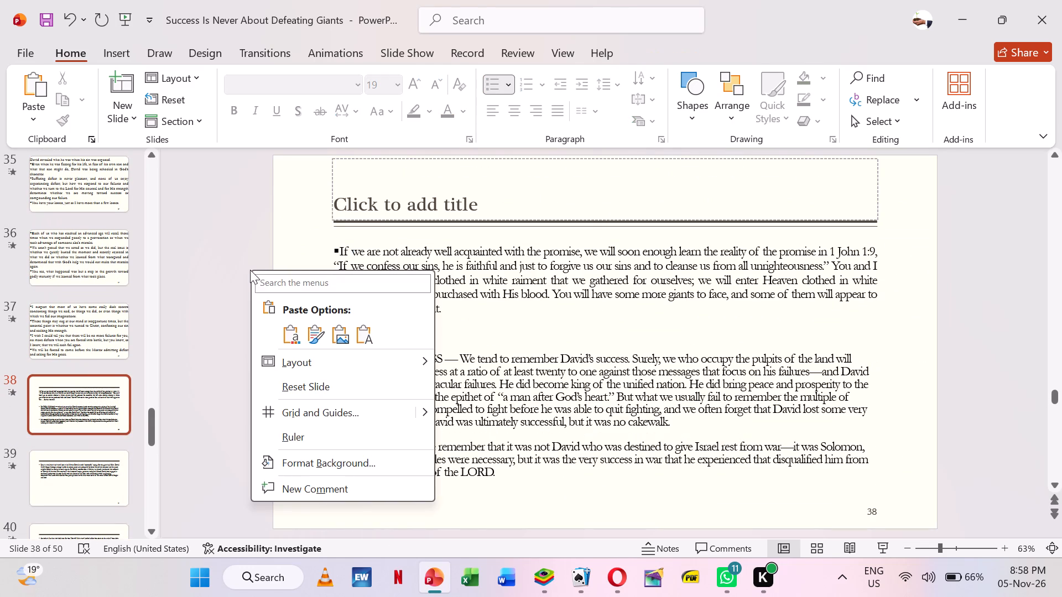
drag(549, 418, 485, 406)
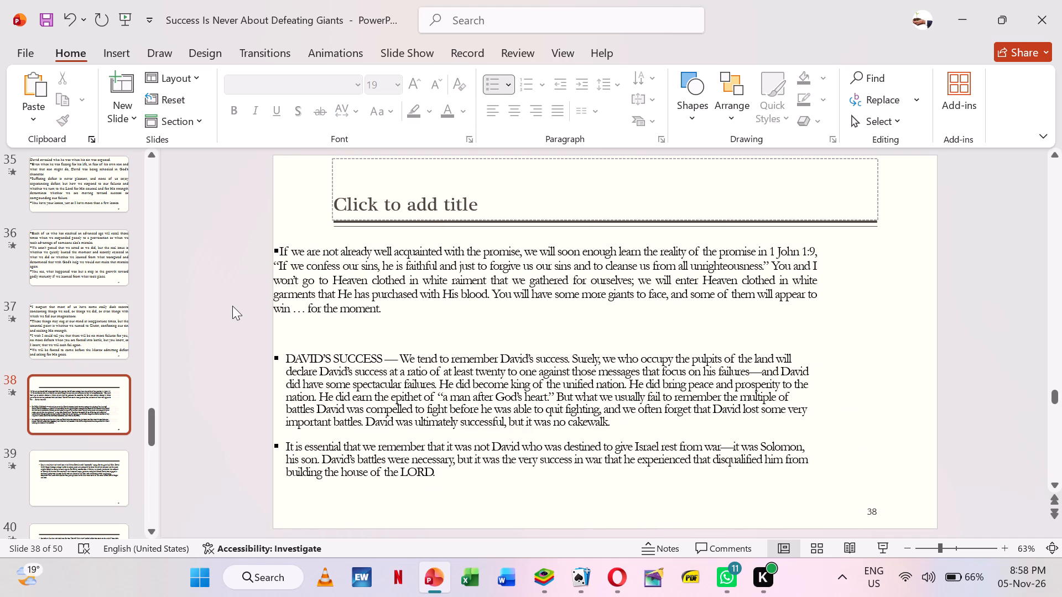
right_click(232, 306)
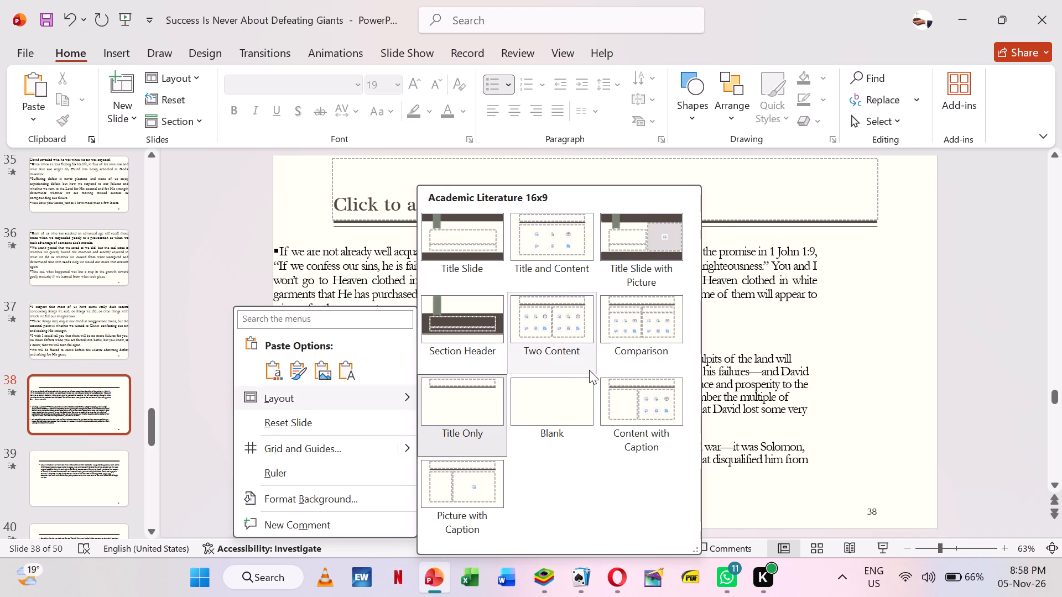
click(572, 386)
click(454, 259)
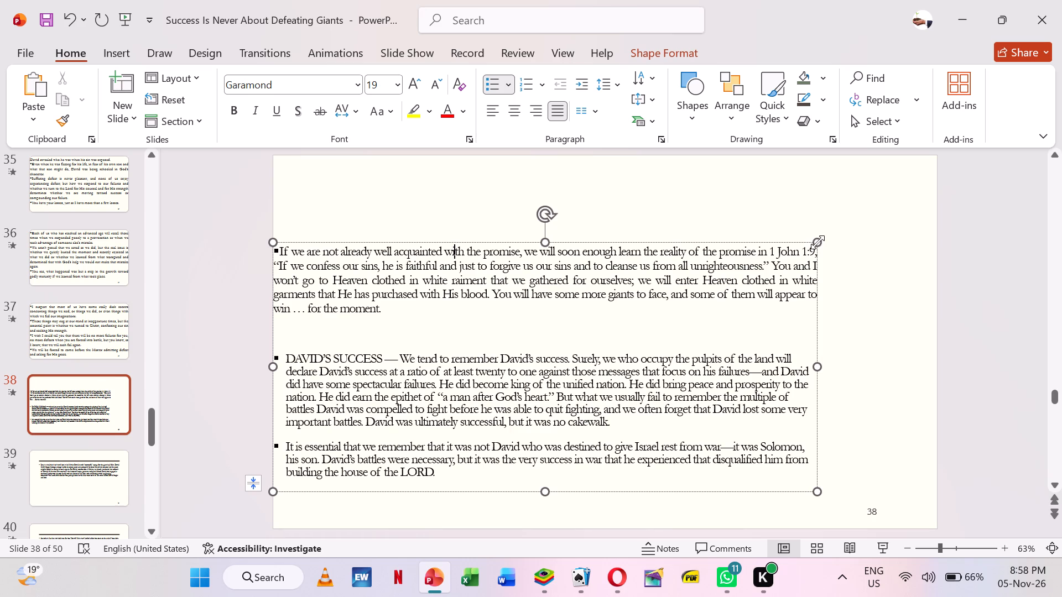
drag(821, 241, 935, 163)
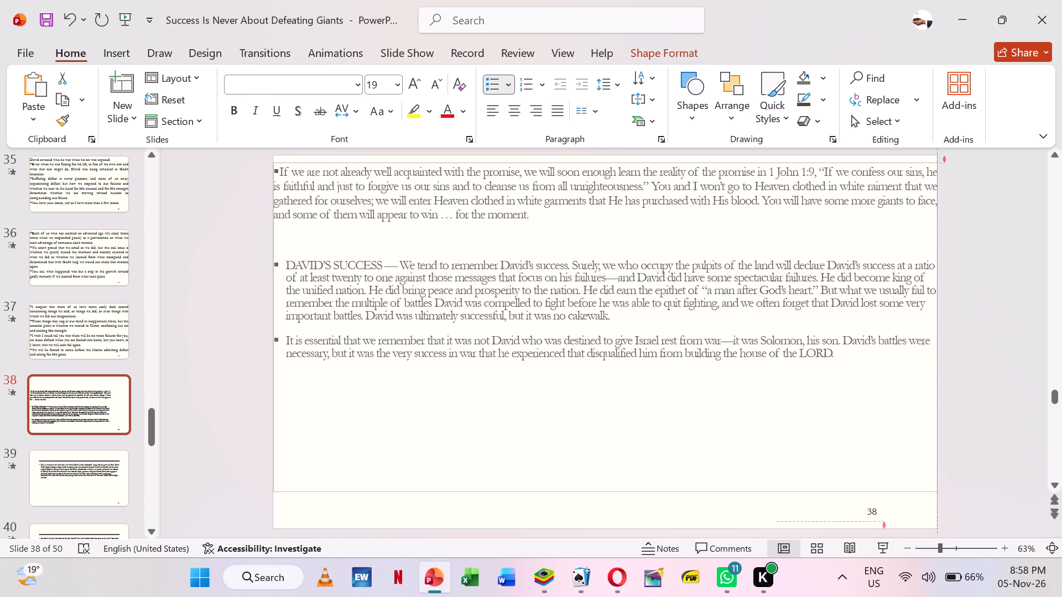
drag(935, 163, 938, 154)
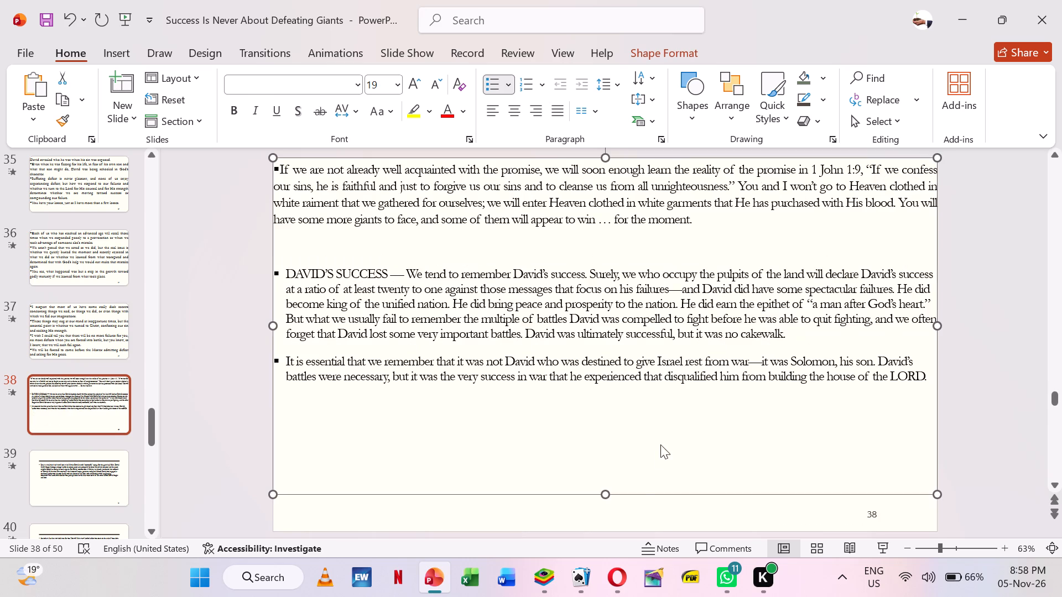
drag(605, 494, 605, 496)
drag(605, 496, 613, 530)
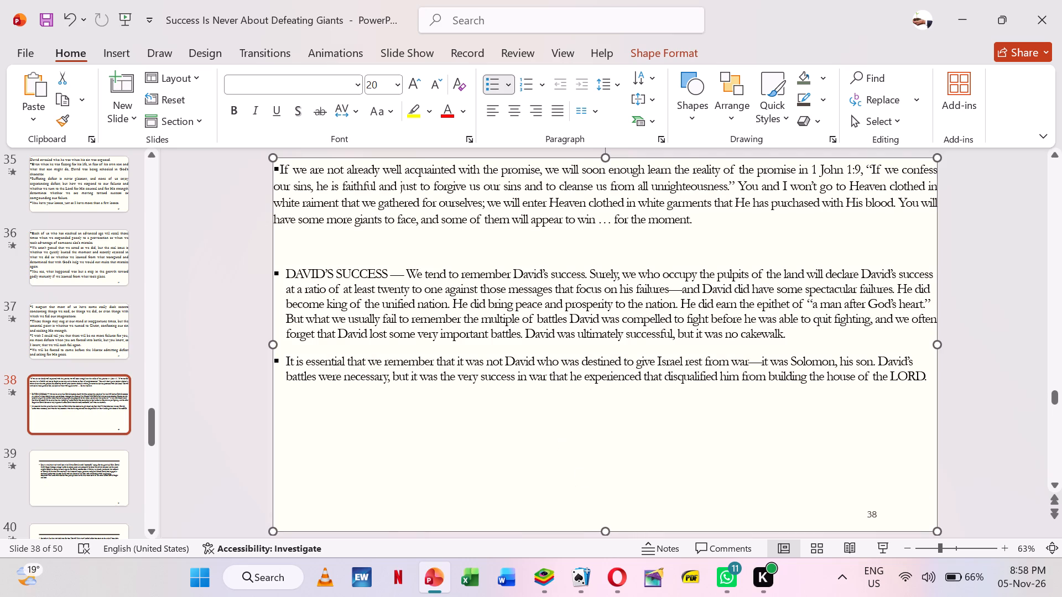
Set all of slide 38's body text to size 40.
click(585, 218)
key(ctrl+a)
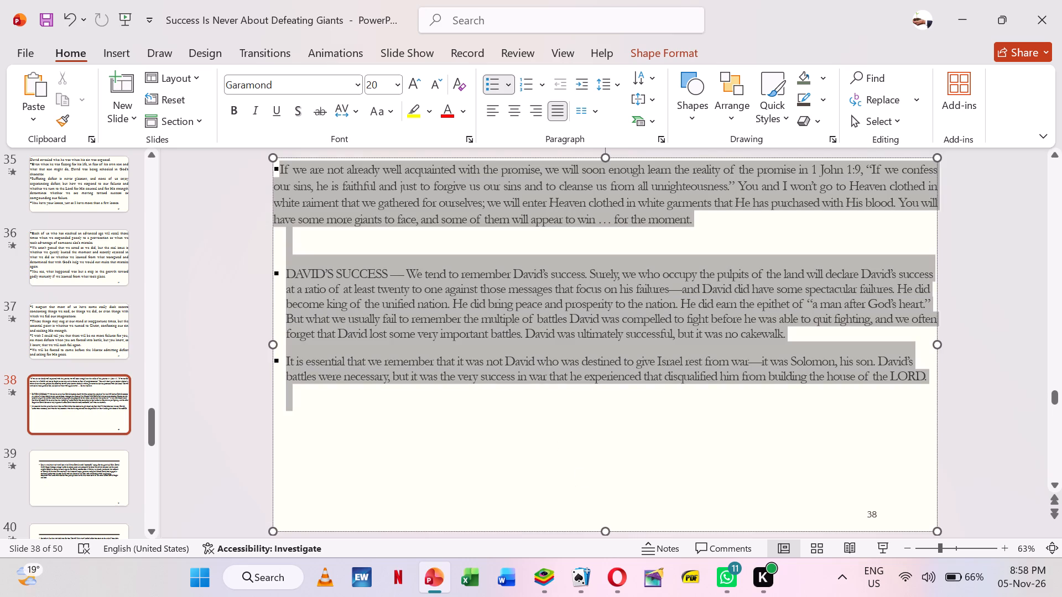
click(386, 83)
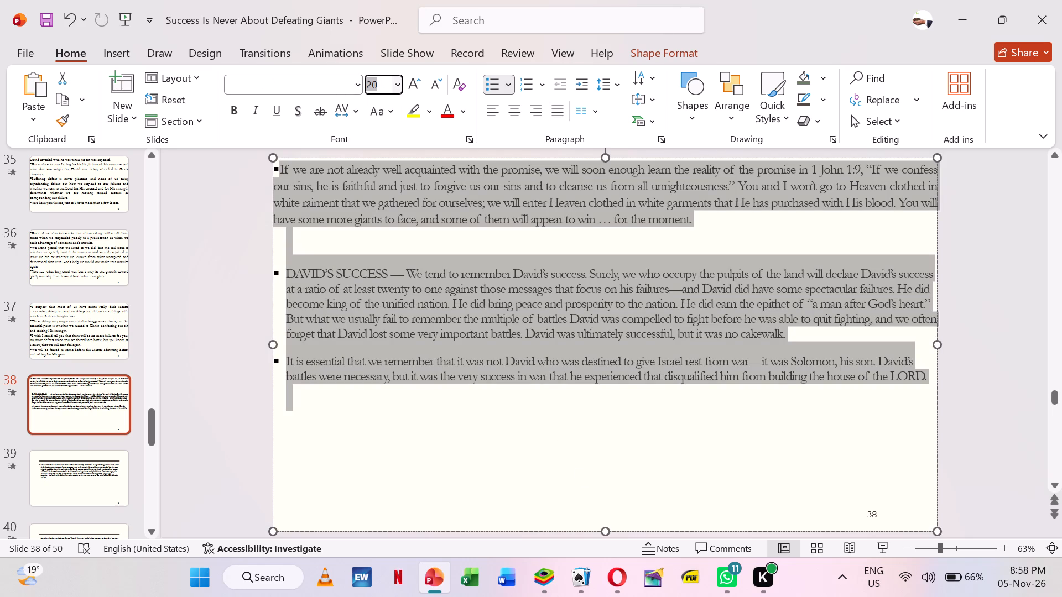
text(40)
key(Return)
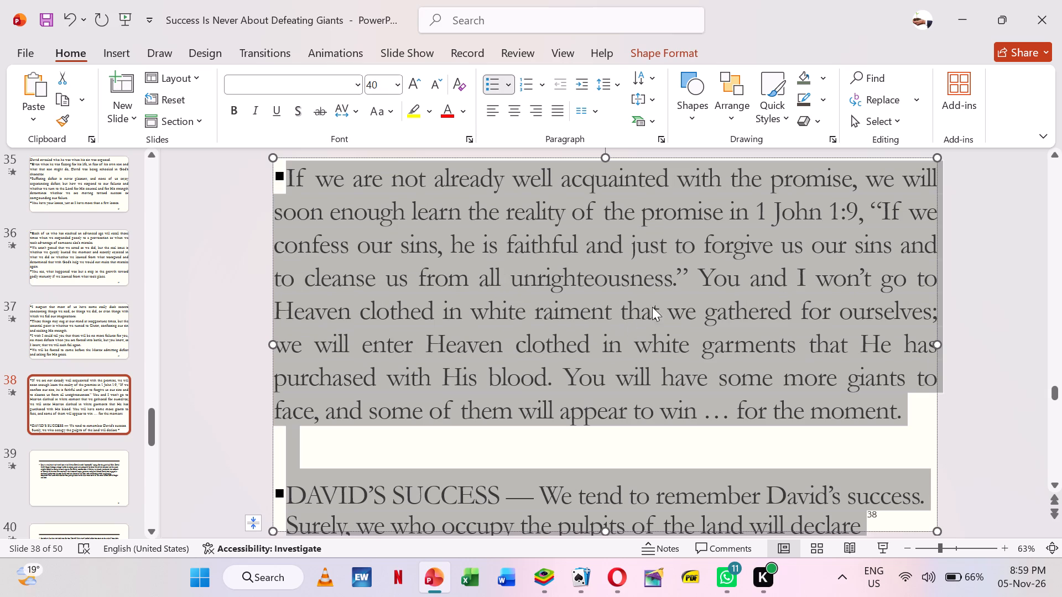
Split slide 38's first paragraph into separate bullets starting at "You and I won't go to Heaven" and "You will have some more giants".
click(698, 277)
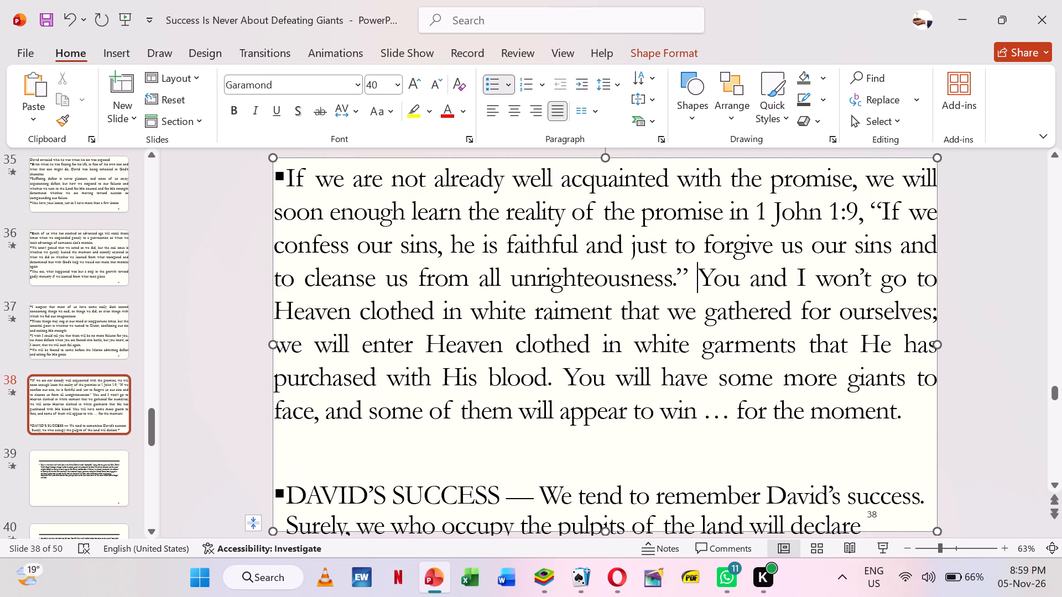
key(Return)
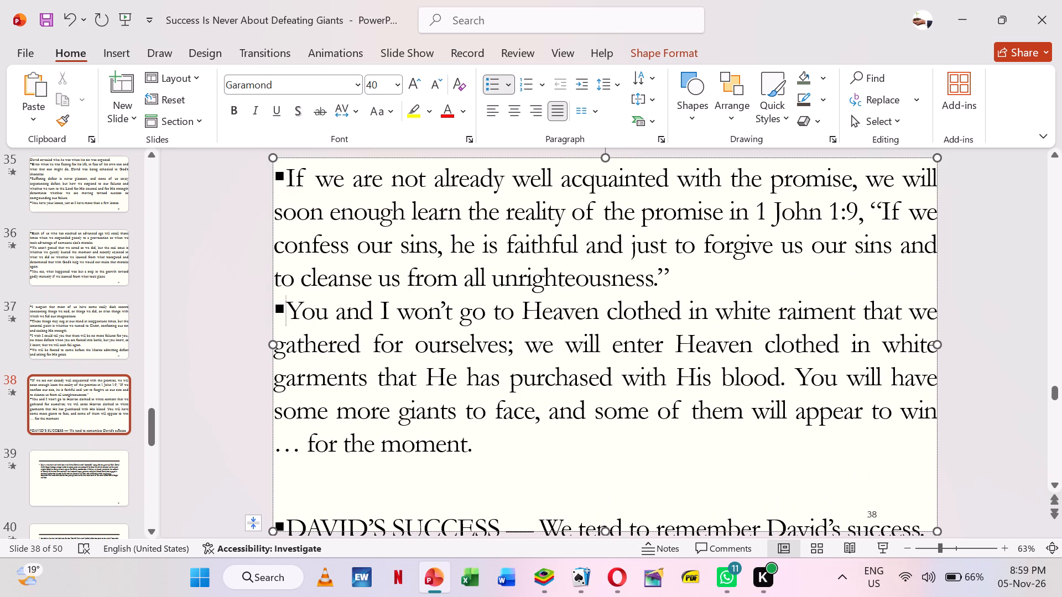
click(796, 373)
key(Return)
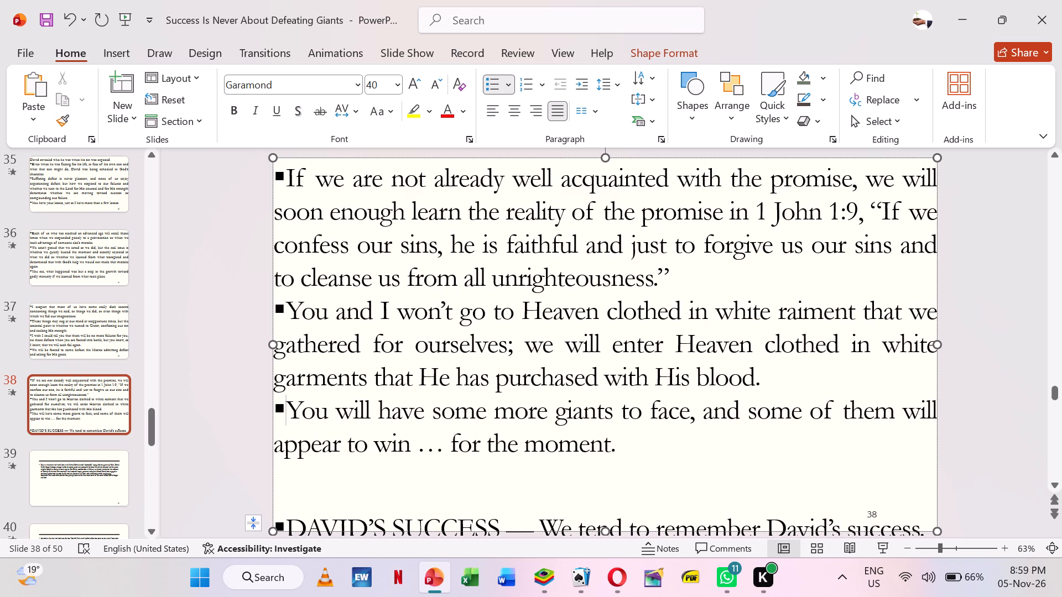
Move slide 38's text after "for the moment.", from "DAVID'S SUCCESS" onward, to the start of slide 39's body text.
click(715, 446)
key(shift+Down)
key(shift+Down)
key(shift+Down)
key(shift+Down)
key(shift+Down)
key(shift+Down)
key(shift+Down)
key(shift+Down)
key(shift+Down)
key(shift+Down)
key(shift+Down)
key(shift+Down)
key(shift+Down)
key(shift+Down)
key(shift+Down)
key(shift+Down)
key(shift+Down)
key(shift+Down)
key(shift+Down)
key(shift+Down)
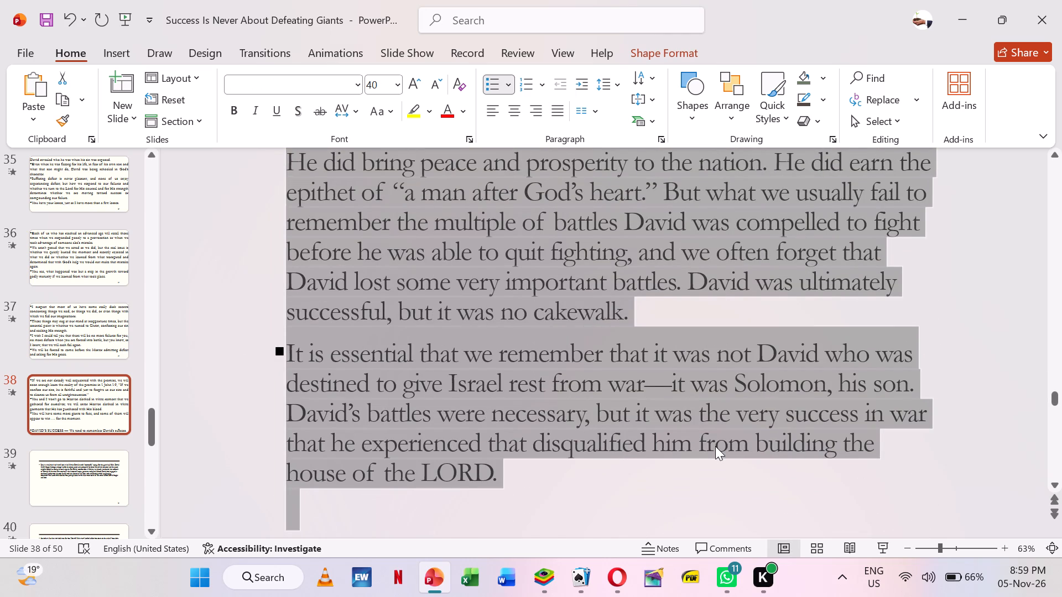
key(ctrl+x)
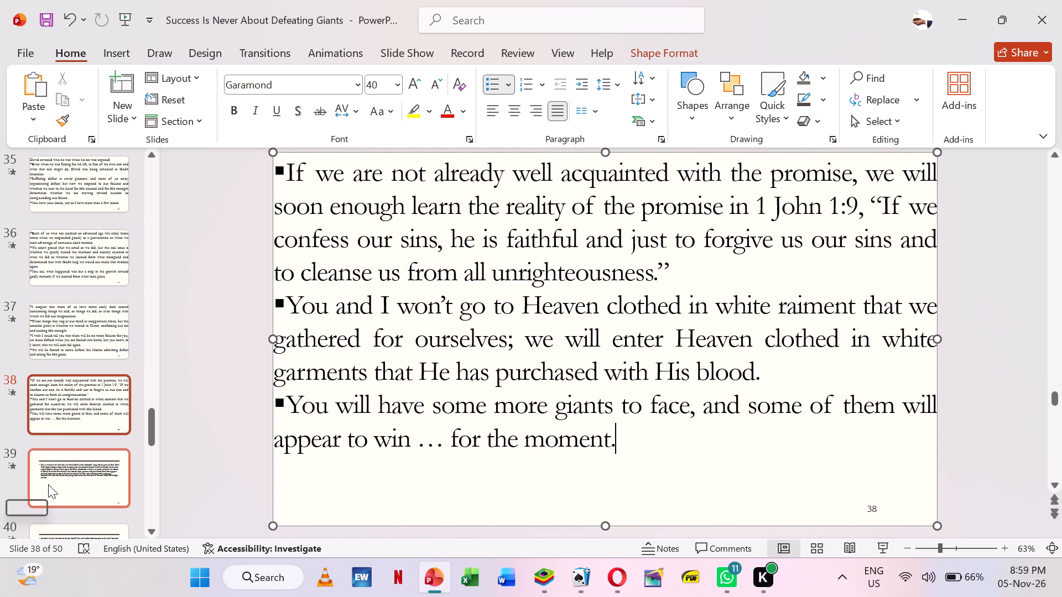
click(48, 484)
click(350, 251)
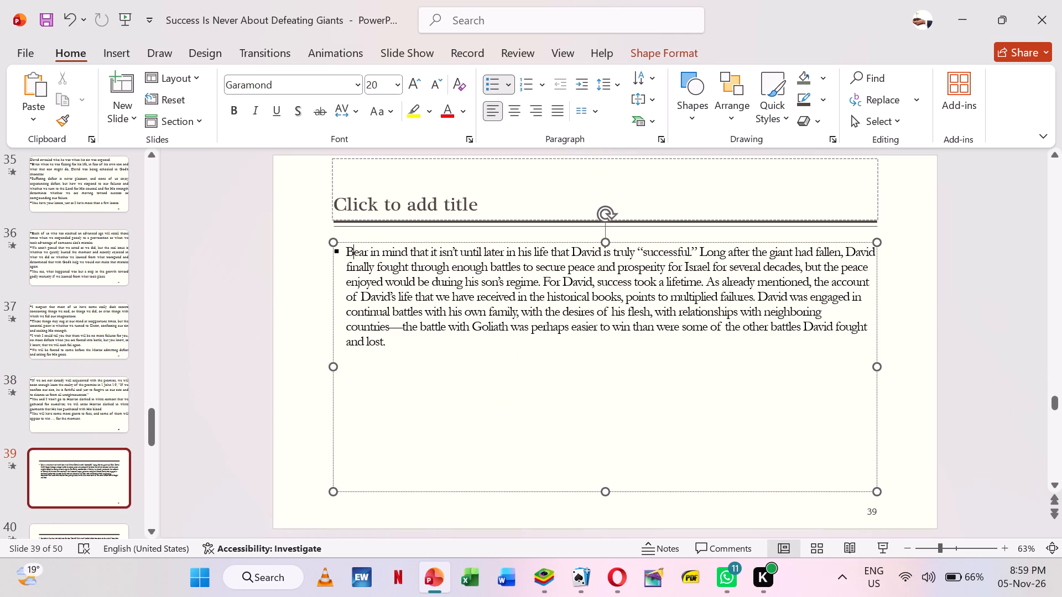
key(Left)
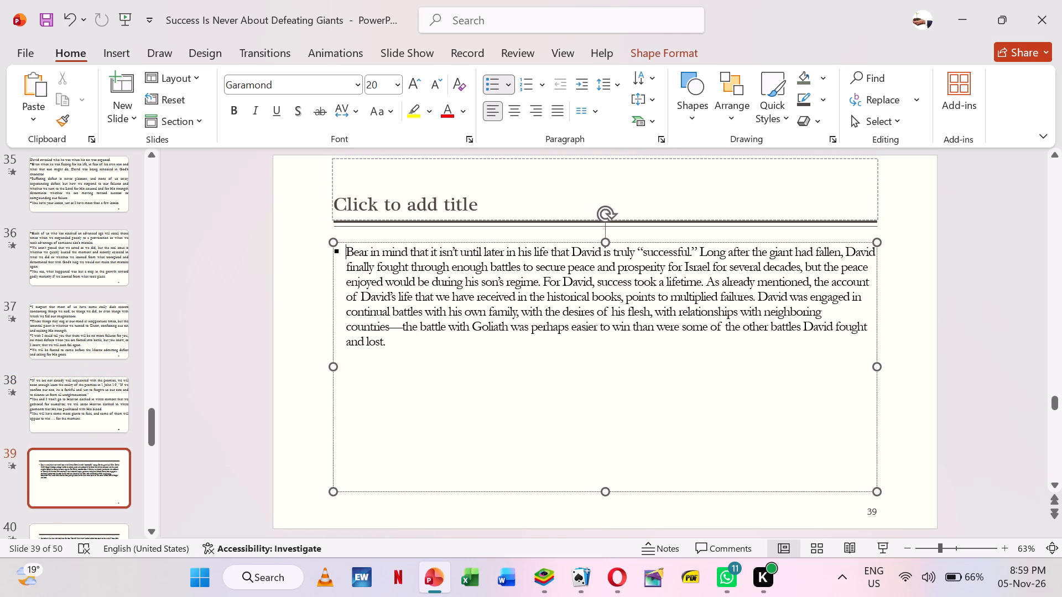
key(Up)
key(ctrl+v)
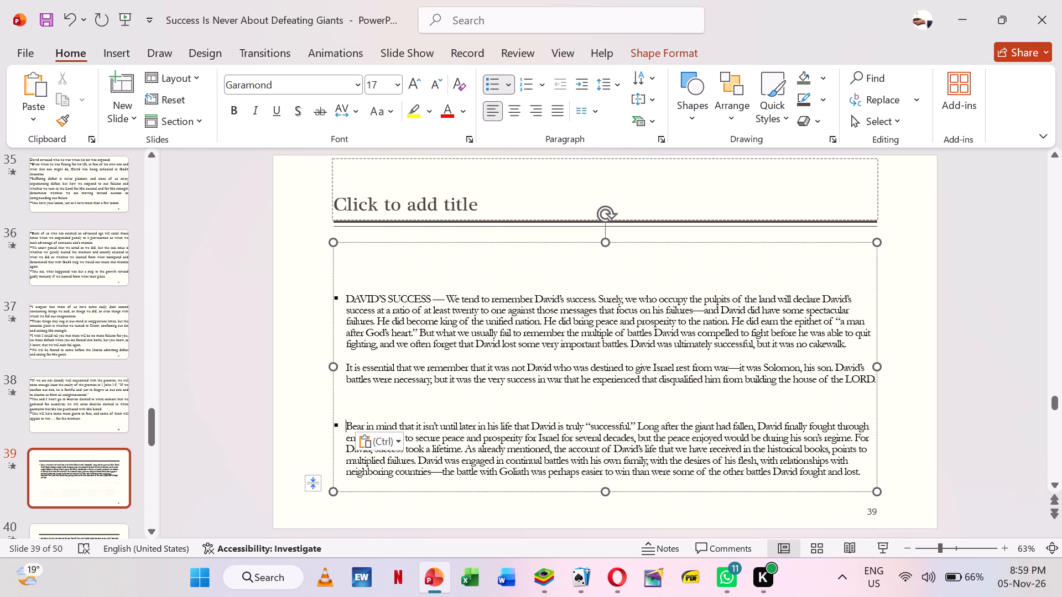
Apply the Blank layout to slide 39 and enlarge its text box to fill the whole slide.
right_click(249, 275)
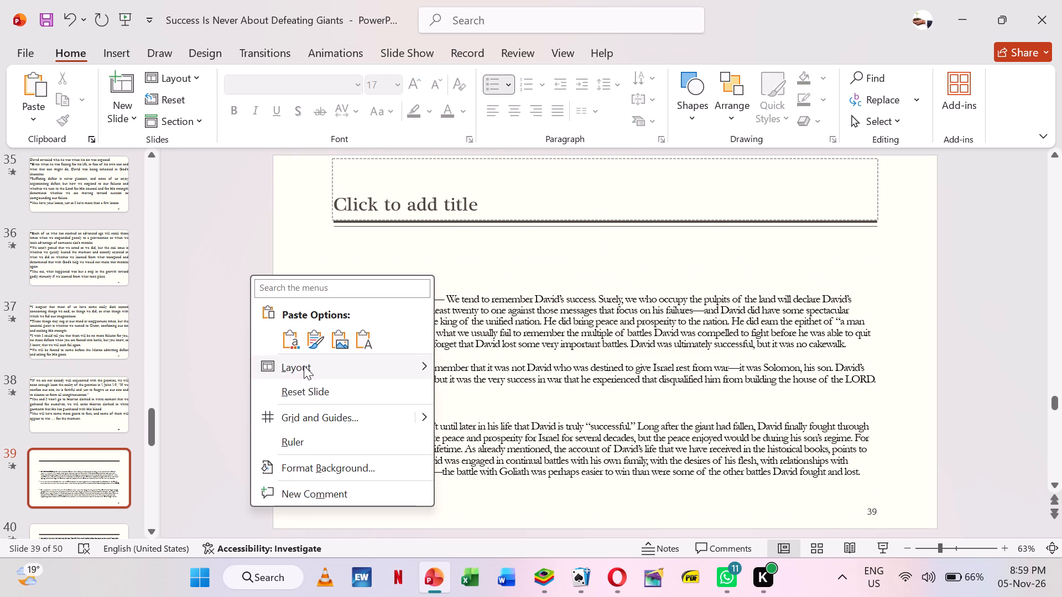
click(560, 413)
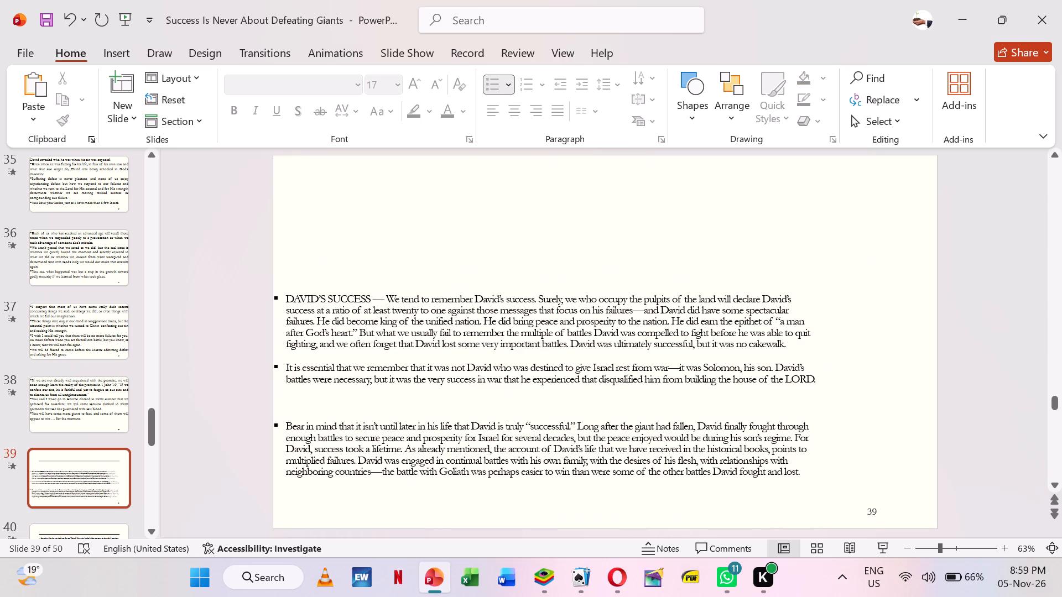
click(497, 369)
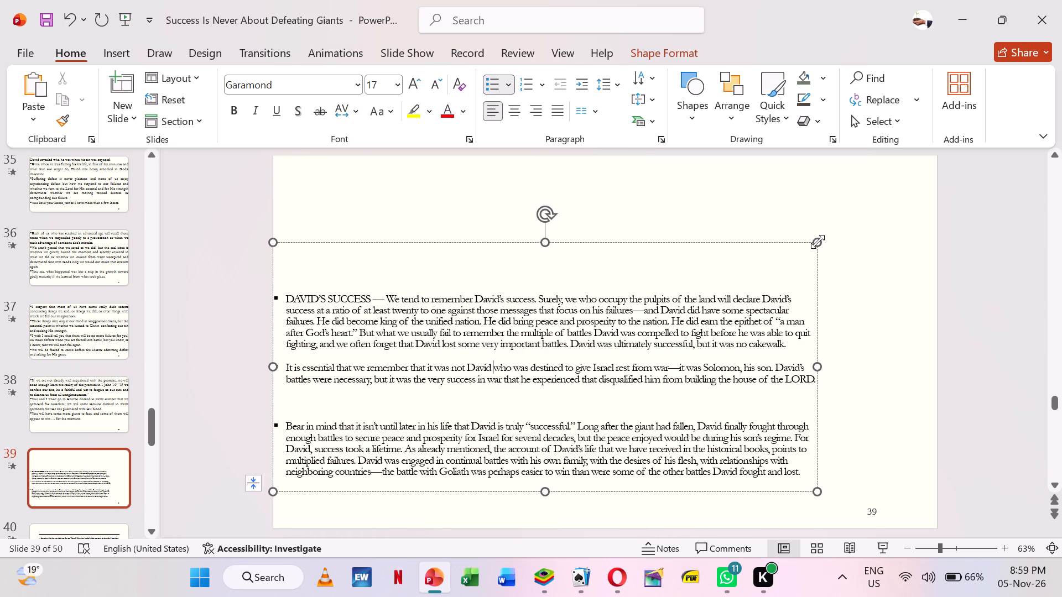
drag(818, 242, 936, 157)
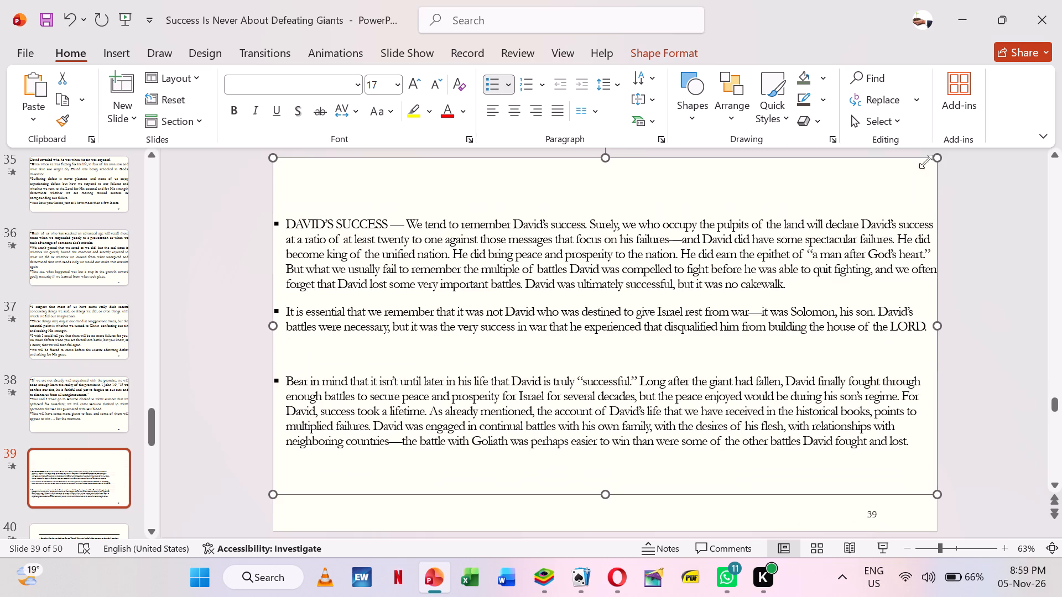
drag(606, 494, 612, 527)
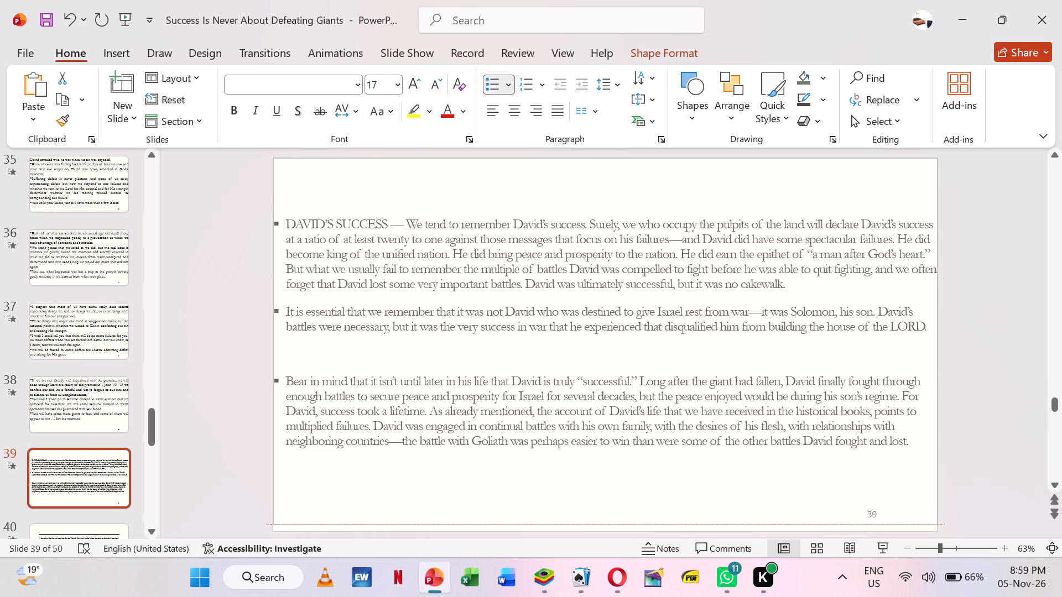
drag(612, 527, 613, 531)
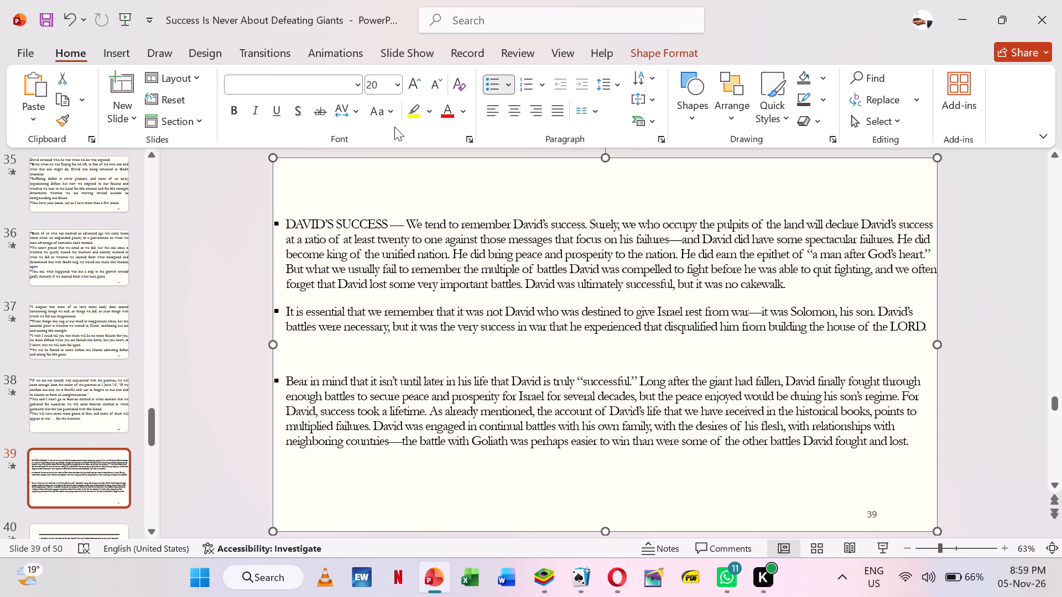
Delete the empty lines above "DAVID'S SUCCESS" on slide 39.
click(398, 166)
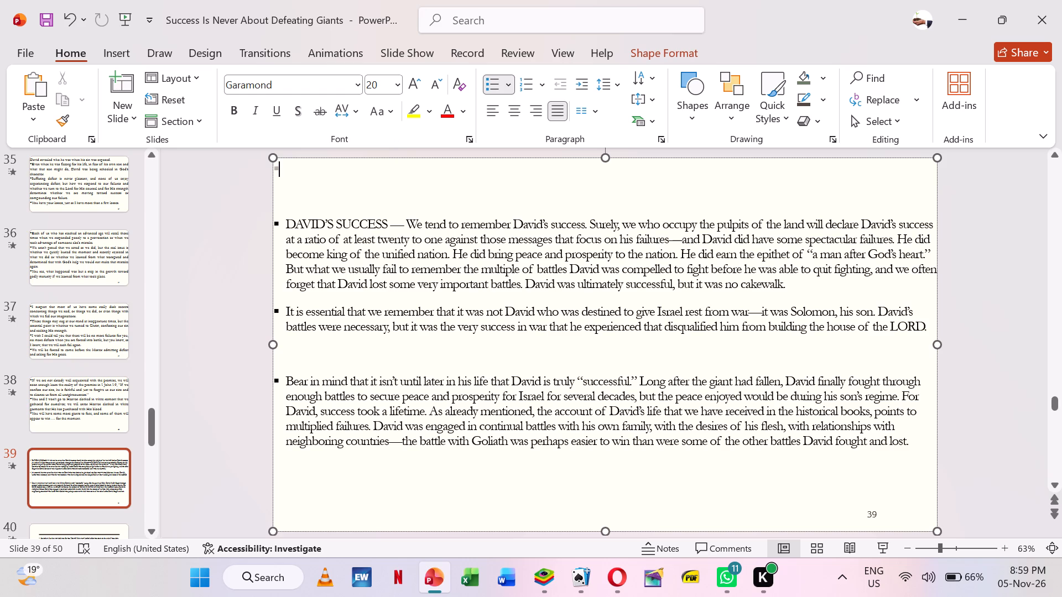
key(Delete)
key(Delete)
Set all of slide 39's body text to size 40.
key(ctrl+a)
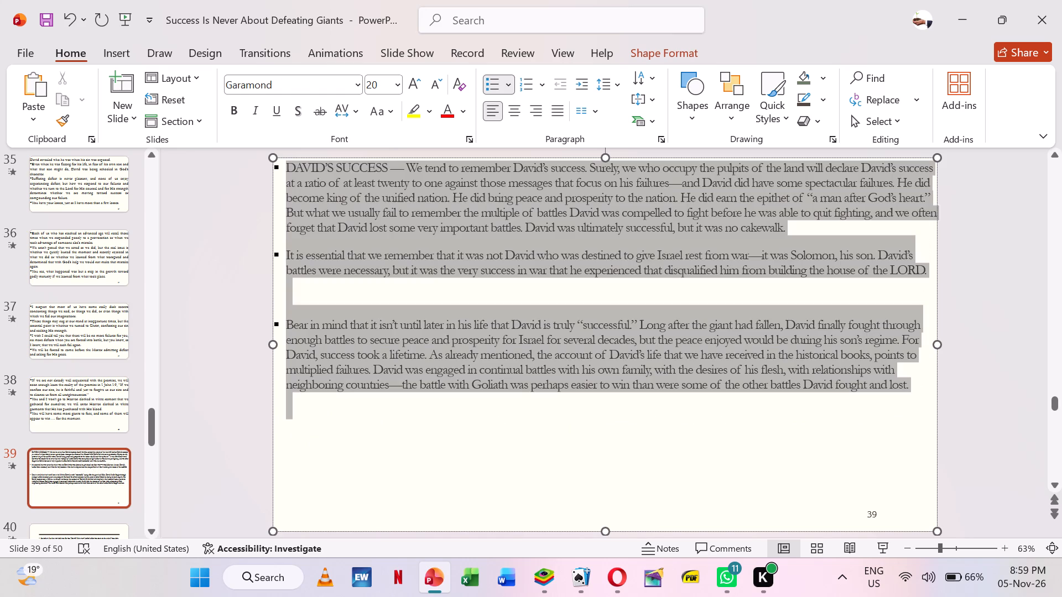
click(384, 82)
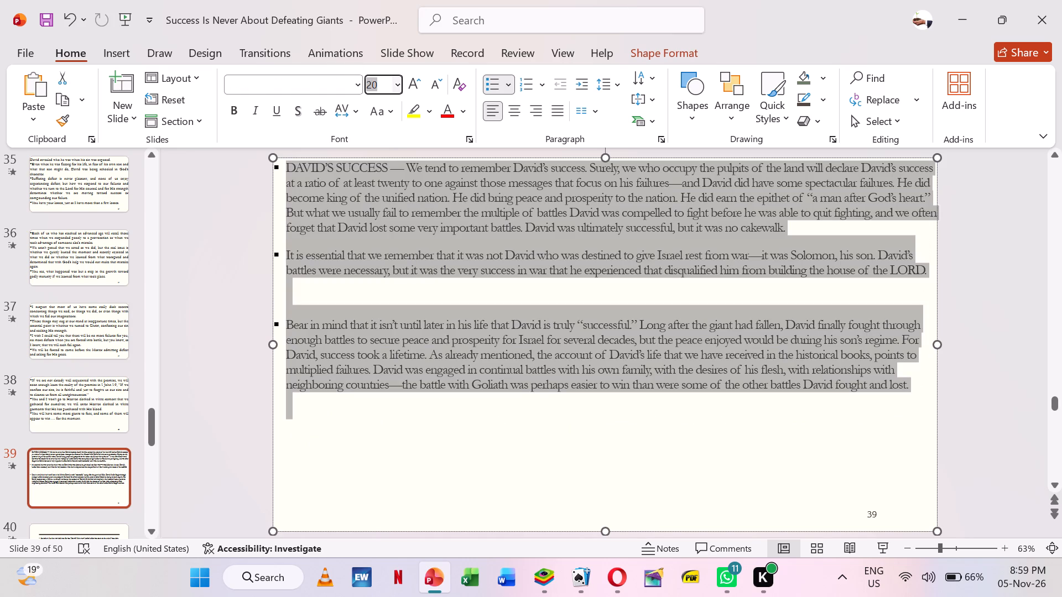
text(40)
key(Return)
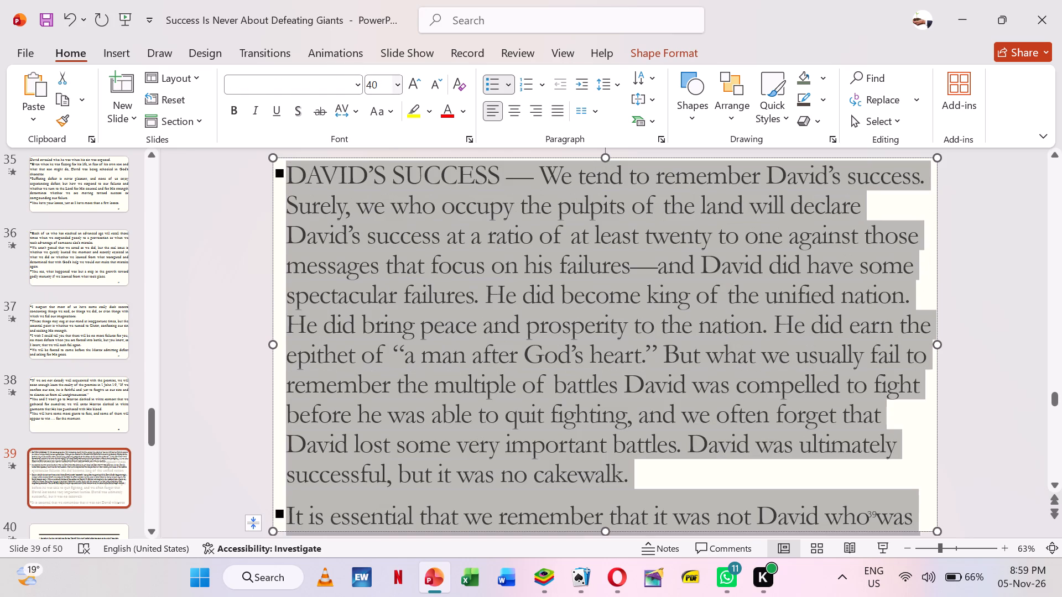
Format slide 39's paragraphs as justified with 0" indent before text, no special indent, 0 pt spacing before and single line spacing.
click(659, 136)
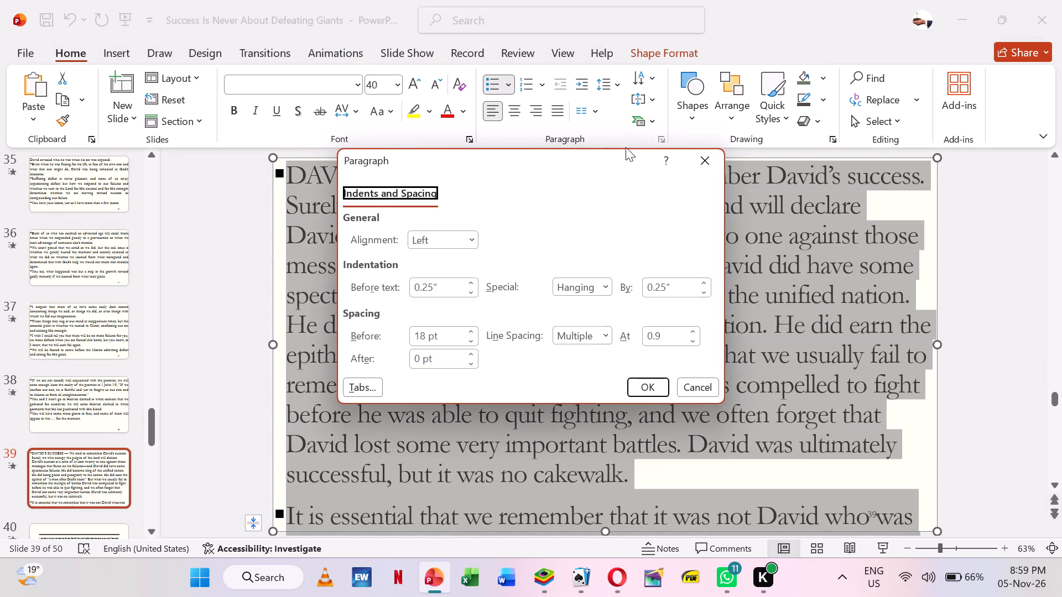
click(474, 246)
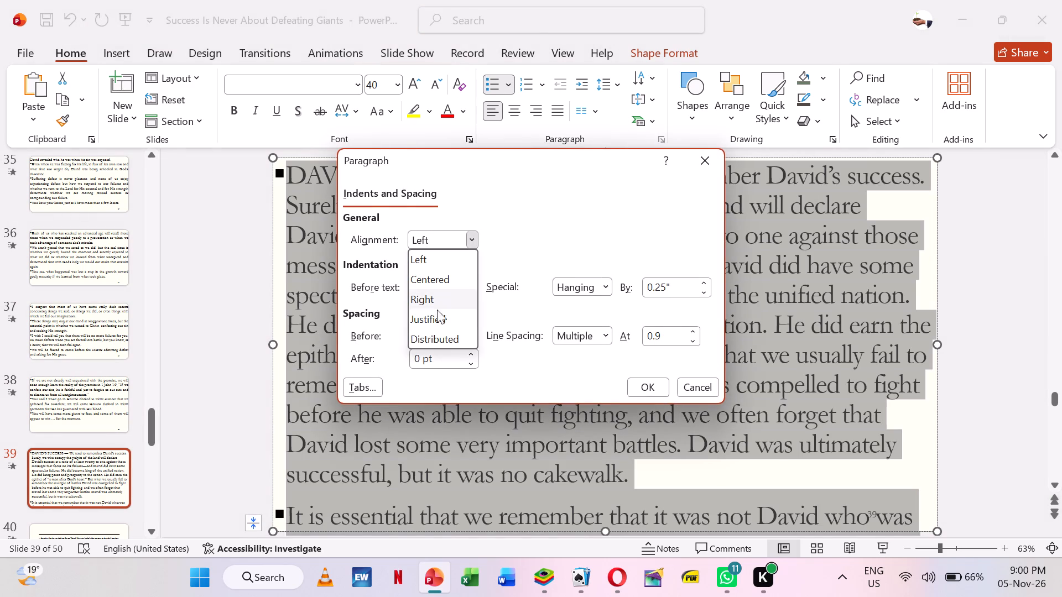
click(441, 320)
triple_click(470, 295)
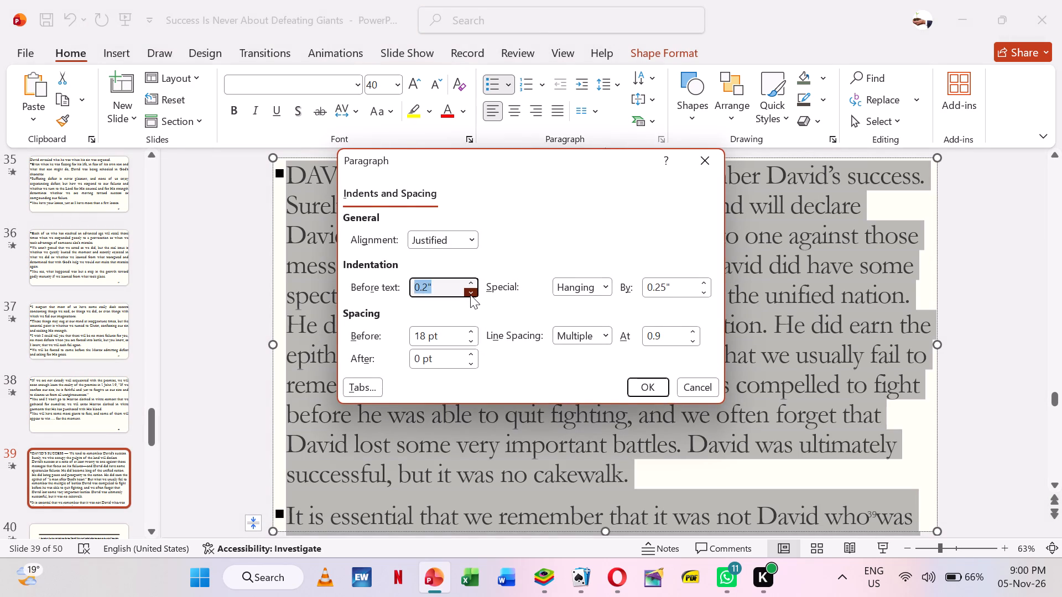
triple_click(470, 295)
click(470, 295)
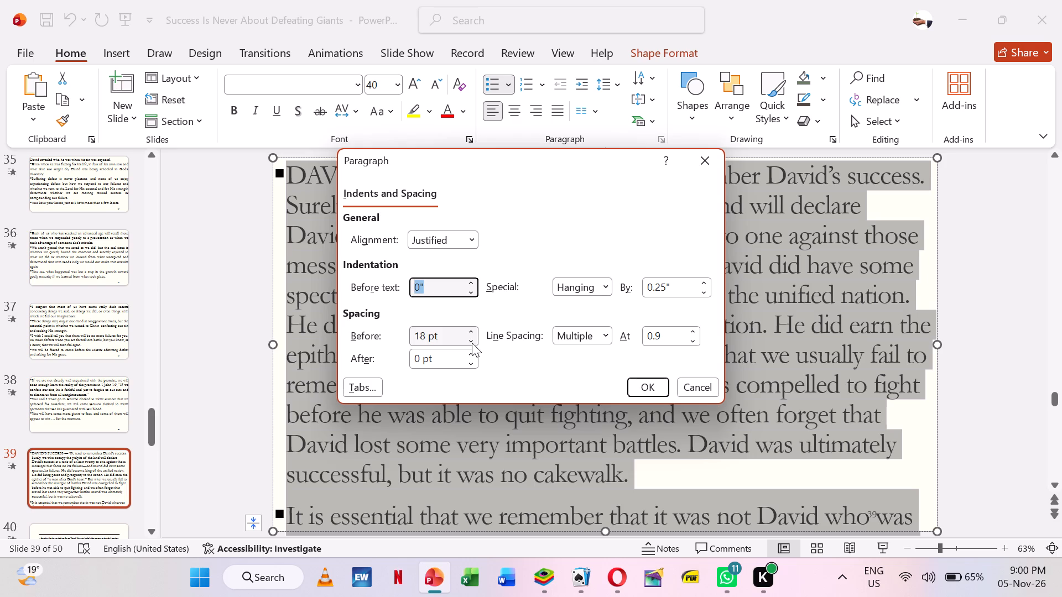
triple_click(472, 343)
double_click(472, 343)
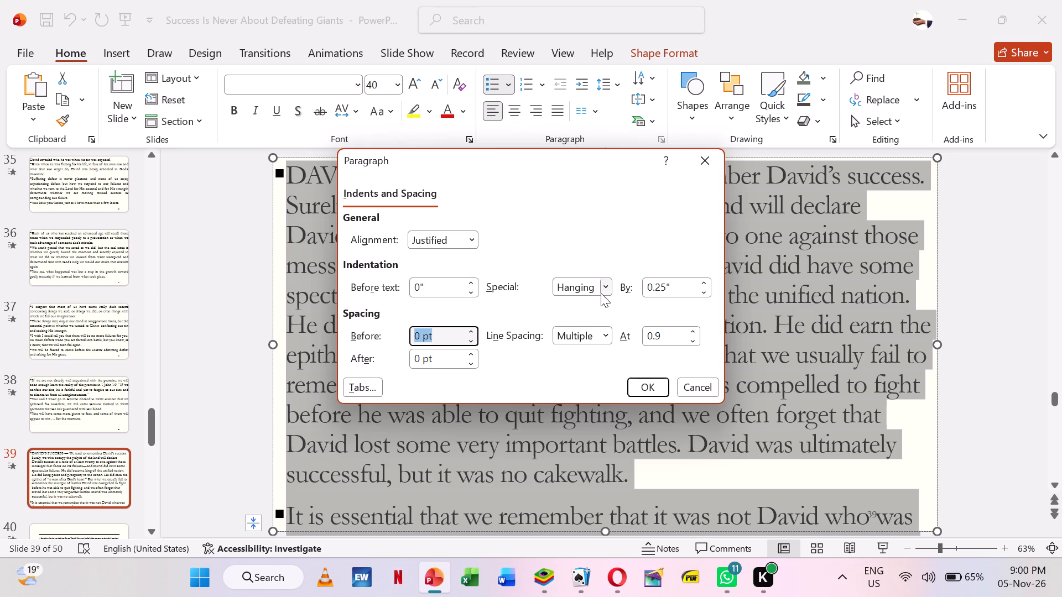
click(601, 292)
click(595, 303)
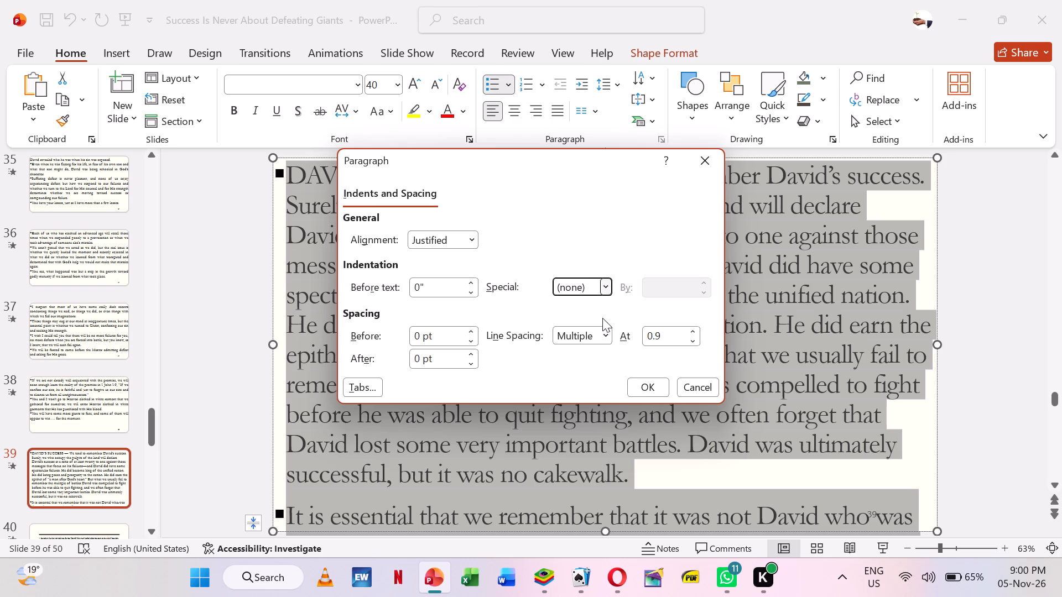
click(606, 332)
click(587, 354)
click(648, 386)
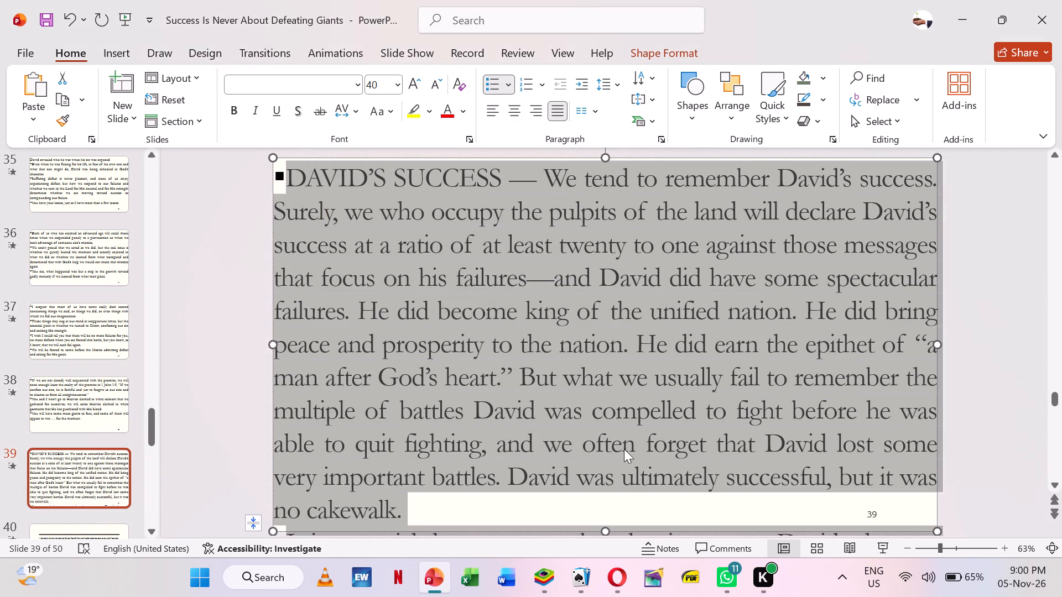
Switch to the Opera browser window showing the Citizen TV live stream.
click(618, 574)
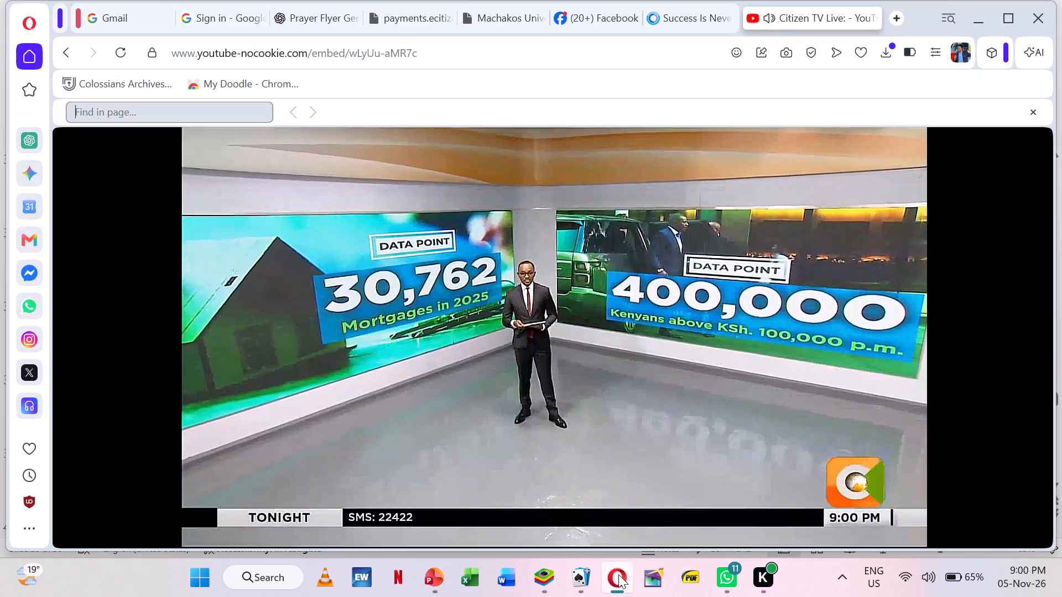
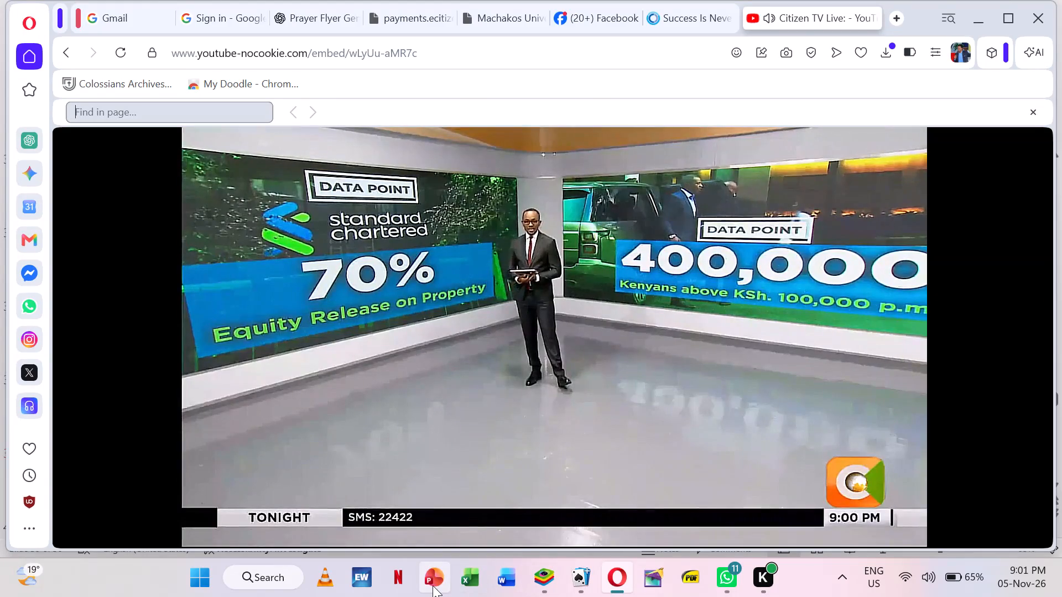
Back in PowerPoint, split slide 39's opening paragraph into sentence bullets starting at "Surely", "He did become", "He did bring", "He did earn" and "But what".
click(433, 585)
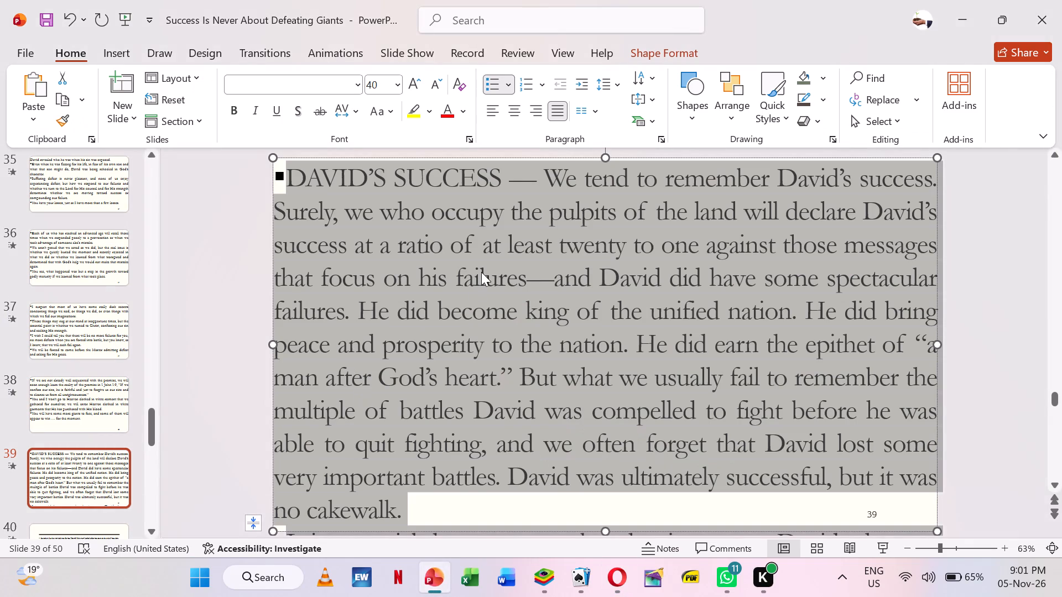
click(645, 272)
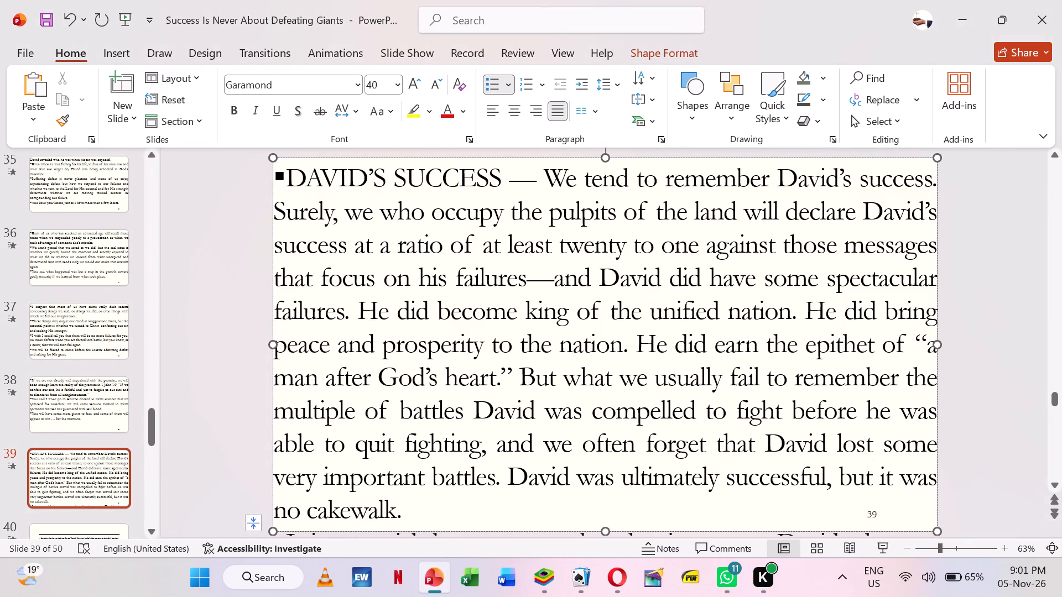
click(279, 209)
key(Return)
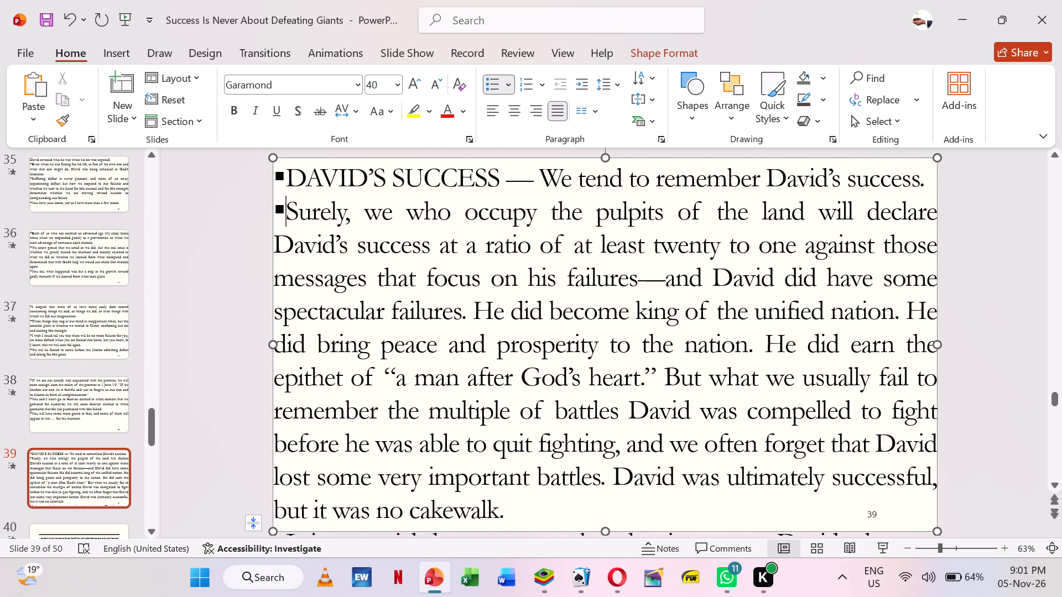
click(478, 313)
key(Return)
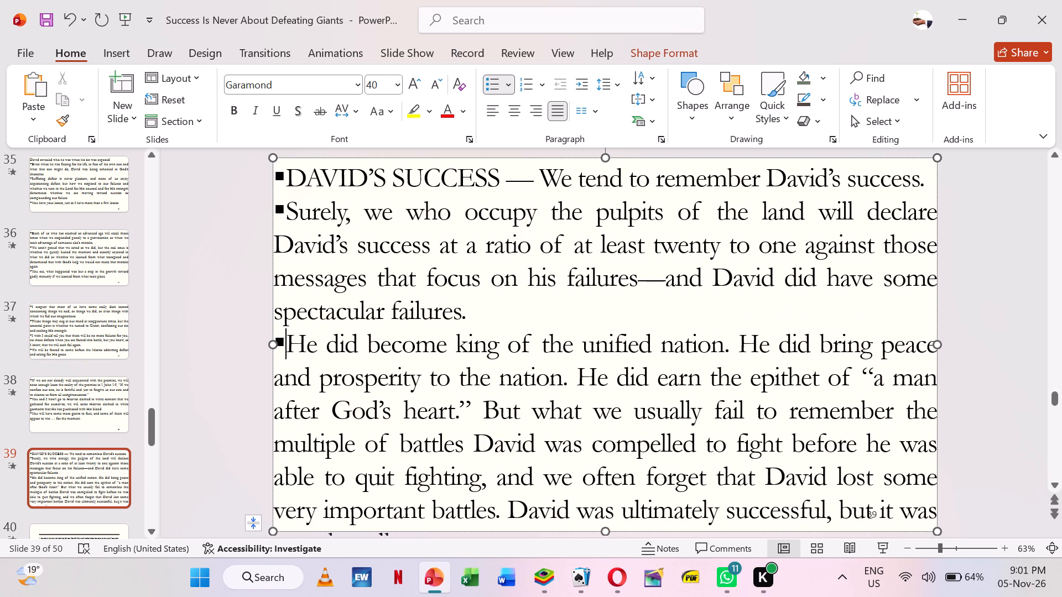
click(740, 341)
key(Return)
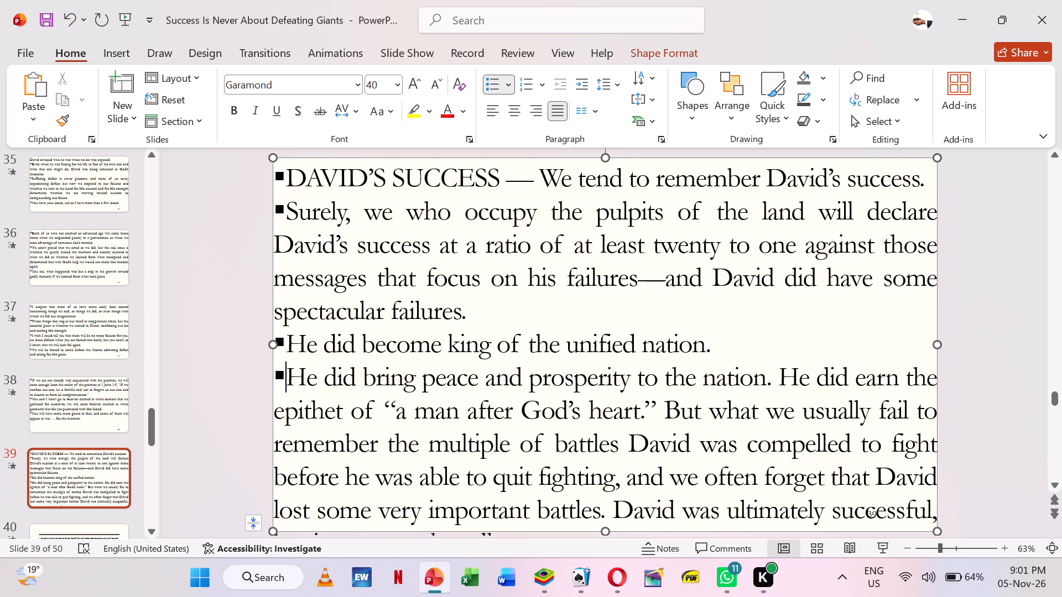
click(780, 386)
key(Return)
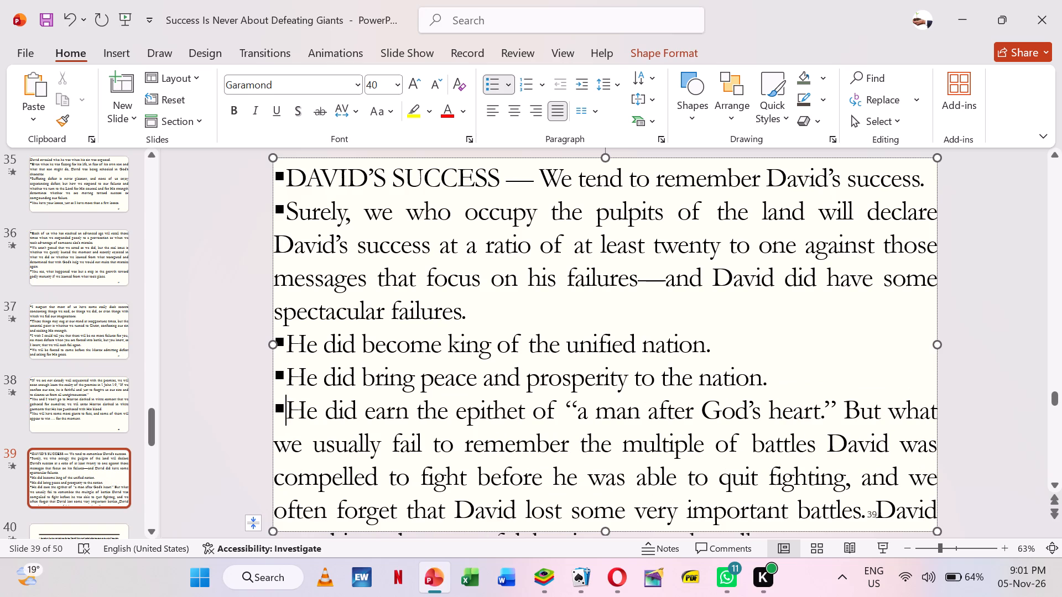
click(851, 402)
key(Return)
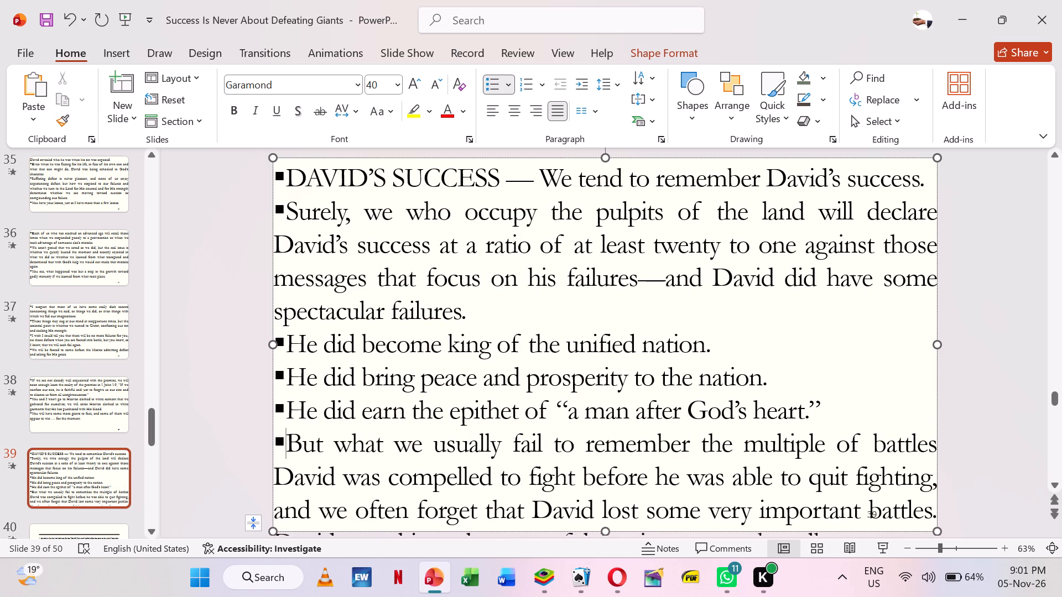
Check the Citizen TV live stream in the Opera browser, and return to PowerPoint.
click(611, 576)
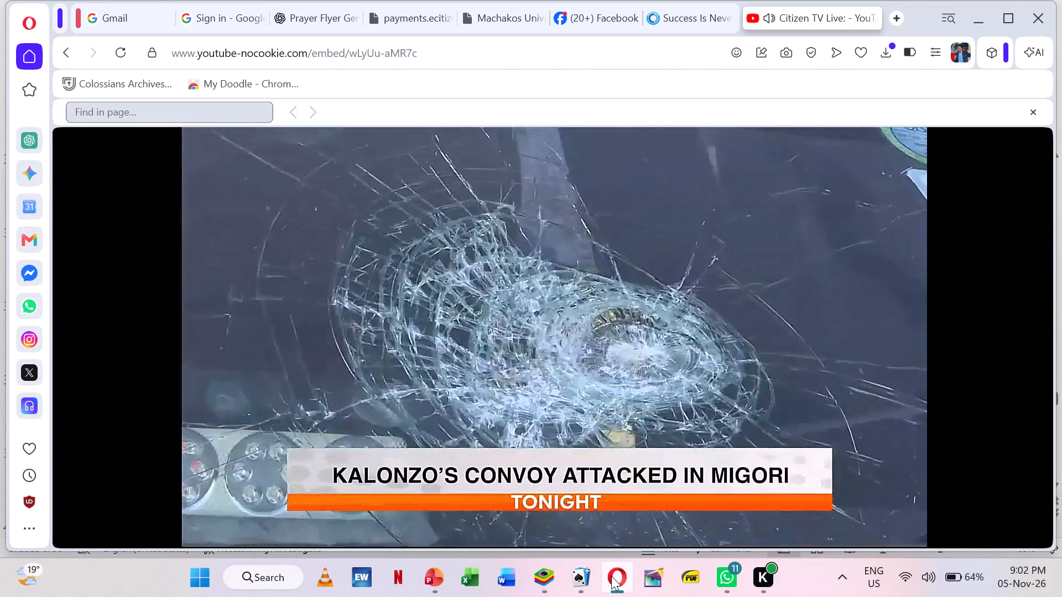
click(439, 578)
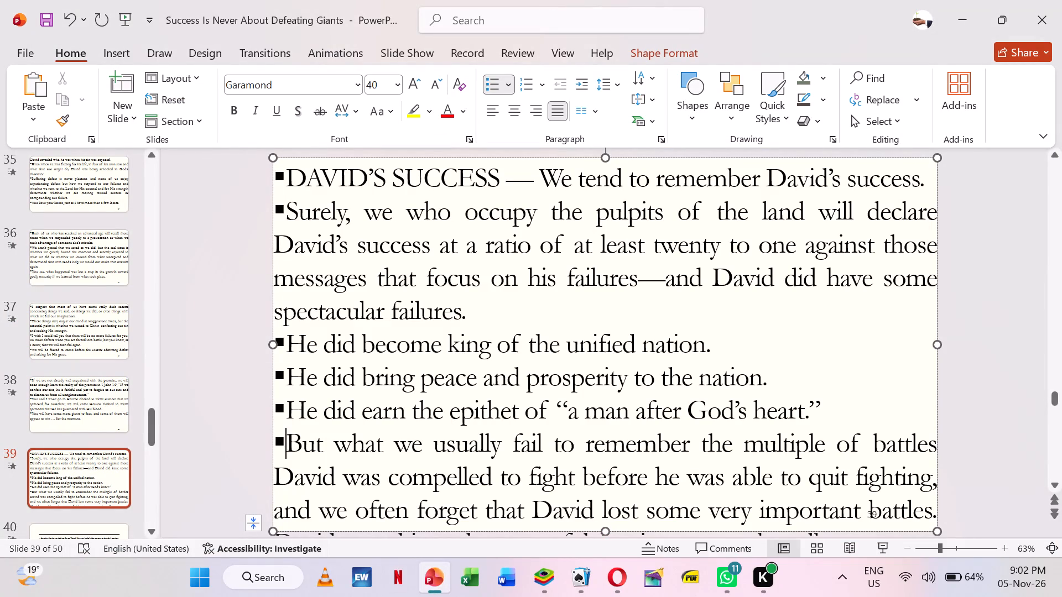
Start a separate bullet at "David was ultimately successful, but it was no cakewalk" on slide 39.
click(434, 504)
key(Down)
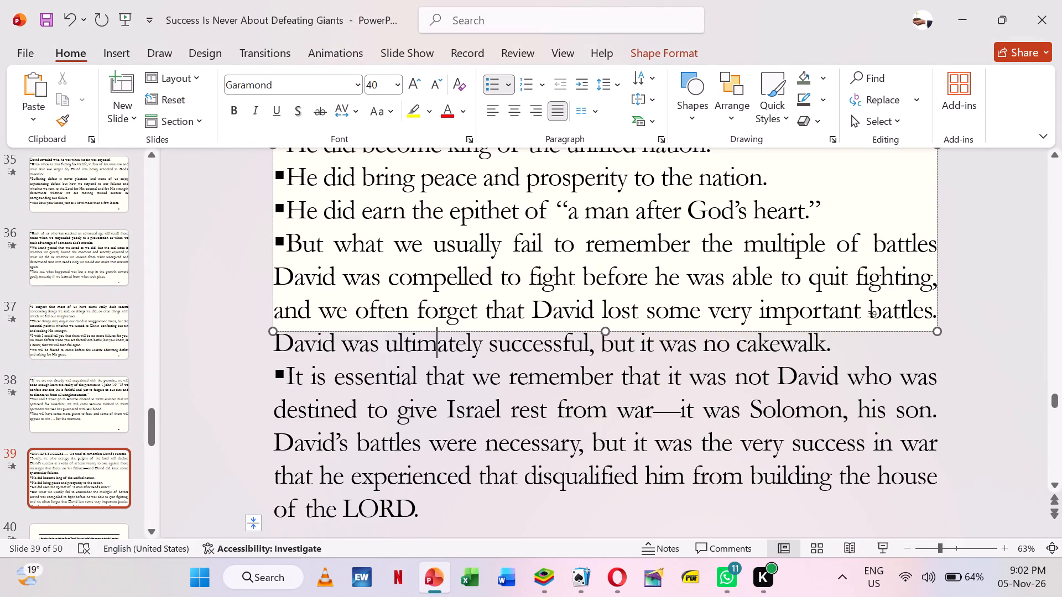
key(Left)
key(Left)
key(Left)
key(Left)
key(Left)
key(Left)
key(Left)
key(Left)
key(Left)
key(Left)
key(Left)
key(Left)
key(Left)
key(Left)
key(Left)
key(Return)
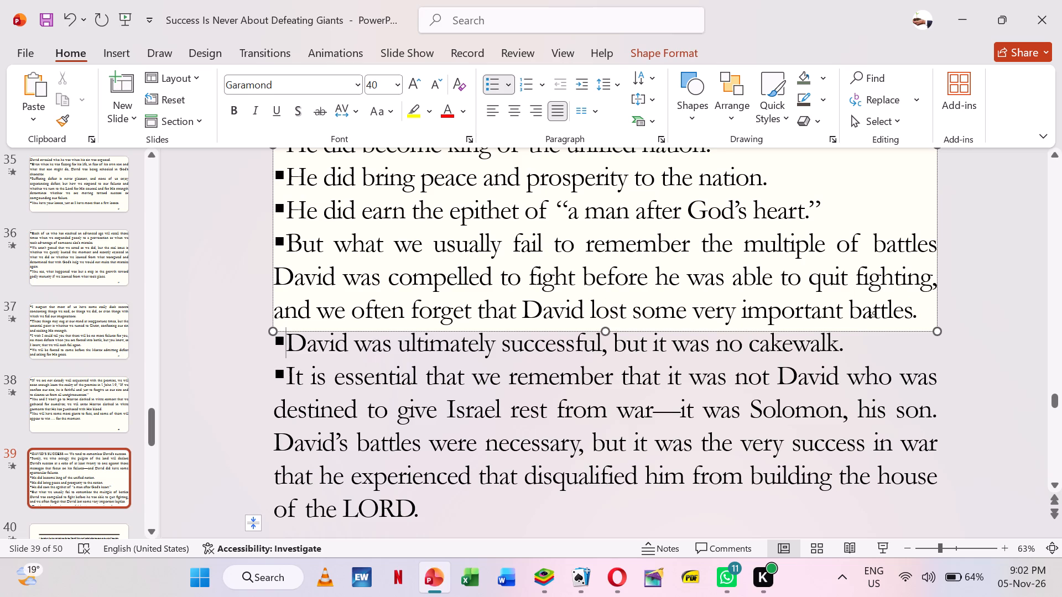
Cut slide 39's overflow text from "David was ultimately successful" through the end of the text box.
key(shift+Down)
key(shift+Down)
key(shift+Down)
key(shift+Down)
key(shift+Down)
key(shift+Down)
key(shift+Down)
key(shift+Down)
key(shift+Down)
key(shift+Down)
key(shift+Down)
key(shift+Down)
key(shift+Down)
key(shift+Down)
key(shift+Down)
key(shift+Down)
key(shift+Down)
key(shift+Down)
key(shift+Down)
key(shift+Down)
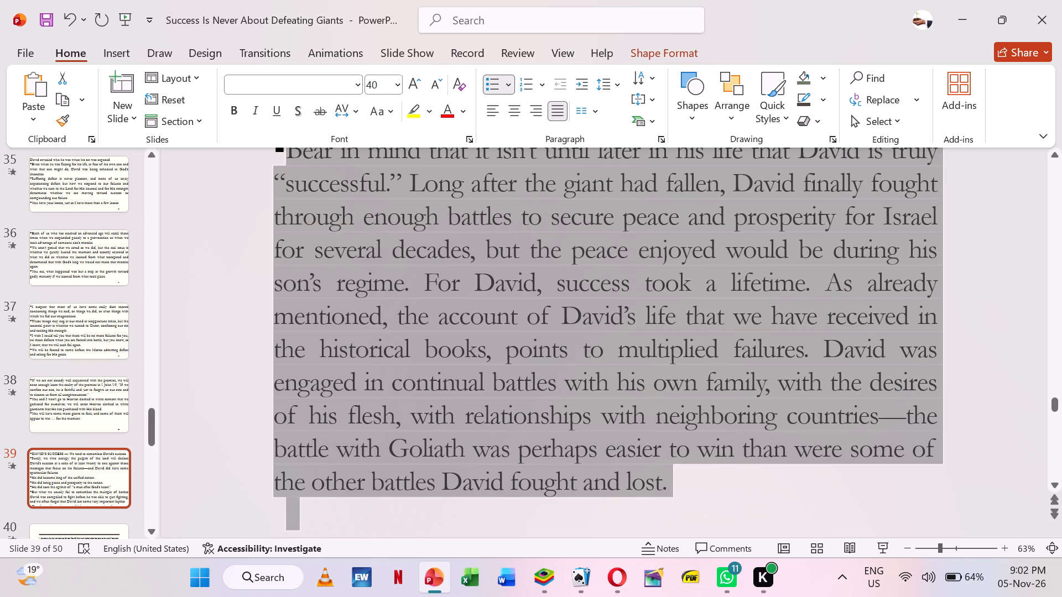
key(ctrl+x)
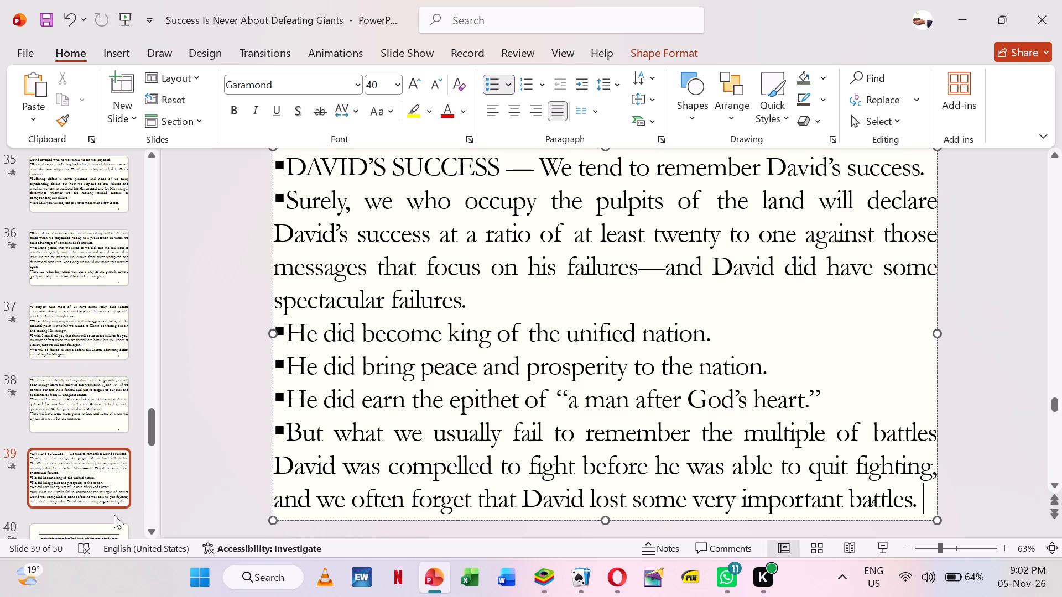
Insert a new slide after slide 39 with the Title and Content layout and paste the cut text into its content placeholder.
right_click(114, 515)
click(179, 468)
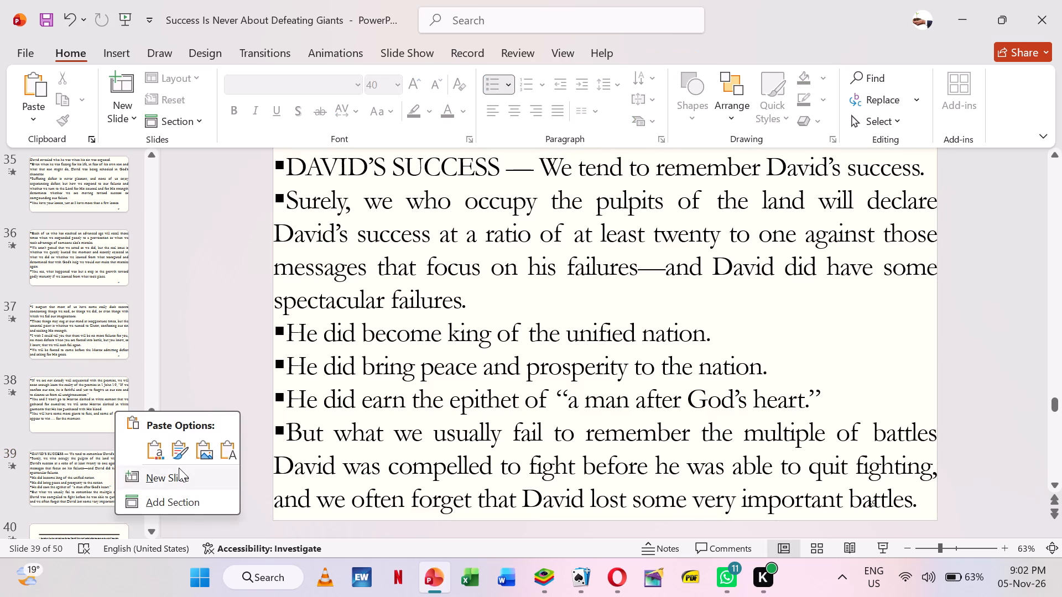
right_click(215, 285)
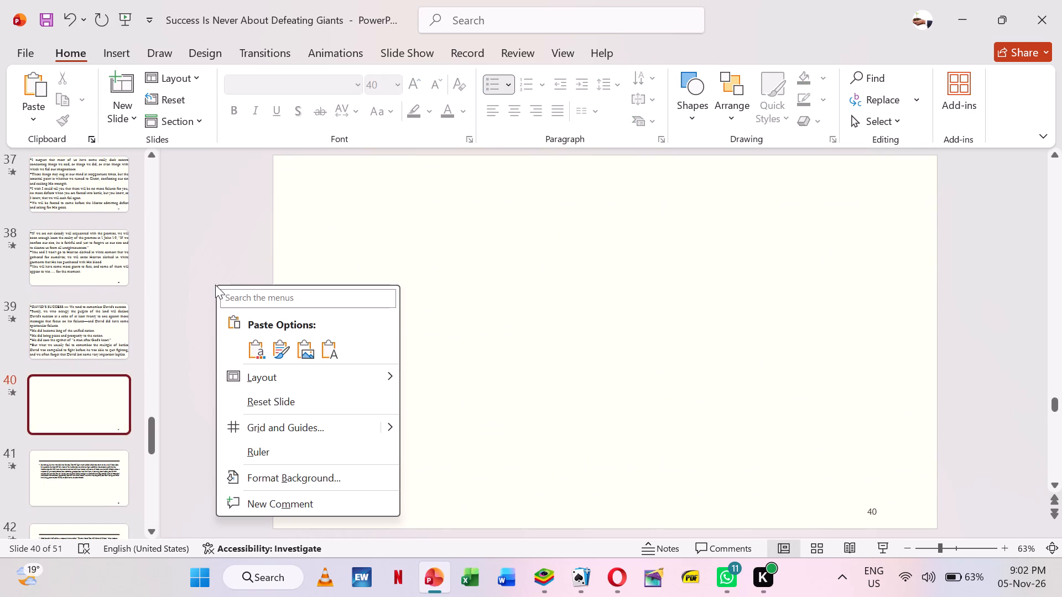
click(514, 249)
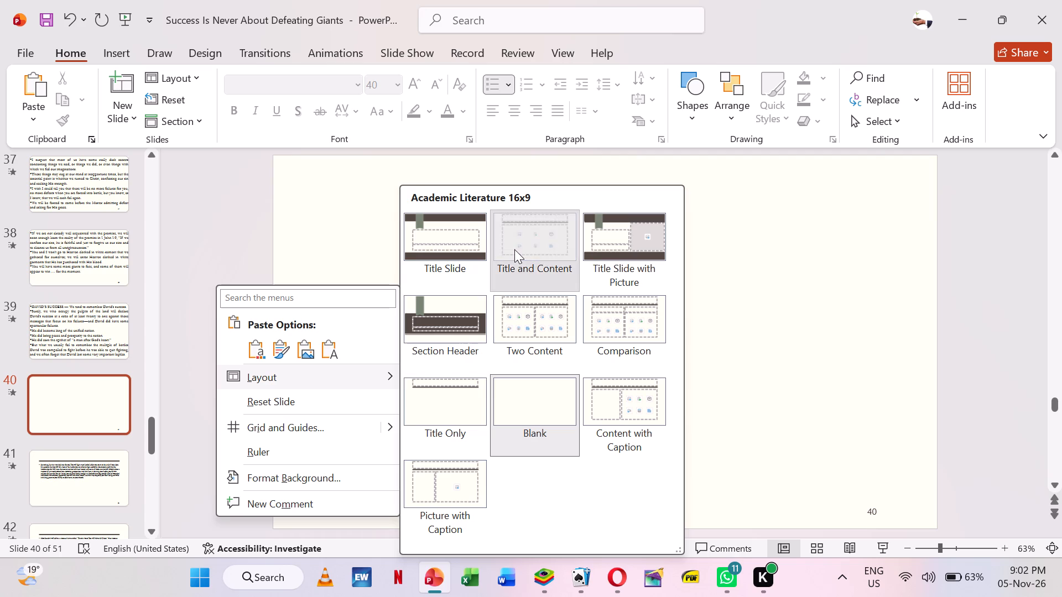
click(388, 319)
key(ctrl+v)
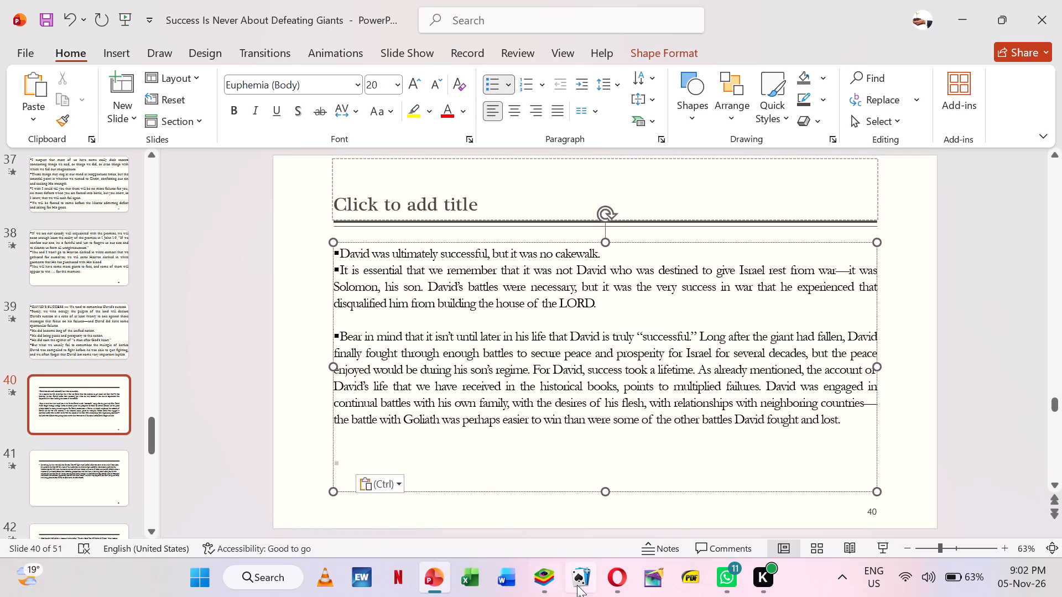
Check the Citizen TV live stream in the Opera browser, and return to PowerPoint.
click(613, 577)
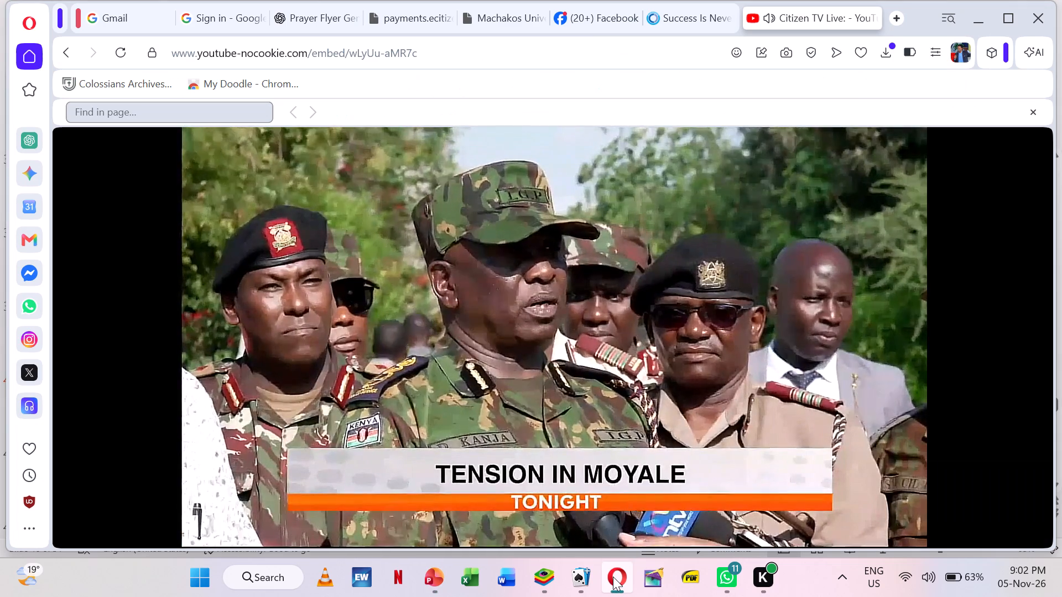
click(613, 577)
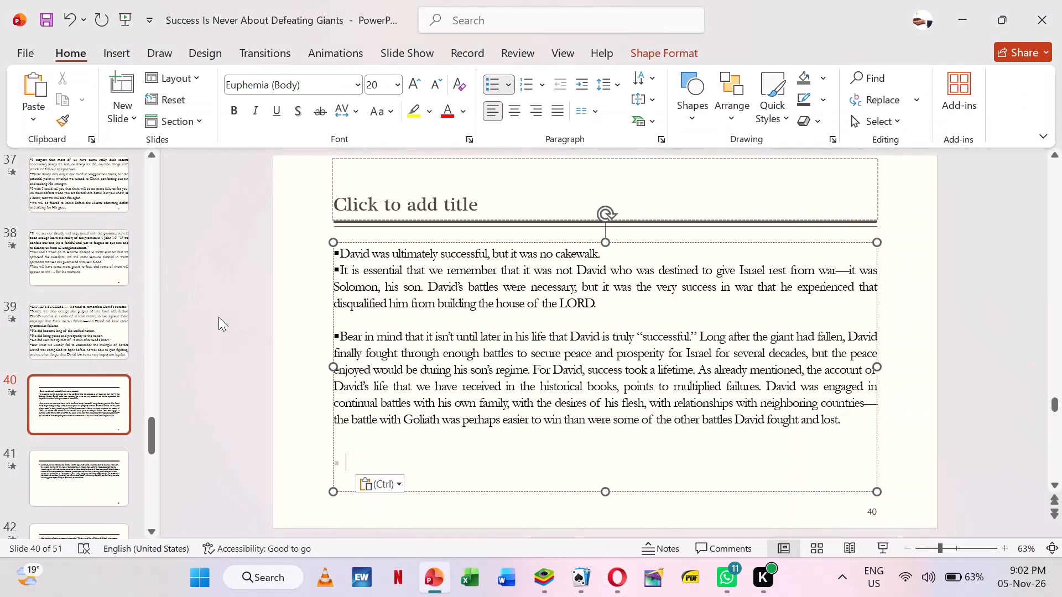
Change slide 40's layout to Blank.
right_click(218, 311)
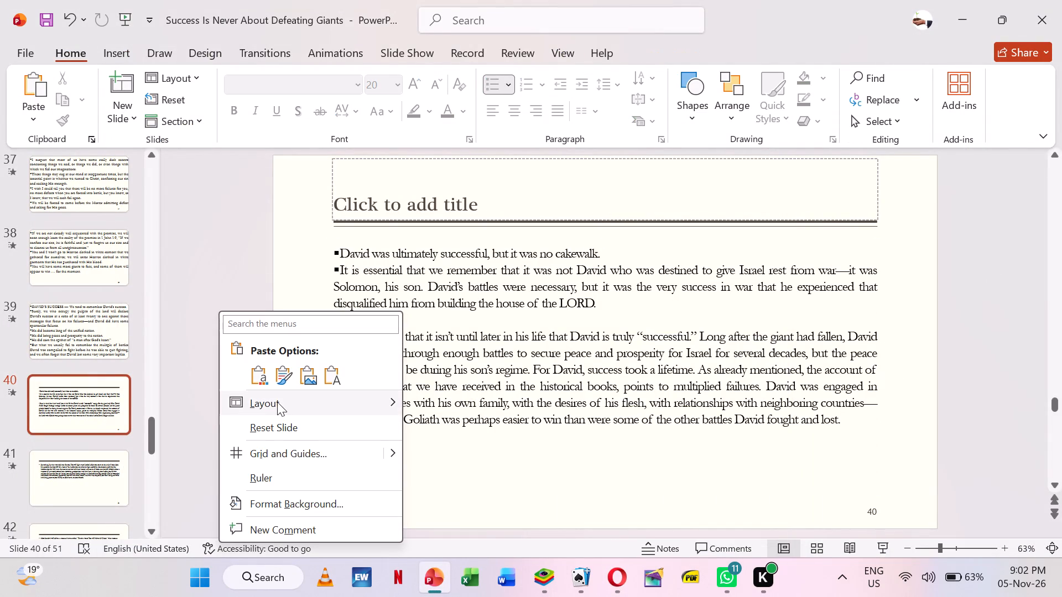
click(502, 410)
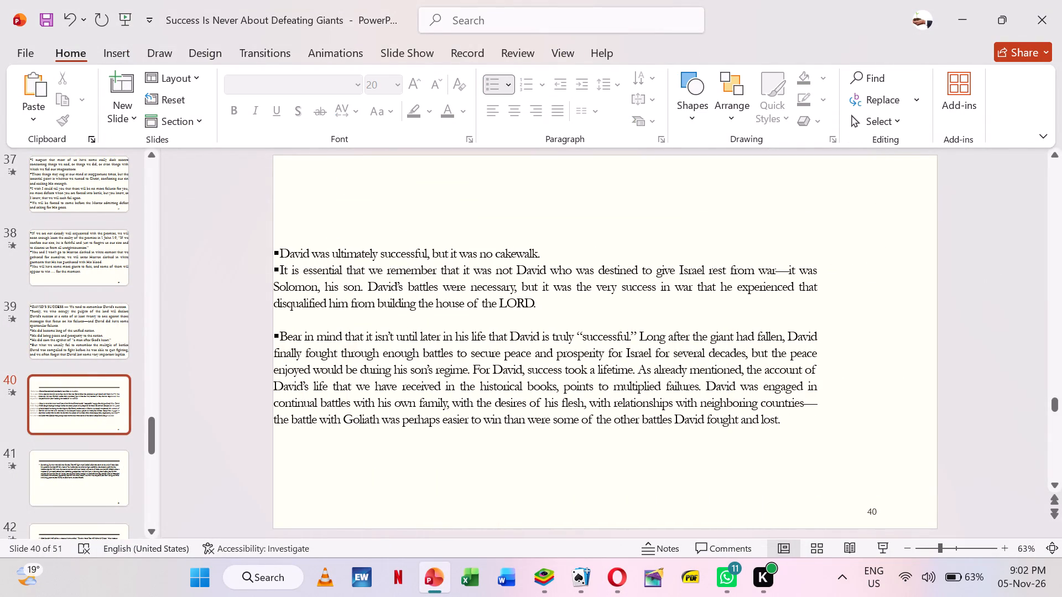
Enlarge slide 40's text box so that it covers the full slide.
click(444, 368)
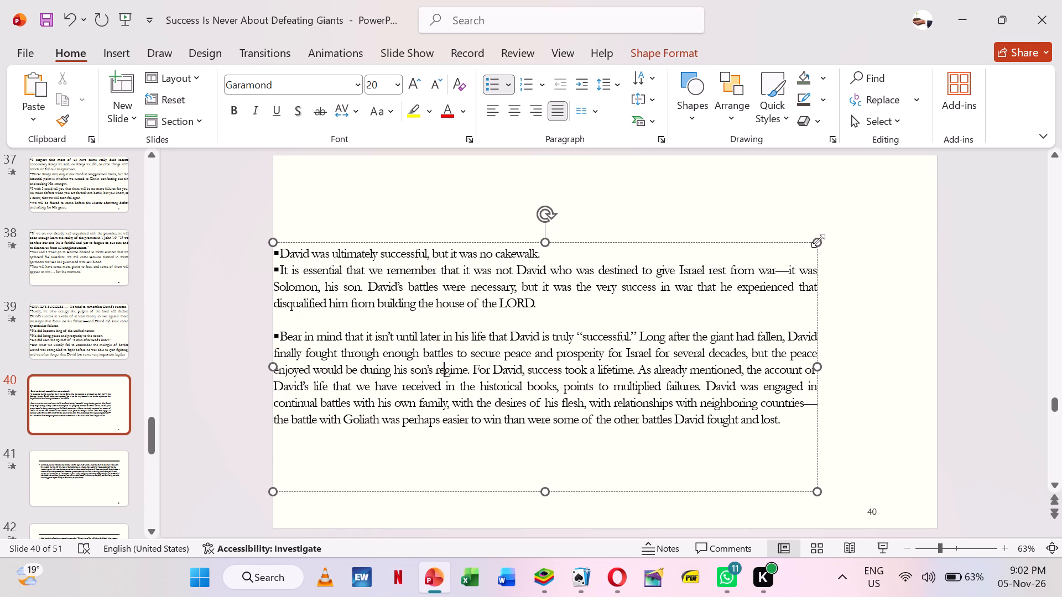
drag(818, 240, 930, 156)
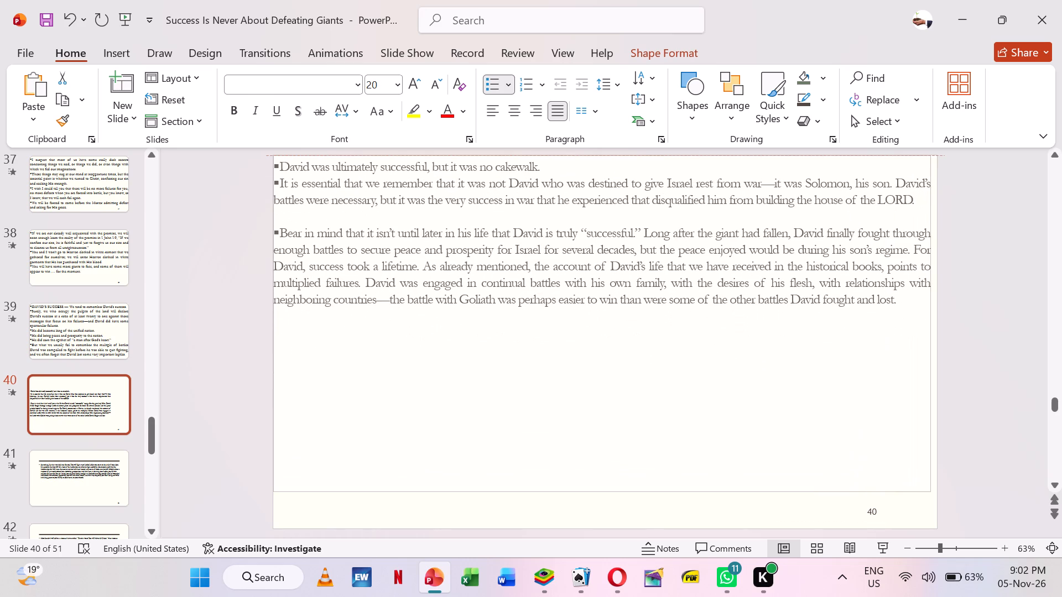
drag(930, 156, 935, 156)
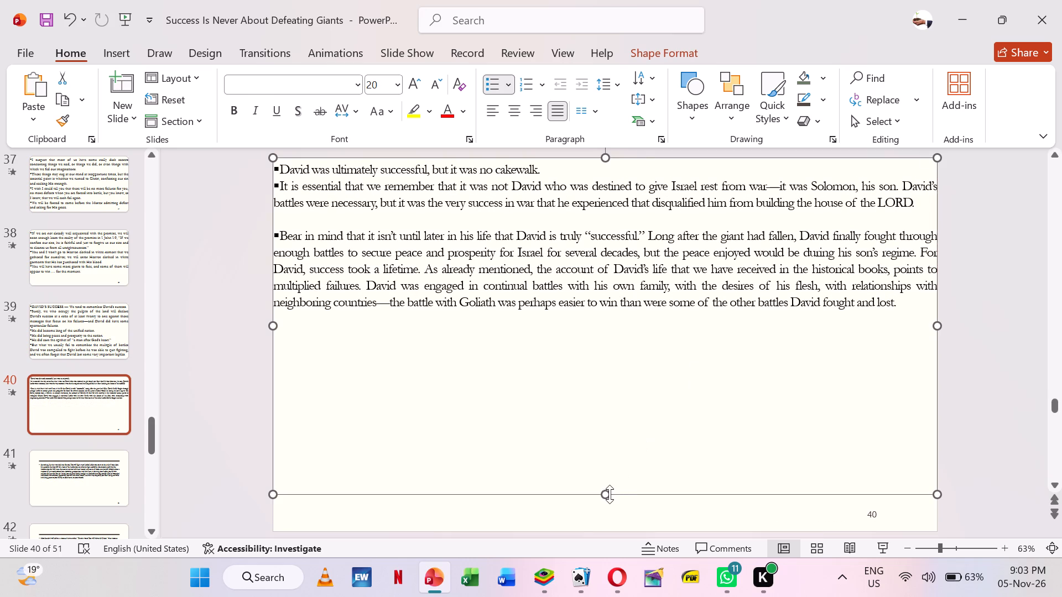
drag(606, 495, 617, 532)
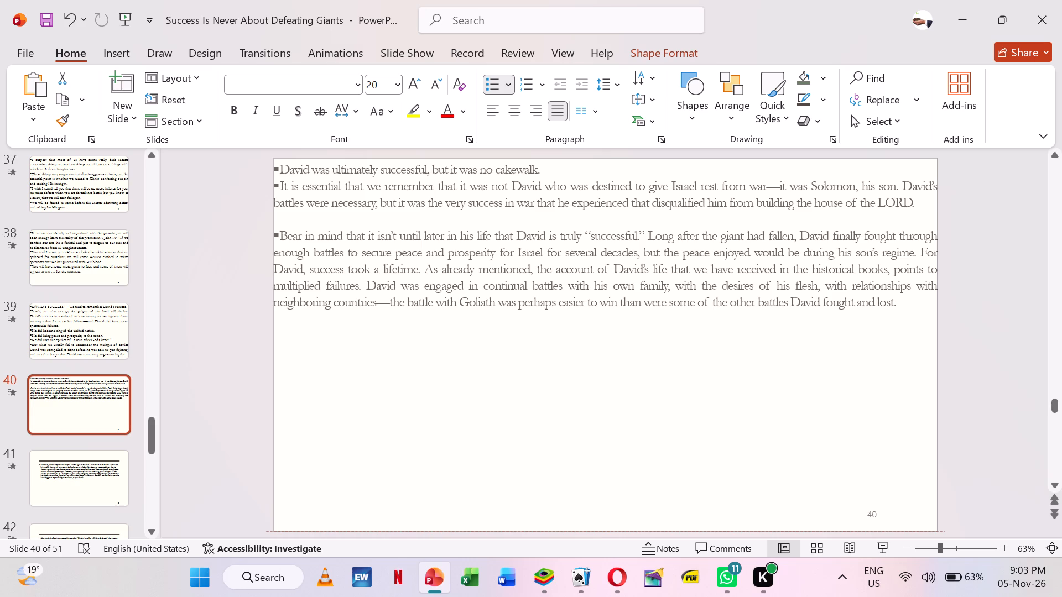
Set all of slide 40's body text to size 40.
click(510, 295)
key(ctrl+a)
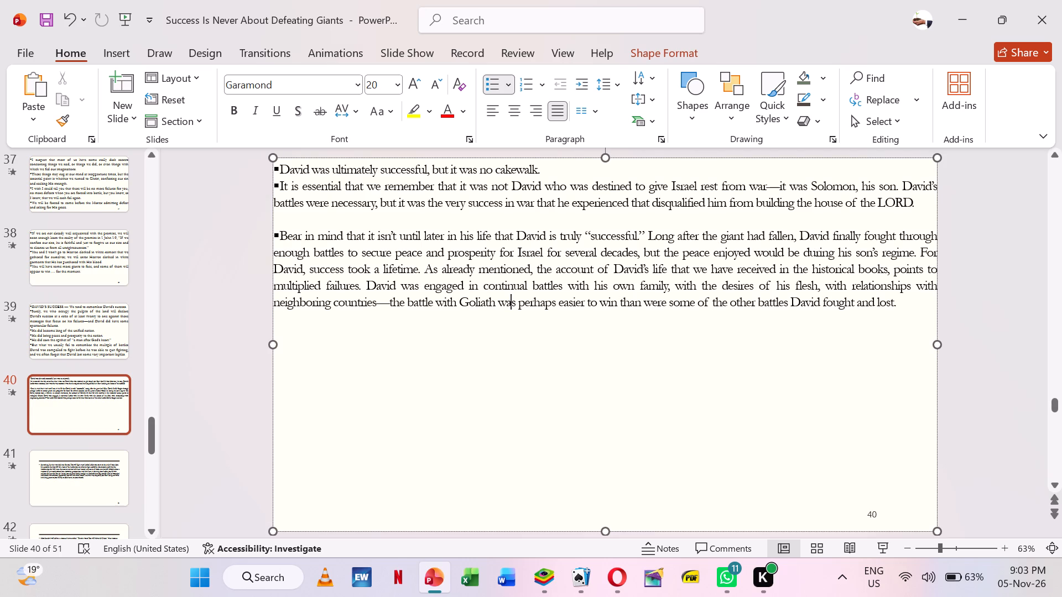
click(379, 83)
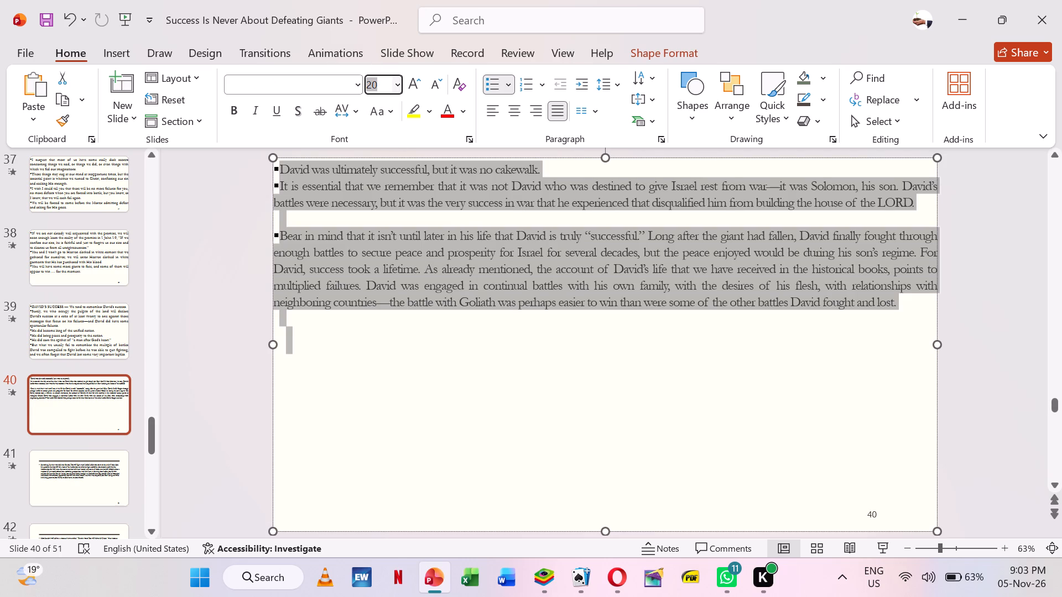
text(40)
key(Return)
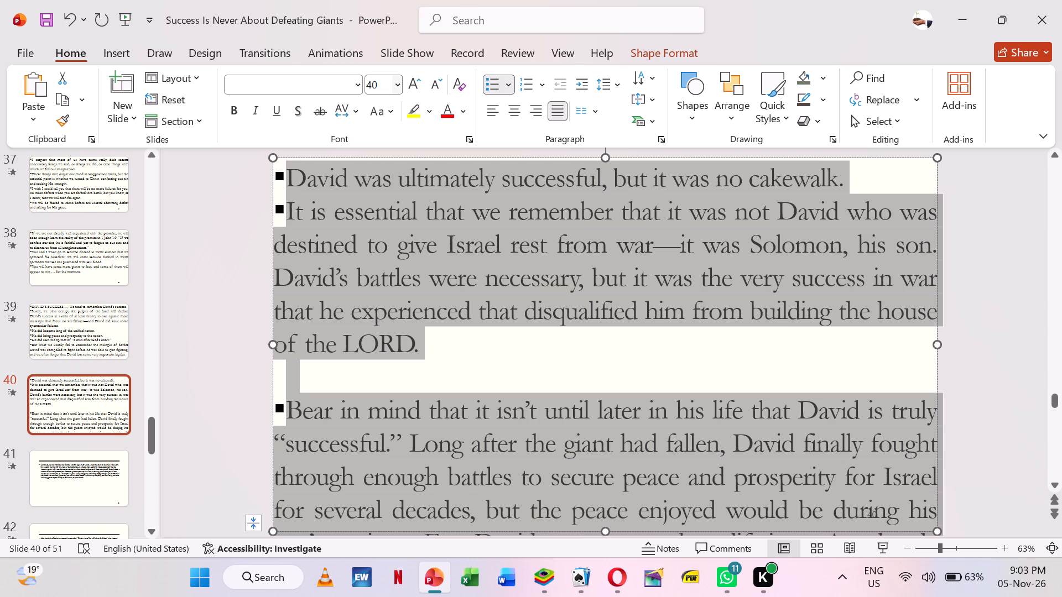
Start a separate bullet at "David's battles were necessary" on slide 40.
click(449, 245)
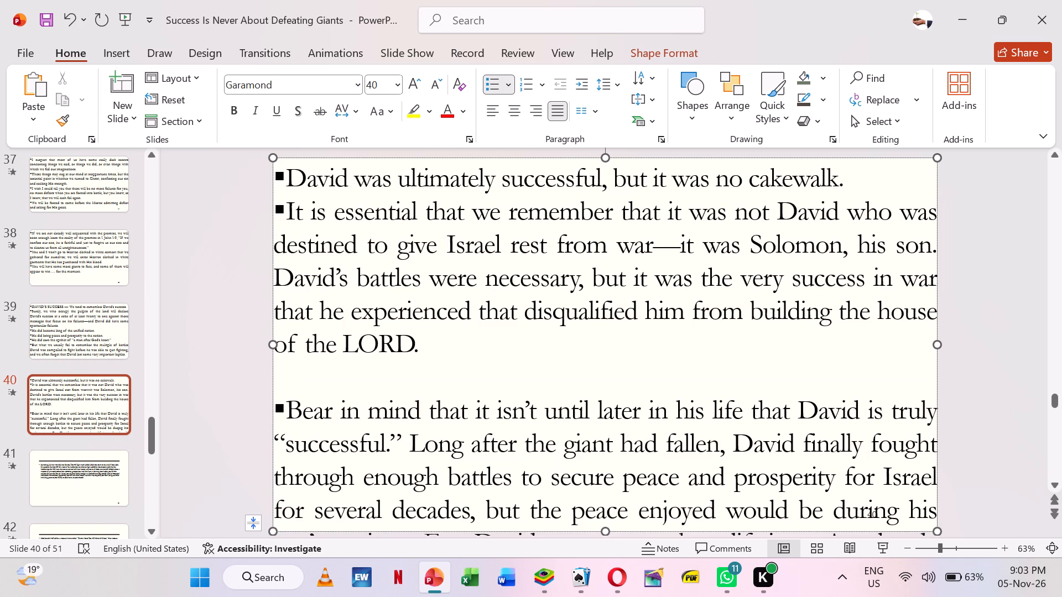
click(285, 275)
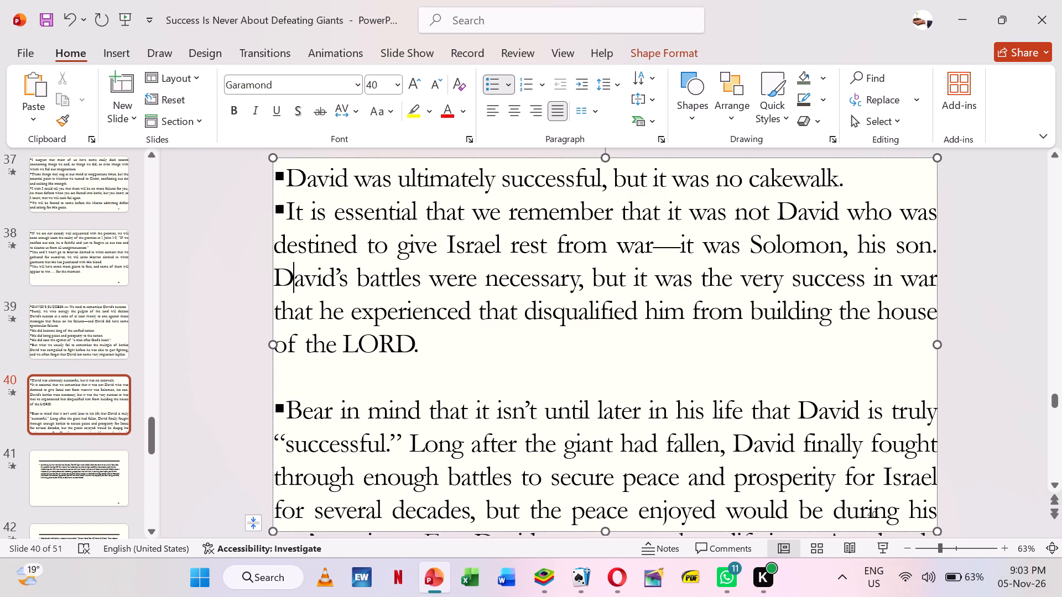
key(Left)
key(Return)
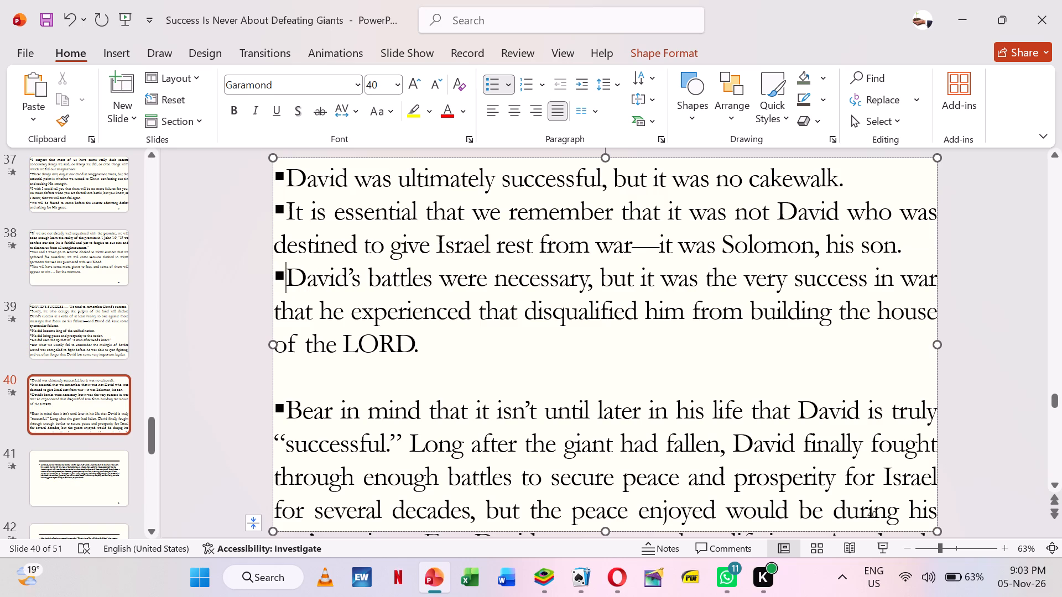
Switch to the Opera browser window showing the Citizen TV live stream.
click(615, 578)
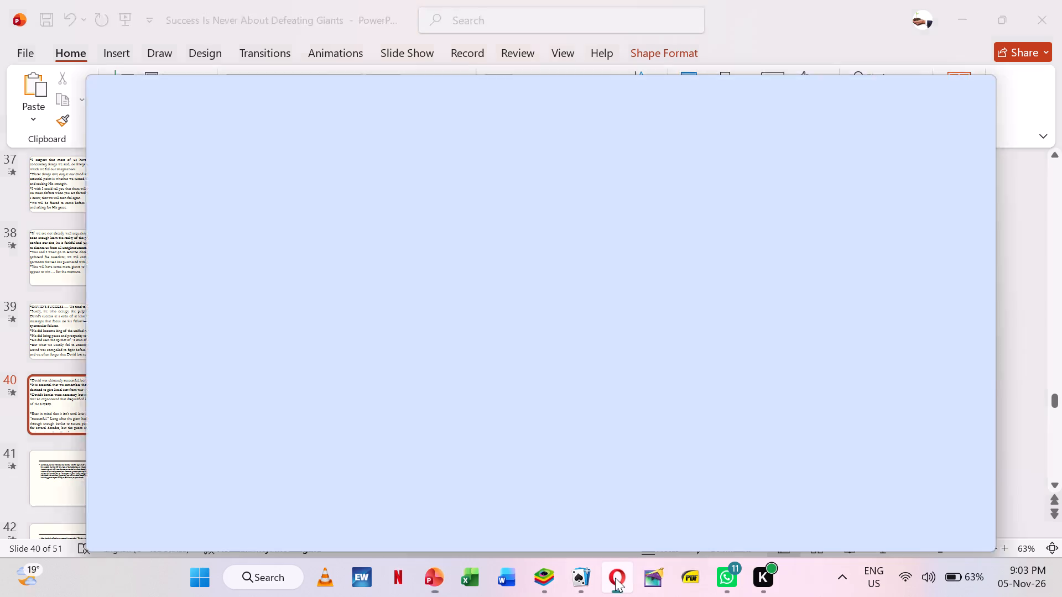
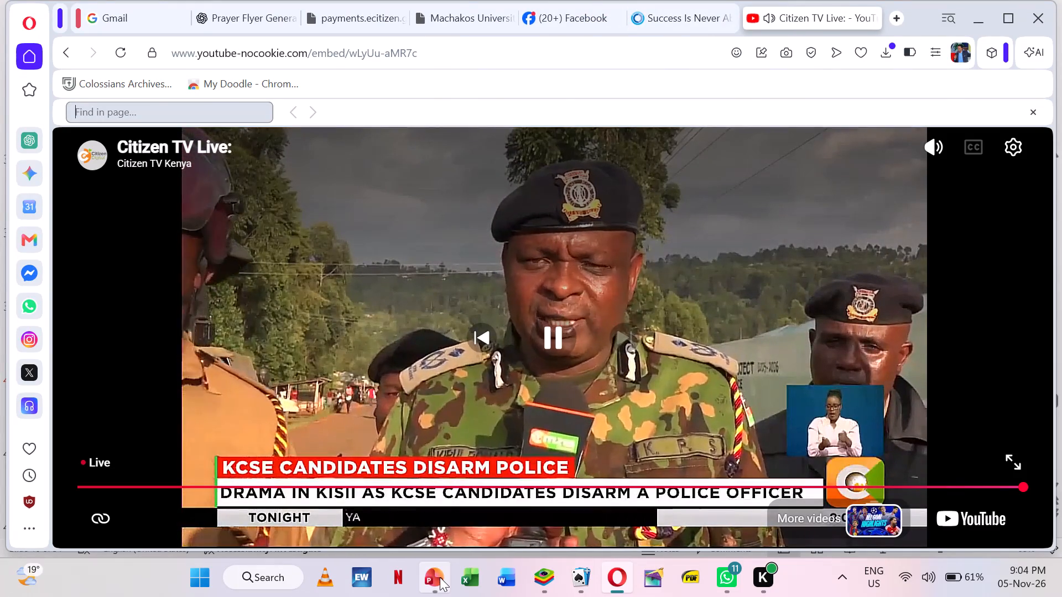
Return to PowerPoint and remove the blank line before "Bear in mind" on slide 40, keeping that sentence as its own bullet.
click(439, 577)
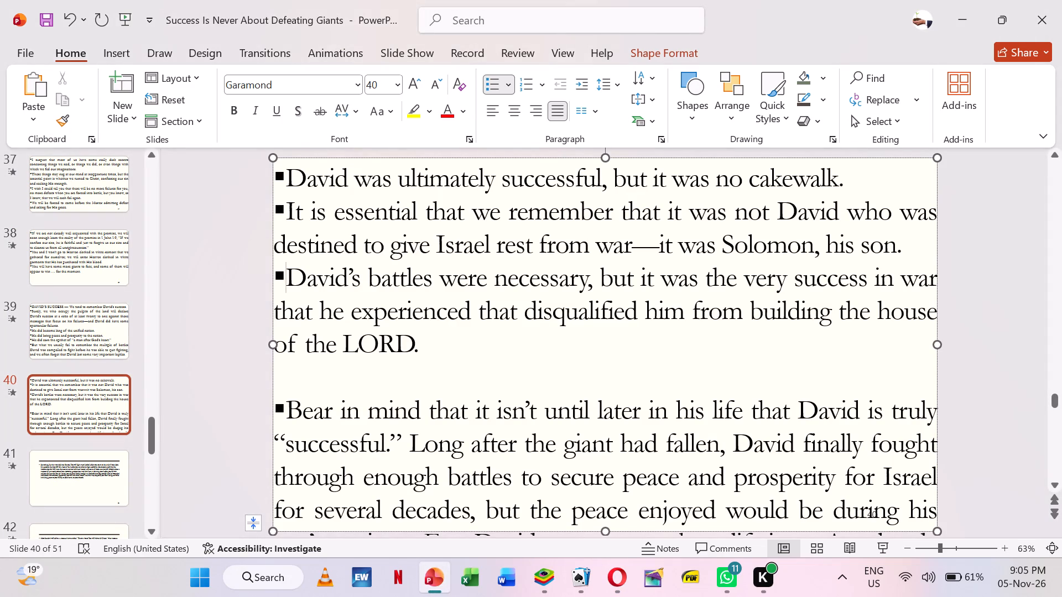
click(467, 360)
click(441, 342)
key(Delete)
key(Delete)
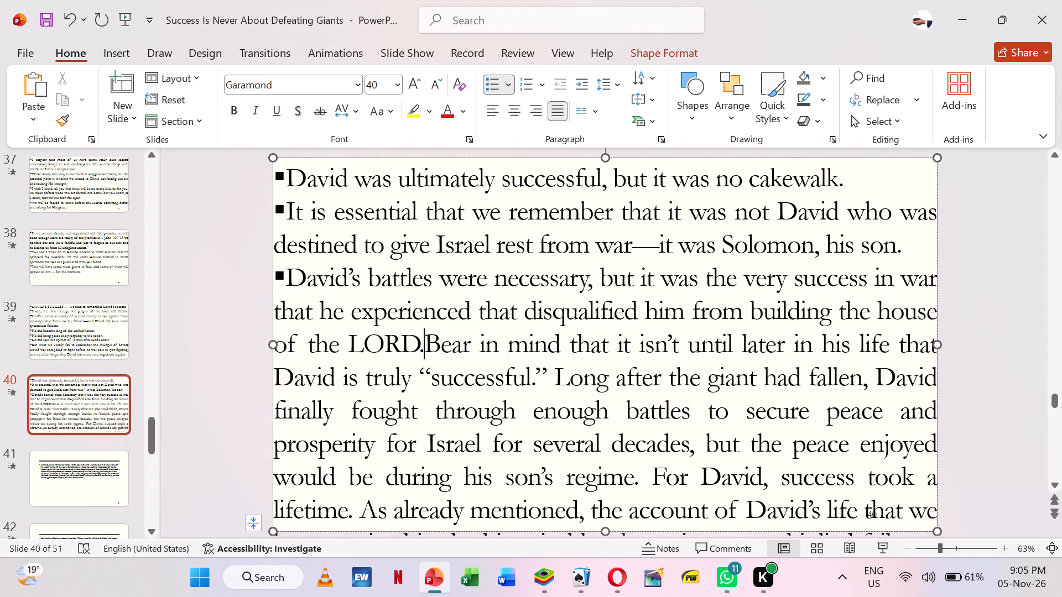
key(Return)
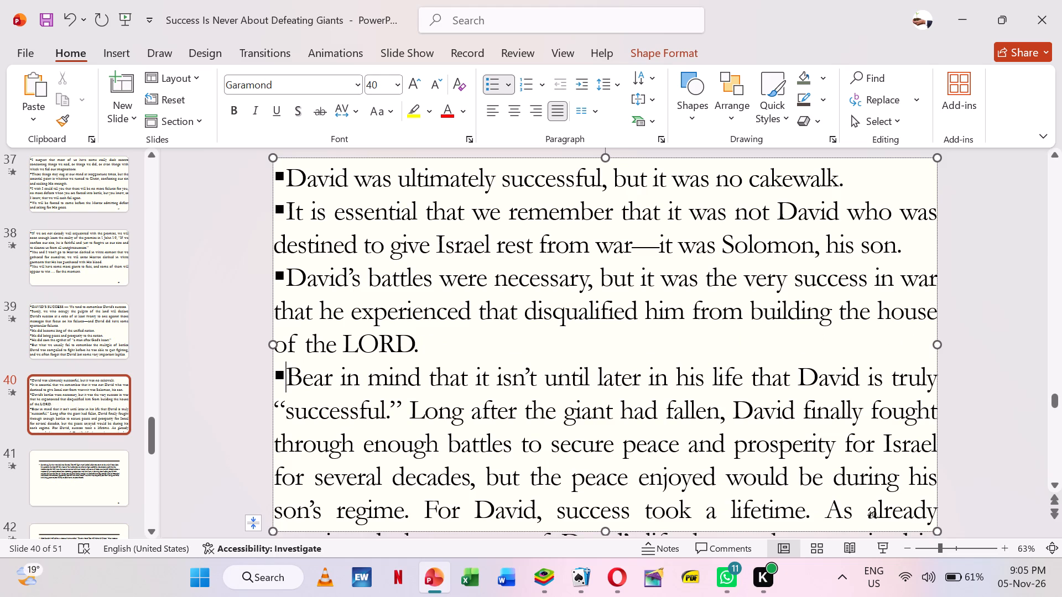
Start separate bullets at "Long after the giant had fallen" and "For David, success took a lifetime" on slide 40.
click(408, 406)
key(Return)
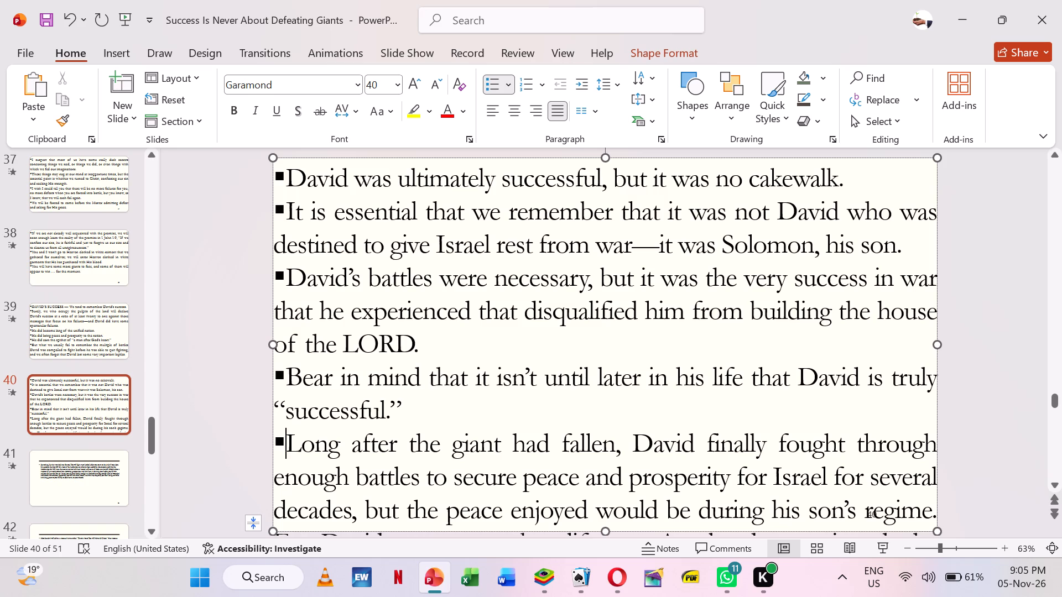
key(Down)
key(Down)
key(Down)
key(Left)
key(Return)
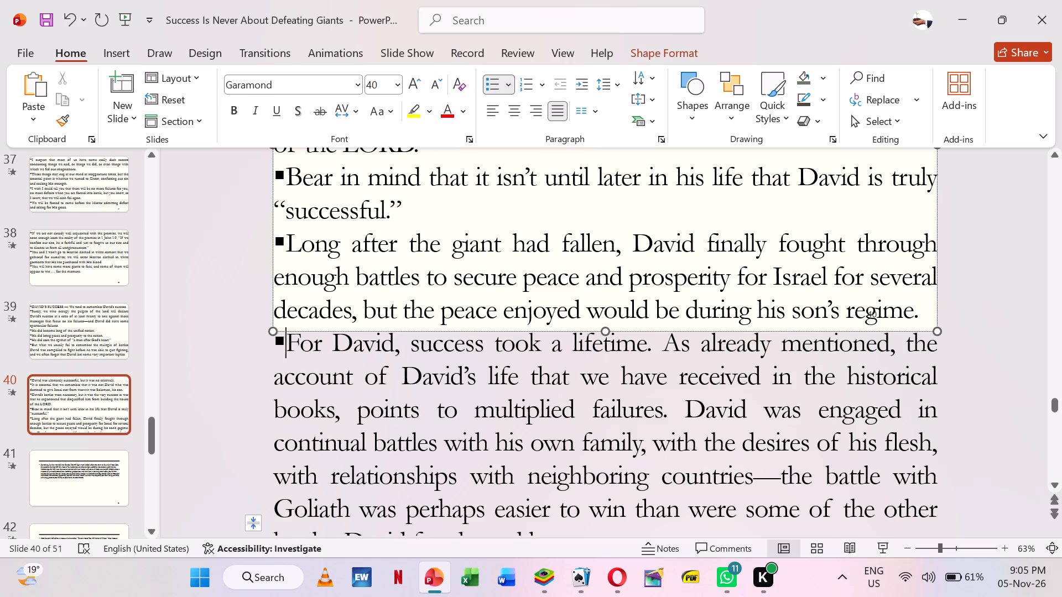
Move slide 40's text from "For David, success took a lifetime" onward to the start of slide 41's body text.
key(shift+Down)
key(shift+Down)
key(shift+Down)
key(shift+Down)
key(shift+Down)
key(shift+Down)
key(shift+Down)
key(shift+Down)
key(shift+Down)
key(shift+Down)
key(shift+Down)
key(shift+Down)
key(shift+Down)
key(shift+Down)
key(shift+Down)
key(shift+Down)
key(shift+Down)
key(shift+Down)
key(shift+Down)
key(shift+Down)
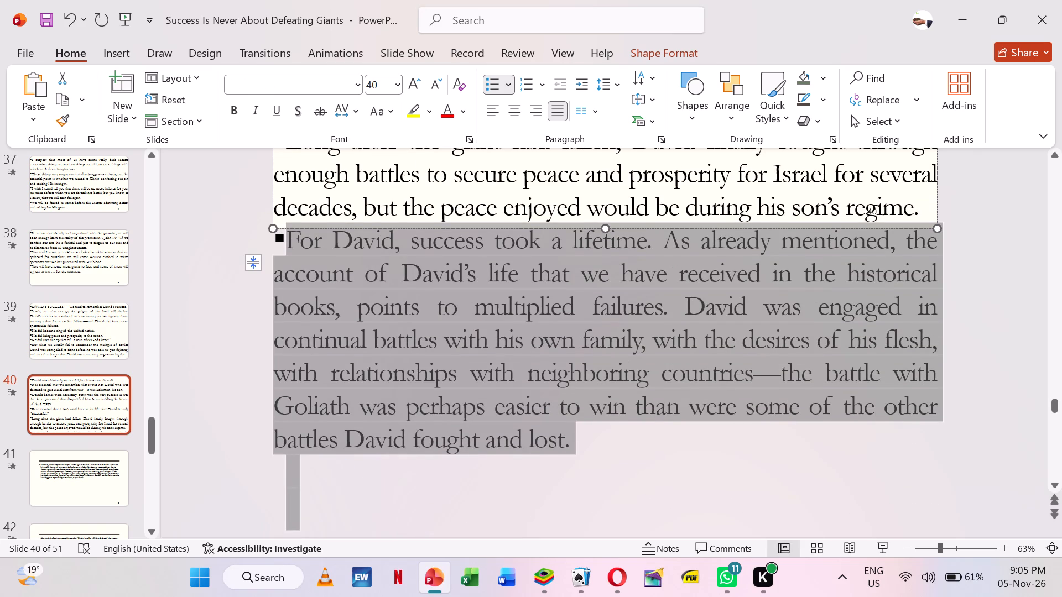
key(ctrl+x)
click(80, 477)
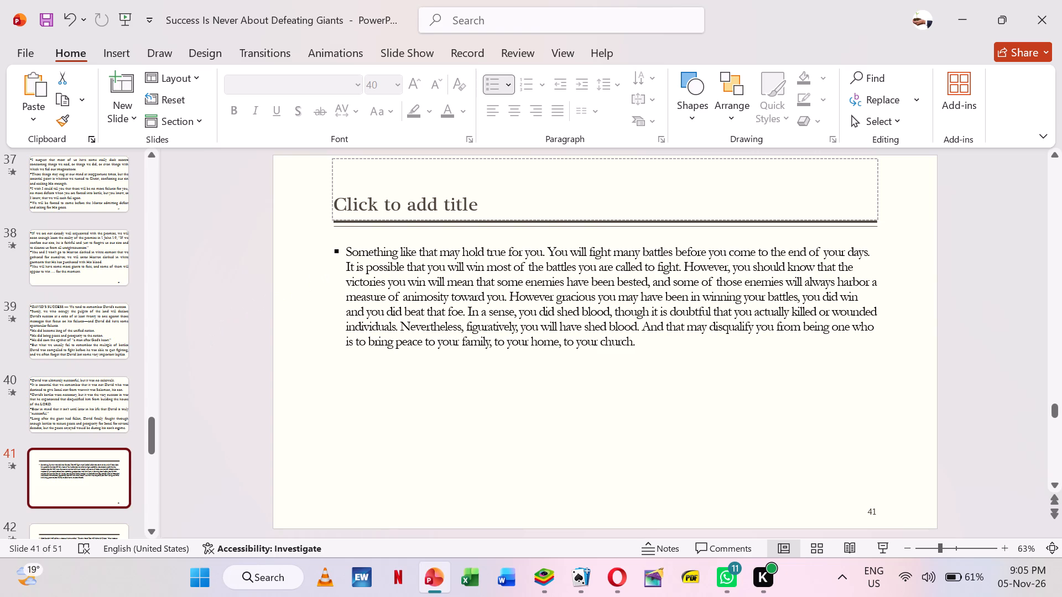
click(344, 252)
key(ctrl+v)
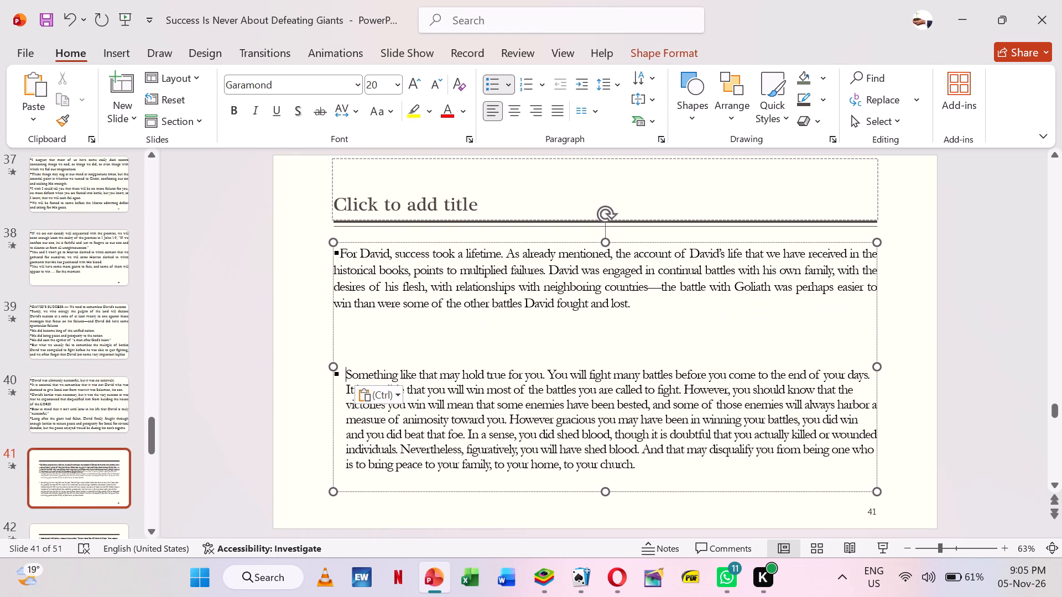
Apply the Blank layout to slide 41.
right_click(263, 259)
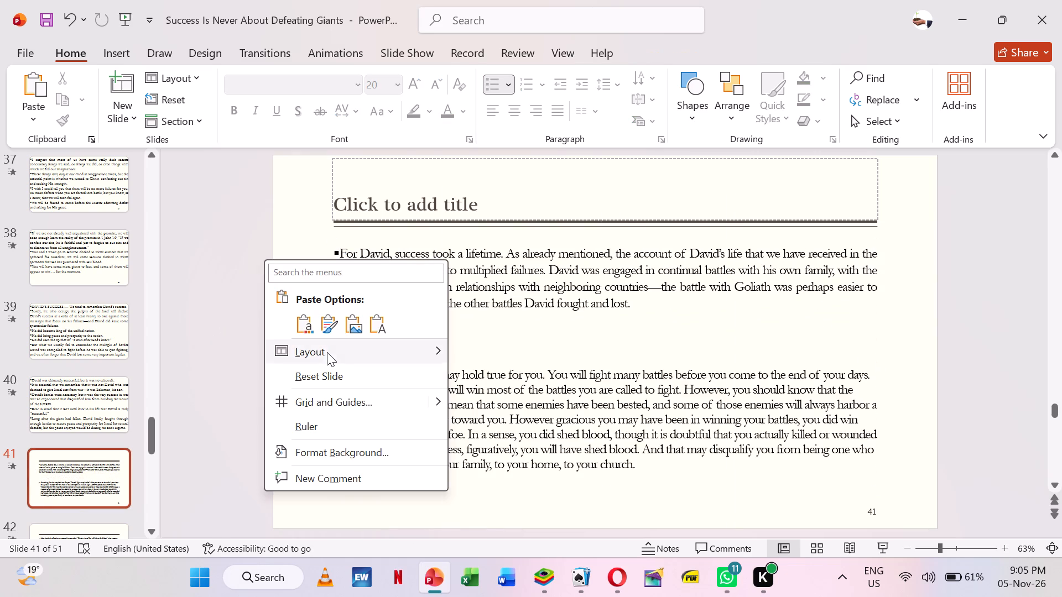
click(599, 395)
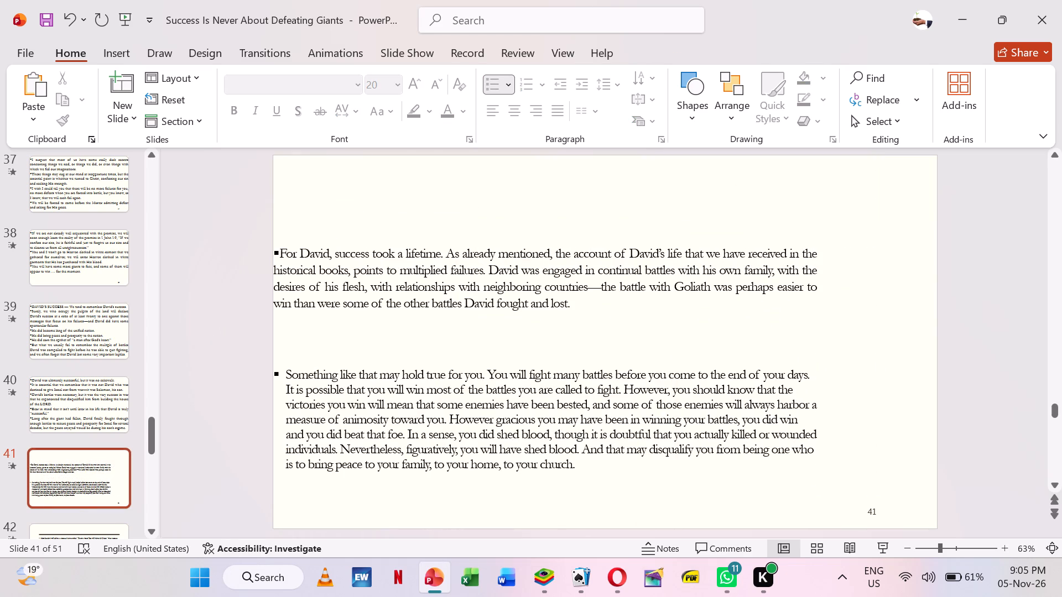
Enlarge slide 41's text box so that it covers the full slide.
click(586, 290)
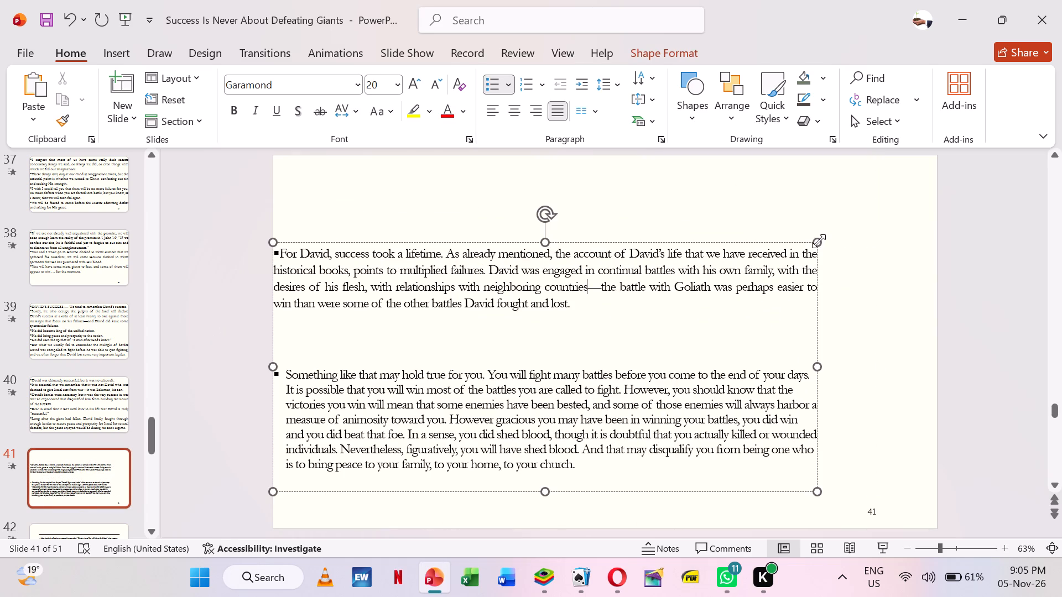
drag(819, 240, 935, 160)
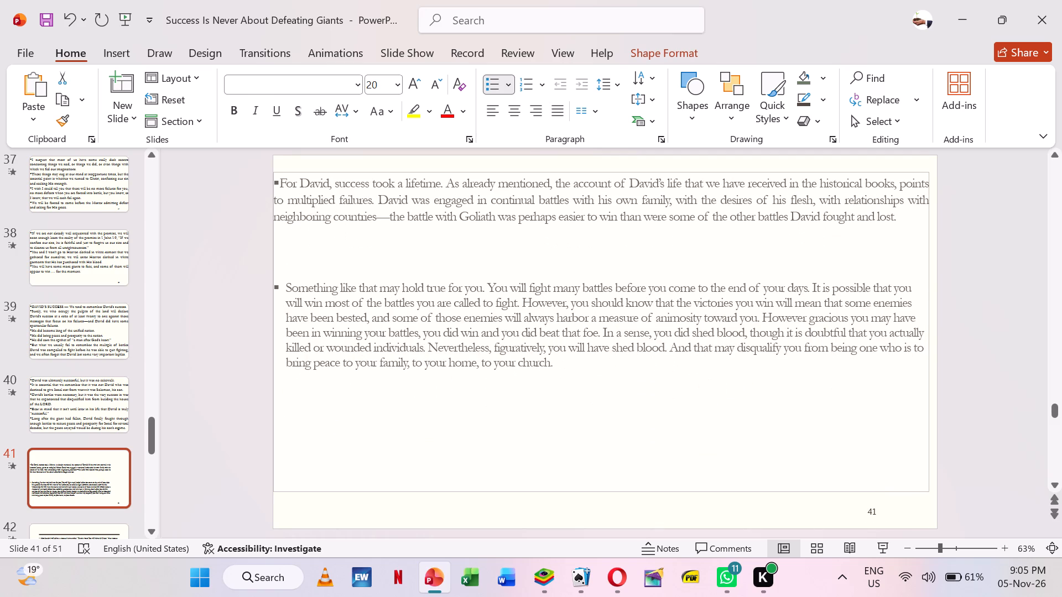
drag(935, 160, 935, 157)
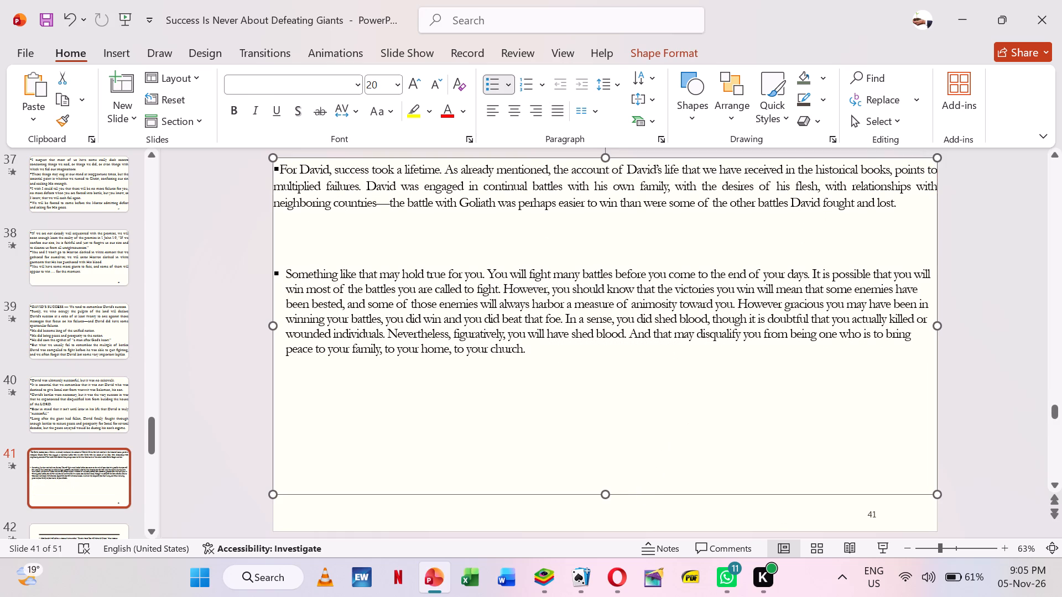
drag(604, 494, 609, 535)
click(525, 203)
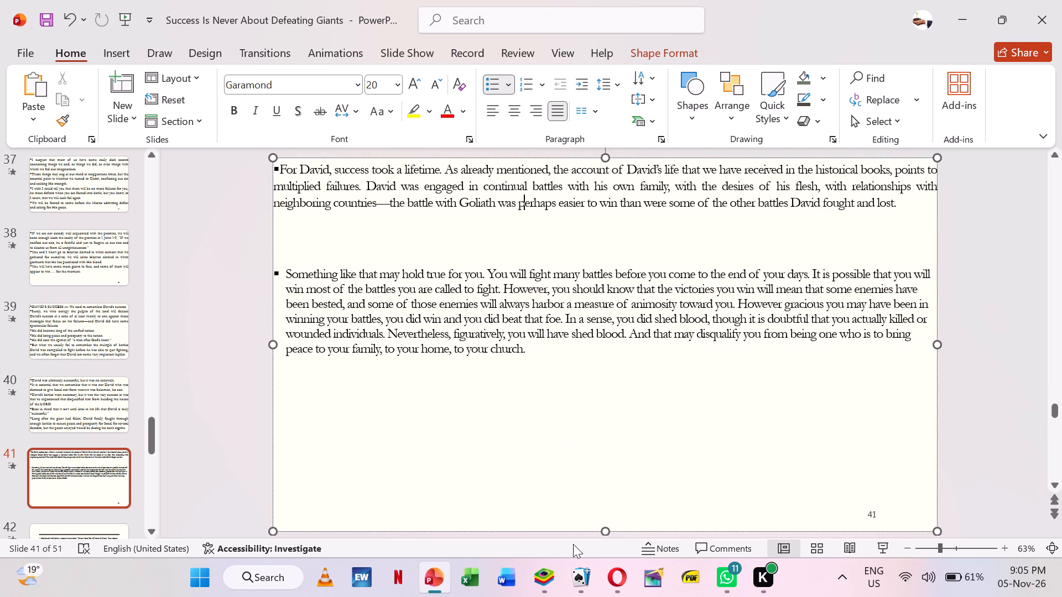
View the Citizen TV live stream in the Opera browser and return to the presentation.
click(614, 583)
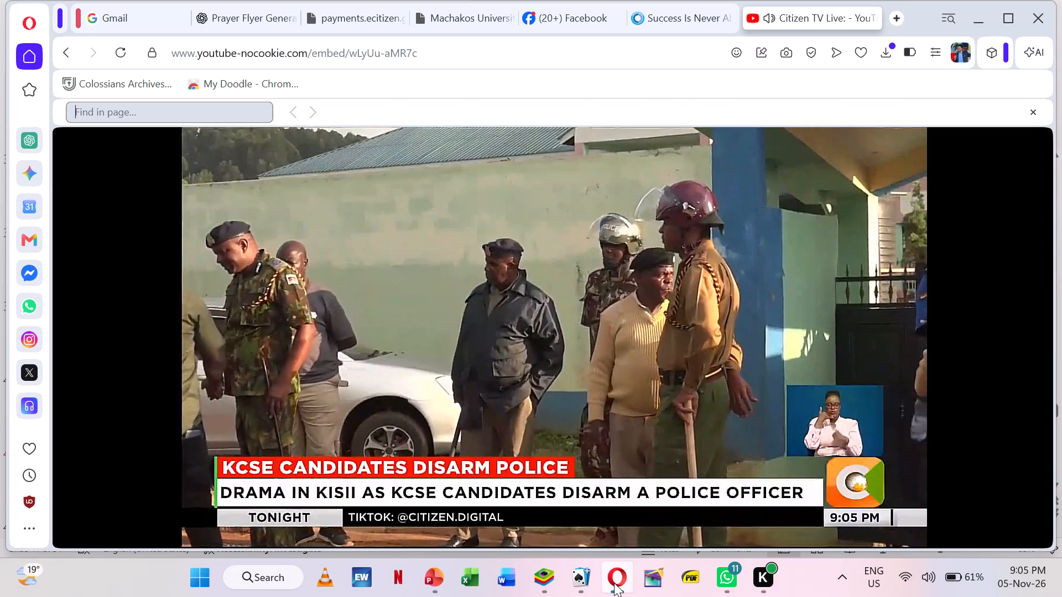
click(614, 583)
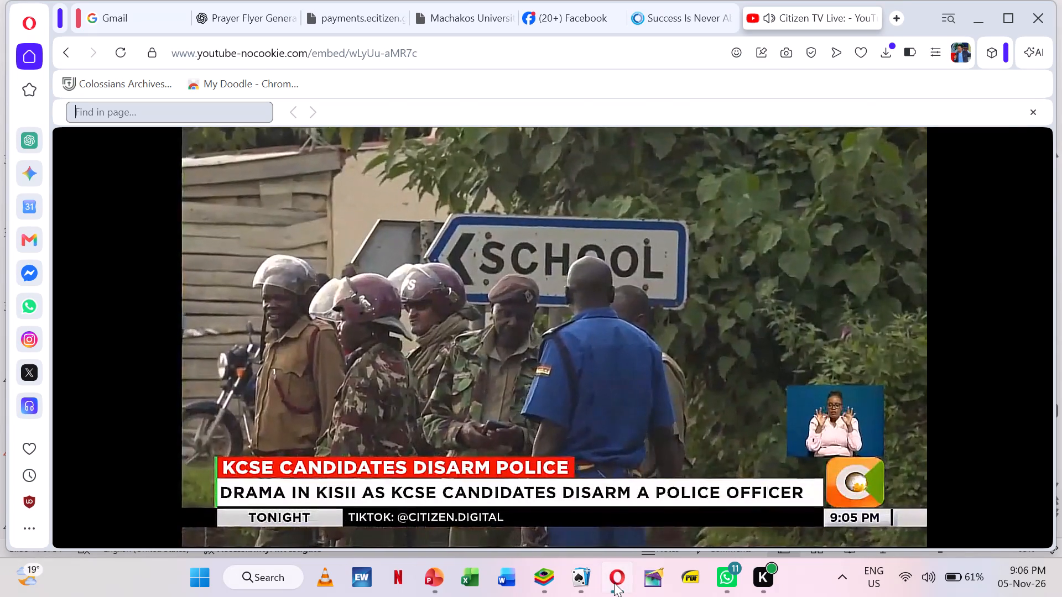
Set all of slide 41's body text to size 40.
click(512, 358)
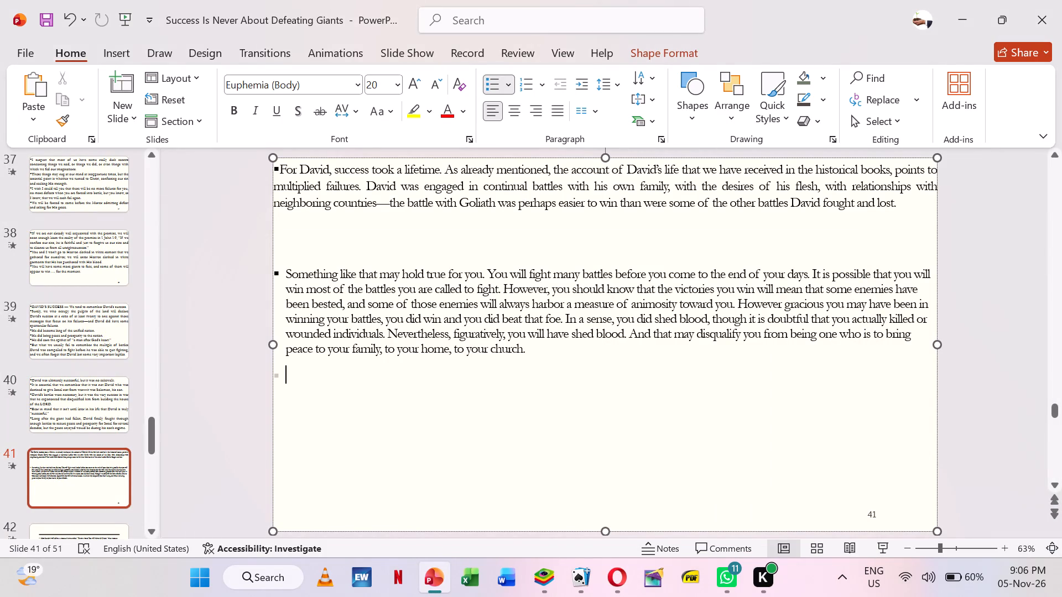
key(ctrl+a)
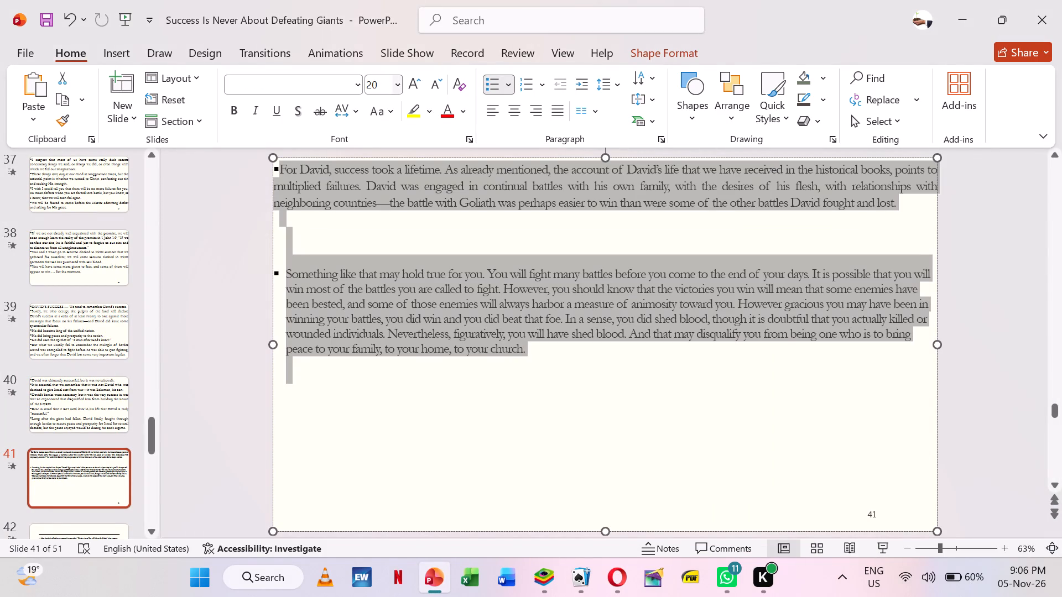
click(389, 83)
text(40)
key(Return)
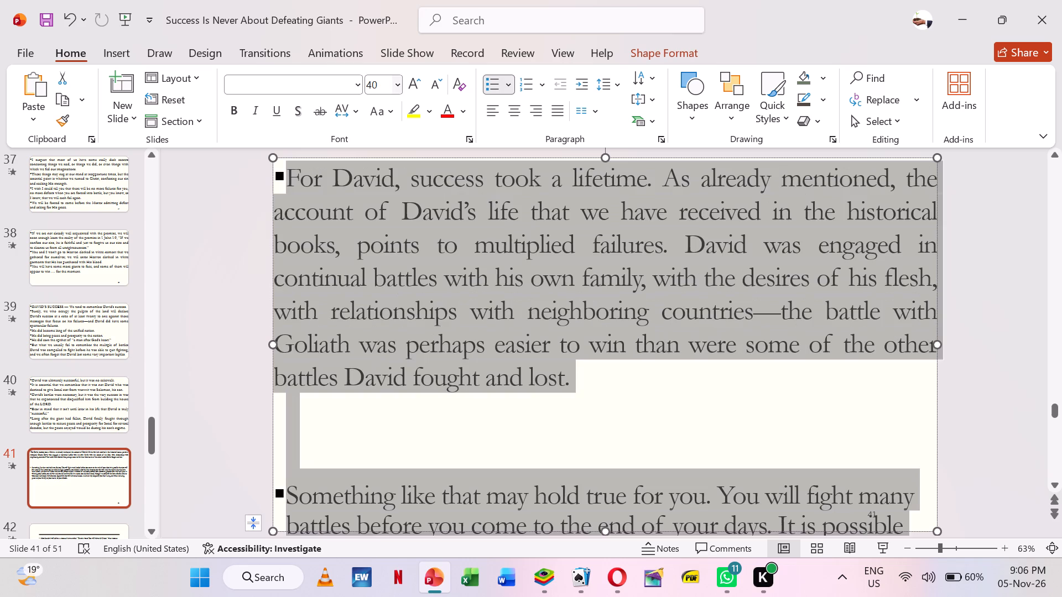
View the Citizen TV live stream in the Opera browser and return to the presentation.
click(620, 578)
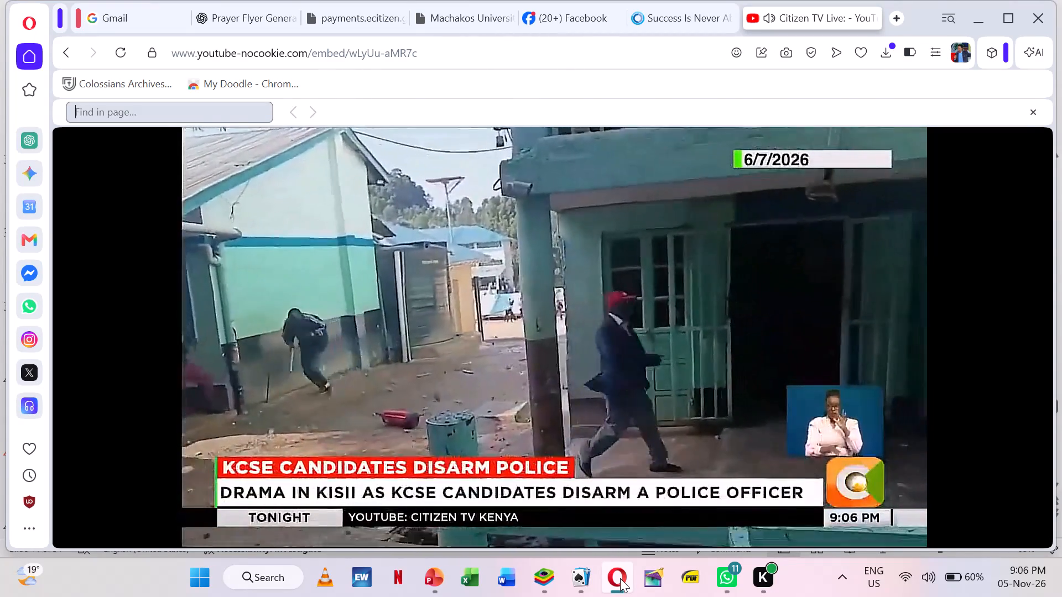
click(620, 578)
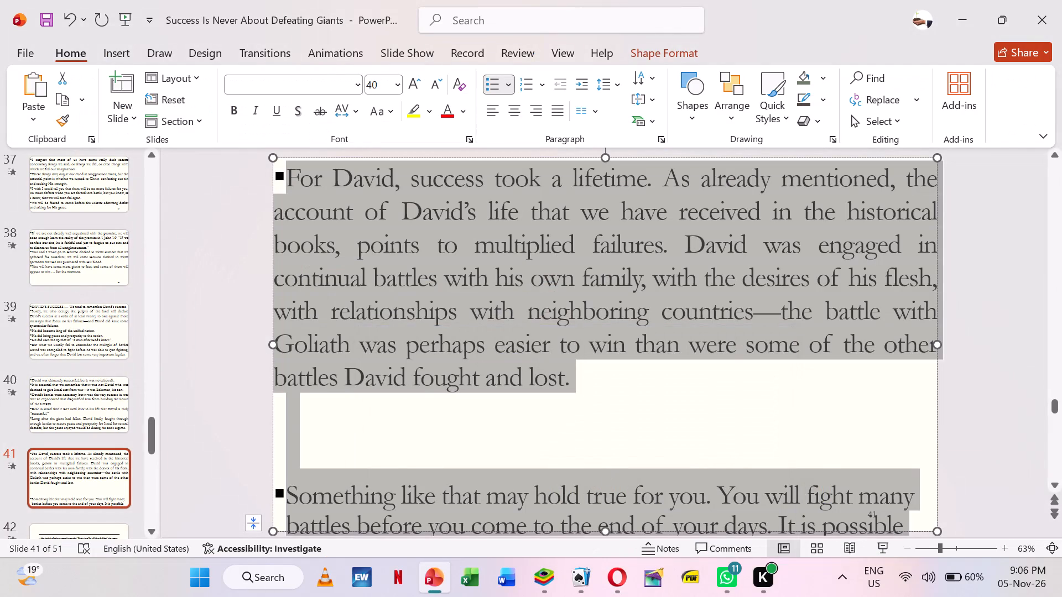
Start separate bullets at "As already mentioned" and "David was engaged in continual battles" on slide 41.
click(664, 172)
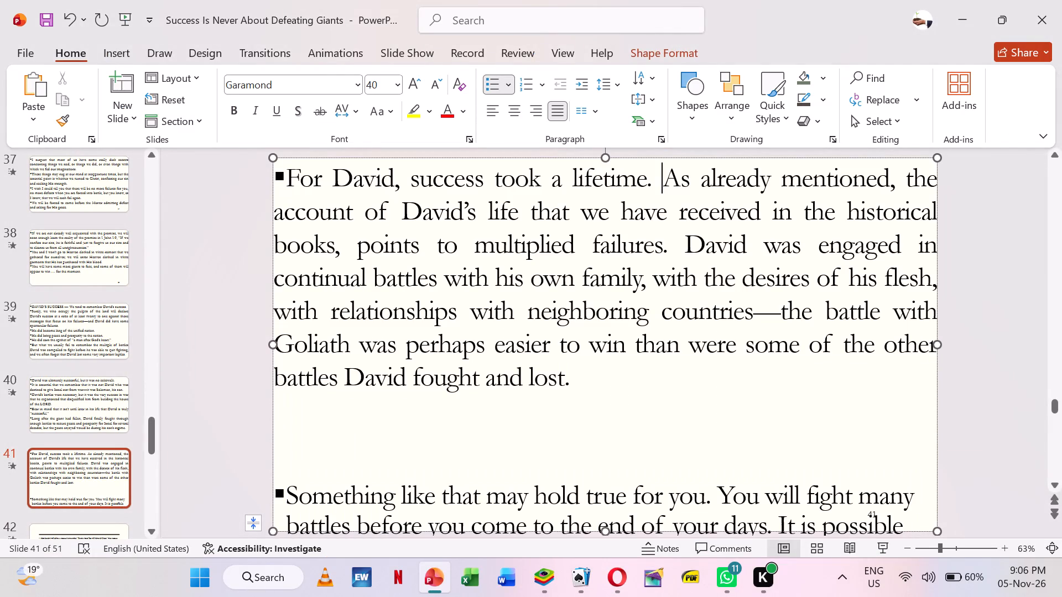
key(Return)
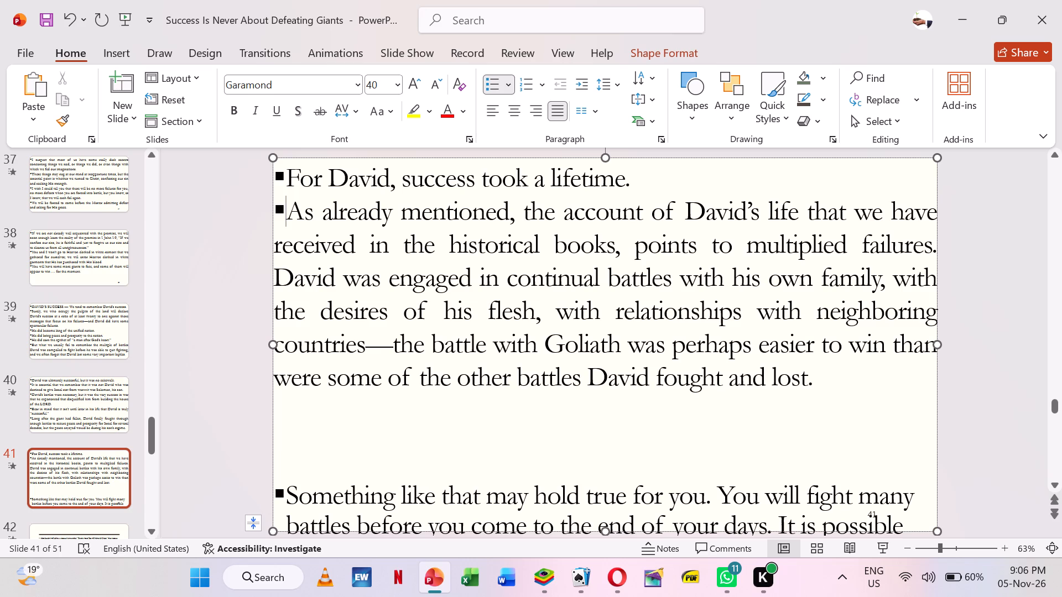
click(277, 275)
key(Return)
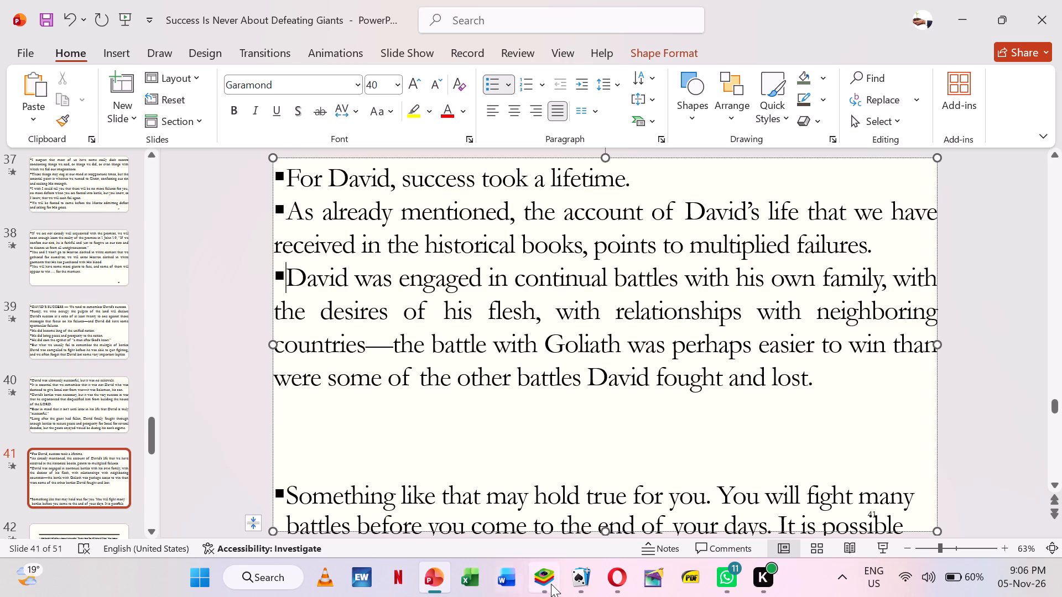
View the Citizen TV live stream in the Opera browser and return to the presentation.
click(616, 573)
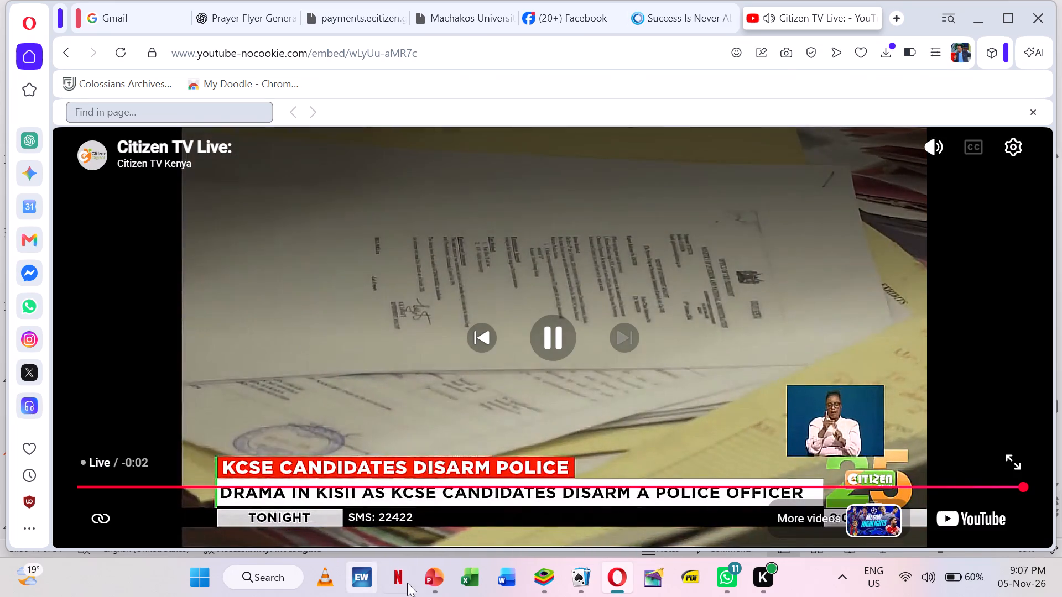
click(443, 579)
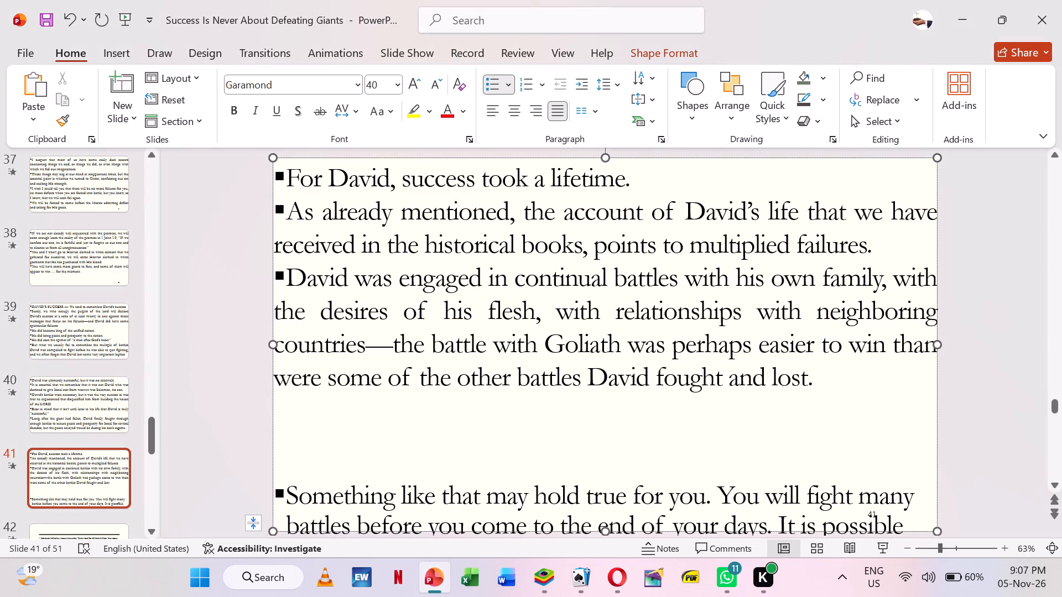
Remove the blank lines before "Something like that may hold true" on slide 41, keeping it as a separate justified bullet.
click(821, 371)
key(Delete)
key(Delete)
key(Delete)
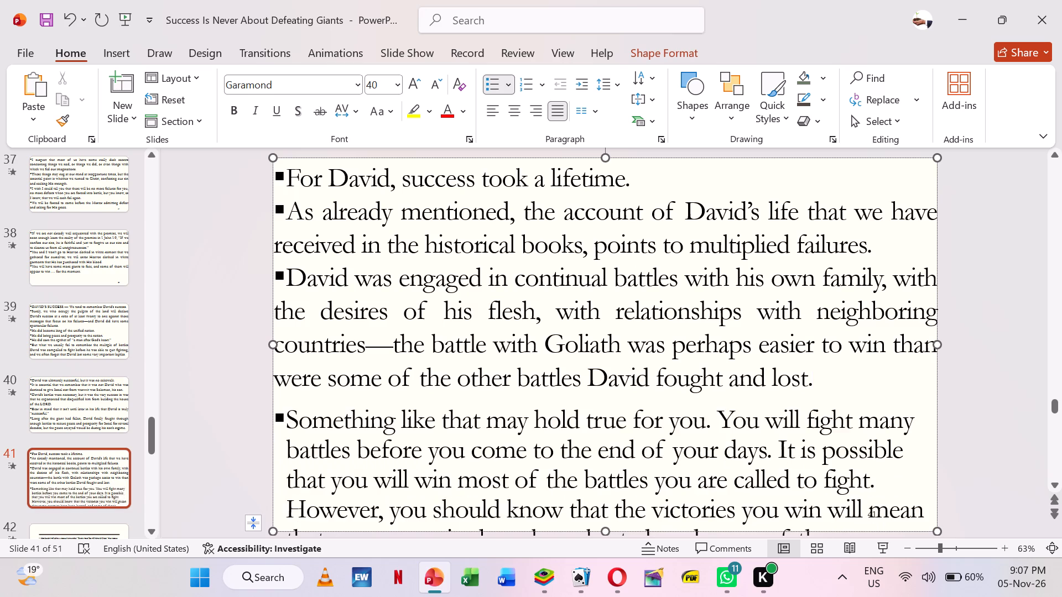
key(Return)
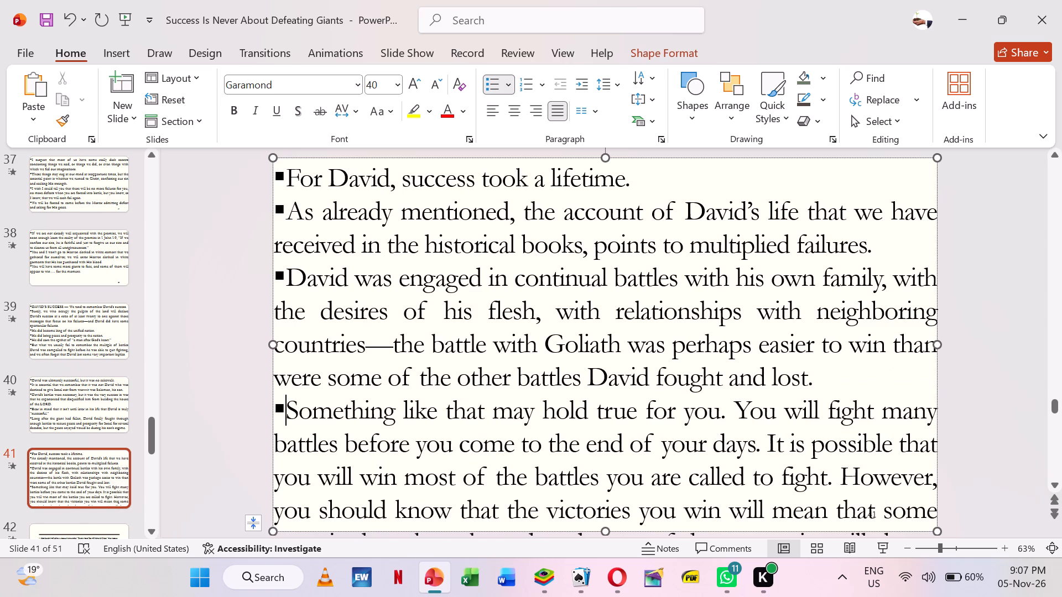
Start separate bullets at "You will fight many battles" and "It is possible that you will win" on slide 41.
click(740, 406)
key(Return)
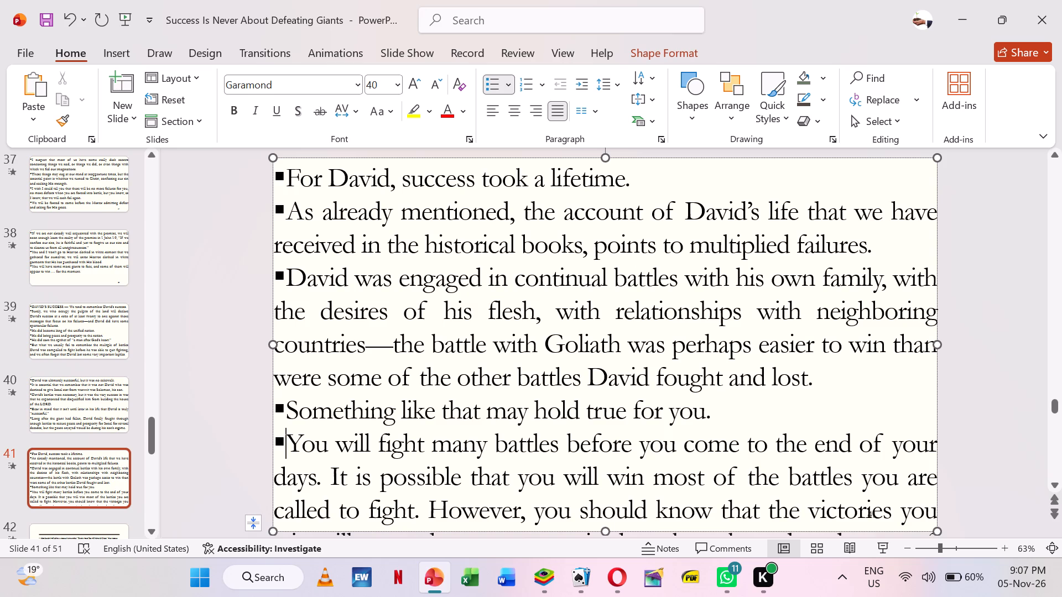
click(335, 470)
key(Return)
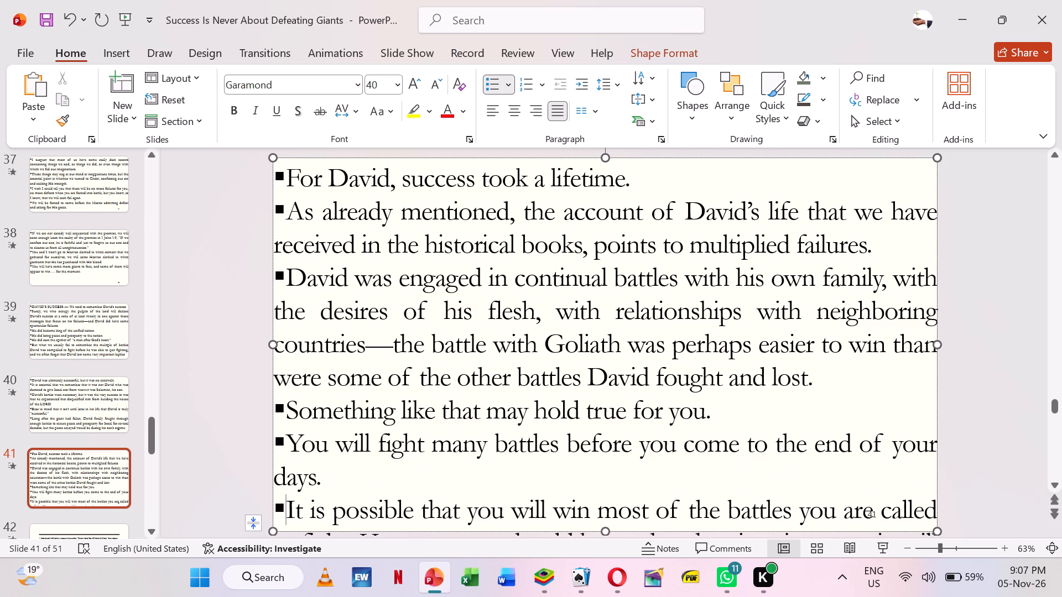
Move the text from "It is possible that you will win" onward from slide 41 to the start of slide 42's body text.
key(shift+Down)
key(shift+Down)
key(shift+Down)
key(shift+Down)
key(shift+Down)
key(shift+Down)
key(shift+Down)
key(shift+Down)
key(shift+Down)
key(shift+Down)
key(shift+Down)
key(shift+Down)
key(shift+Down)
key(shift+Down)
key(shift+Down)
key(shift+Down)
key(shift+Down)
key(shift+Down)
key(shift+Down)
key(shift+Down)
key(shift+Down)
key(shift+Down)
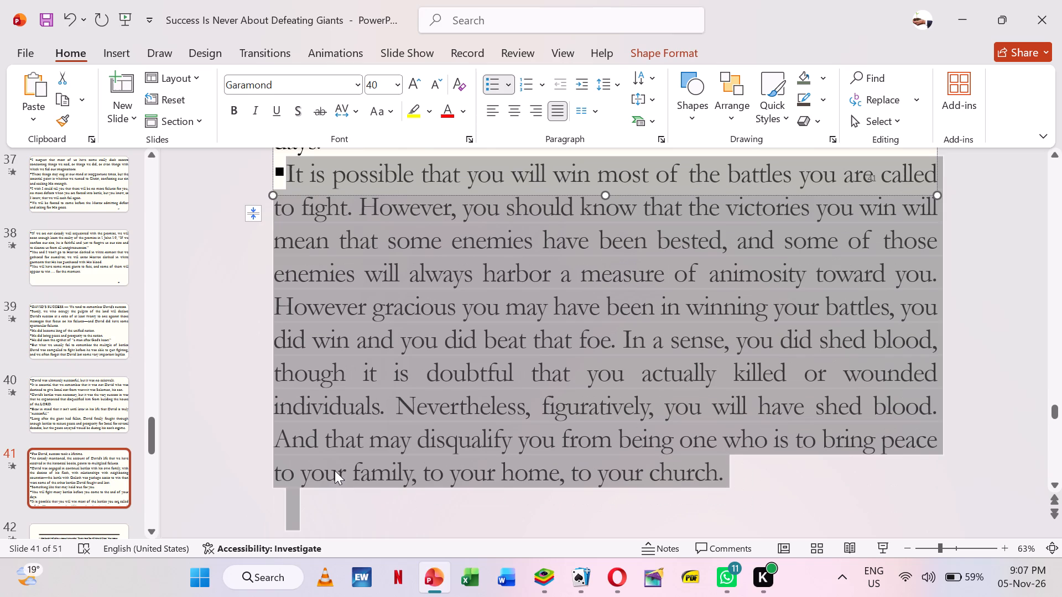
key(ctrl+x)
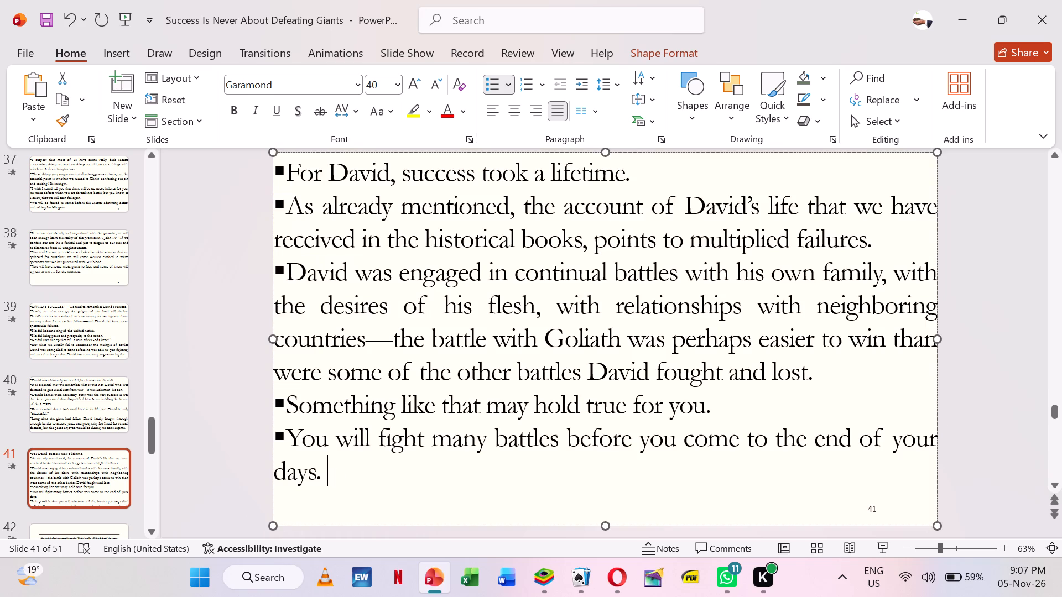
triple_click(152, 528)
triple_click(152, 528)
triple_click(152, 528)
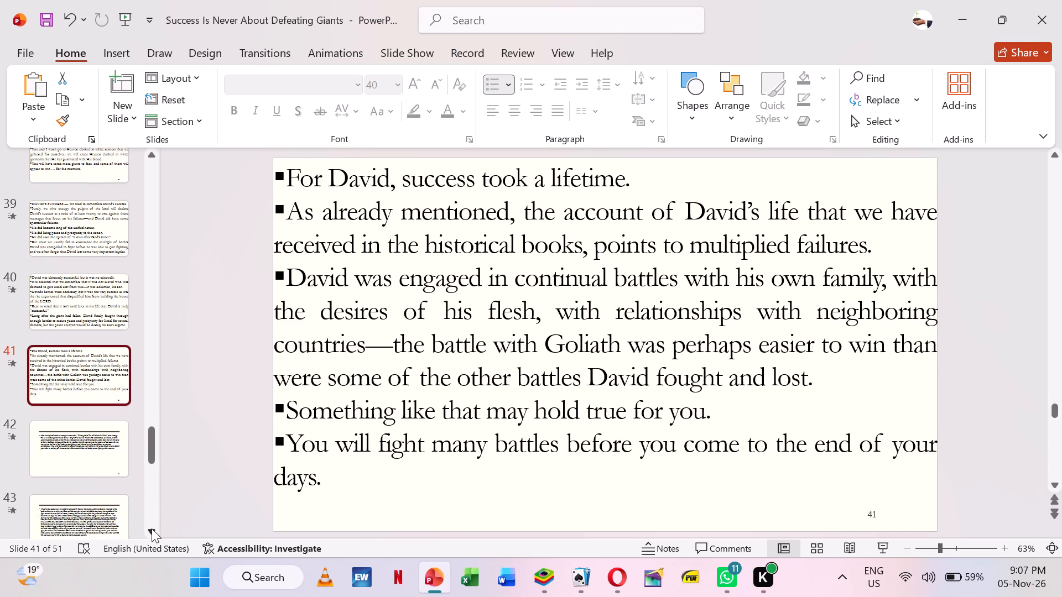
triple_click(152, 528)
click(81, 415)
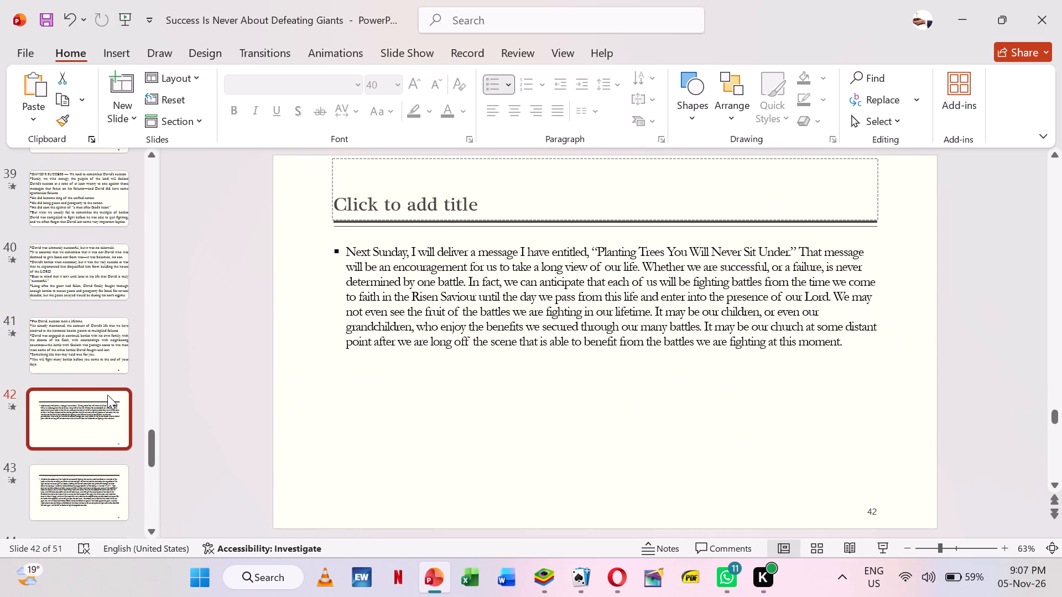
click(350, 250)
key(ctrl+v)
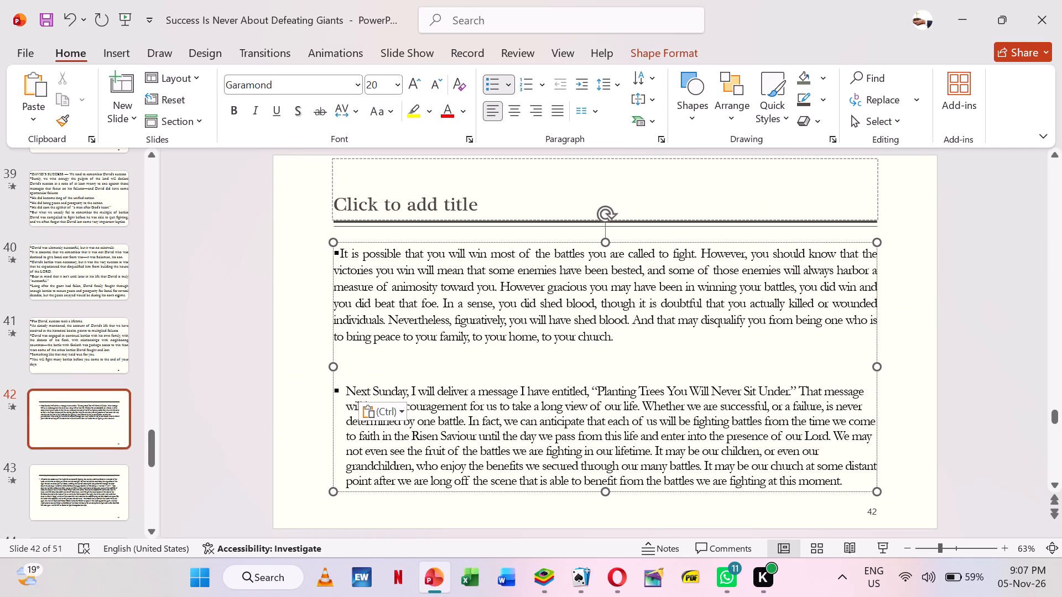
Apply the Blank layout to slide 42 and enlarge its text box to fill the whole slide.
right_click(261, 261)
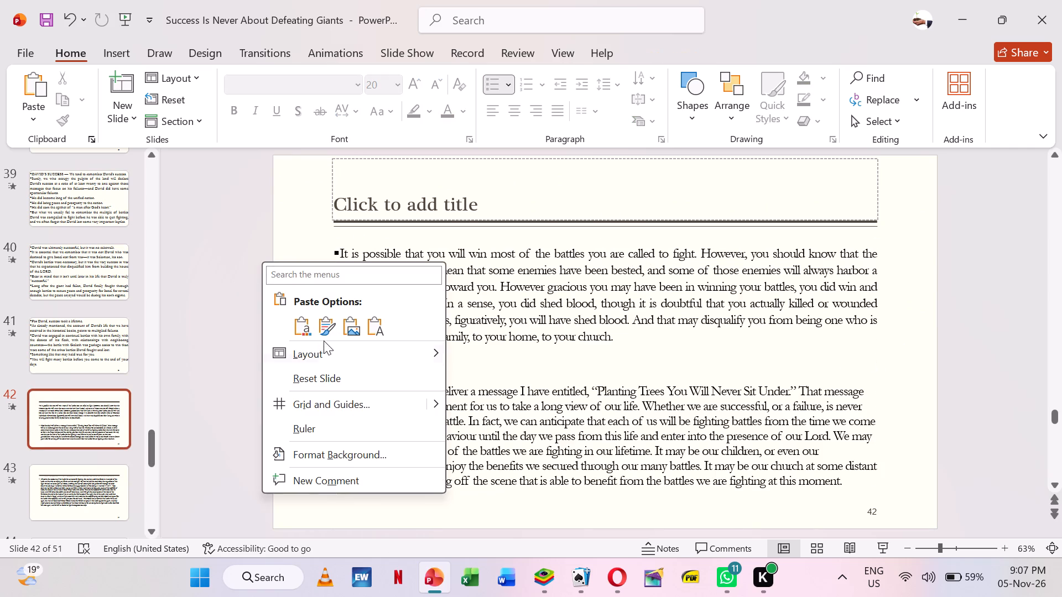
click(592, 409)
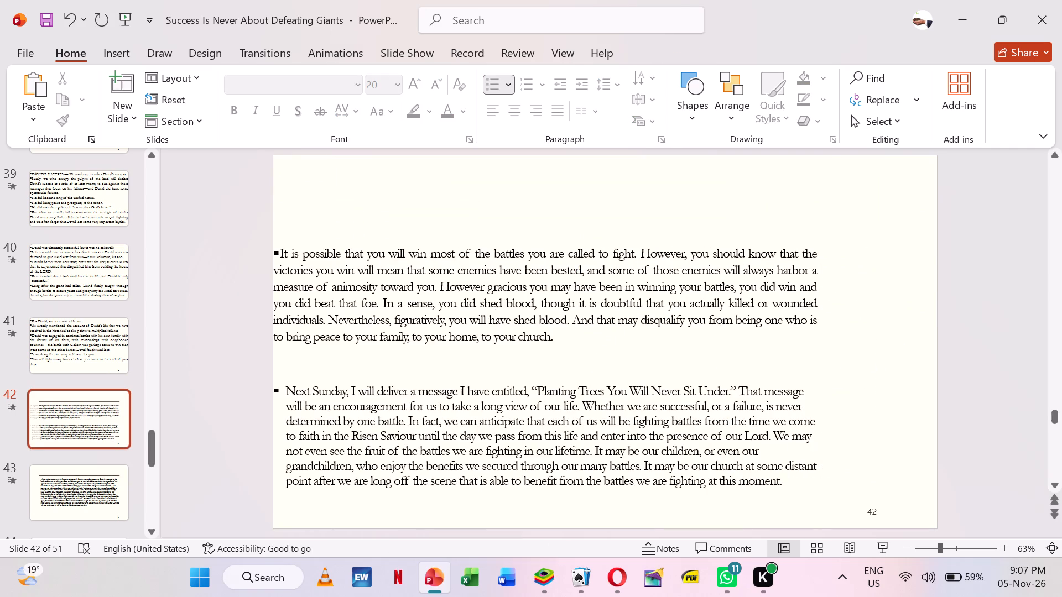
click(496, 280)
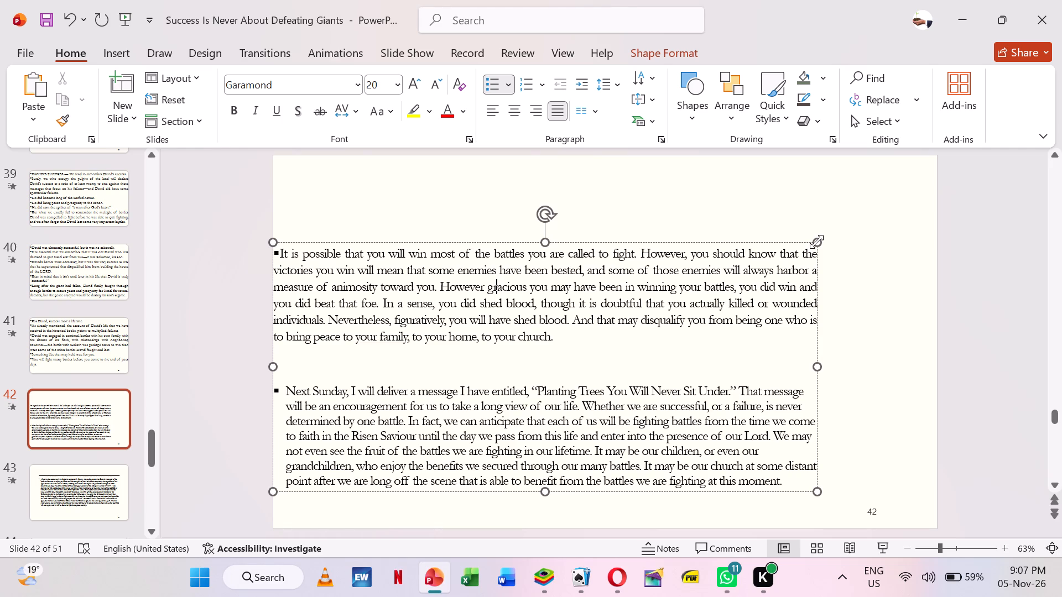
drag(816, 242, 934, 156)
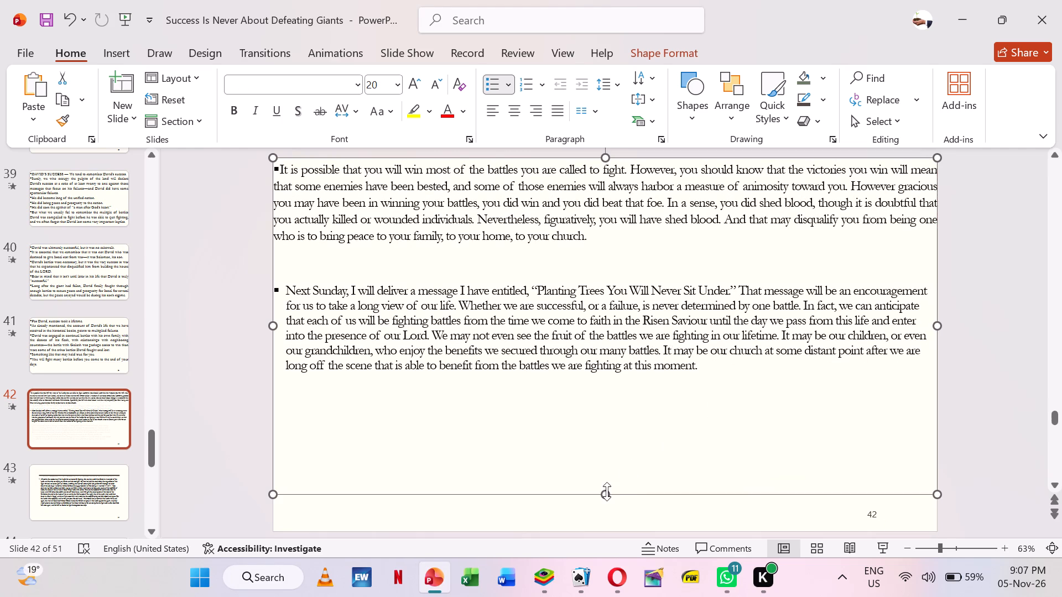
drag(607, 491, 615, 530)
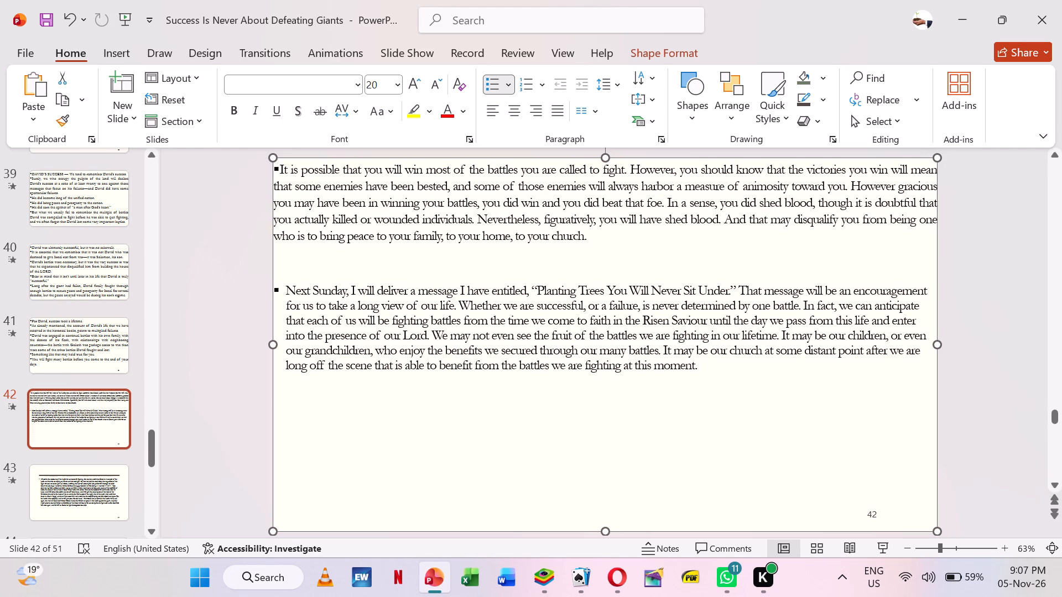
View the Citizen TV live stream in the Opera browser and return to the presentation.
click(616, 574)
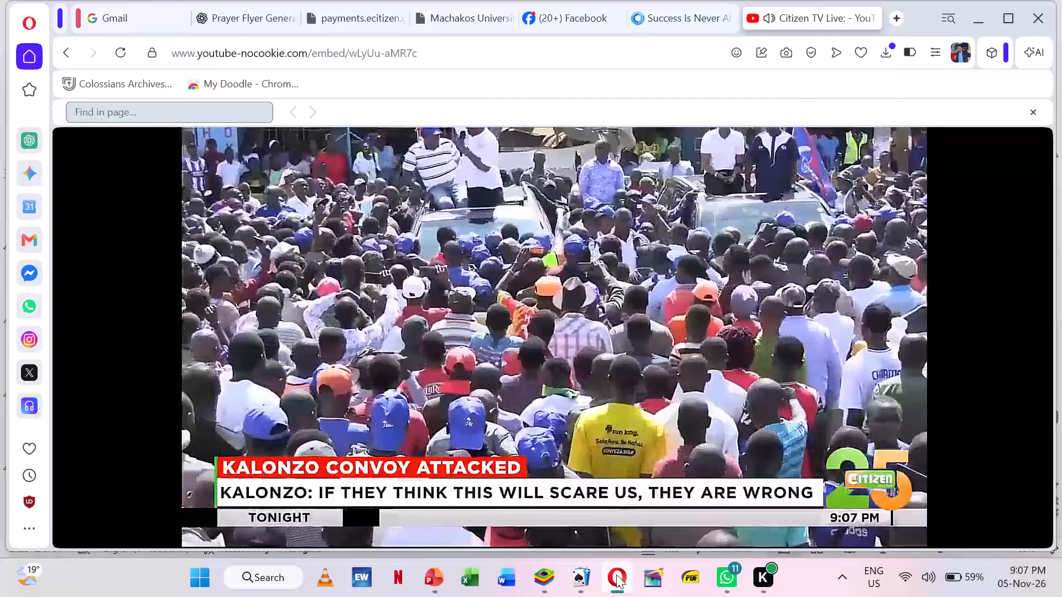
click(616, 574)
Set all the text in slide 42's text box to size 40.
click(432, 285)
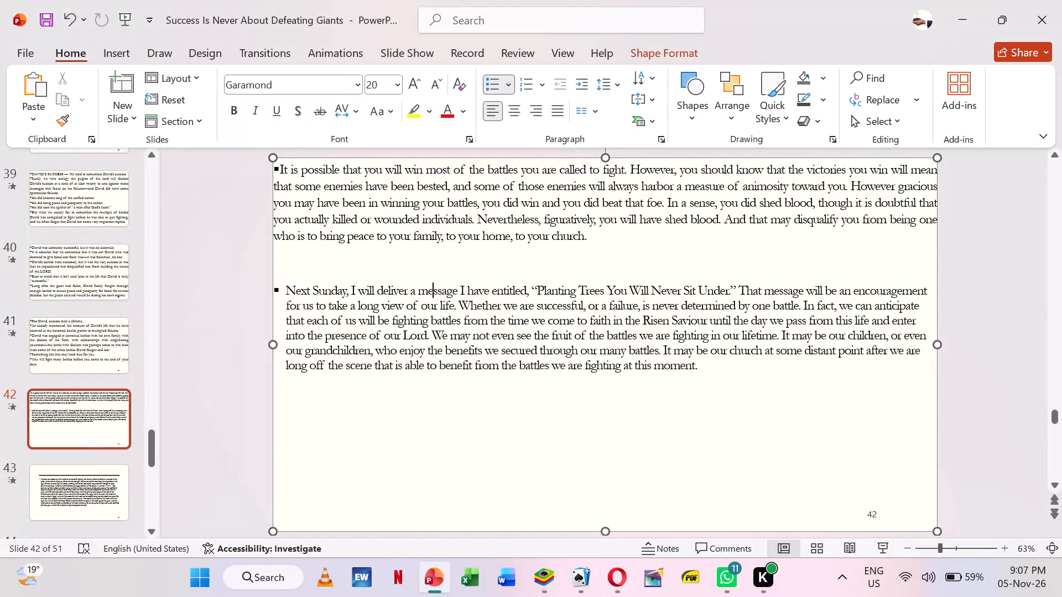
key(ctrl+a)
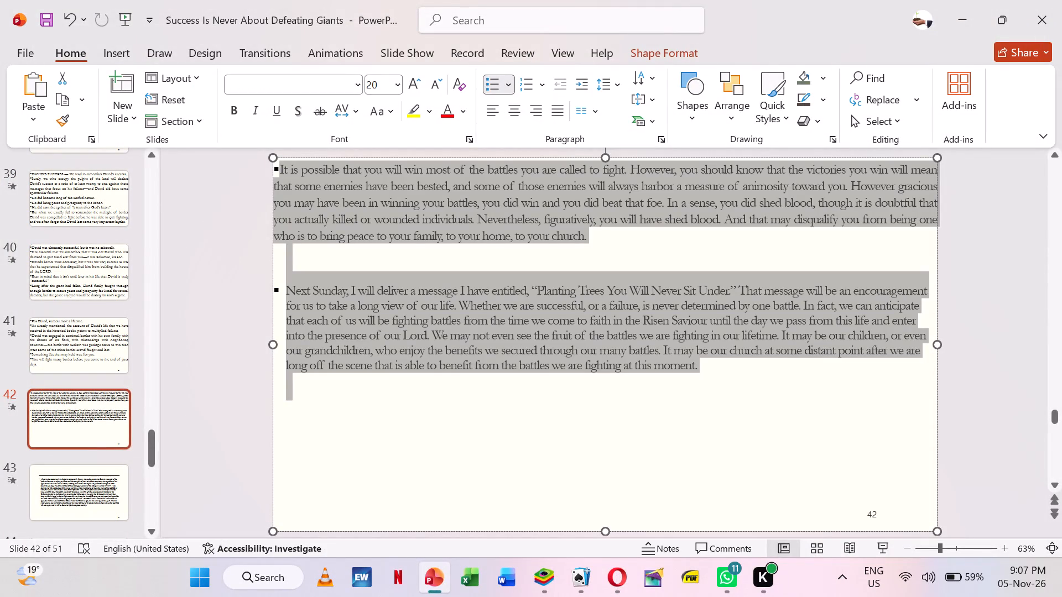
click(381, 88)
text(40)
key(Return)
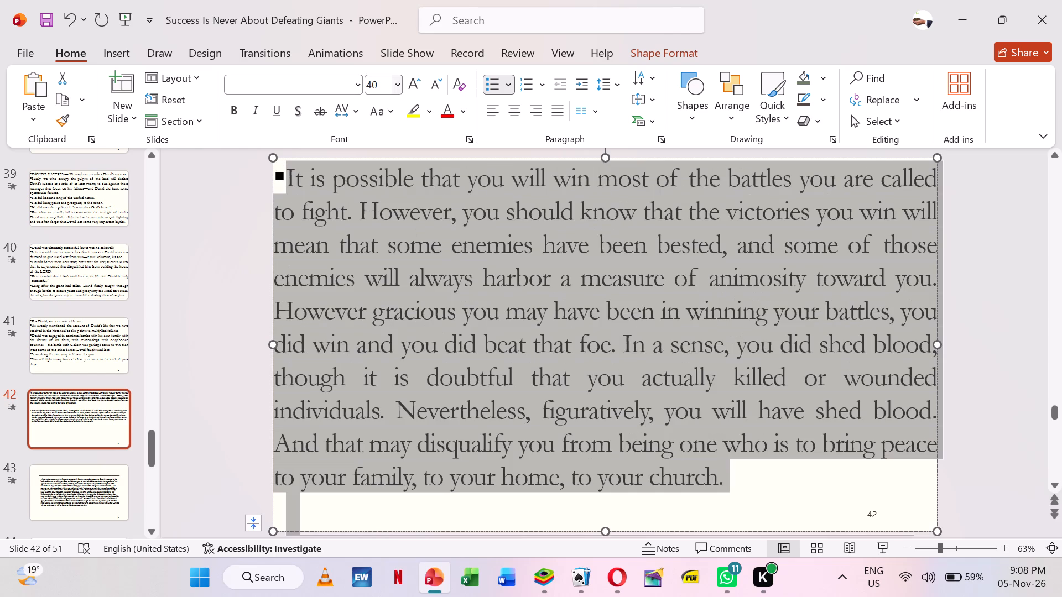
Check the Citizen TV live stream in the Opera browser and return to the presentation.
click(615, 571)
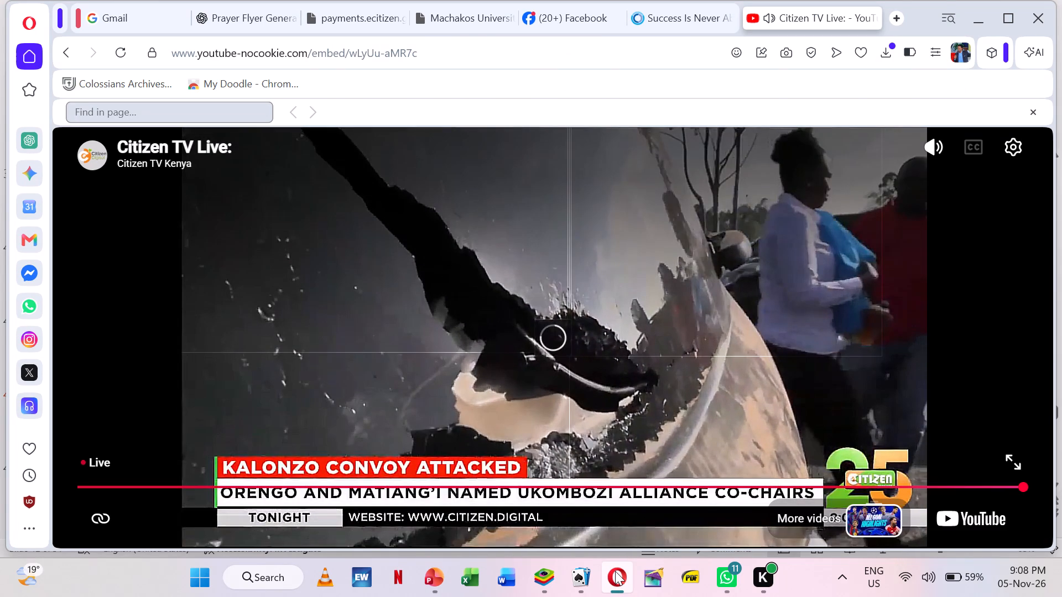
click(615, 571)
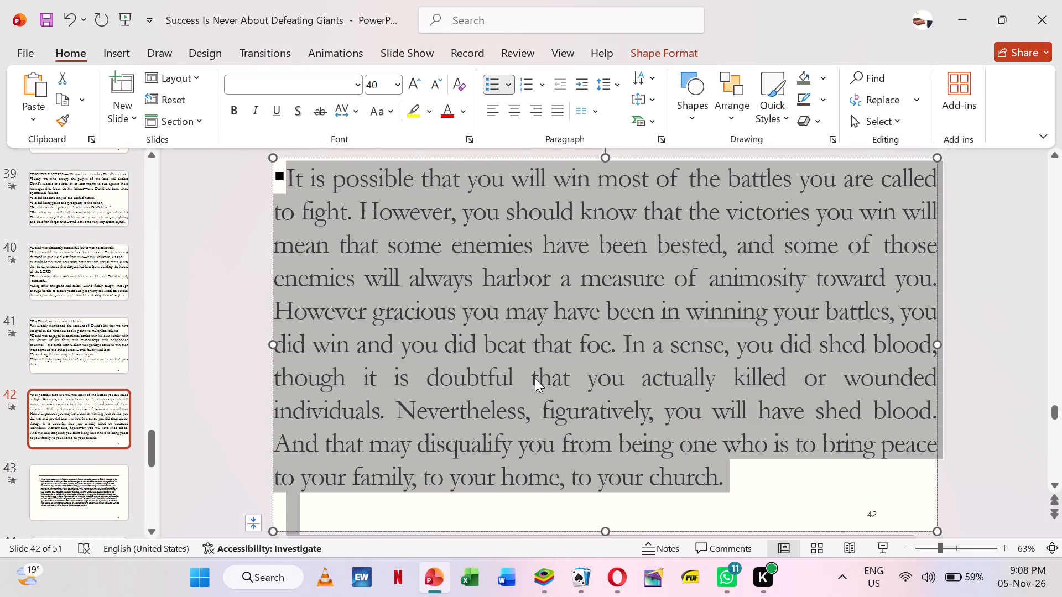
Start separate bullets at "However, you should know" and "However gracious you may have been" on slide 42.
click(357, 213)
key(Return)
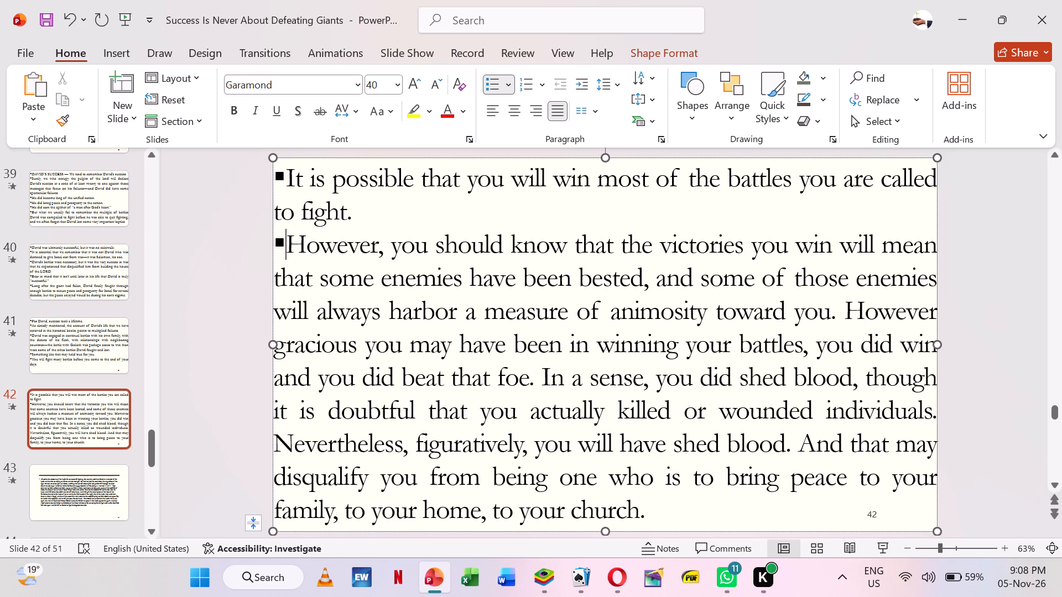
click(846, 312)
key(Return)
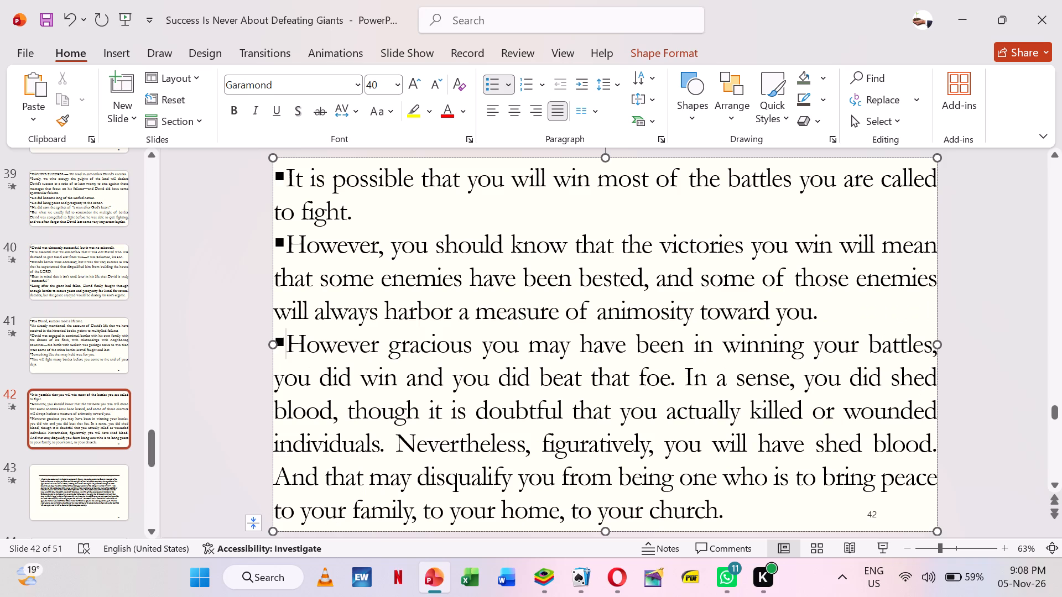
Look at the Citizen TV live stream in the Opera browser again and return to the presentation.
click(624, 578)
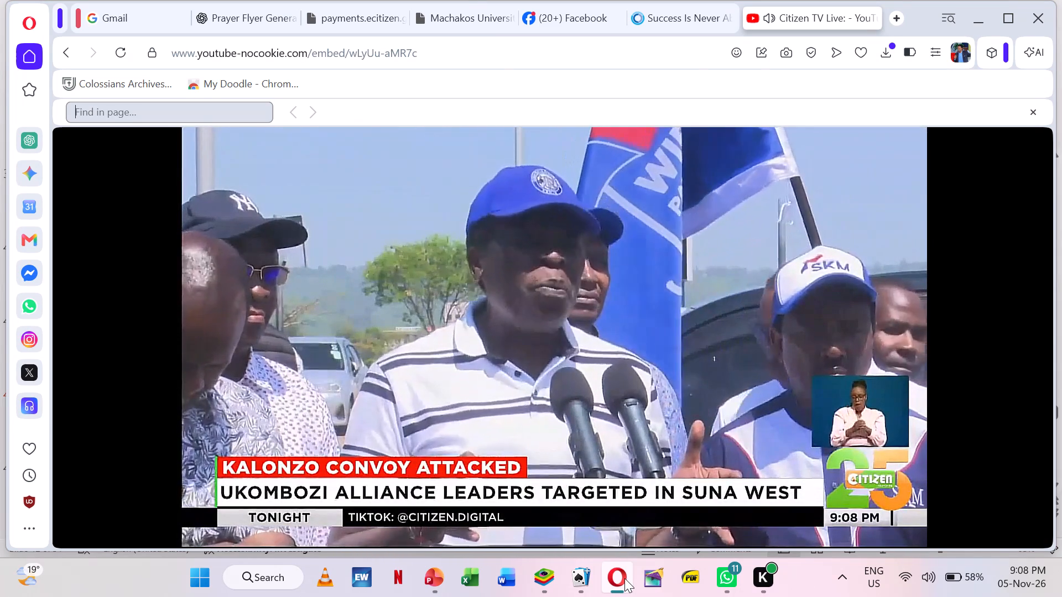
click(624, 578)
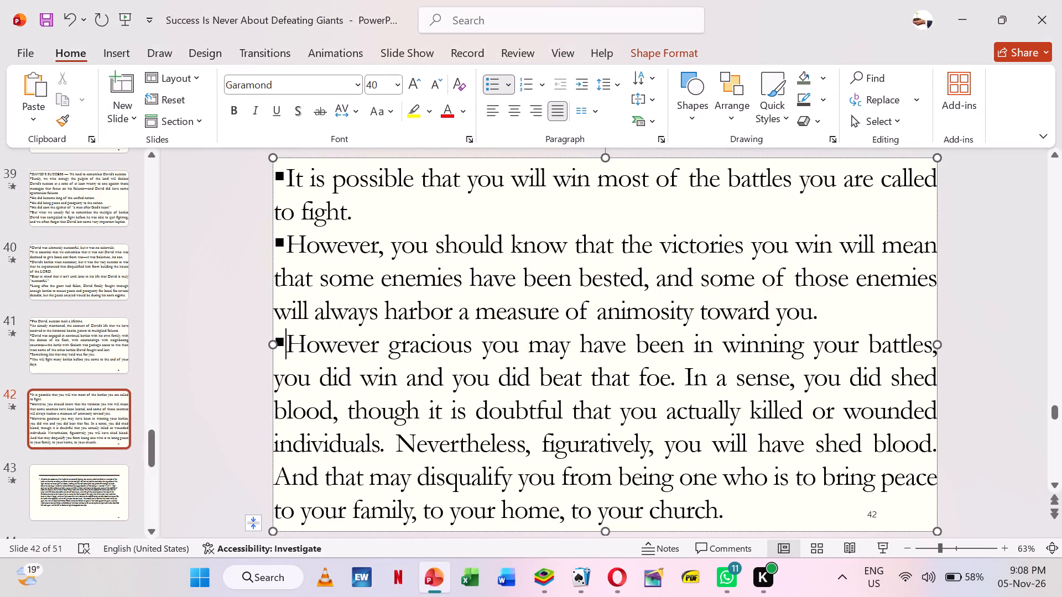
Start separate bullets at "In a sense", "Nevertheless, figuratively" and "And that may disqualify you" on slide 42.
click(684, 373)
key(Return)
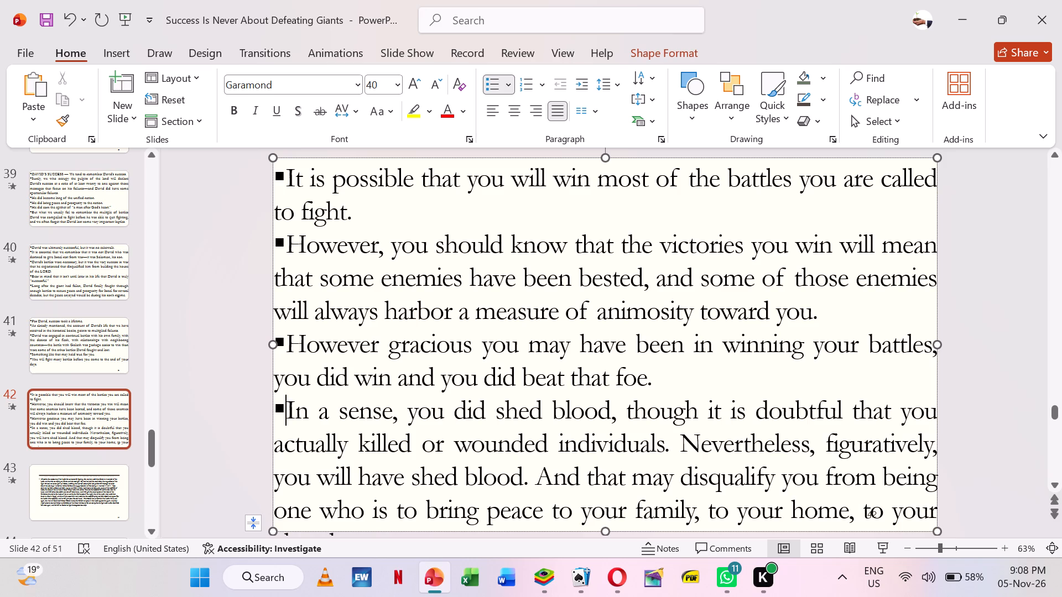
click(679, 443)
key(Return)
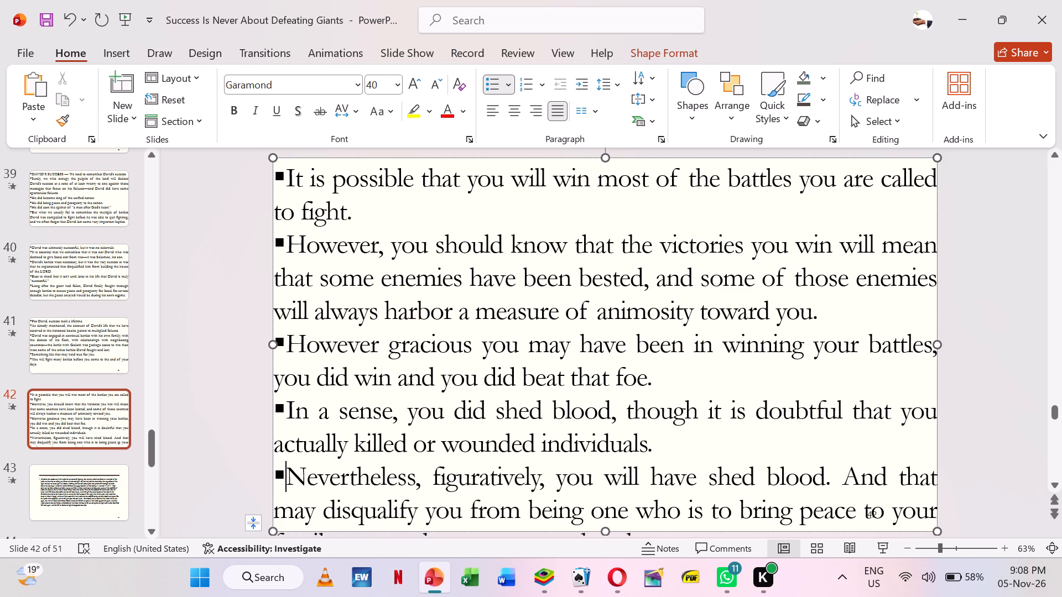
click(842, 485)
key(Return)
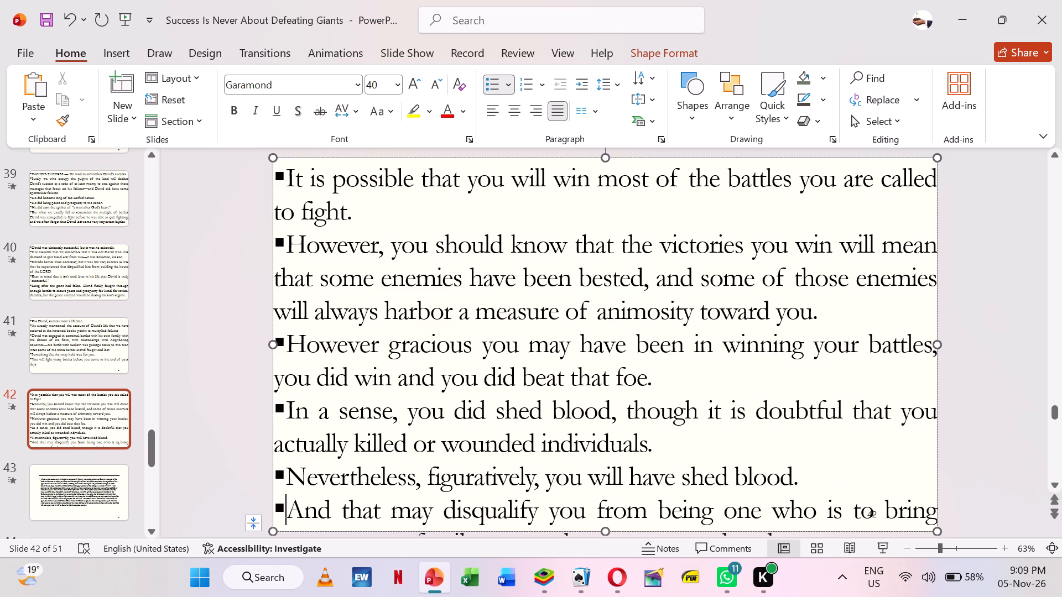
Move the text from "And that may disqualify you" onward from slide 42 into a new slide 43 with title and content placeholders.
key(Down)
key(Up)
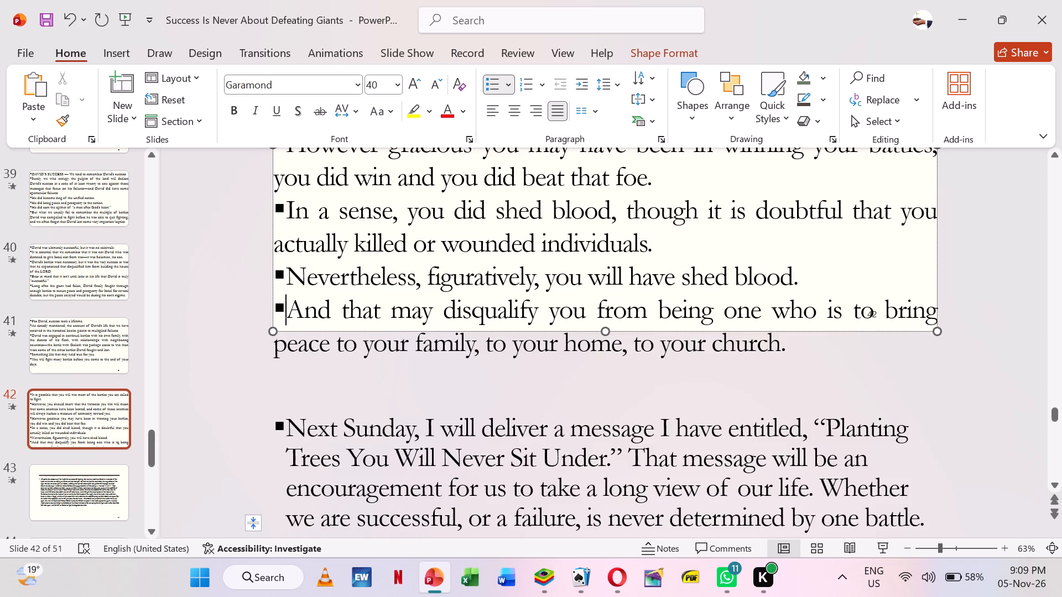
key(shift+Down)
key(shift+Down)
key(shift+Down)
key(shift+Down)
key(shift+Down)
key(shift+Down)
key(shift+Down)
key(shift+Down)
key(shift+Down)
key(shift+Down)
key(shift+Down)
key(shift+Down)
key(shift+Down)
key(shift+Down)
key(shift+Down)
key(shift+Down)
key(shift+Down)
key(shift+Down)
key(shift+Down)
key(shift+Down)
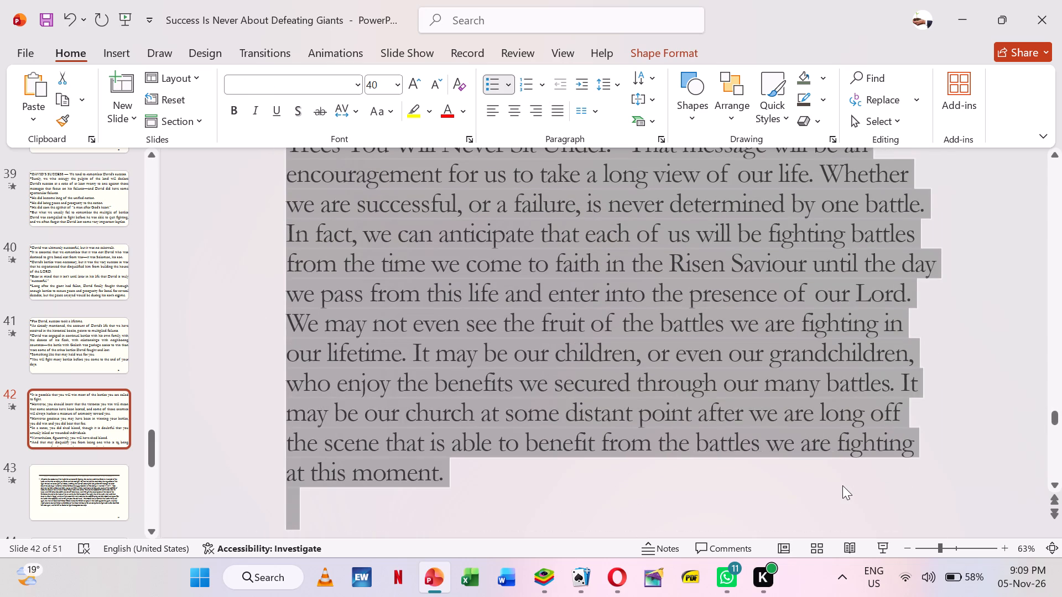
key(ctrl+x)
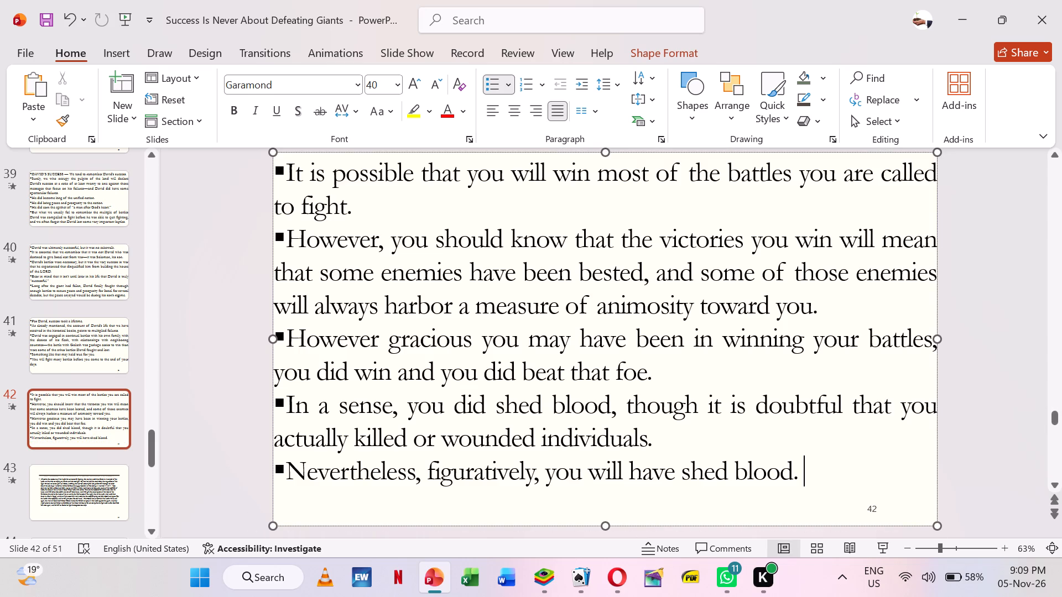
right_click(122, 457)
click(193, 412)
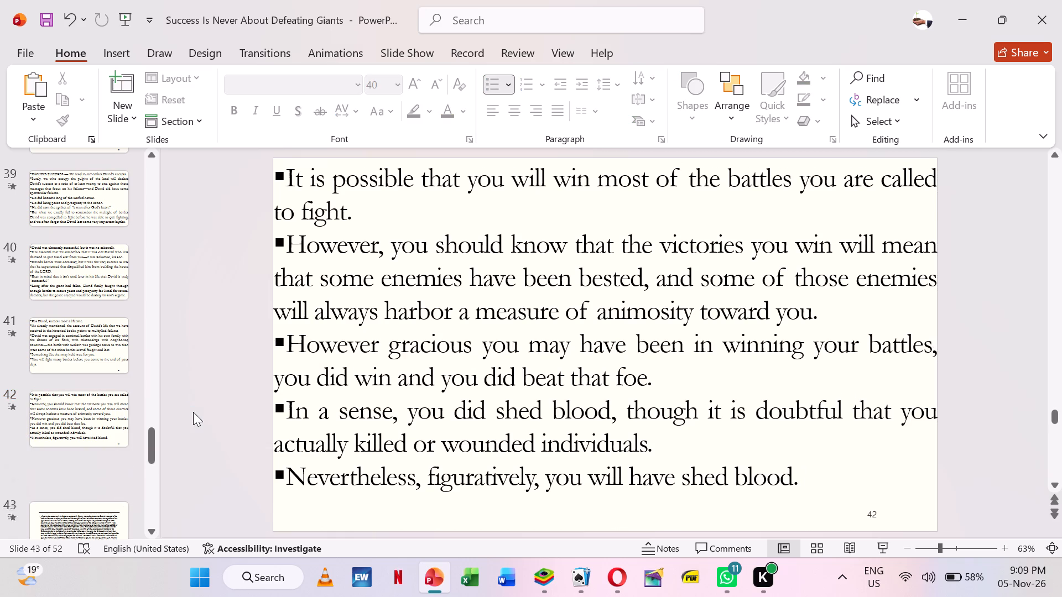
right_click(226, 342)
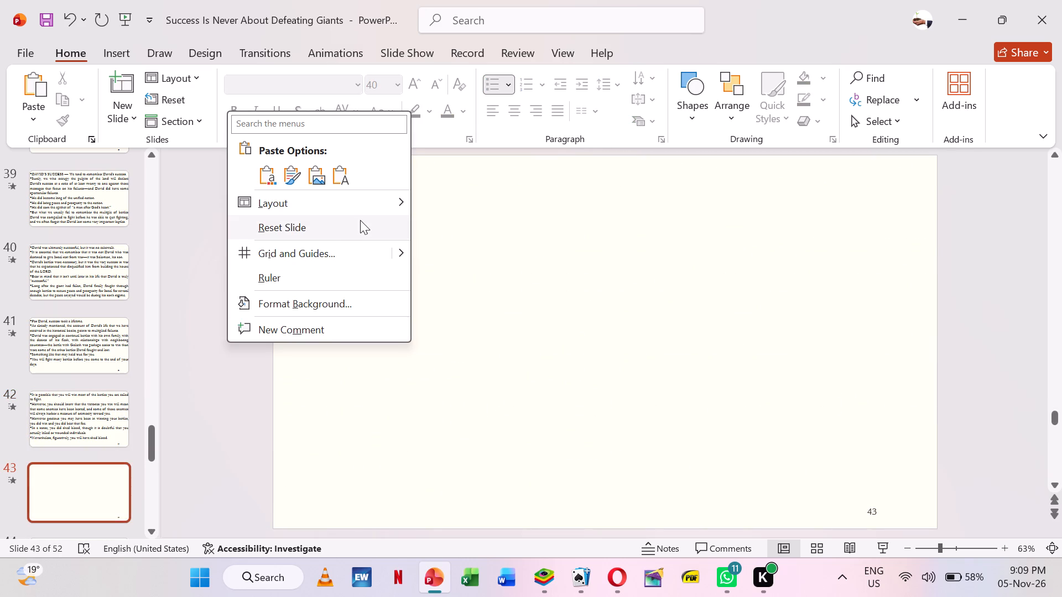
click(527, 243)
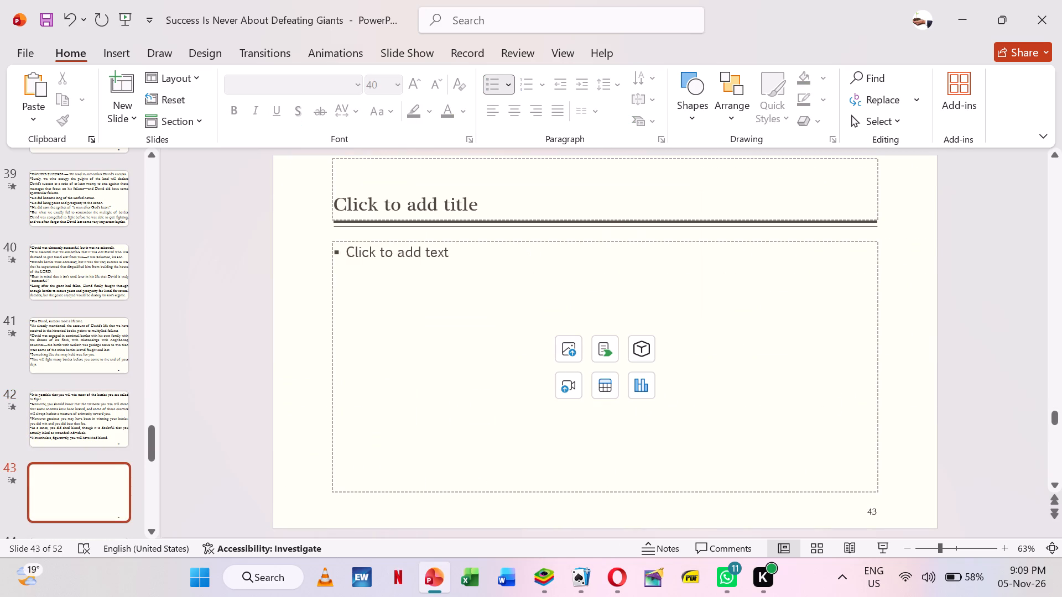
click(420, 309)
key(ctrl+v)
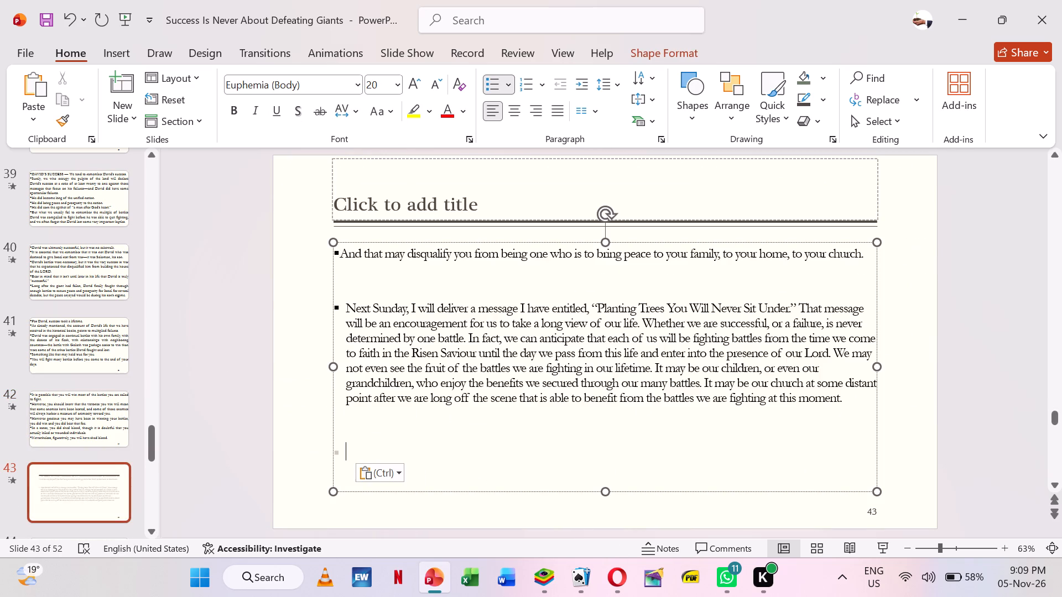
Apply the Blank layout to slide 43 and select its text box.
right_click(231, 278)
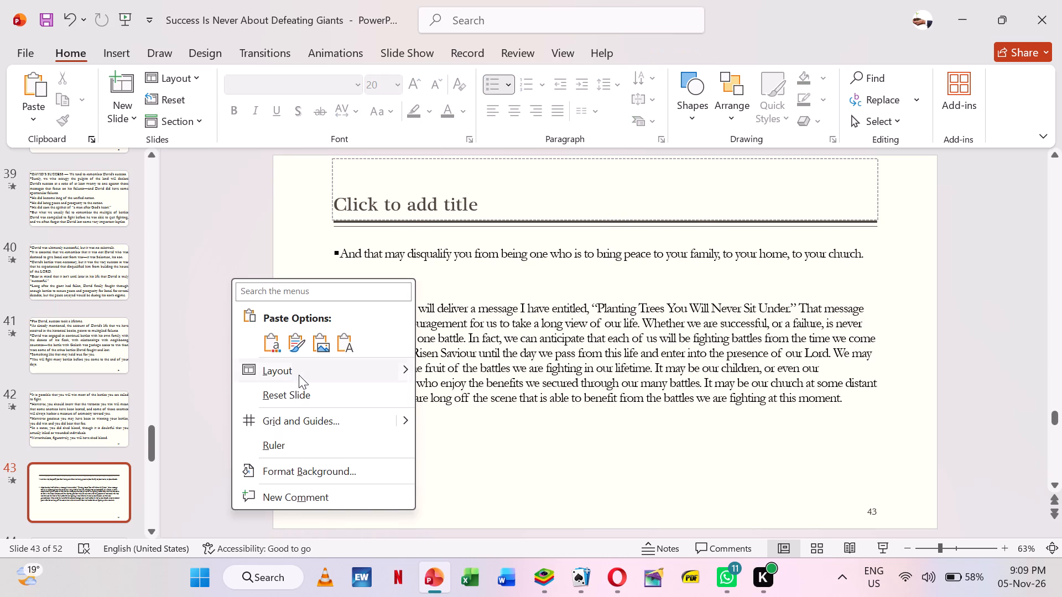
click(548, 422)
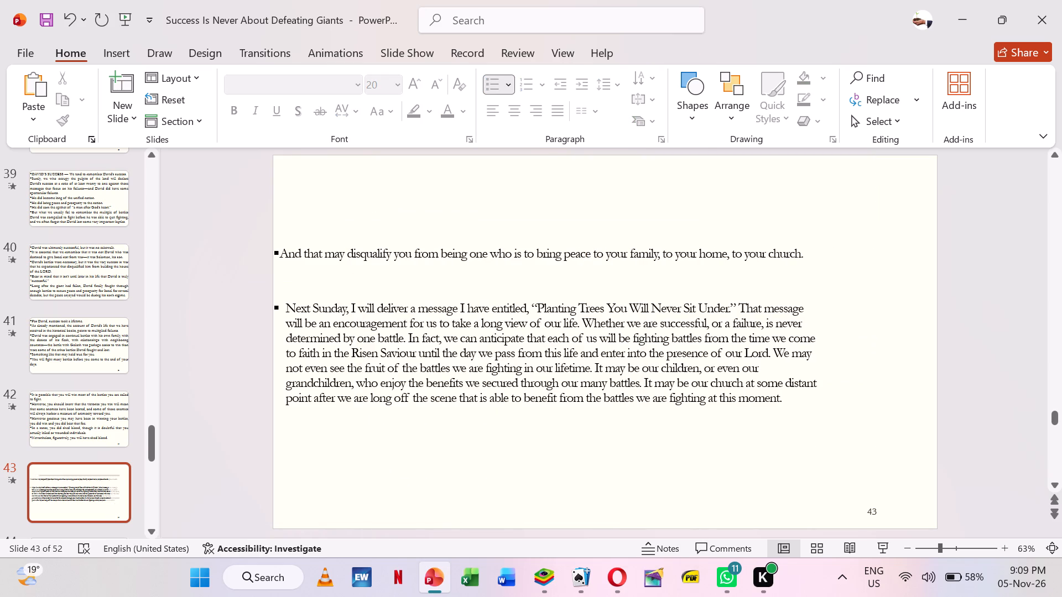
click(498, 369)
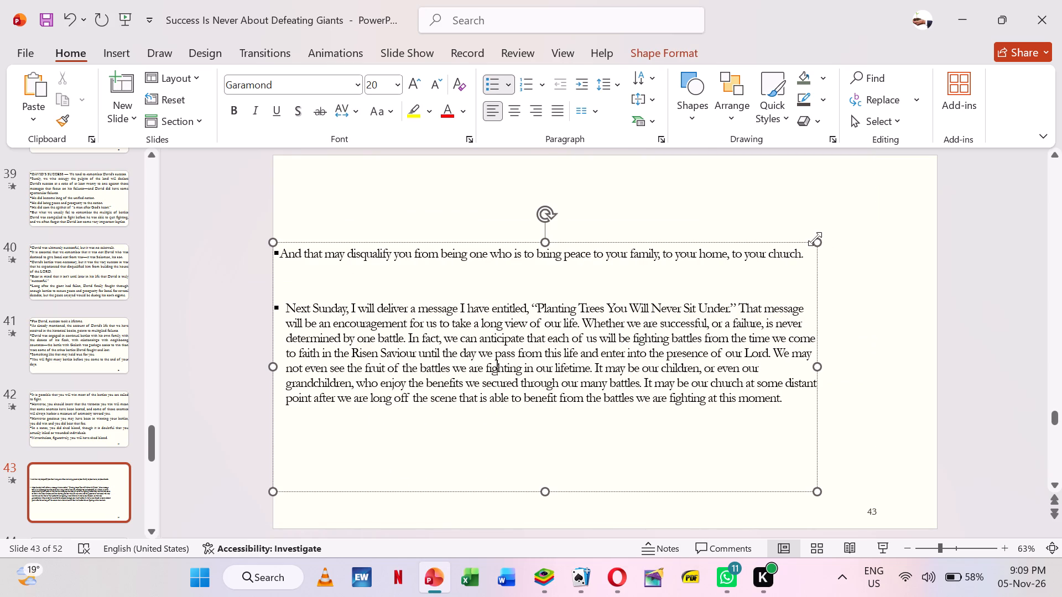
Check the Citizen TV live stream in the Opera browser and return to the presentation.
click(617, 573)
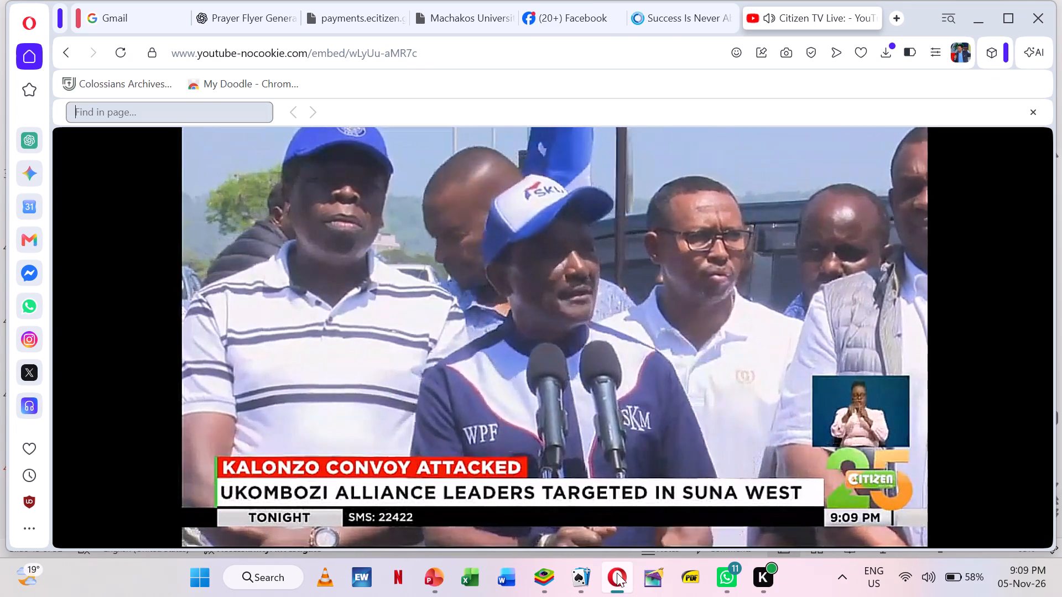
click(617, 573)
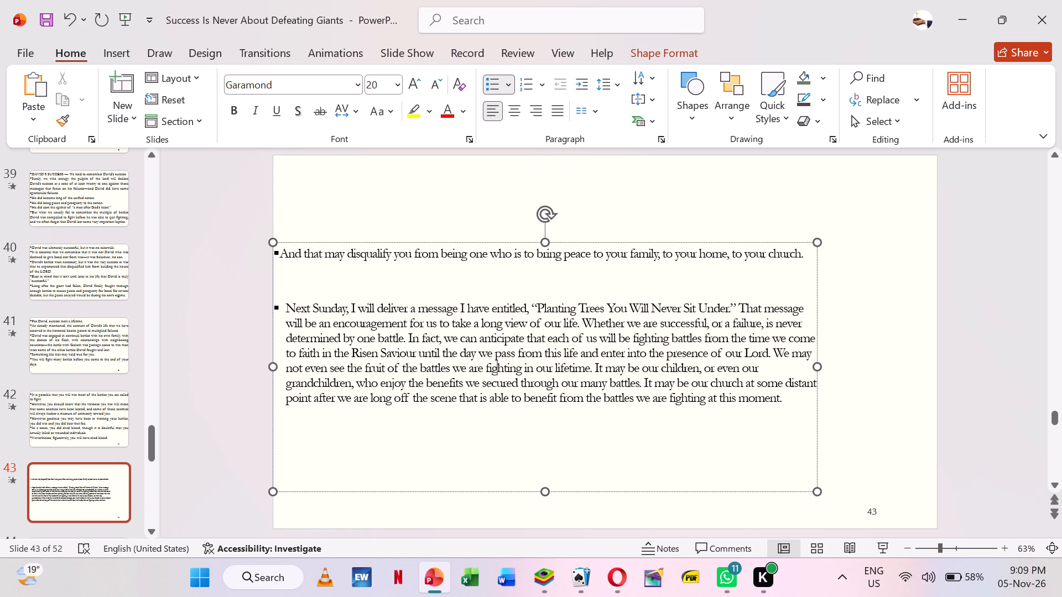
Enlarge the text box on slide 43 to fill the whole slide.
drag(818, 238, 915, 165)
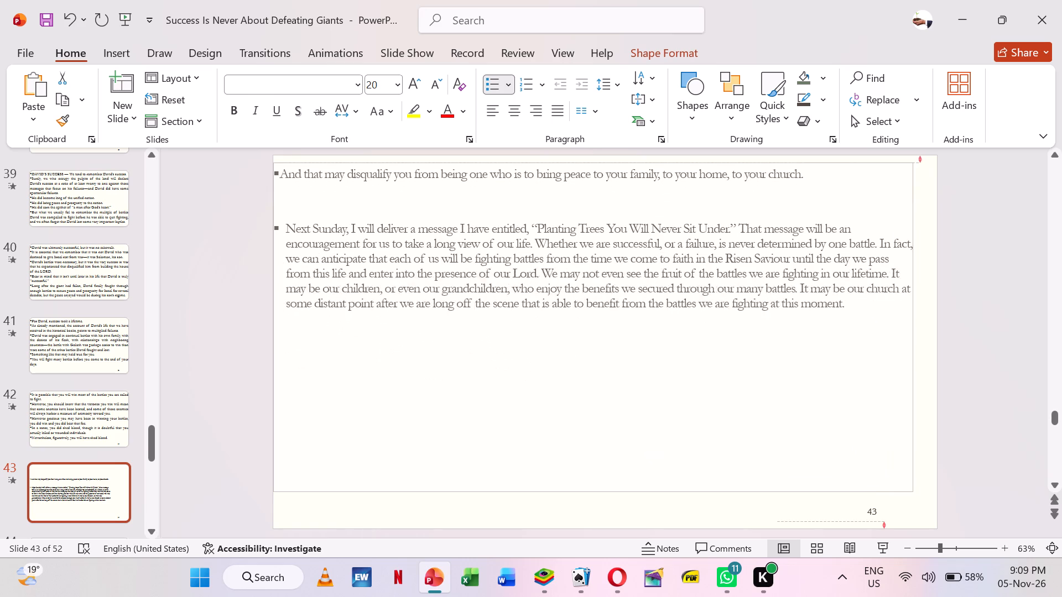
drag(915, 165, 931, 158)
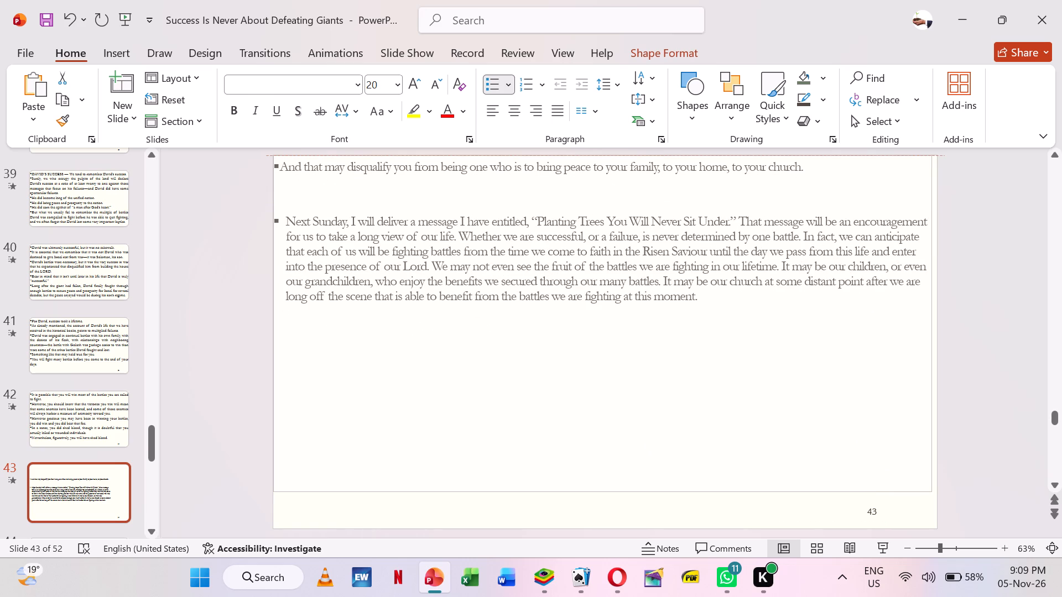
drag(931, 158, 936, 158)
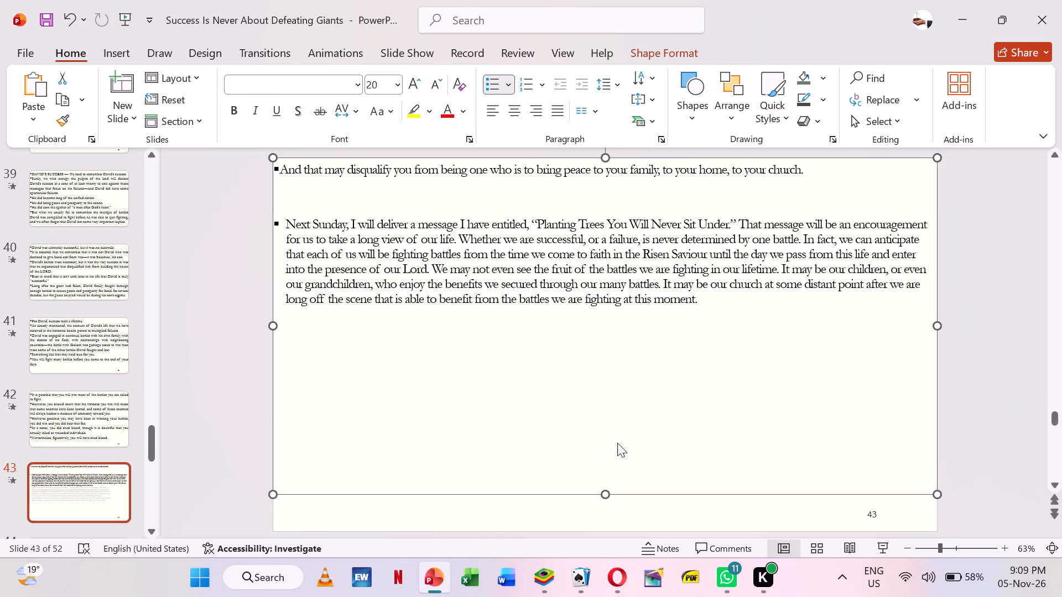
drag(606, 490, 606, 499)
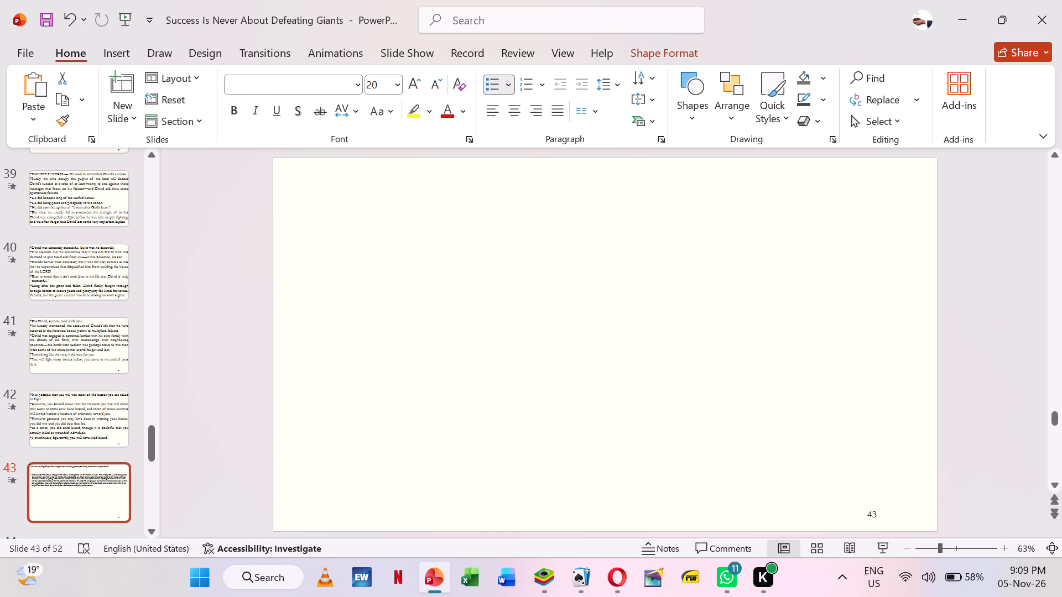
drag(606, 499, 611, 529)
Set all the text on slide 43 to font size 40.
click(551, 259)
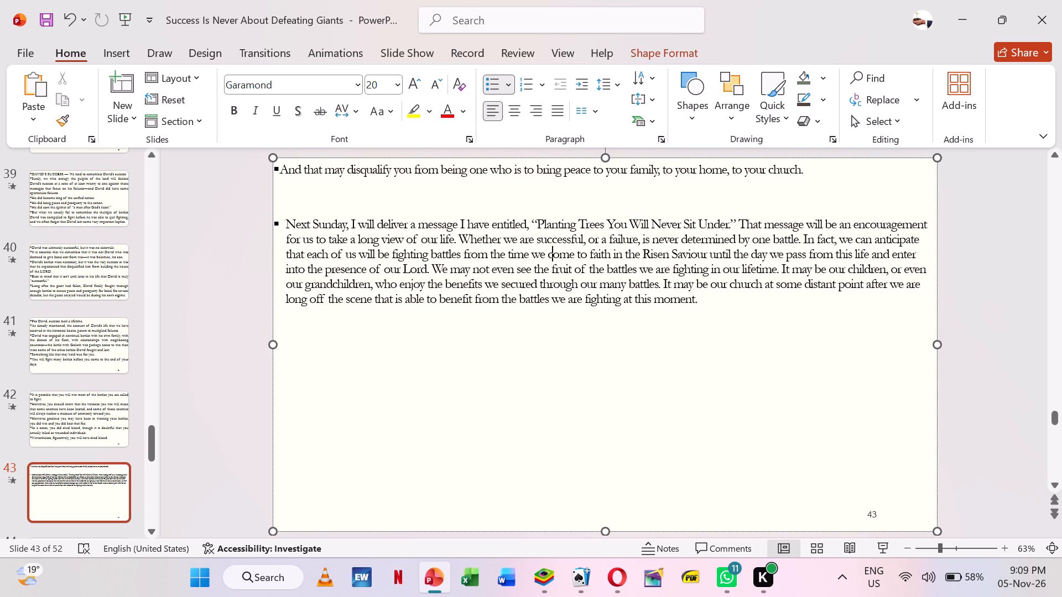
key(ctrl+a)
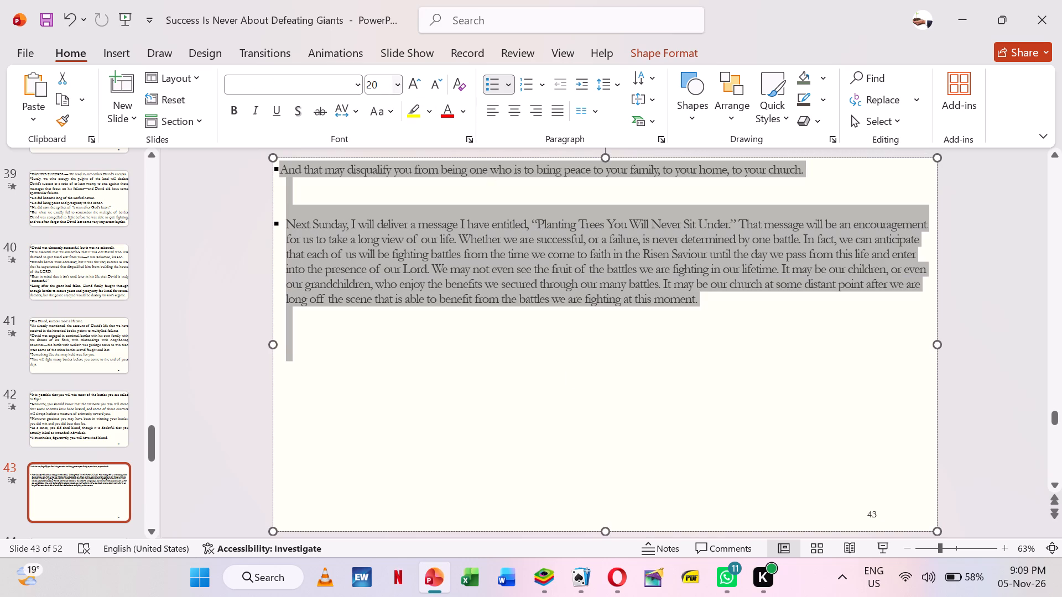
click(376, 87)
text(40)
key(Return)
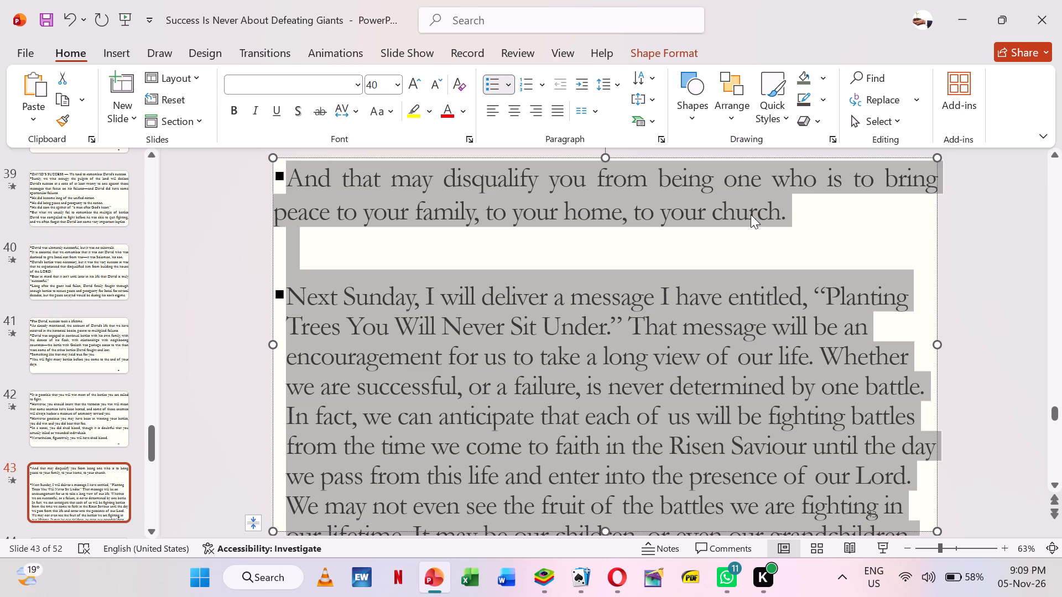
Remove the empty lines before "Next Sunday" on slide 43, making that paragraph a justified bullet directly below the first.
click(796, 212)
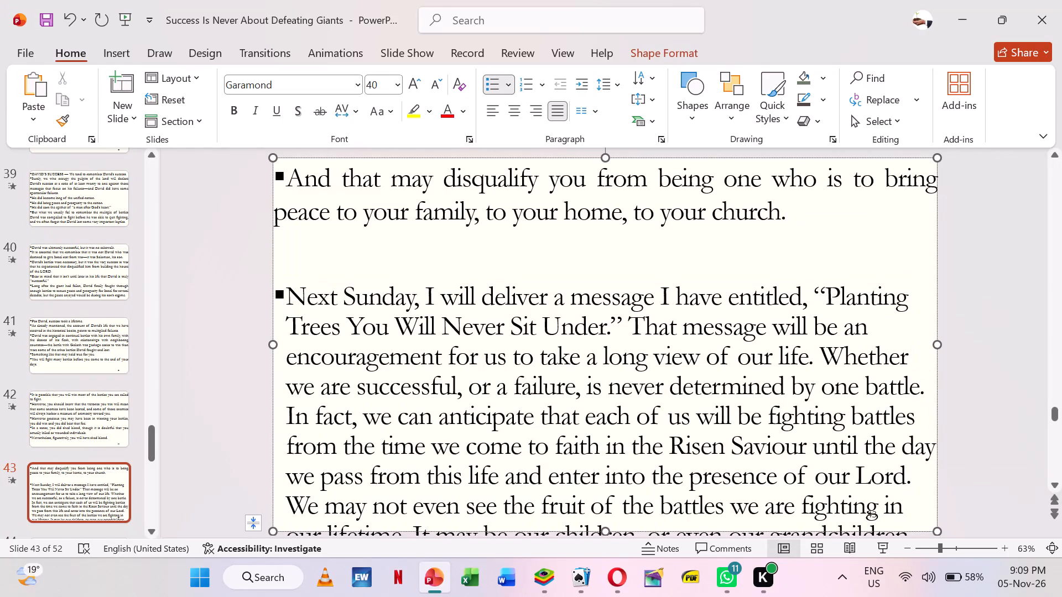
key(Delete)
key(Delete)
key(Return)
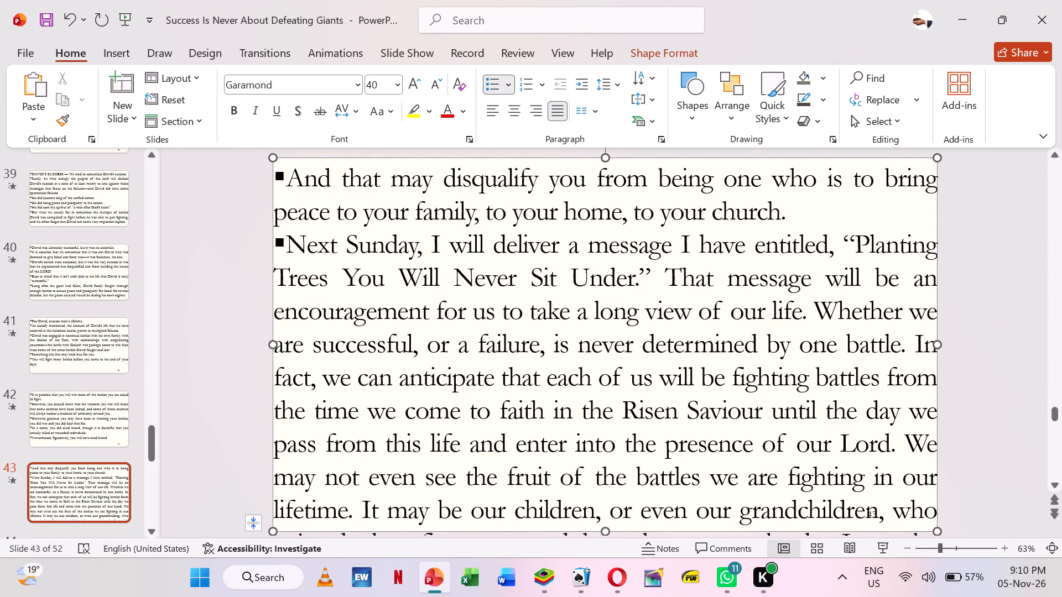
Start separate bullets at "That message", "Whether we are successful", "In fact" and "We may not even see" on slide 43.
click(665, 270)
key(Return)
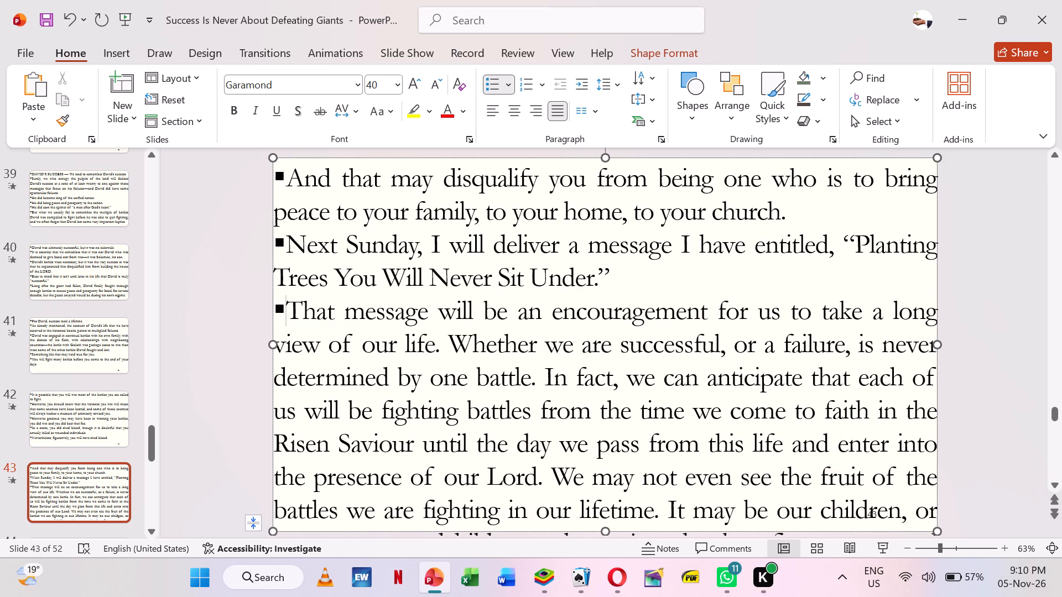
click(450, 333)
key(Return)
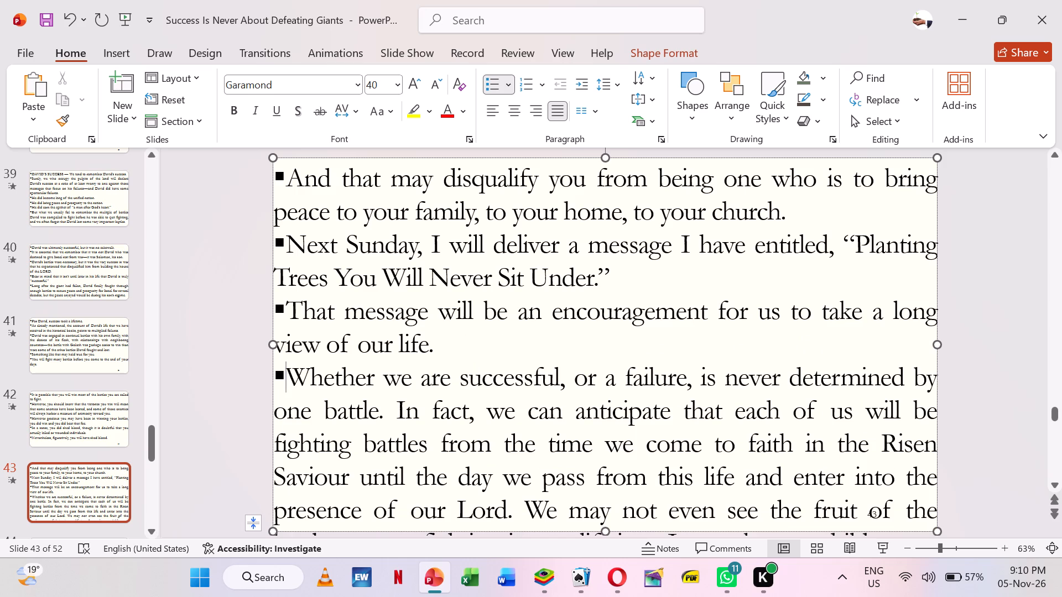
click(395, 411)
key(Return)
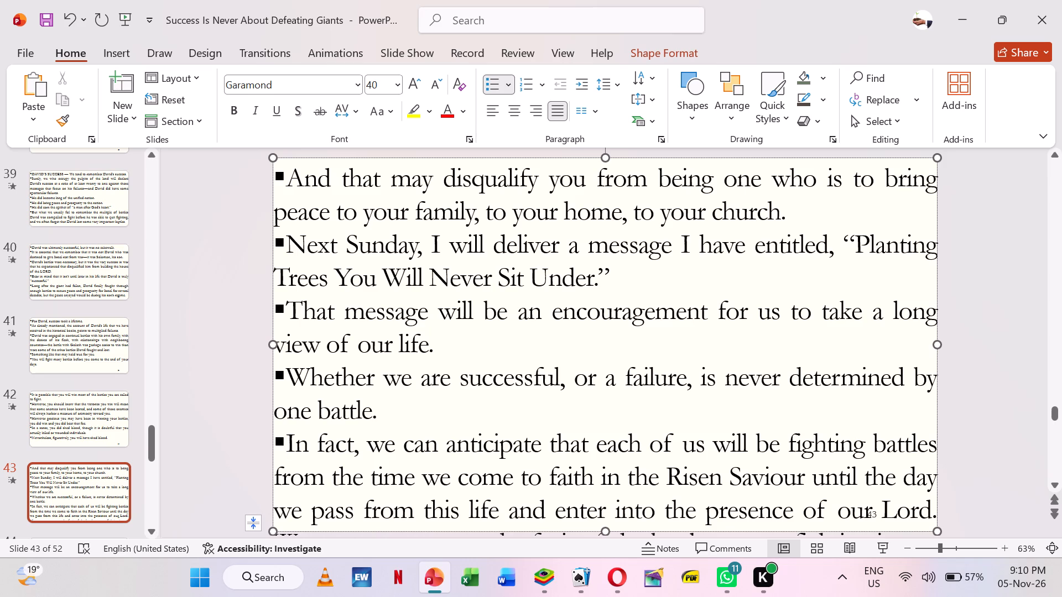
key(Down)
key(Down)
key(Down)
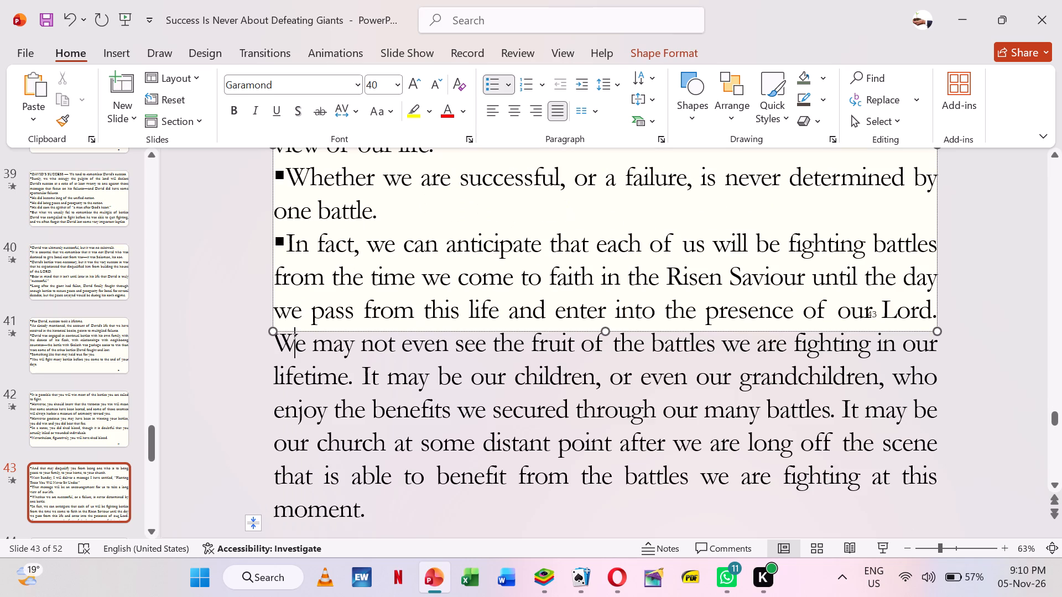
key(Left)
key(Return)
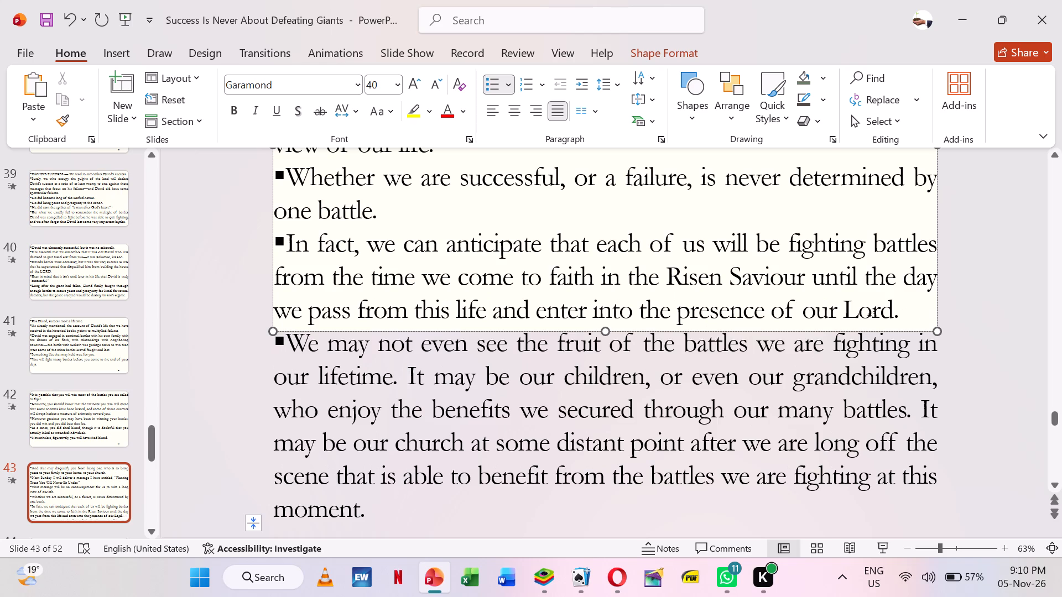
Move the text from "We may not even see" onward from slide 43 to the start of slide 44's body text.
key(shift+Down)
key(shift+Down)
key(shift+Down)
key(shift+Down)
key(shift+Down)
key(shift+Down)
key(shift+Down)
key(shift+Down)
key(shift+Down)
key(shift+Down)
key(shift+Down)
key(shift+Down)
key(shift+Down)
key(shift+Down)
key(shift+Down)
key(shift+Down)
key(shift+Down)
key(shift+Down)
key(shift+Down)
key(shift+Down)
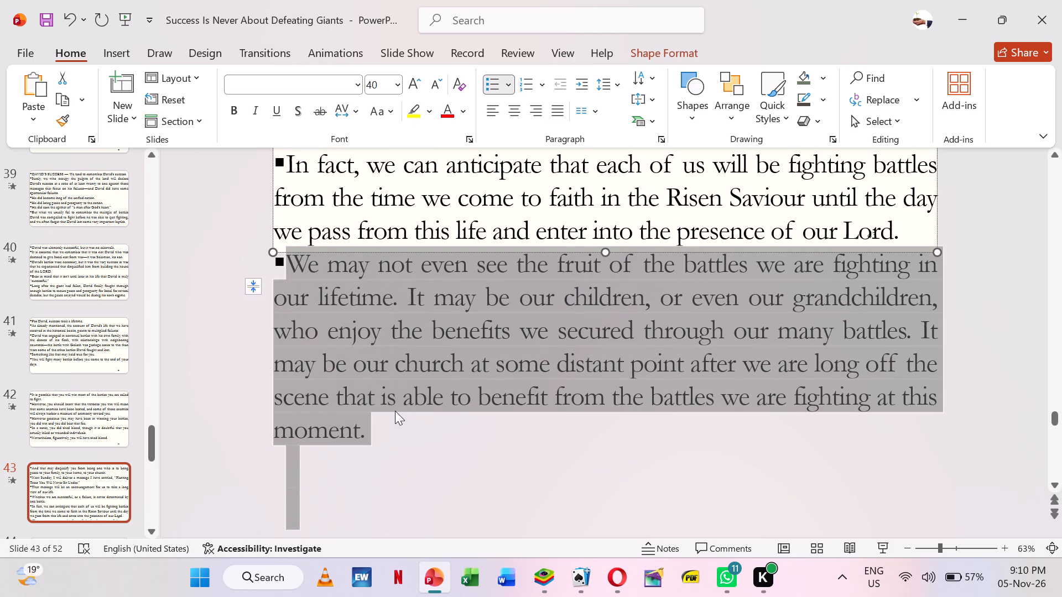
key(ctrl+x)
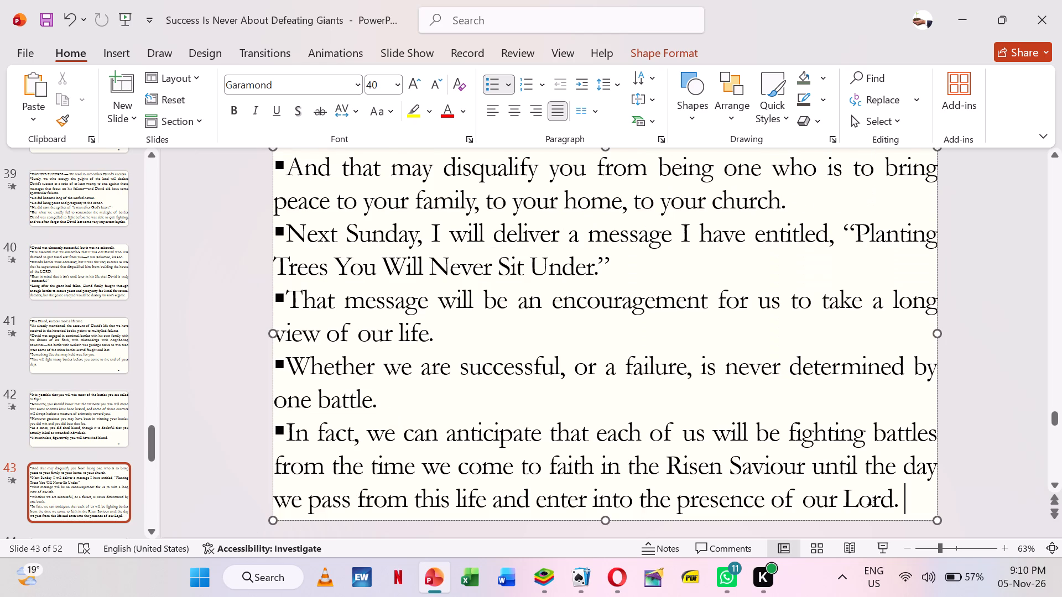
triple_click(155, 531)
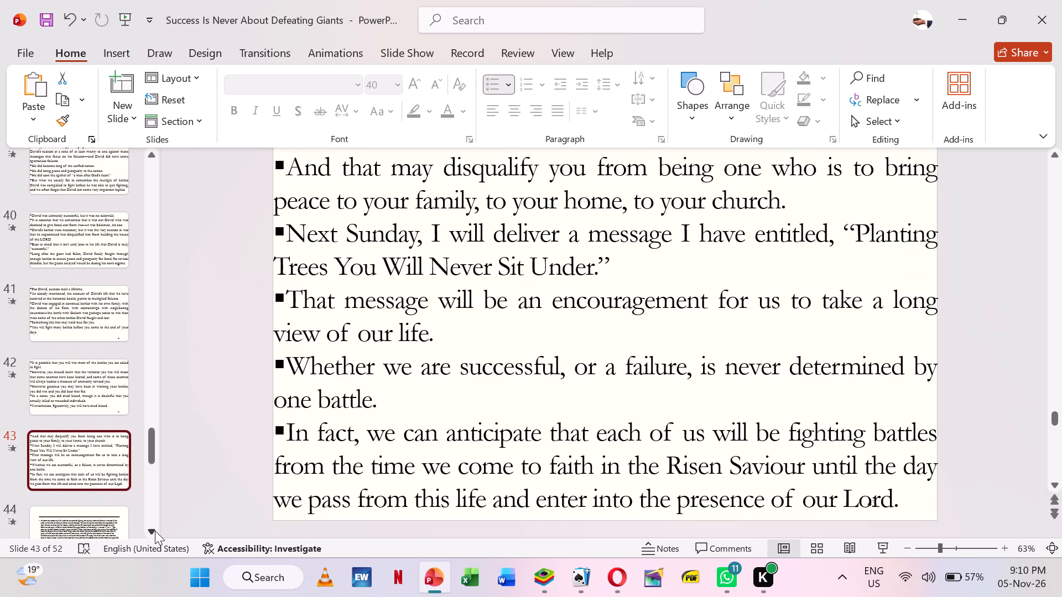
triple_click(155, 531)
triple_click(155, 531)
triple_click(155, 531)
triple_click(155, 531)
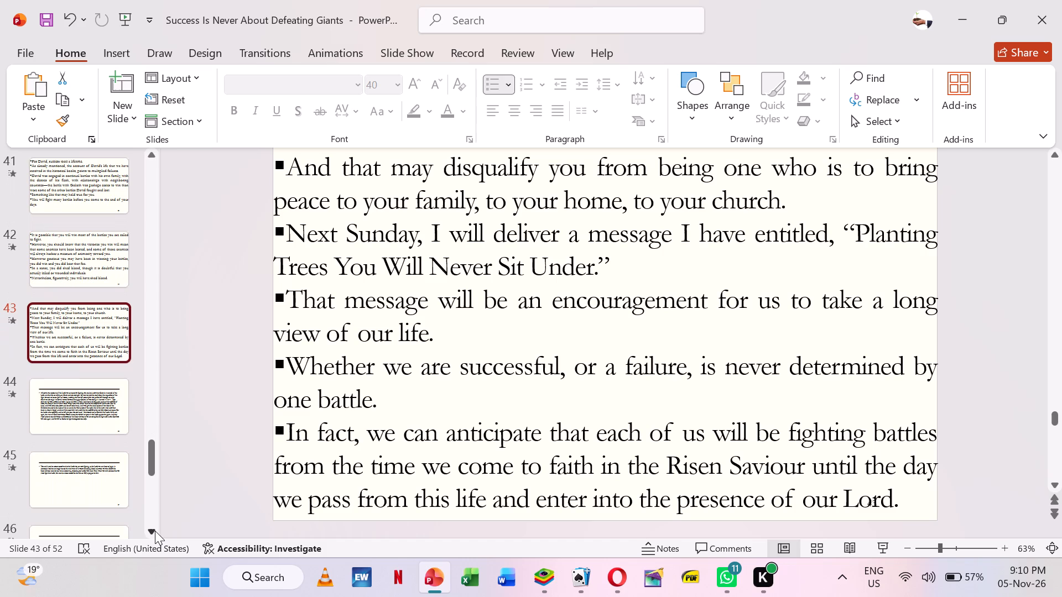
double_click(155, 531)
click(72, 390)
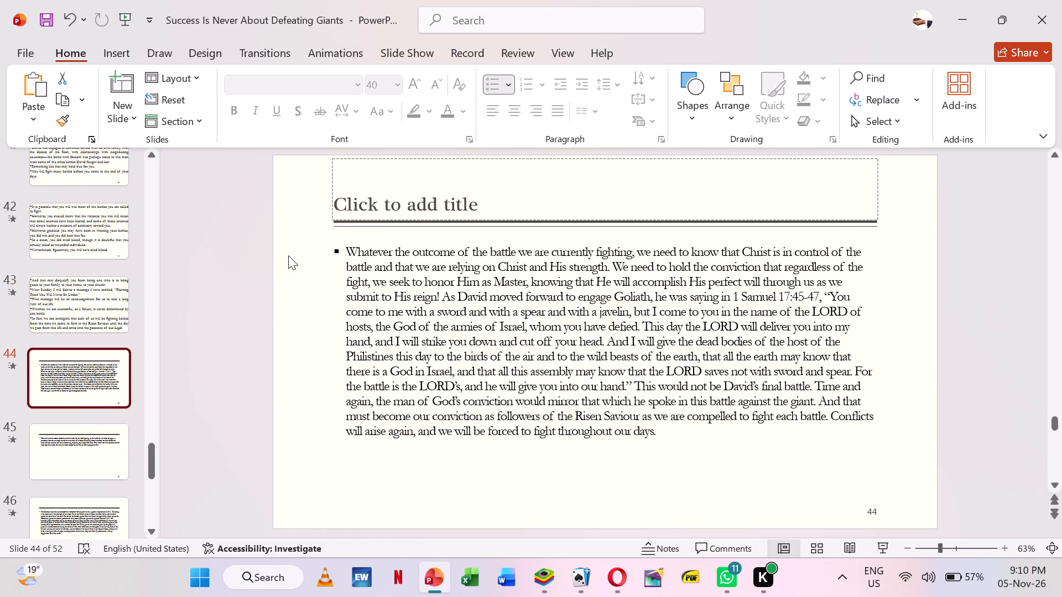
click(346, 251)
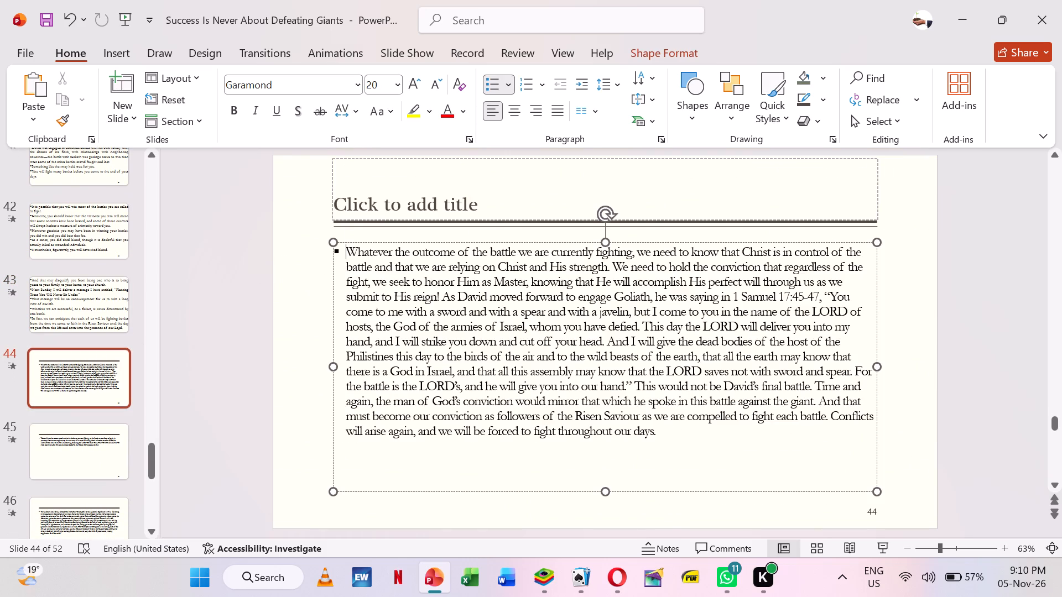
key(ctrl+v)
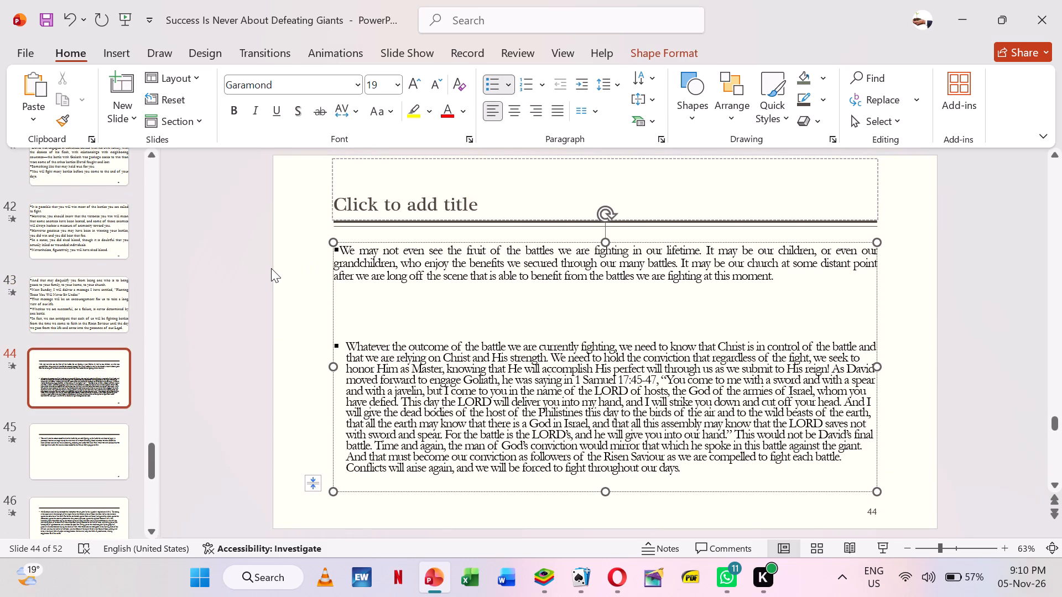
Apply the Blank layout to slide 44 and enlarge its text box to fill the whole slide.
right_click(271, 268)
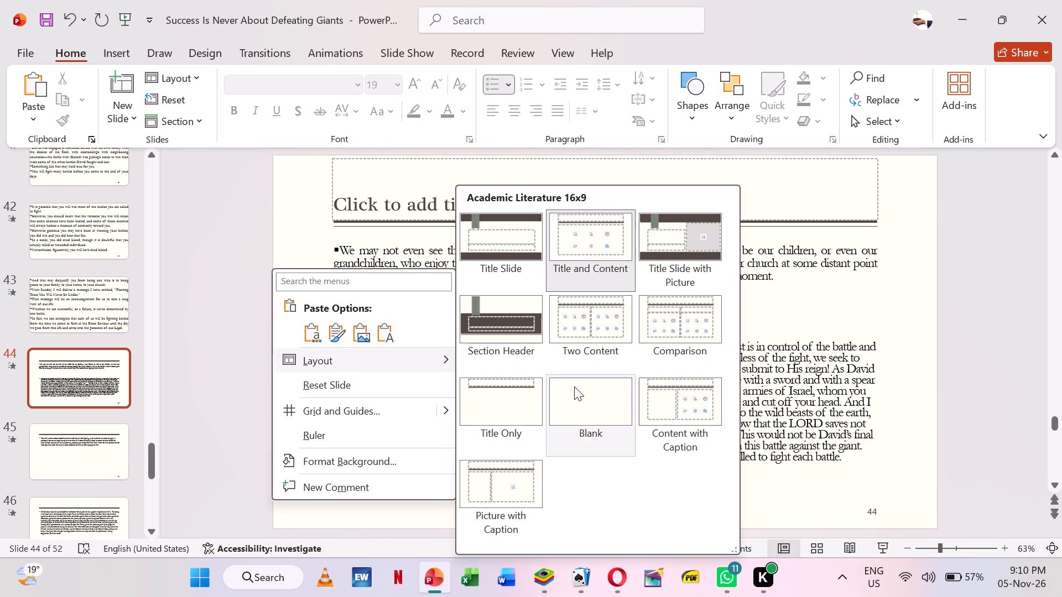
click(579, 391)
click(563, 383)
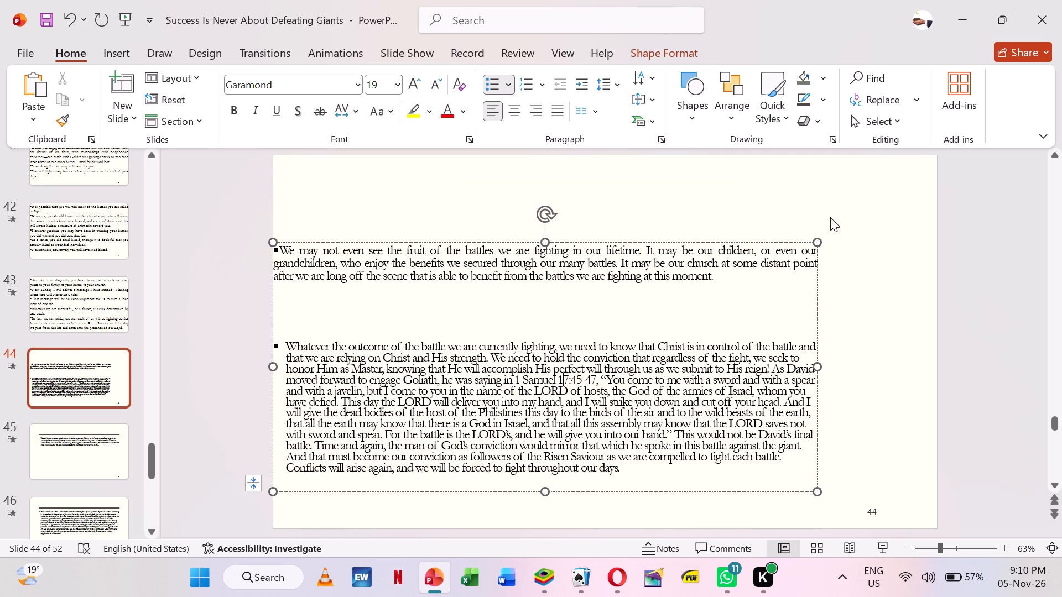
drag(818, 242, 917, 170)
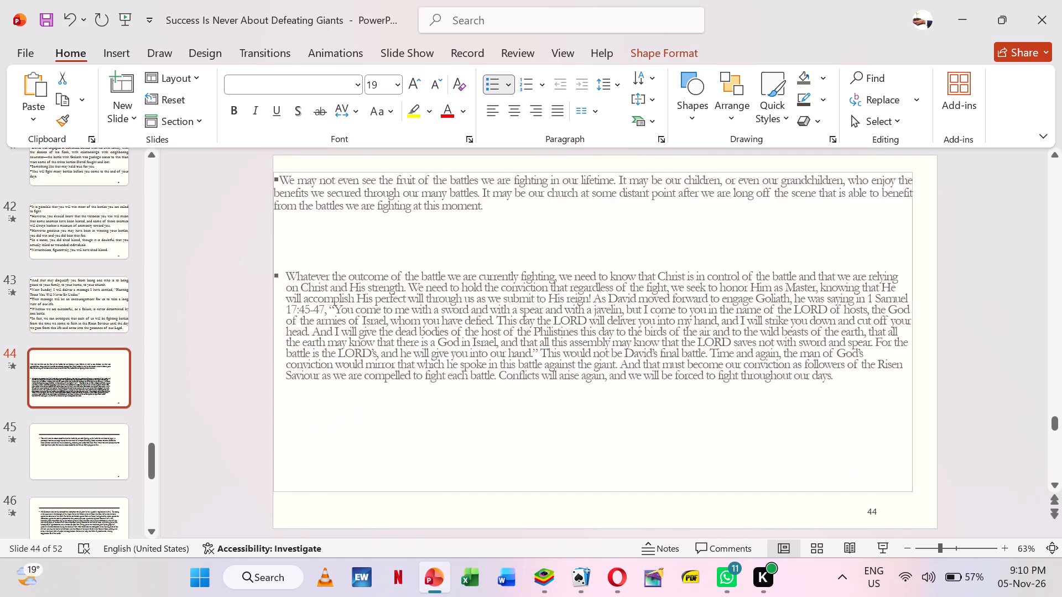
drag(917, 170, 936, 156)
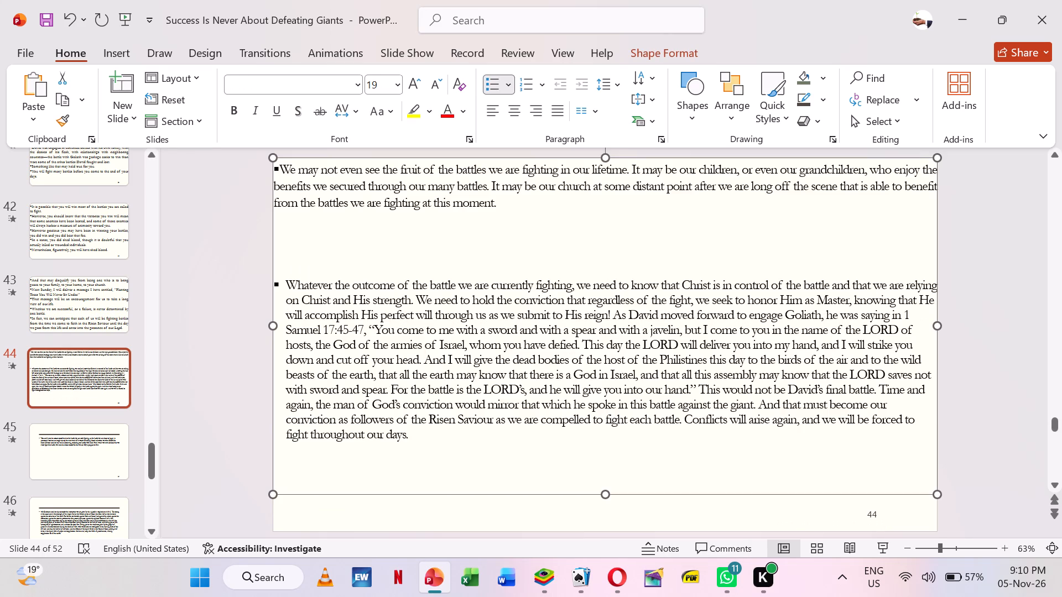
drag(604, 496, 609, 530)
Set all the text on slide 44 to font size 40.
click(537, 402)
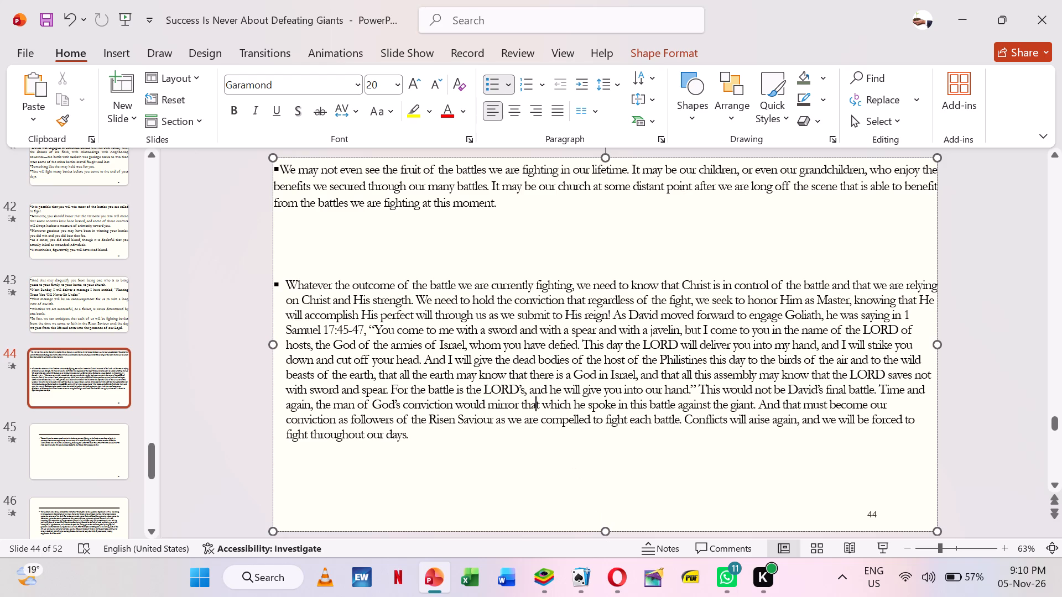
key(ctrl+a)
click(376, 88)
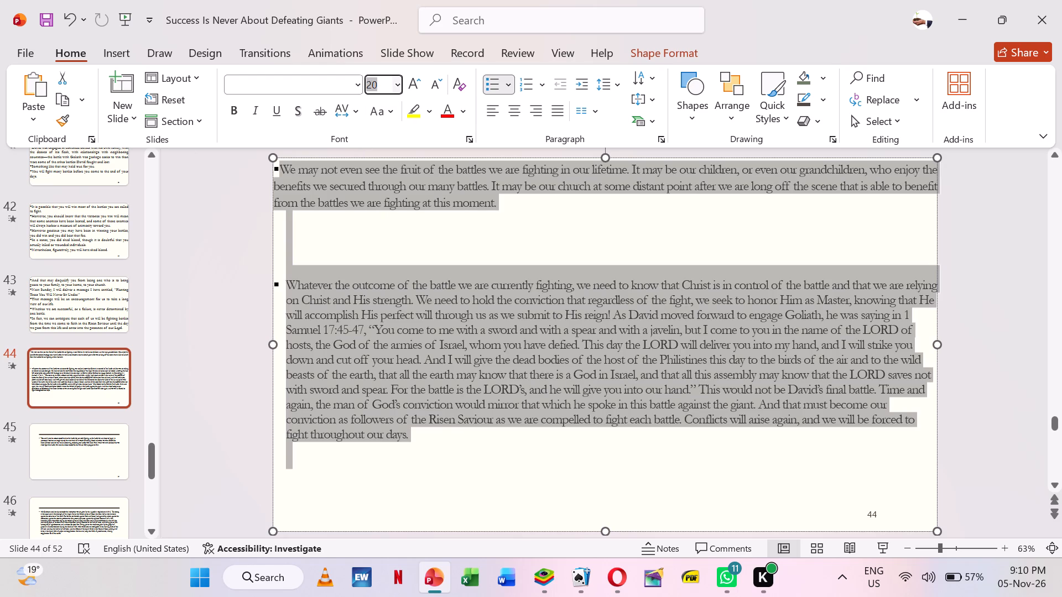
text(40)
key(Return)
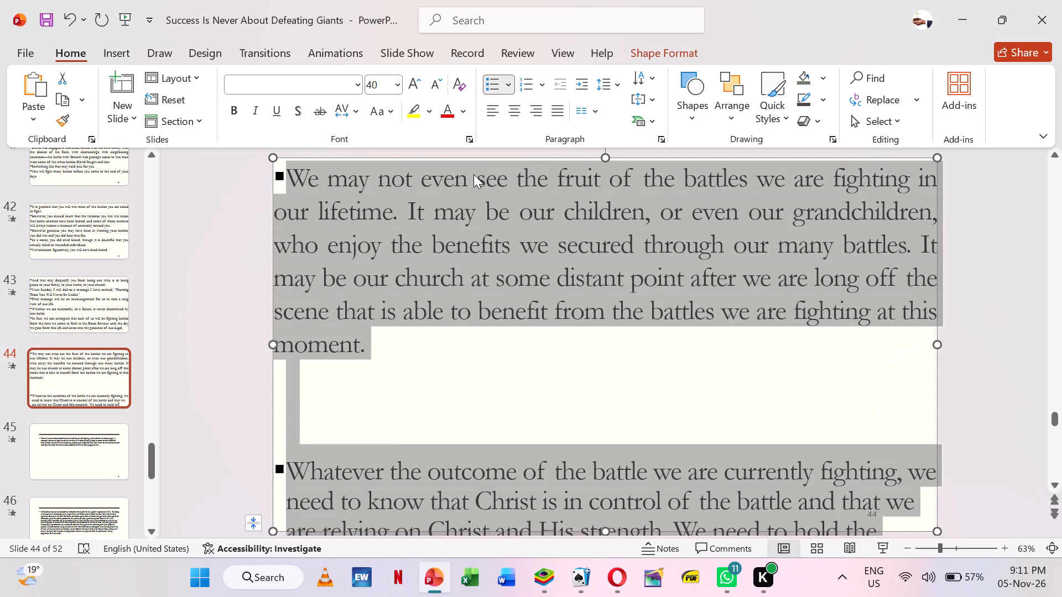
Start a separate bullet at "It may be our children" on slide 44.
click(409, 203)
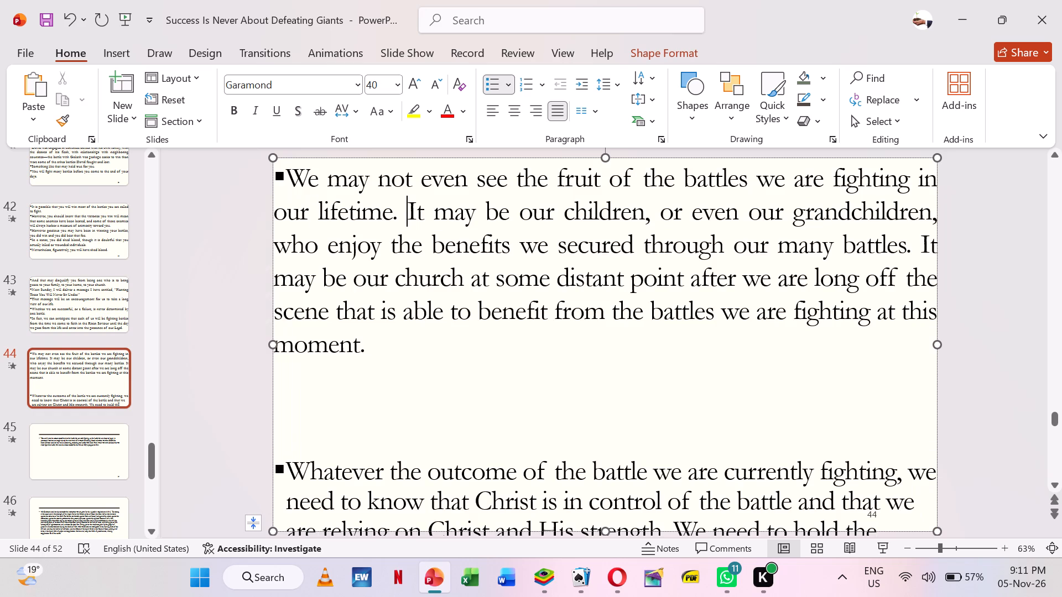
key(Return)
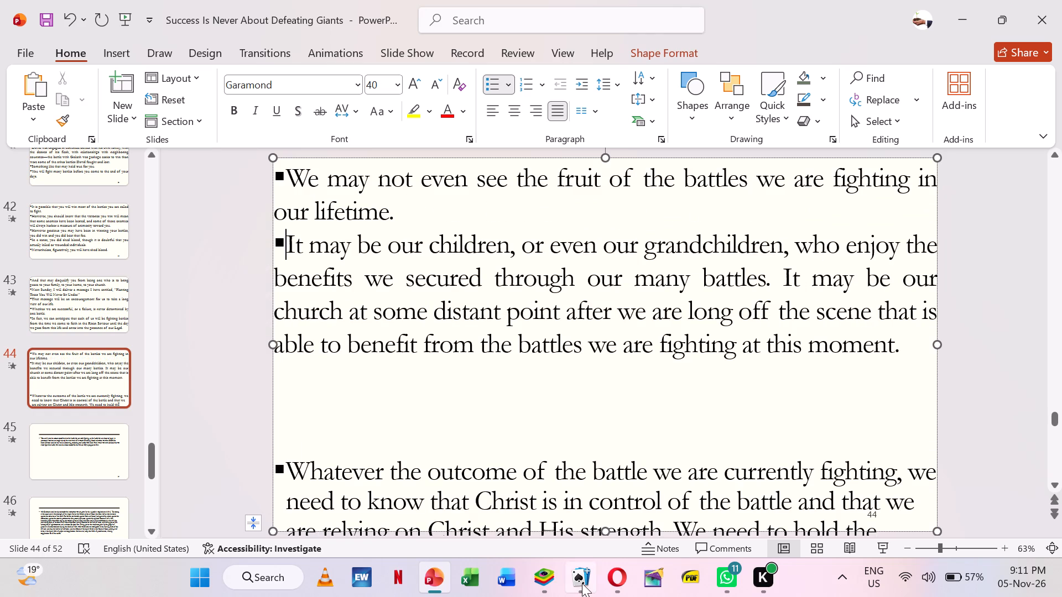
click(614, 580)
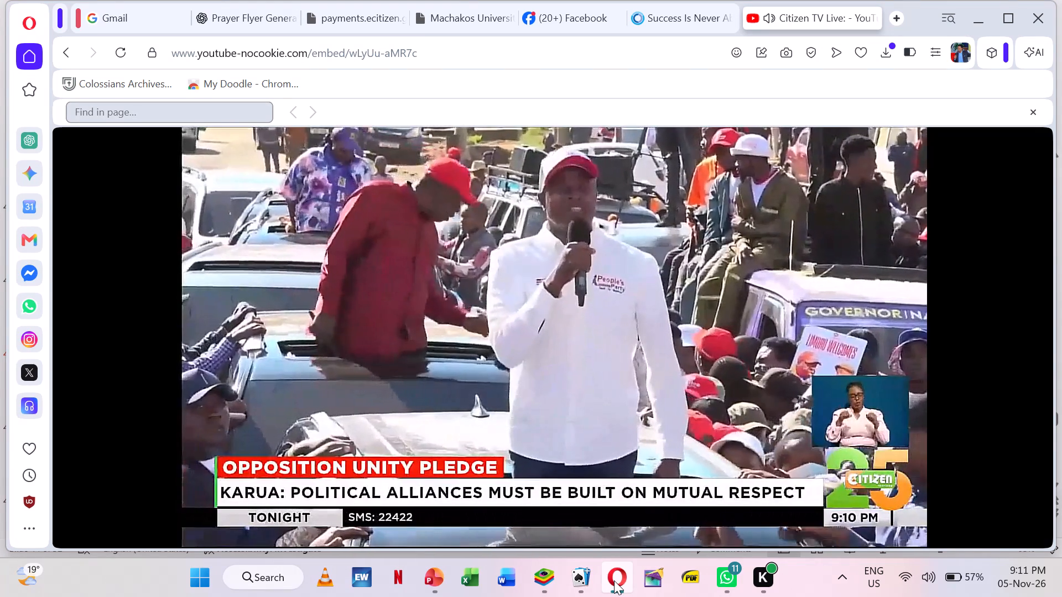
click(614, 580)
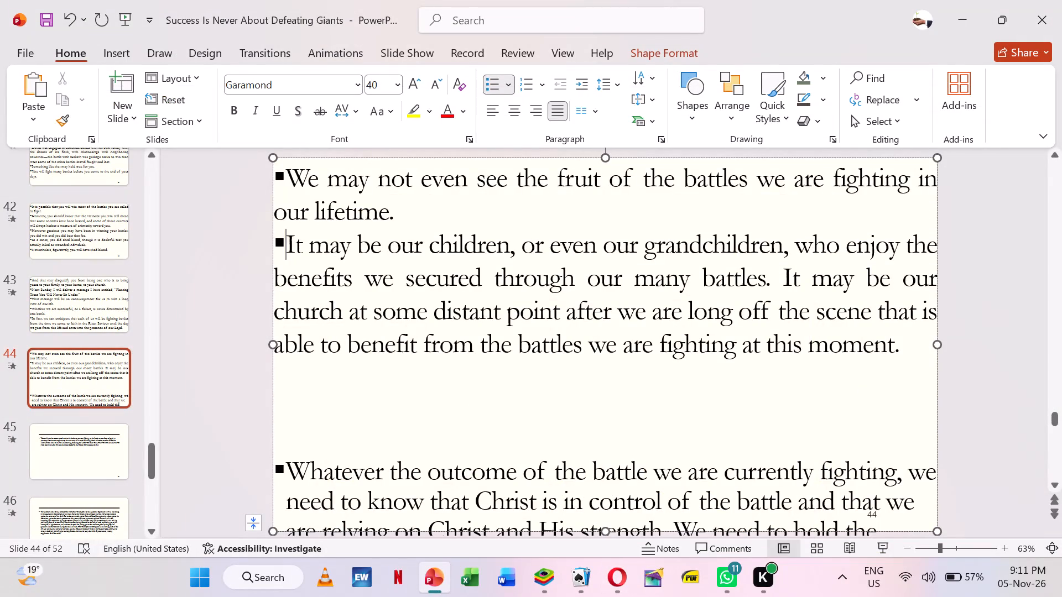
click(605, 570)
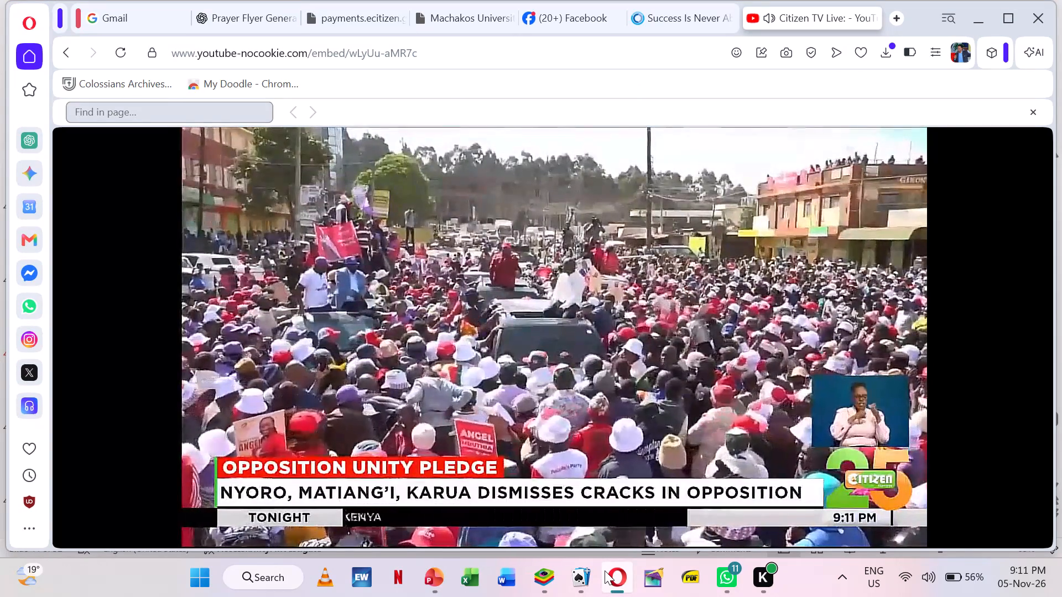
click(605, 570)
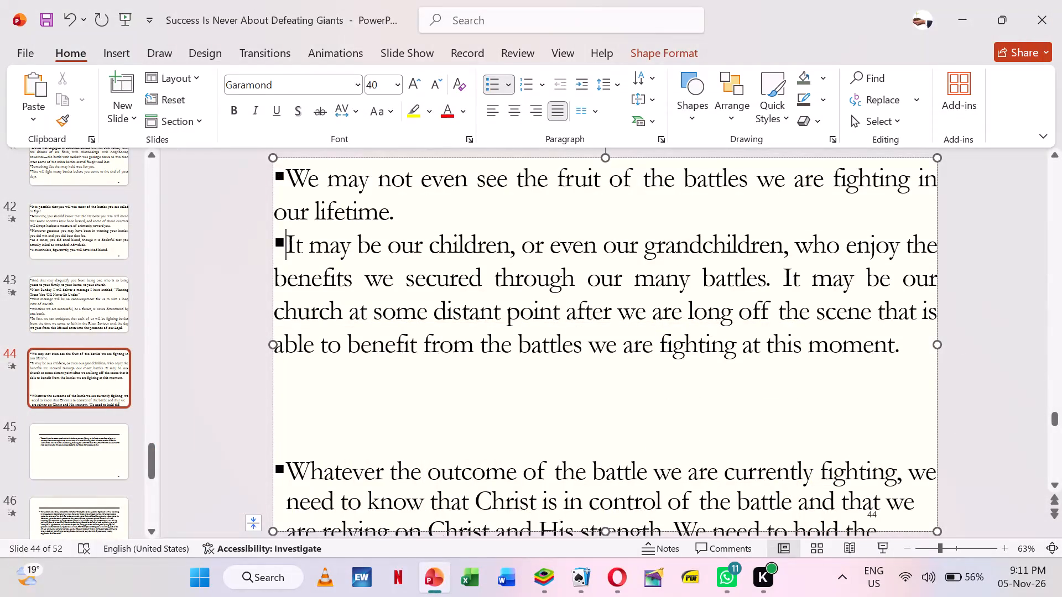
Start separate bullets on slide 44 at "It may be our church", "Whatever the outcome" and "We need to hold", removing the blank gap between them.
click(785, 271)
key(Return)
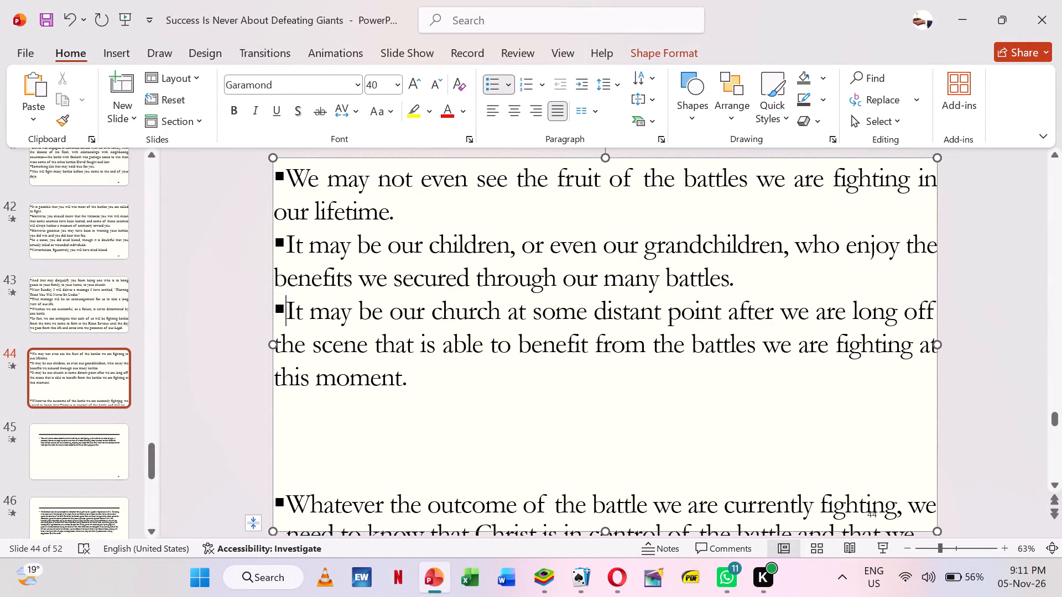
click(525, 380)
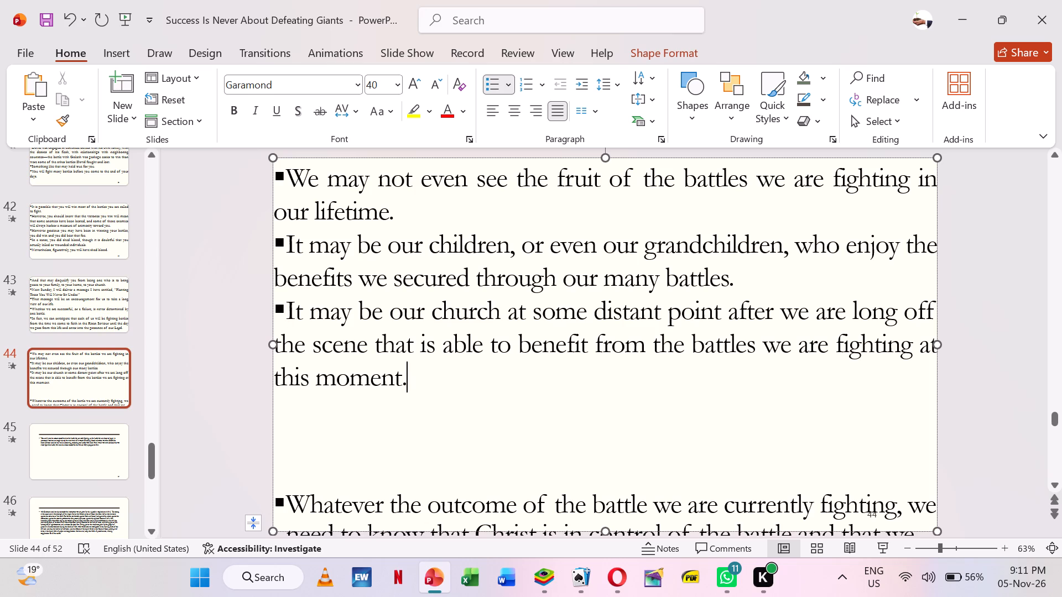
key(Delete)
key(Delete)
key(Delete)
key(Return)
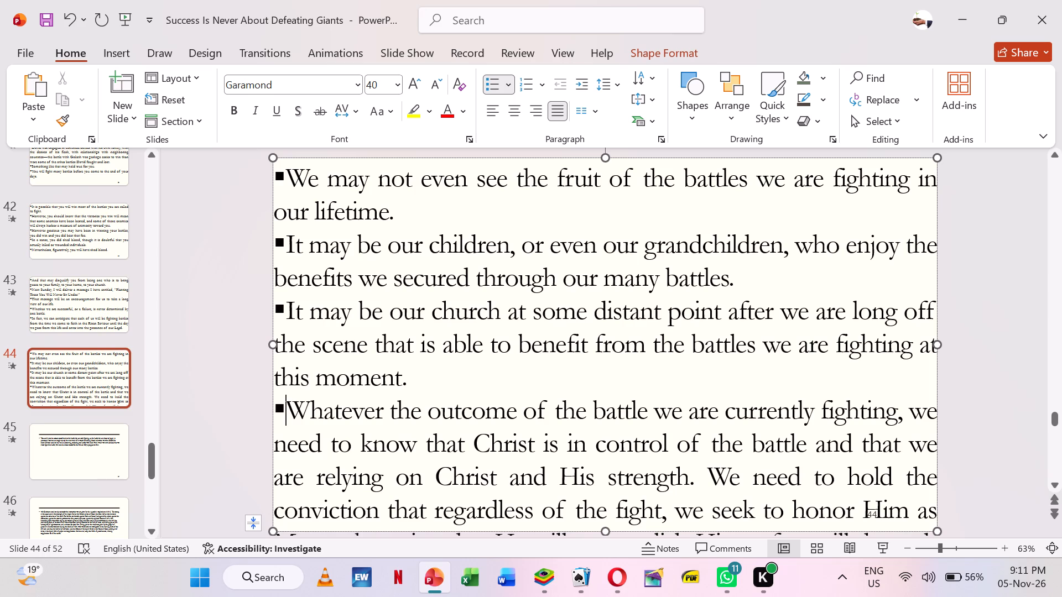
click(713, 477)
key(Return)
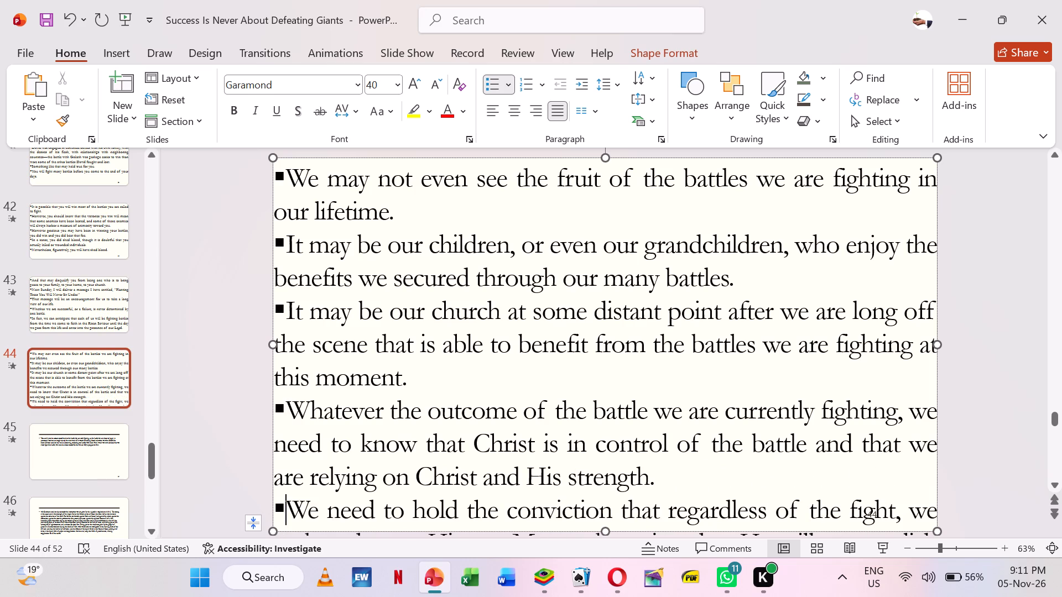
Add an ellipsis after "regardless of the fight," in the last bullet on slide 44.
click(903, 513)
key(space)
text(...)
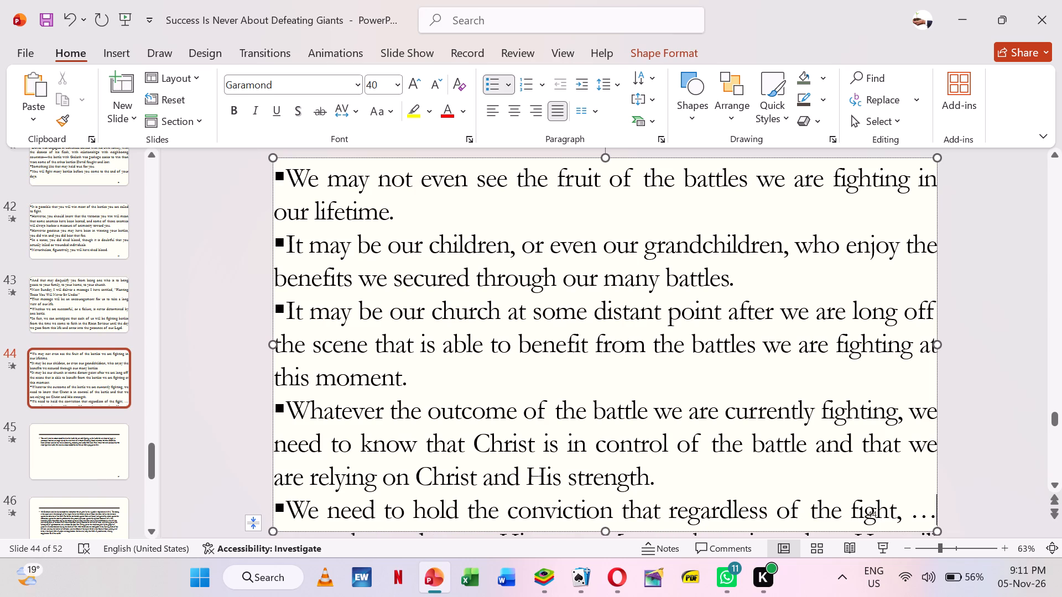
Move the text from "we seek to honor Him" onward from slide 44 to the start of slide 45's body text.
key(shift+Down)
key(shift+Down)
key(shift+Down)
key(shift+Down)
key(shift+Down)
key(shift+Down)
key(shift+Down)
key(shift+Down)
key(shift+Down)
key(shift+Down)
key(shift+Down)
key(shift+Down)
key(shift+Down)
key(shift+Down)
key(shift+Down)
key(shift+Down)
key(shift+Down)
key(shift+Down)
key(shift+Down)
key(shift+Down)
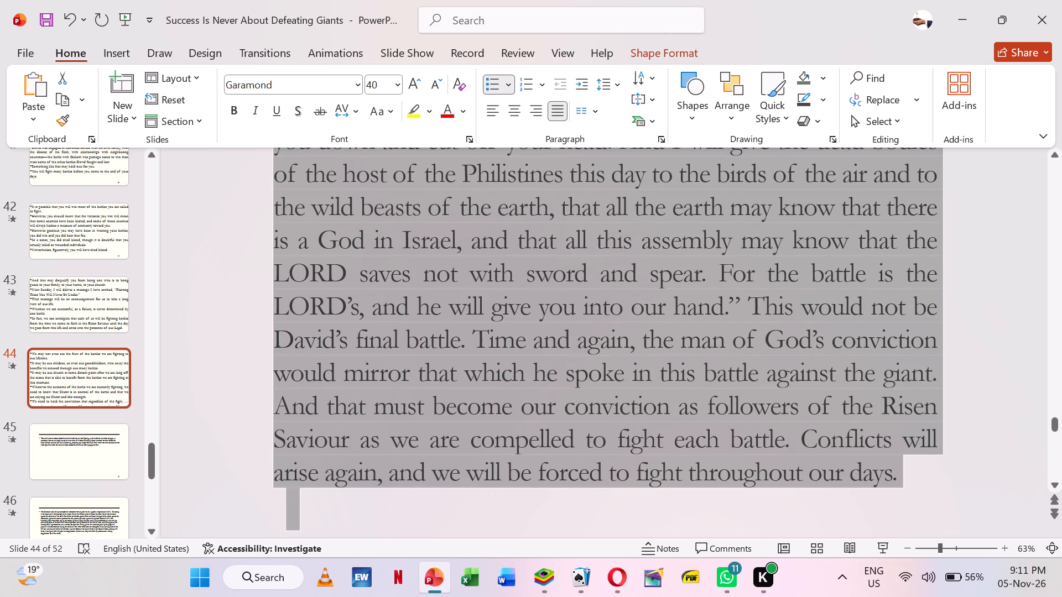
key(ctrl+x)
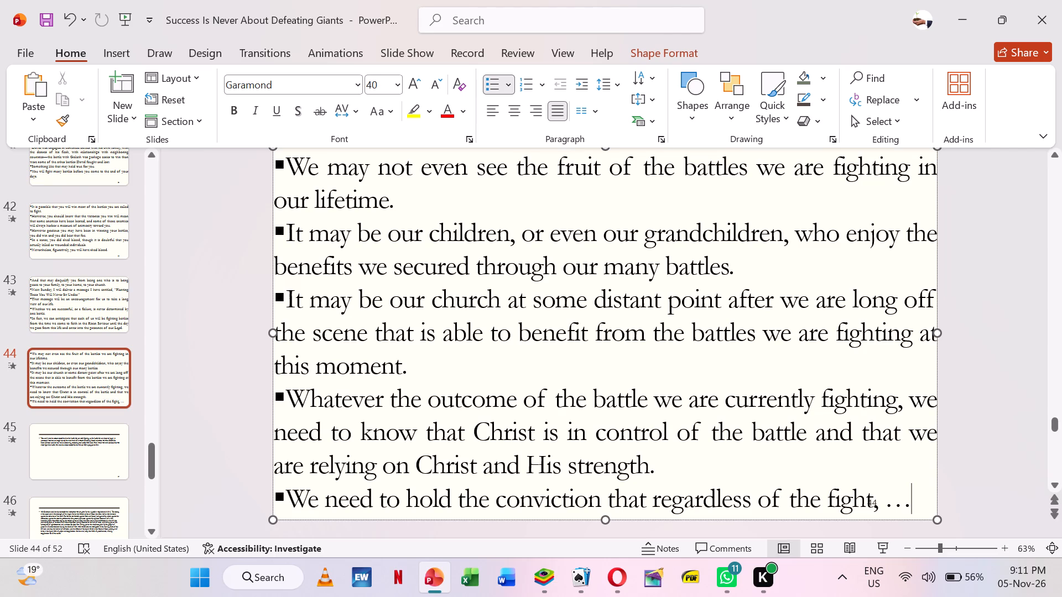
click(92, 431)
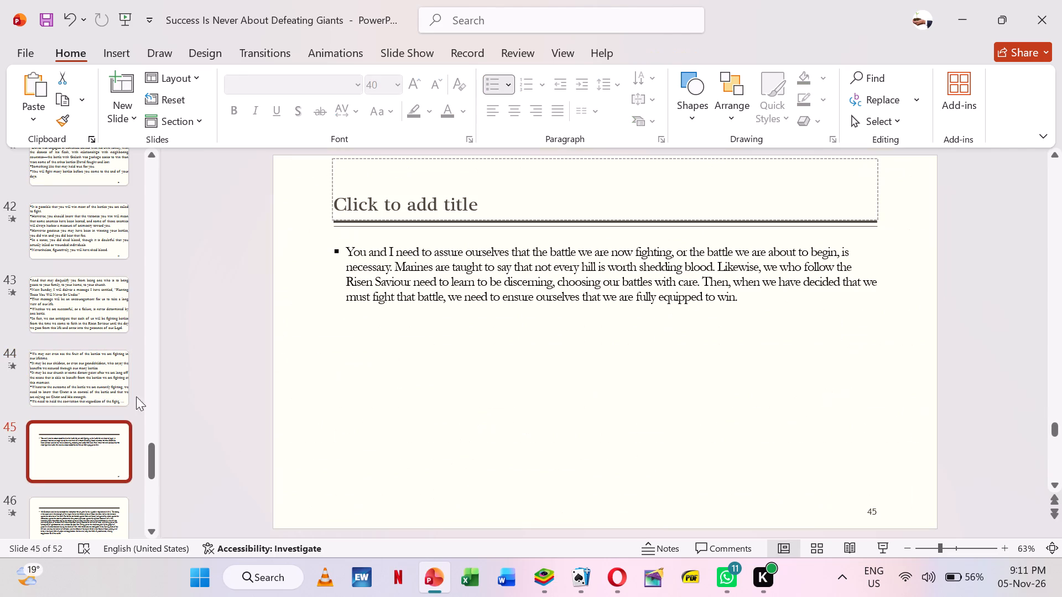
click(348, 253)
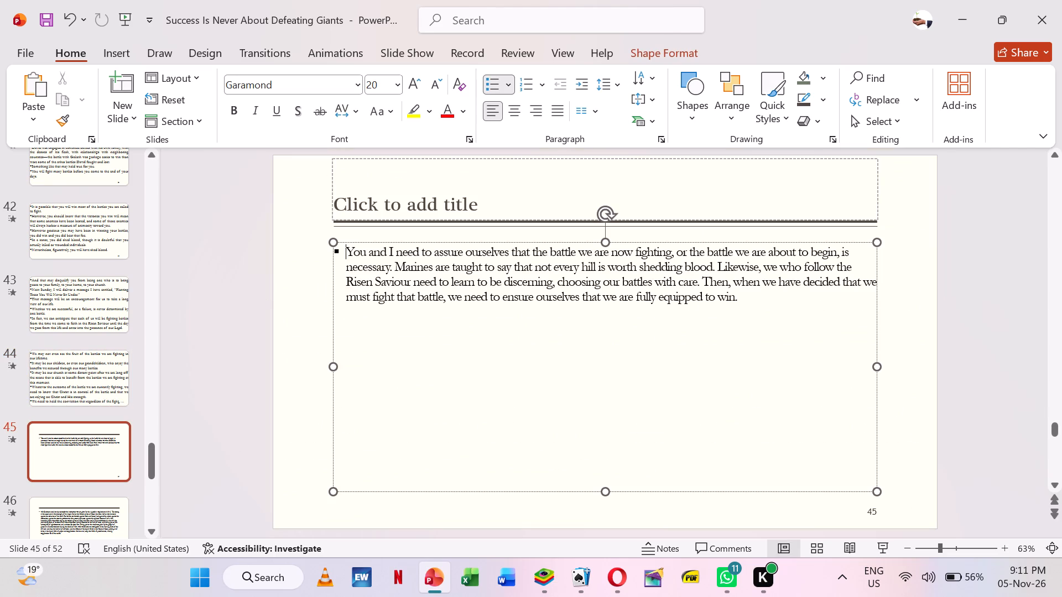
key(ctrl+v)
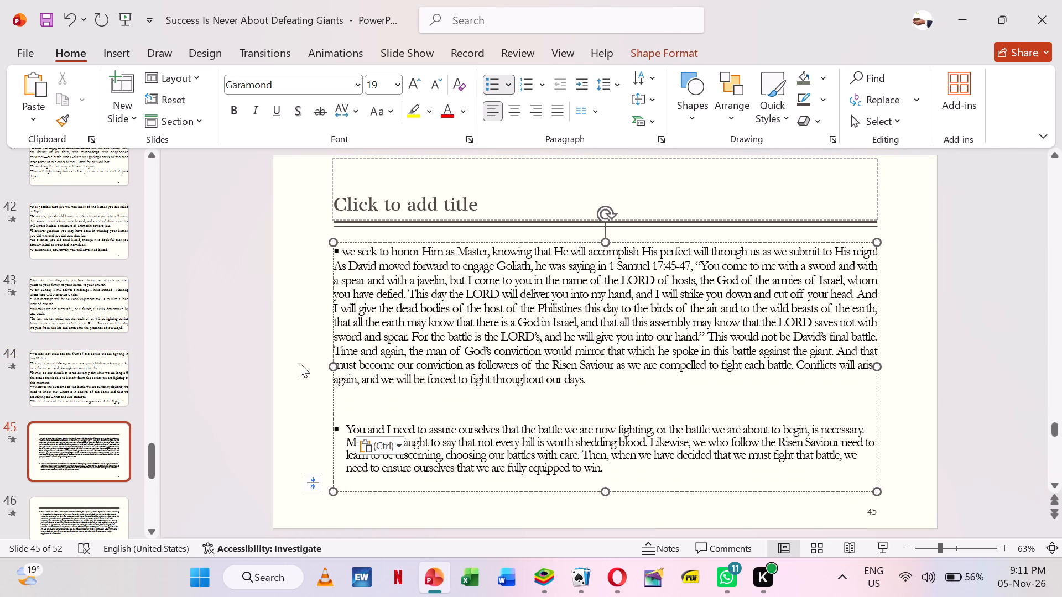
Apply the Blank layout to slide 45 and enlarge its text box to fill the whole slide.
right_click(211, 295)
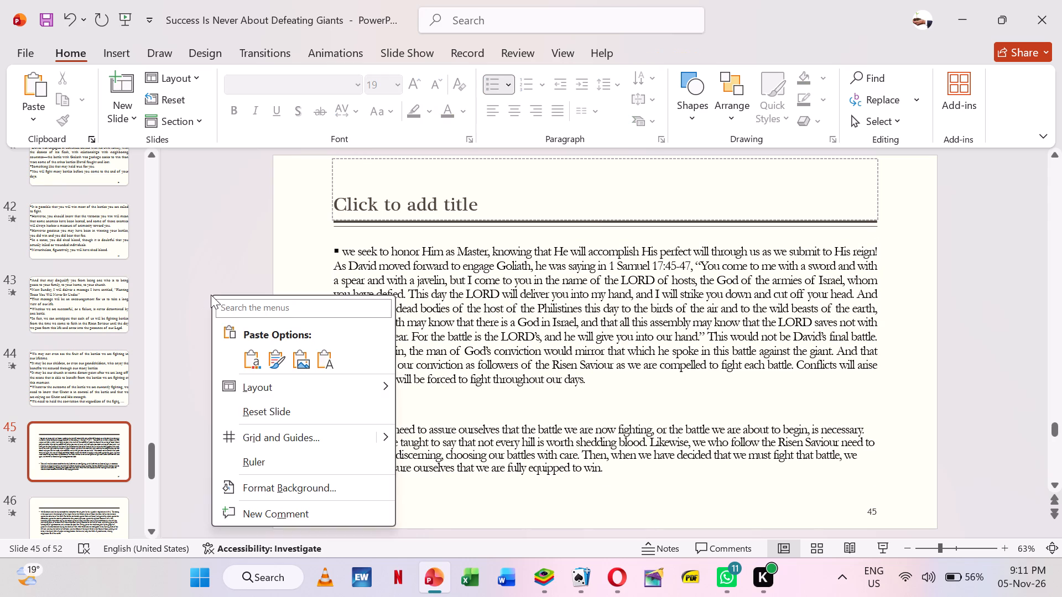
click(536, 412)
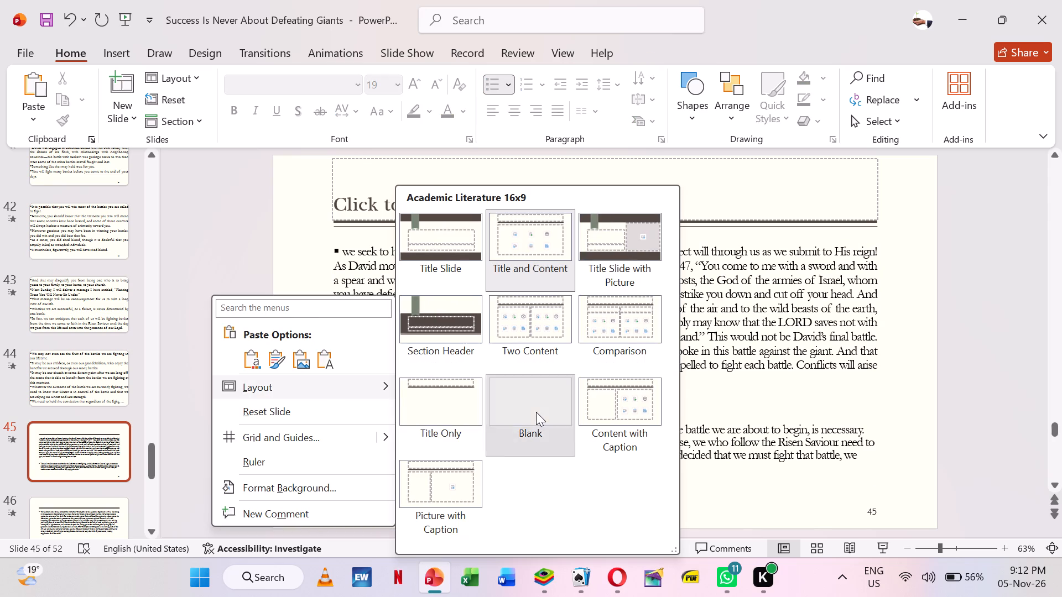
click(492, 352)
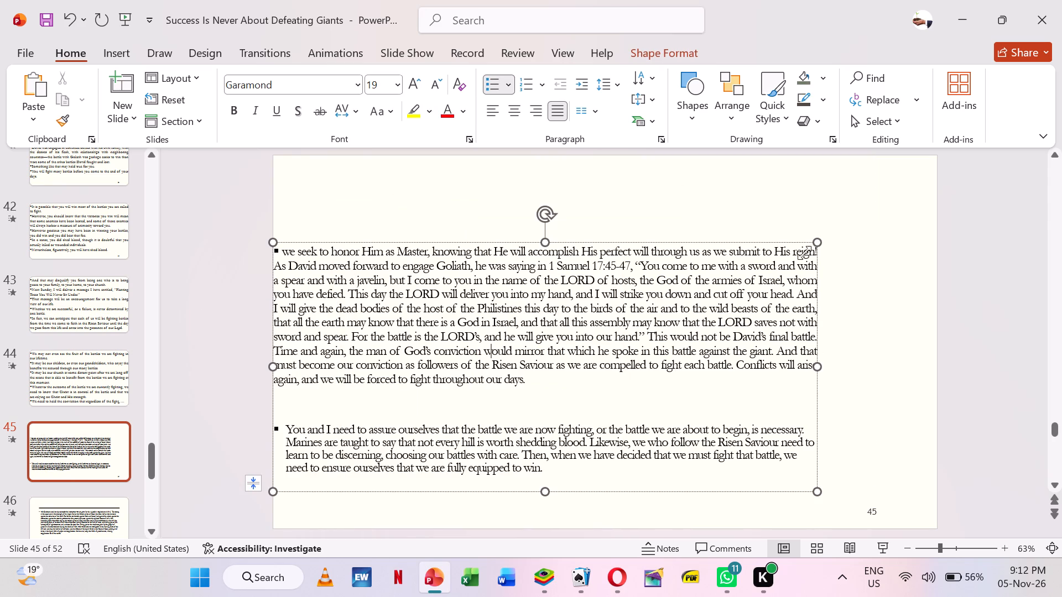
triple_click(153, 531)
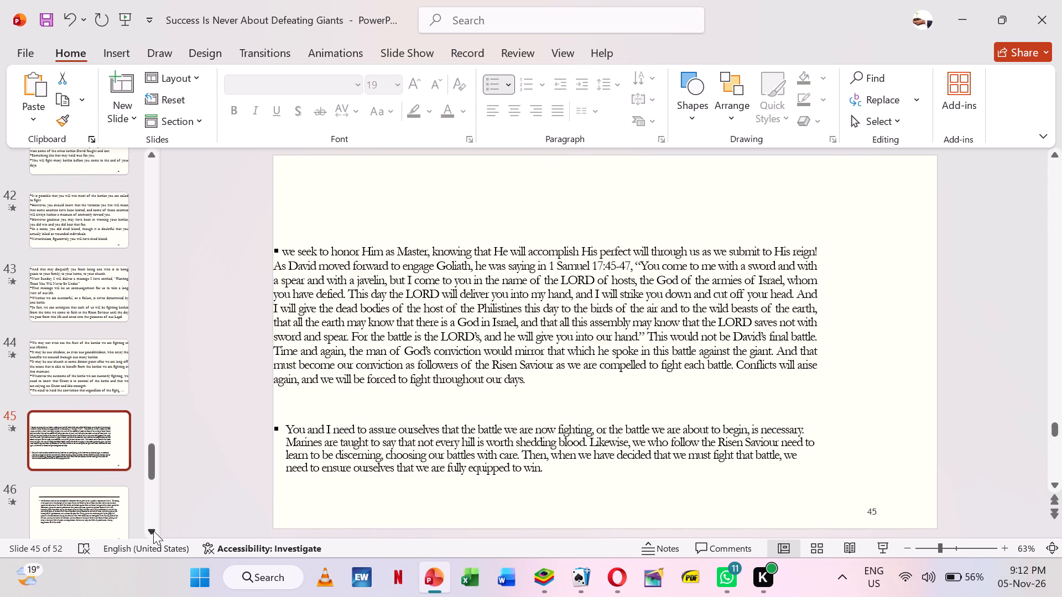
triple_click(153, 531)
triple_click(153, 531)
triple_click(153, 531)
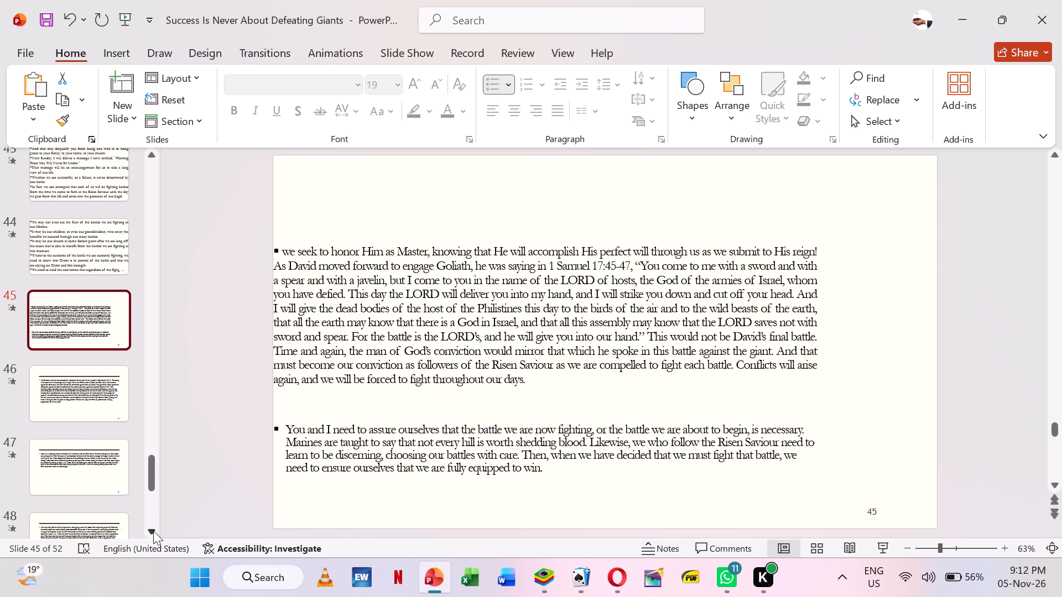
triple_click(153, 531)
triple_click(153, 531)
triple_click(153, 531)
triple_click(153, 531)
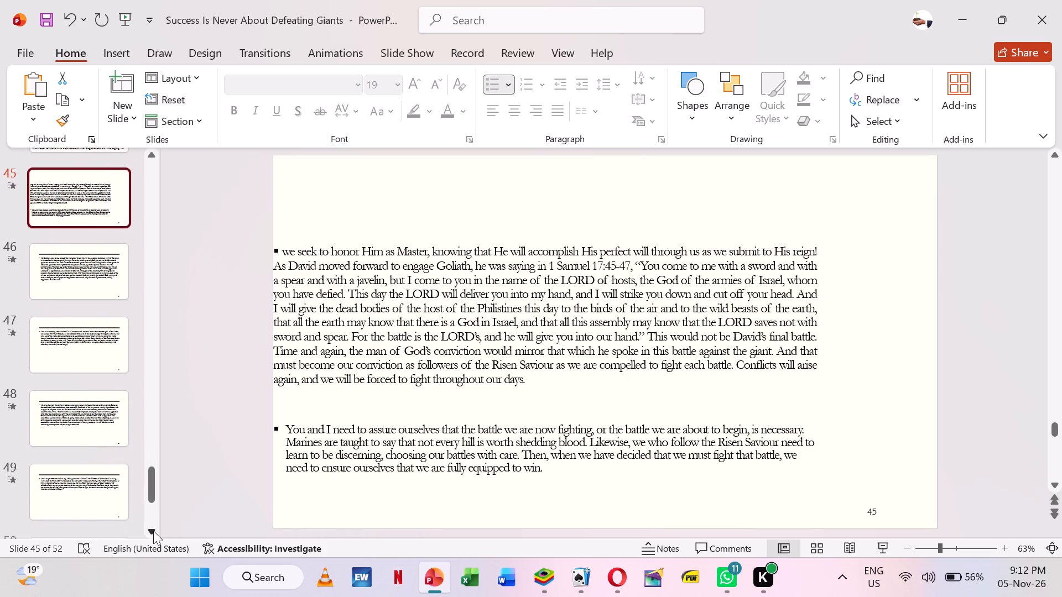
triple_click(153, 531)
click(153, 531)
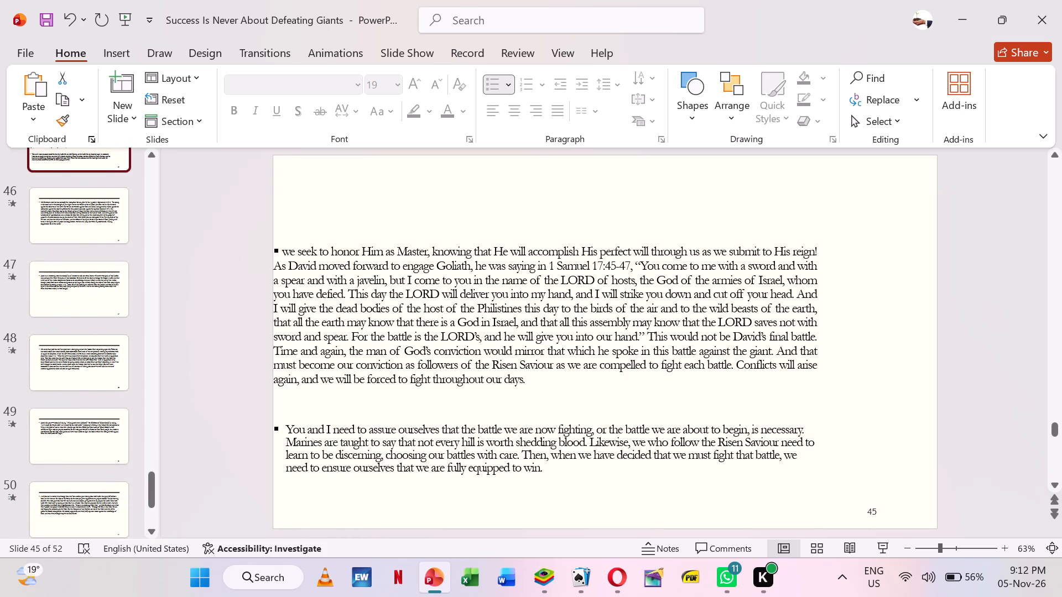
click(479, 375)
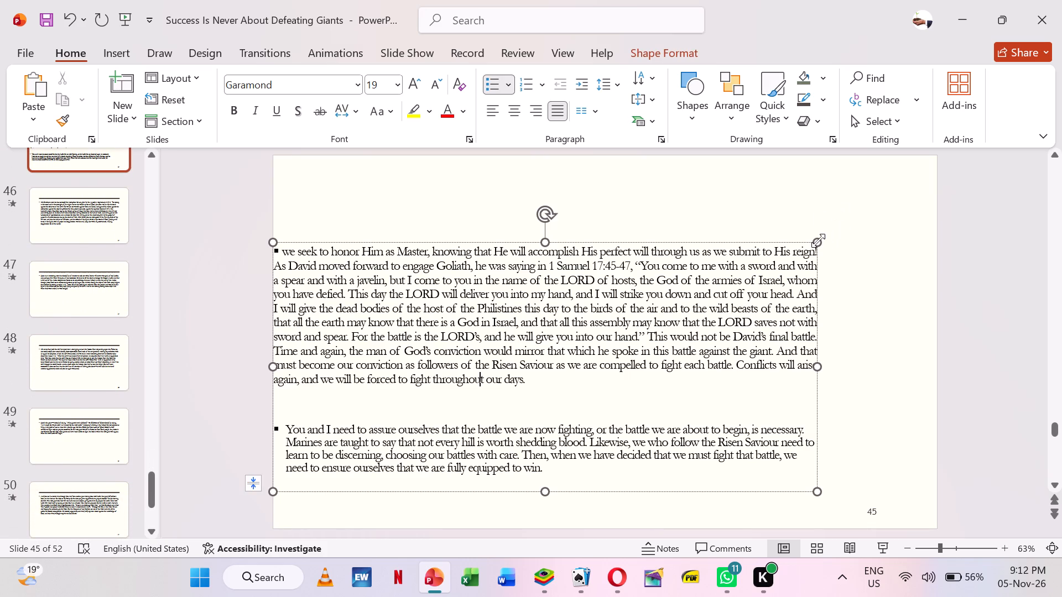
drag(818, 240, 936, 155)
drag(605, 492, 610, 532)
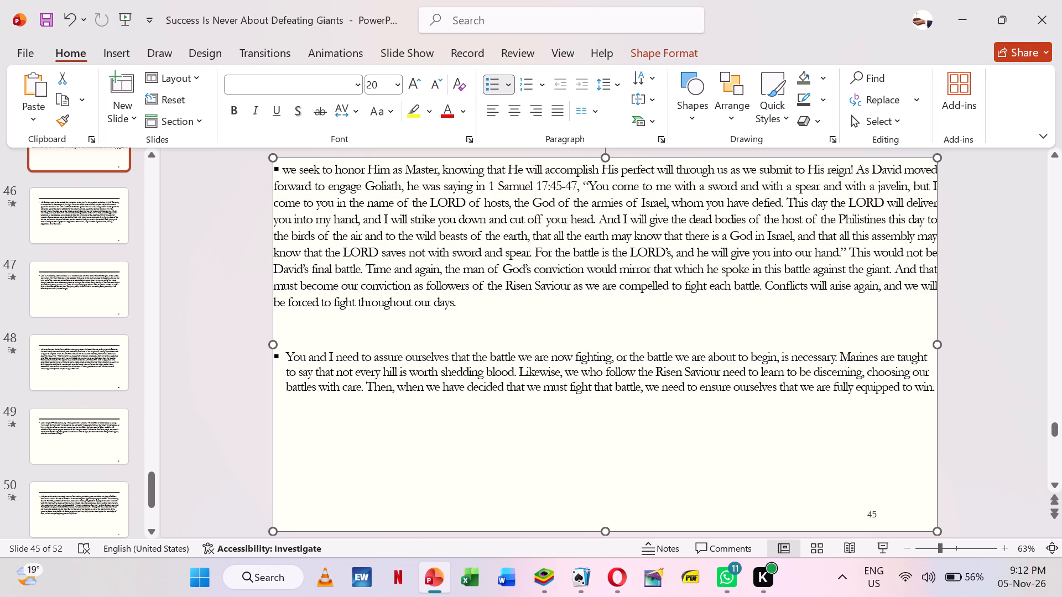
Set all the text on slide 45 to font size 40.
click(539, 383)
key(ctrl+a)
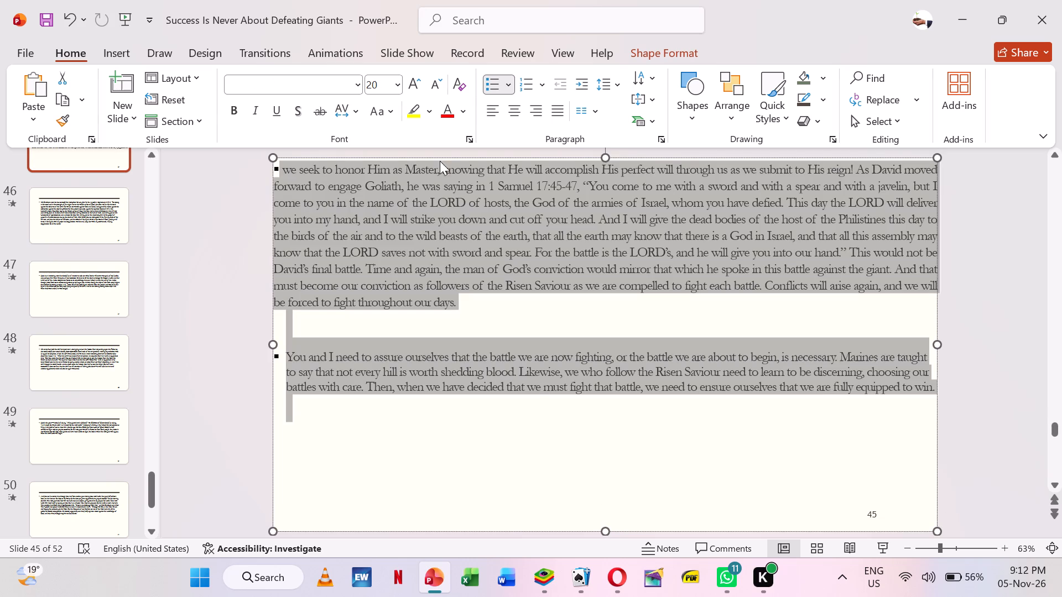
click(381, 82)
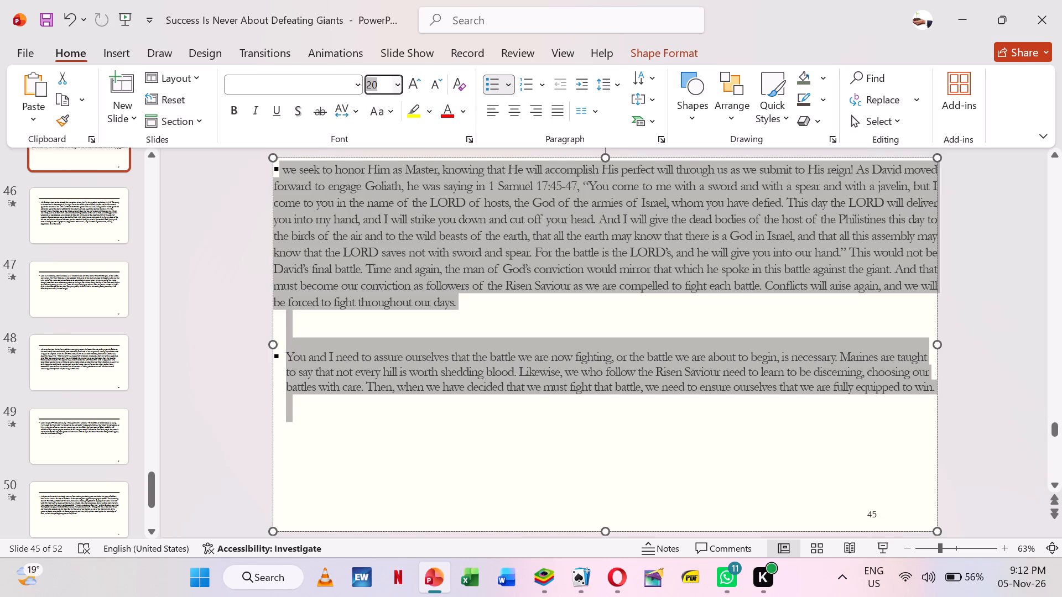
text(40)
key(Return)
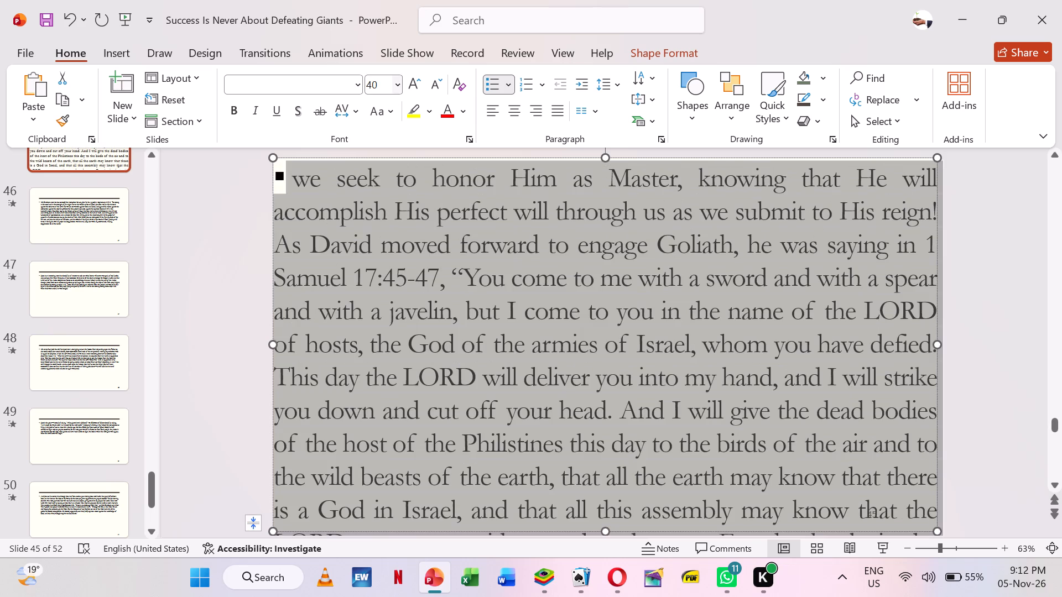
Start a separate bullet at "As David moved forward" on slide 45 and remove the leading space and bullet before "we seek to honor".
click(282, 245)
key(Return)
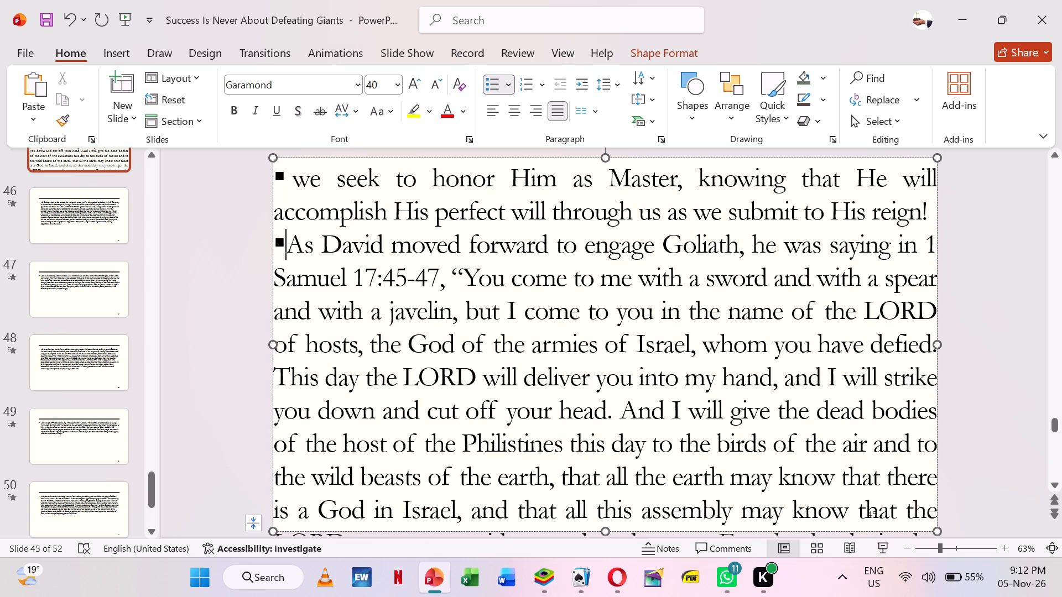
key(Up)
key(Up)
key(Delete)
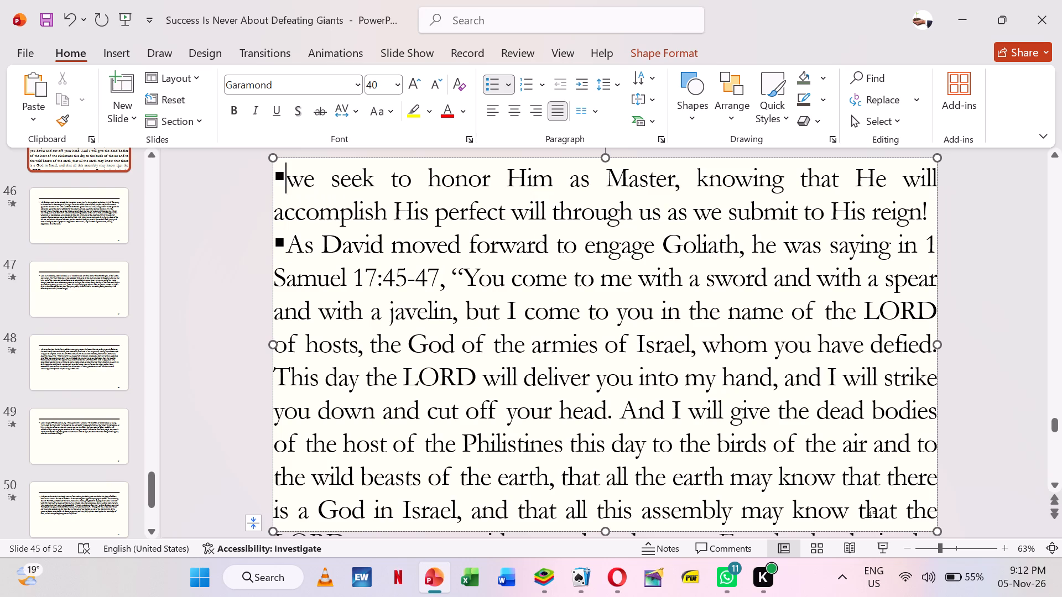
key(BackSpace)
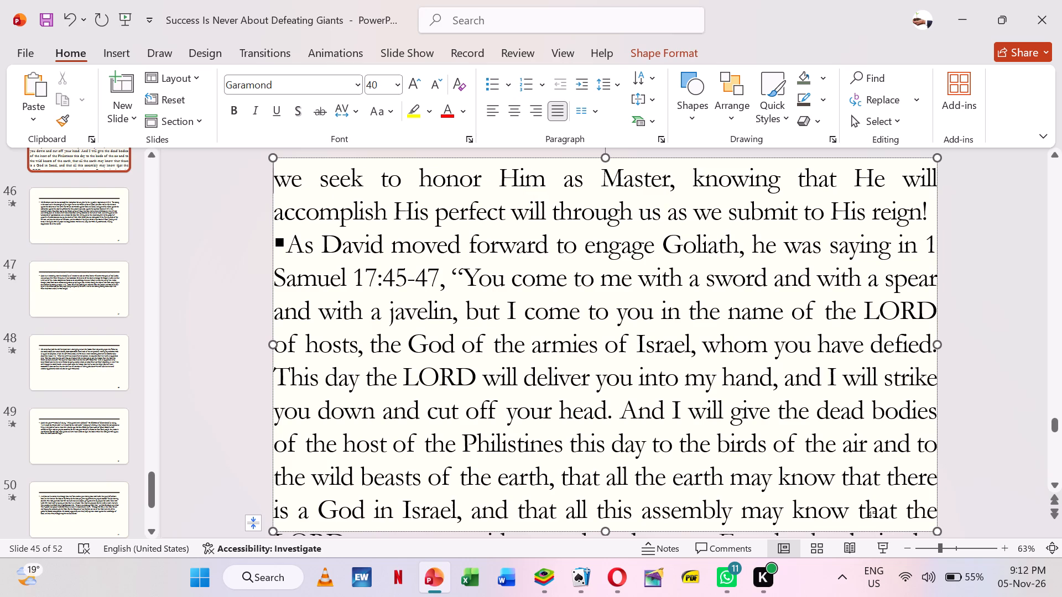
Remove the space in the scripture reference so it reads "1Samuel 17:45-47" on slide 45.
click(281, 275)
key(Left)
key(BackSpace)
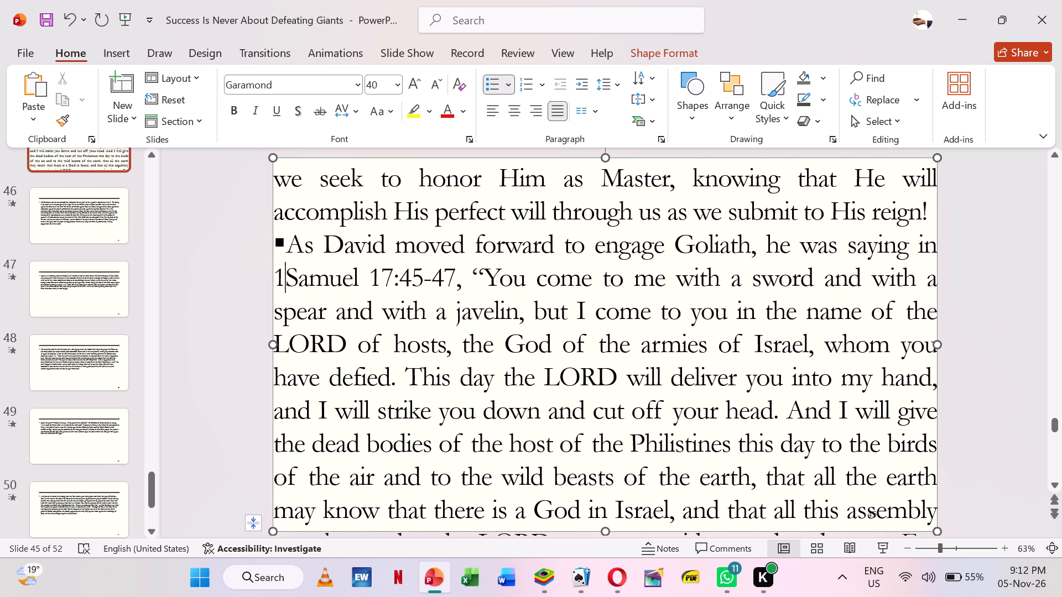
Start separate bullets at "This day the LORD will deliver you" and "And I will give the dead bodies" on slide 45.
click(409, 372)
key(Return)
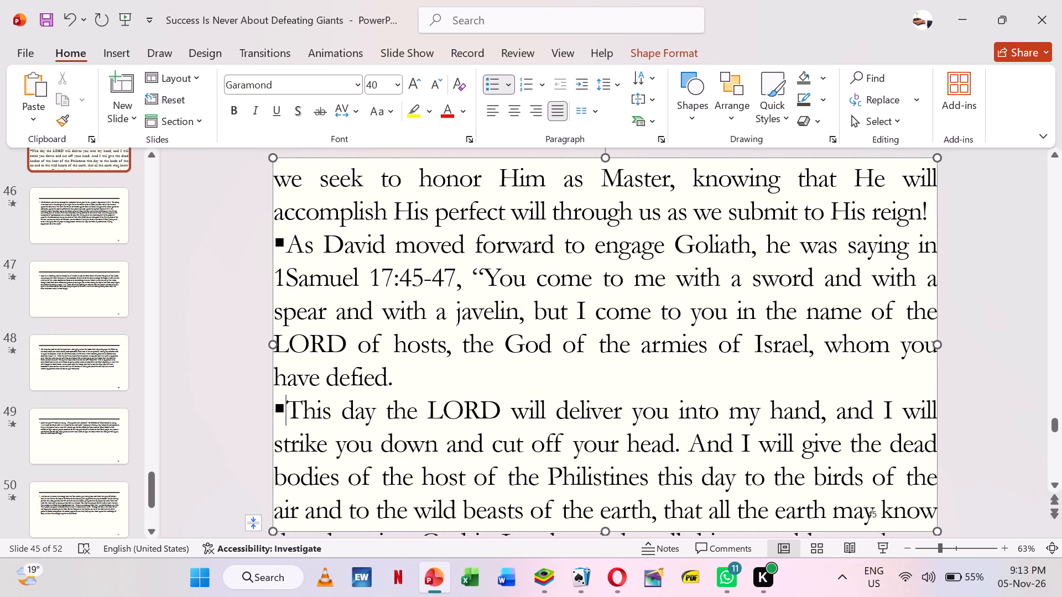
click(695, 439)
key(Return)
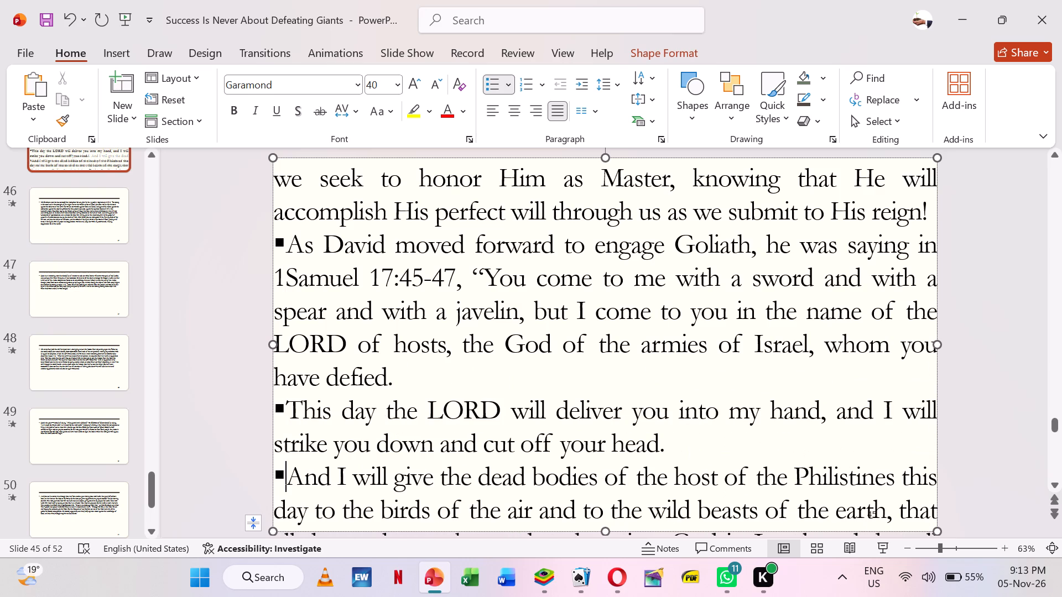
Insert an ellipsis after "the wild beasts of the earth," in the last fitting bullet on slide 45.
key(Down)
key(Down)
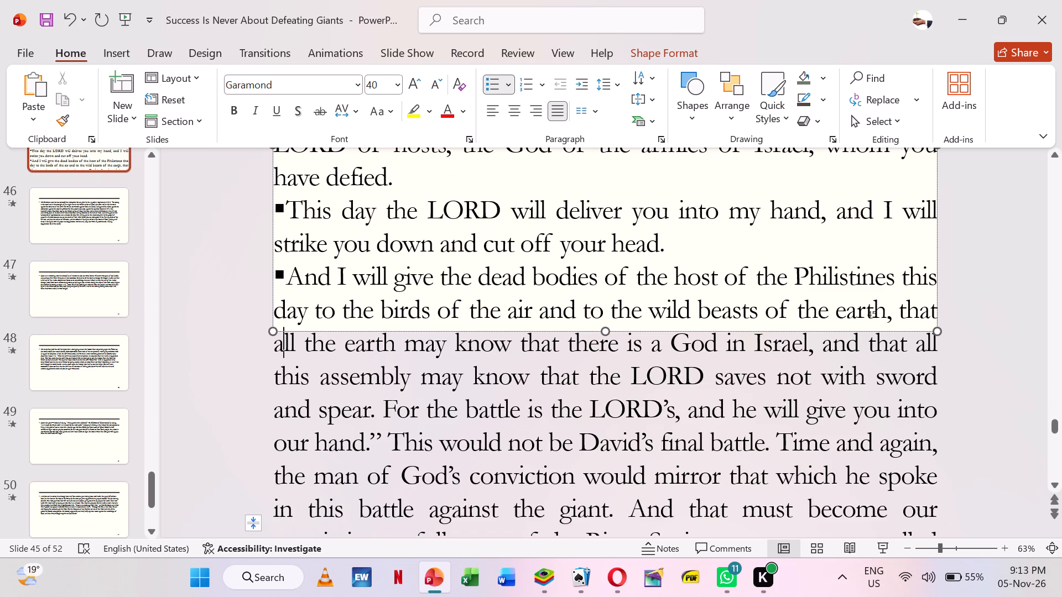
key(Up)
click(900, 313)
text(...)
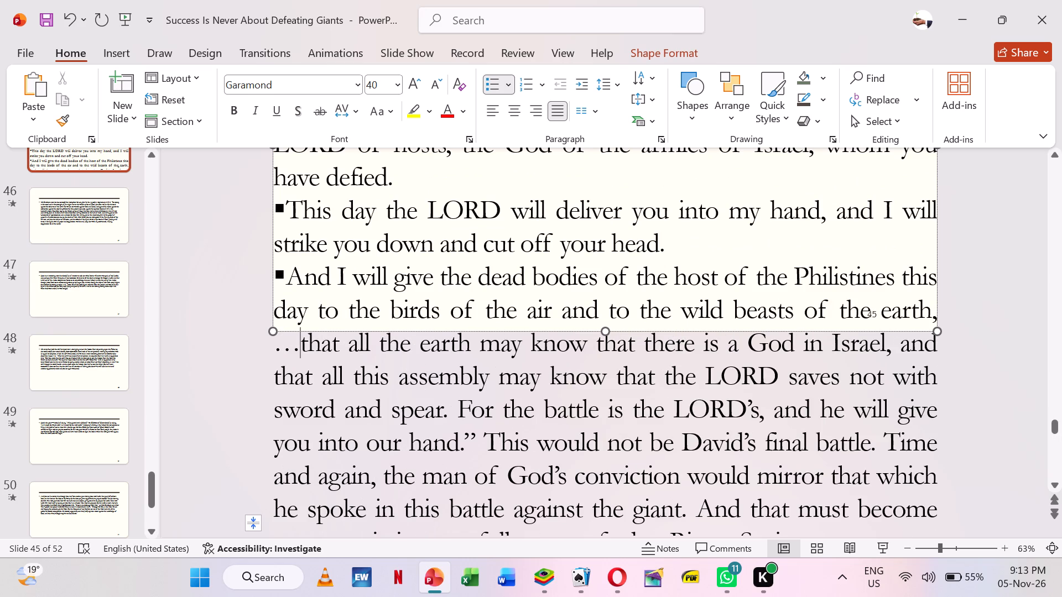
Cut all the overflow text on slide 45 from "that all the earth may know" through to the end.
key(shift+Down)
key(shift+Down)
key(shift+Down)
key(shift+Down)
key(shift+Down)
key(shift+Down)
key(shift+Down)
key(shift+Down)
key(shift+Down)
key(shift+Down)
key(shift+Down)
key(shift+Down)
key(shift+Down)
key(shift+Down)
key(shift+Down)
key(shift+Down)
key(shift+Down)
key(shift+Down)
key(shift+Down)
key(shift+Down)
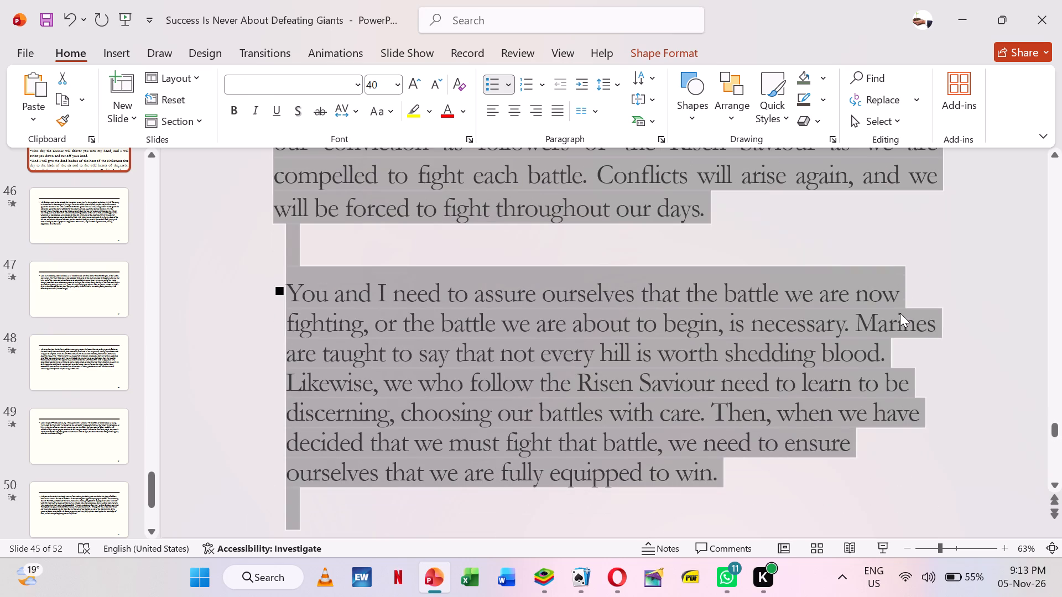
key(ctrl+x)
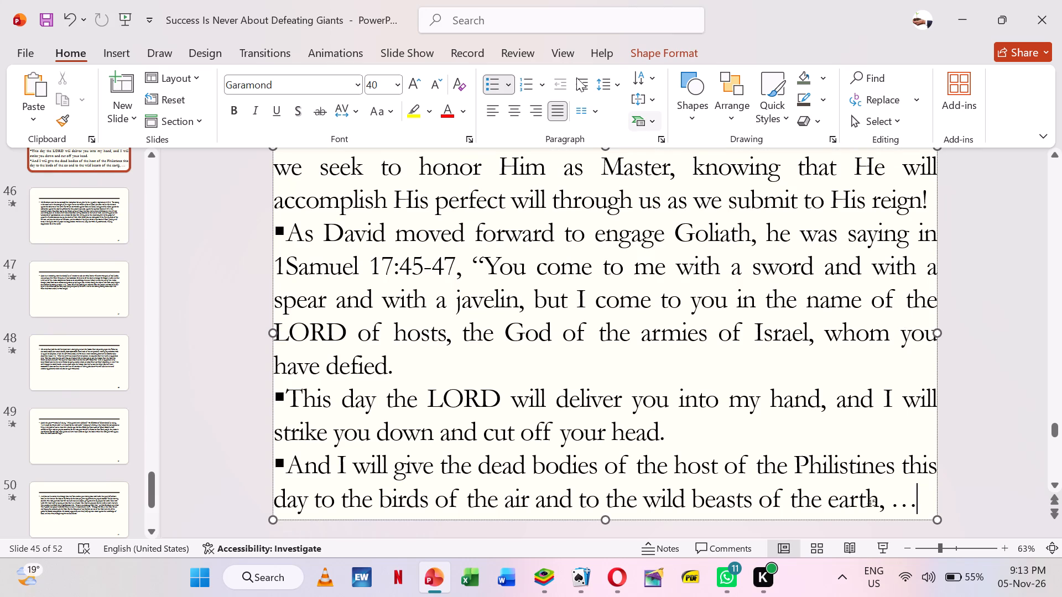
Add a new slide after slide 45 with the Title and Content layout and paste the cut text into its content placeholder.
right_click(109, 179)
click(163, 248)
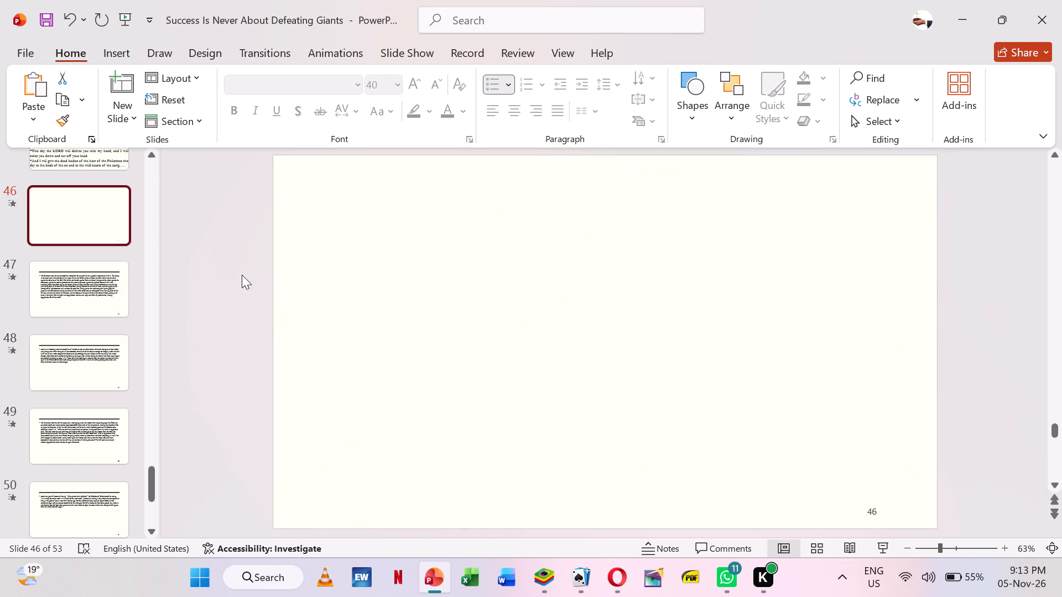
right_click(244, 275)
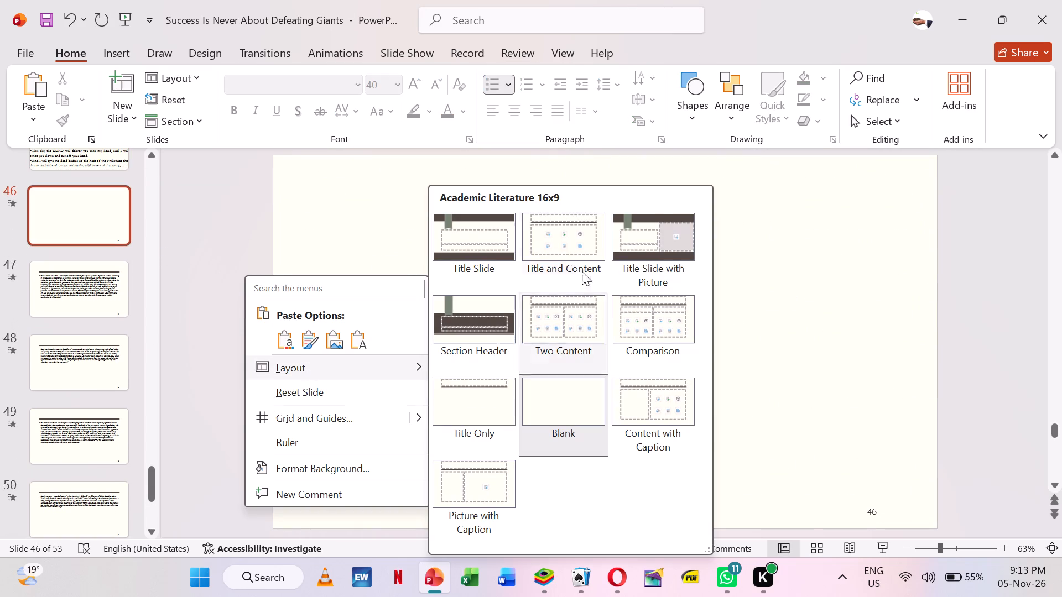
click(571, 240)
click(478, 317)
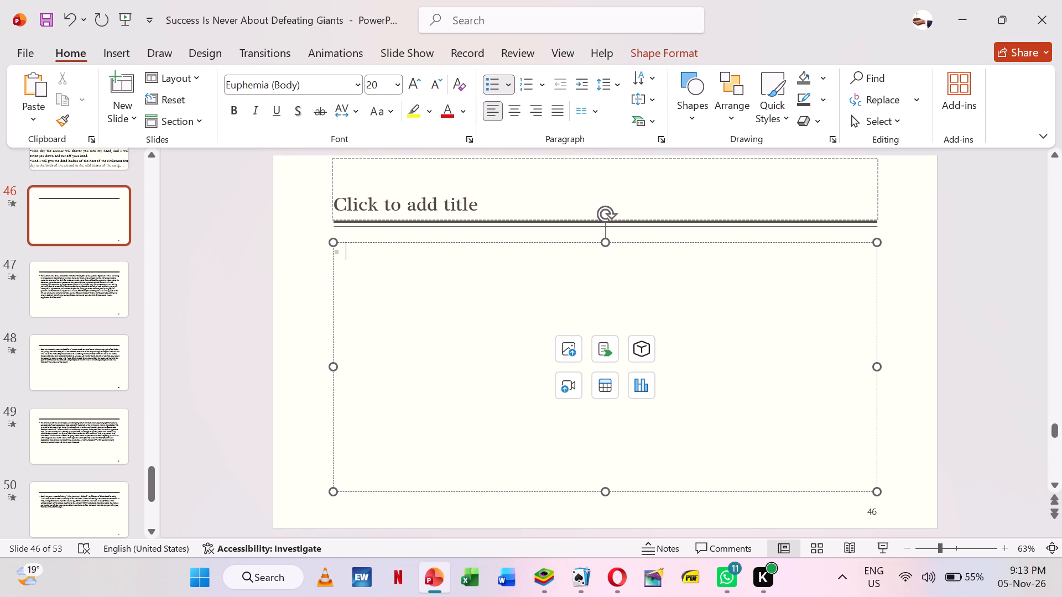
key(ctrl+v)
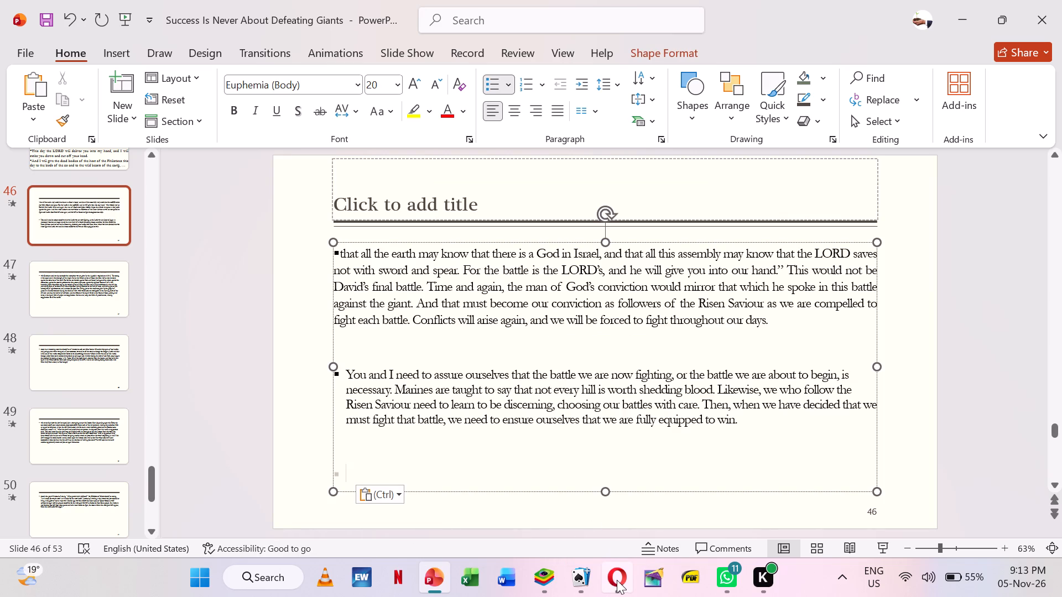
Switch to the Opera browser.
click(617, 580)
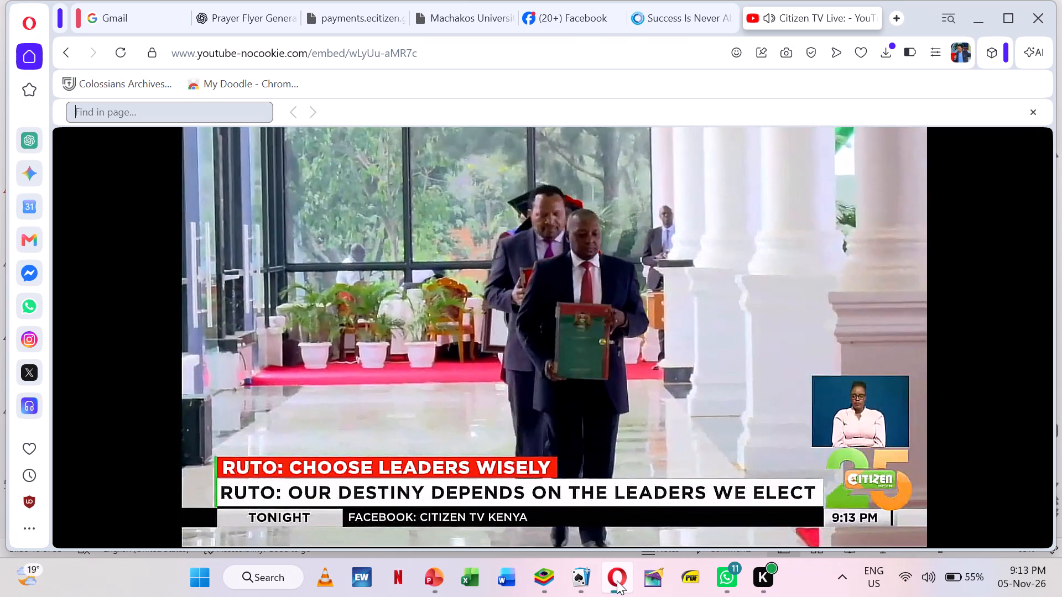
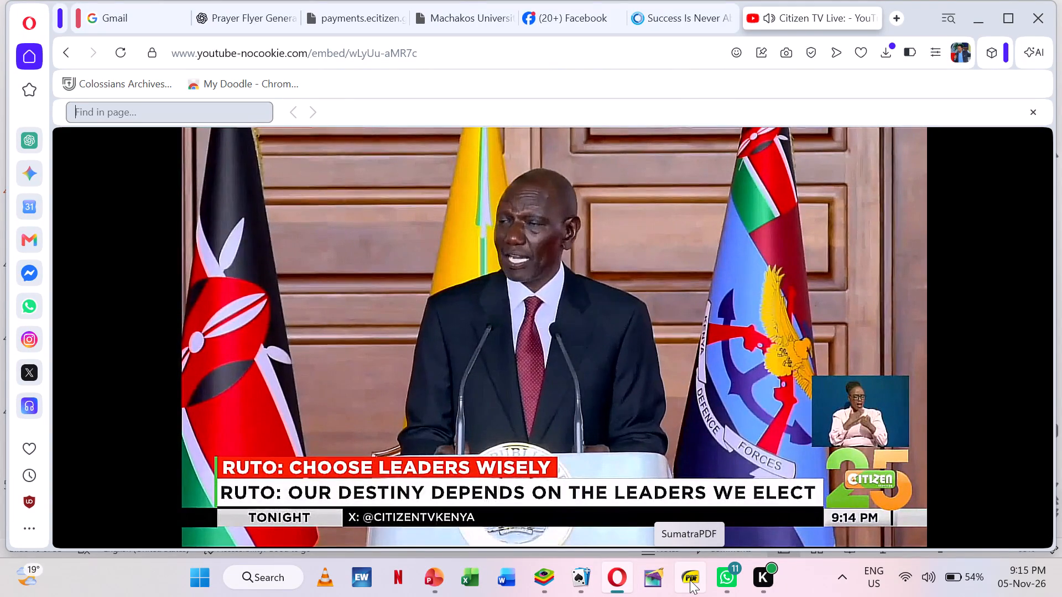
Switch to the PowerPoint presentation and apply the Blank layout to slide 46.
click(816, 573)
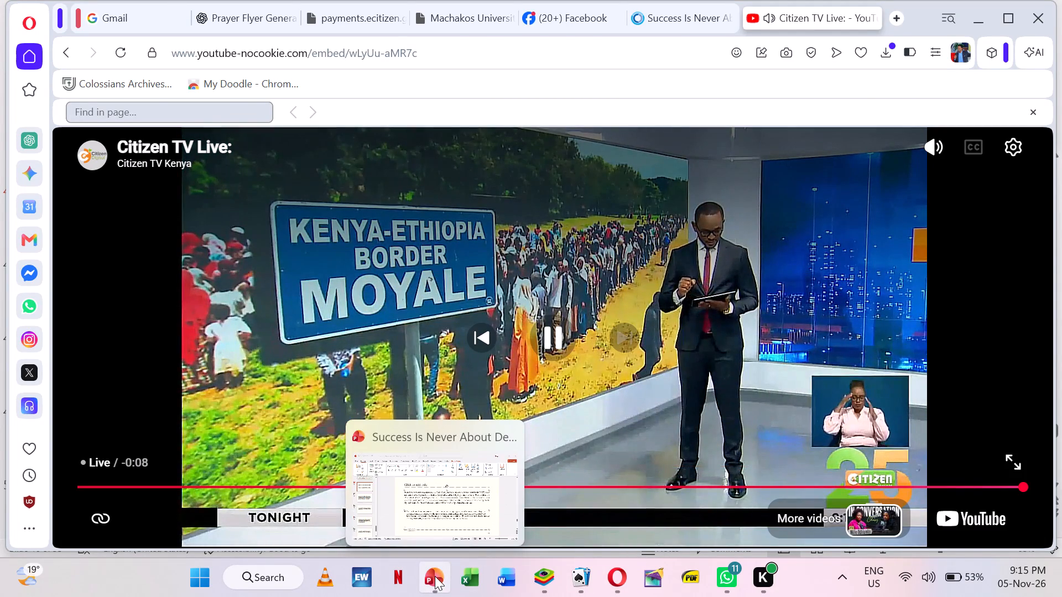
click(435, 576)
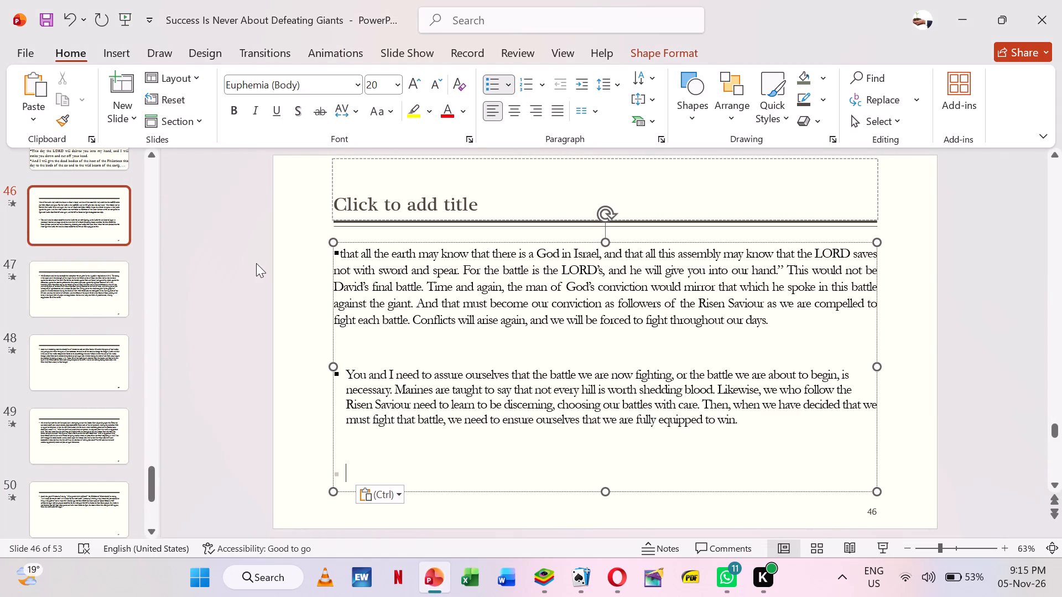
right_click(256, 263)
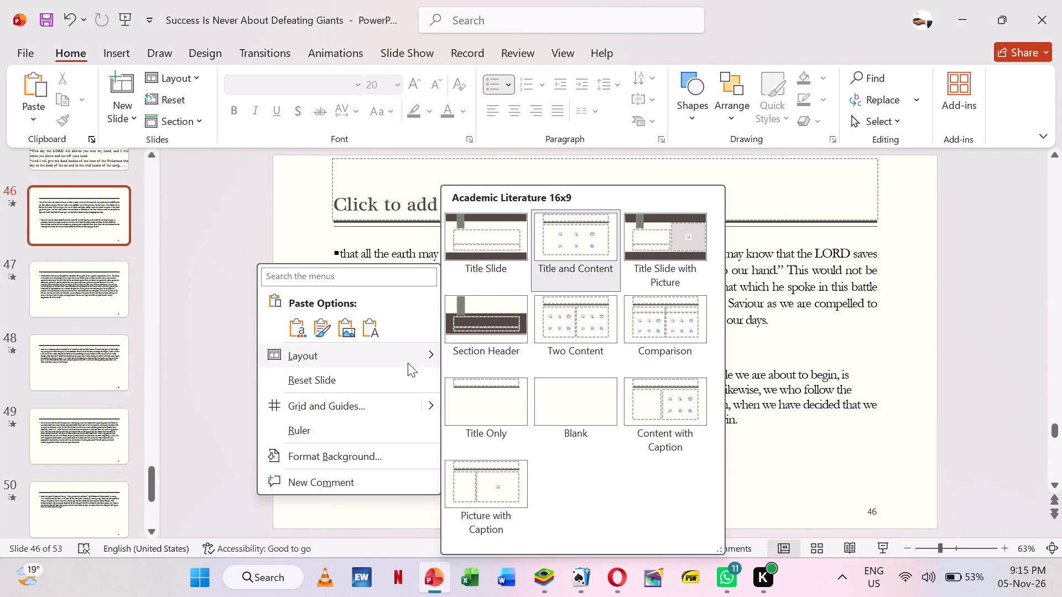
click(553, 401)
Enlarge the body text box on slide 46 so that it fills the whole slide.
click(456, 359)
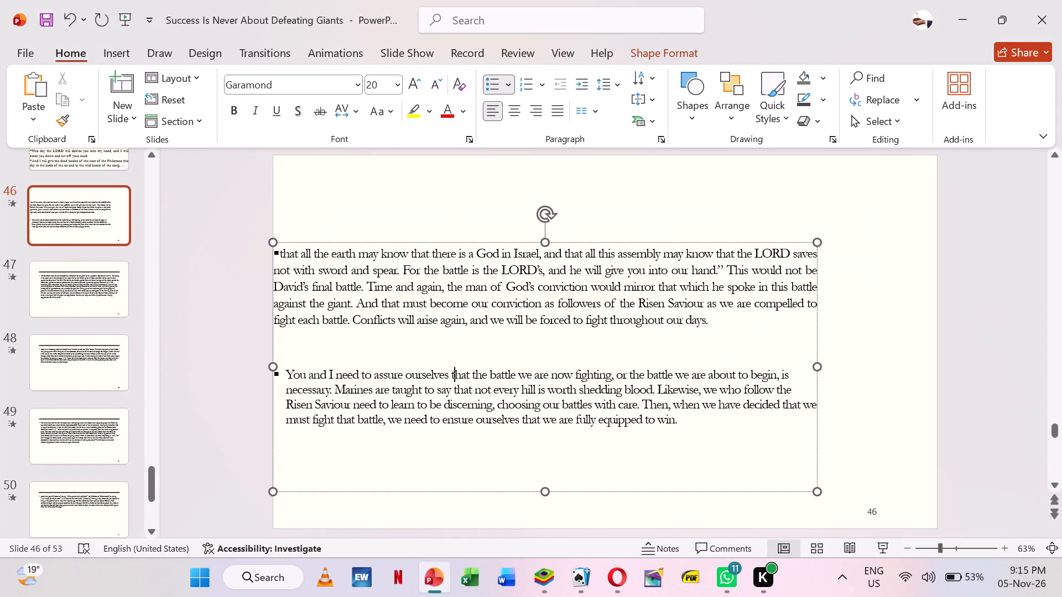
drag(818, 242, 938, 154)
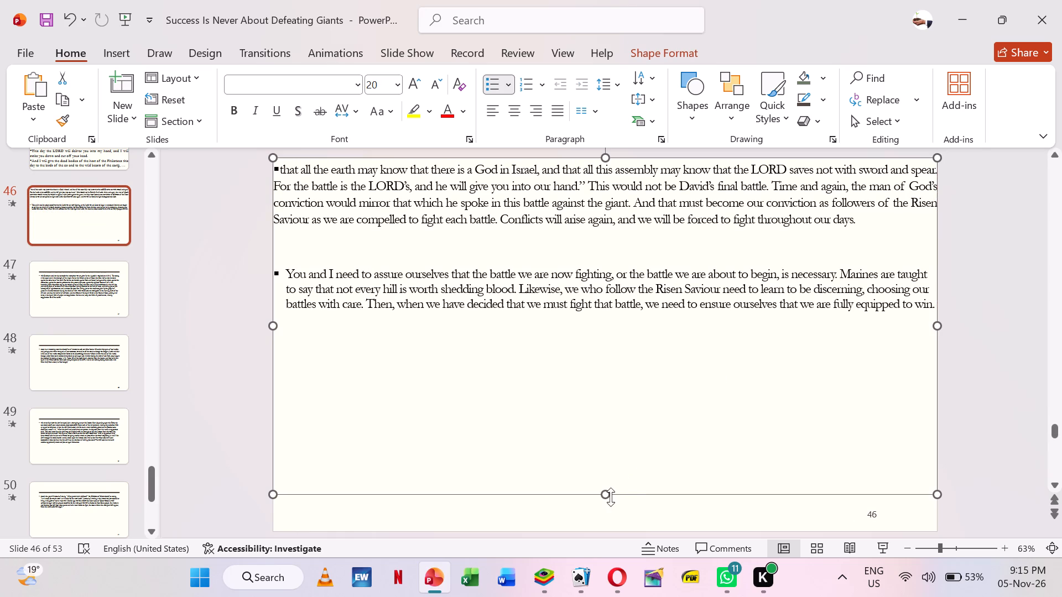
drag(607, 494, 621, 527)
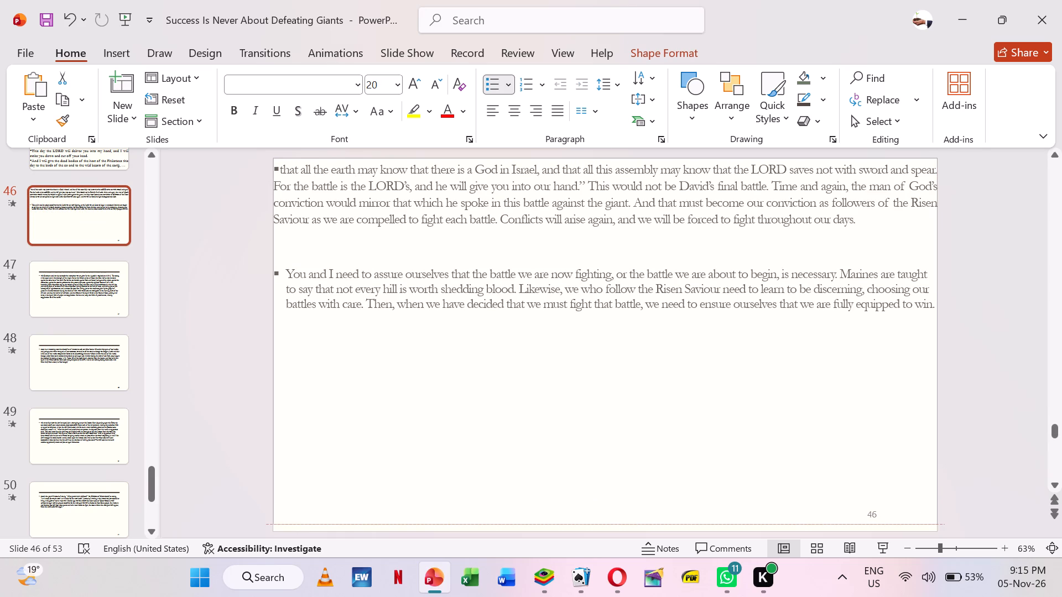
drag(621, 527, 622, 533)
Set the font size of all body text on slide 46 to 40.
click(528, 181)
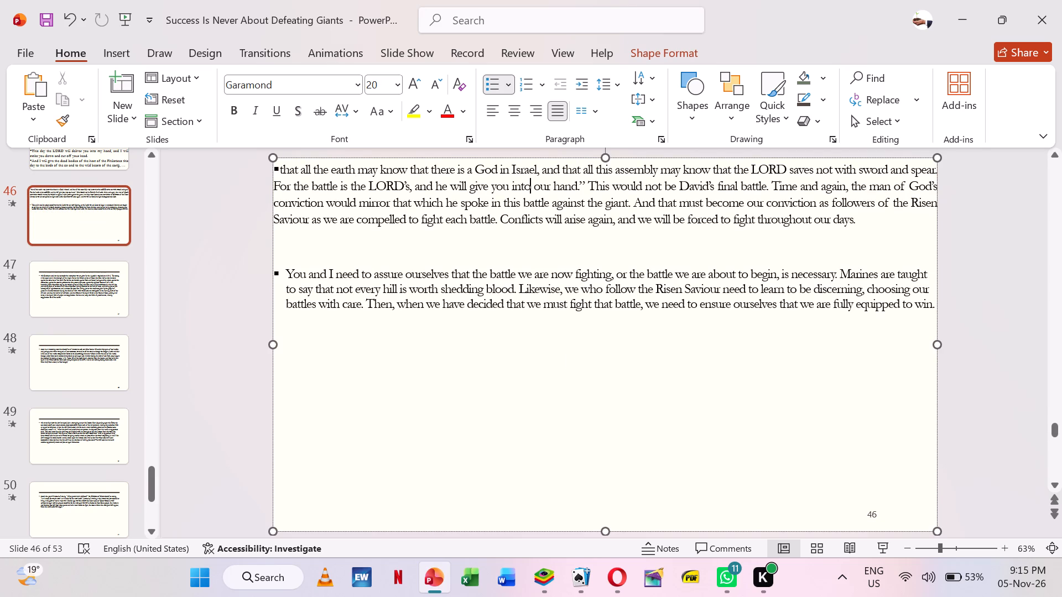
key(ctrl+a)
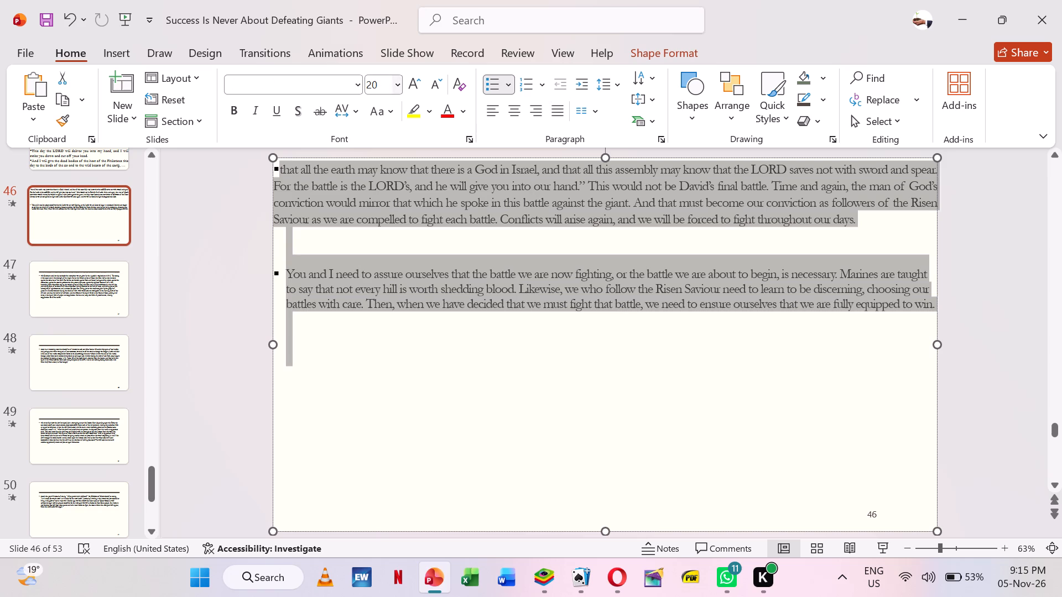
click(379, 81)
text(40)
key(Return)
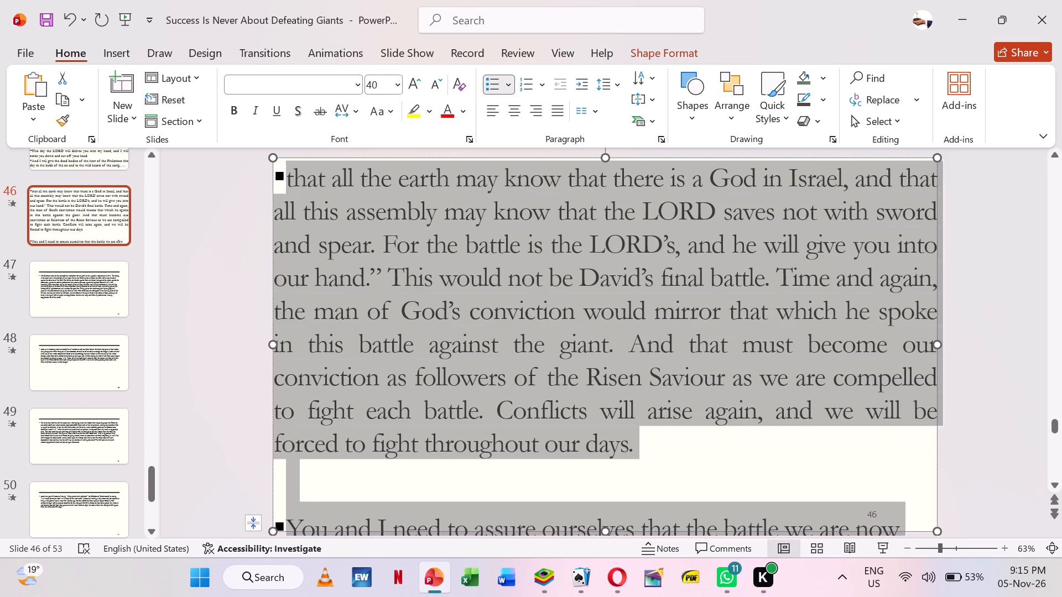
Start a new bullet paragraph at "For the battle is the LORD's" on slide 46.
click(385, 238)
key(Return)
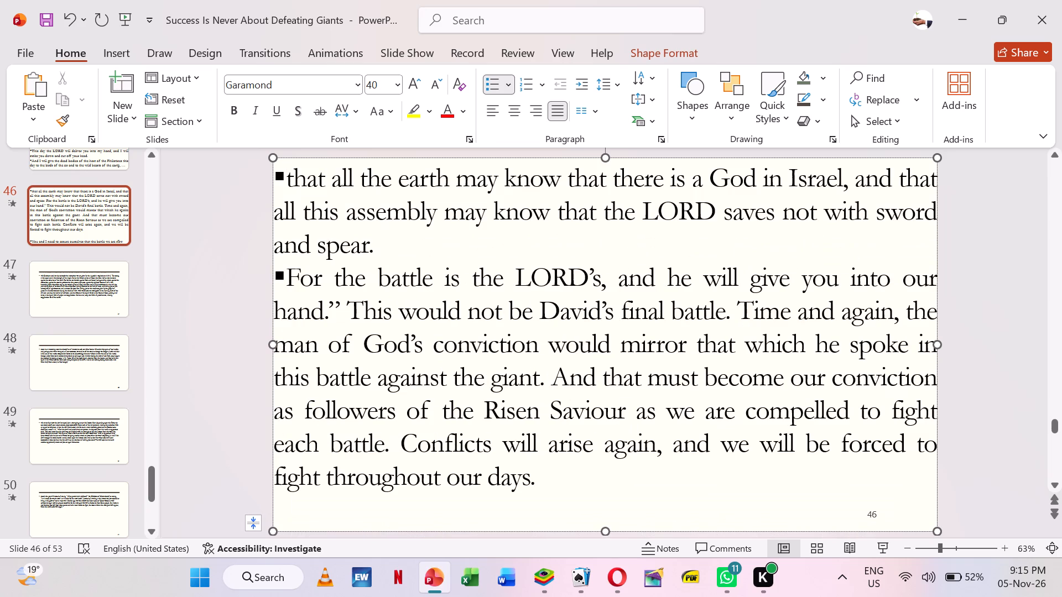
Remove the bullet from the opening paragraph, "that all the earth may know", on slide 46.
key(Up)
key(Up)
key(Up)
key(BackSpace)
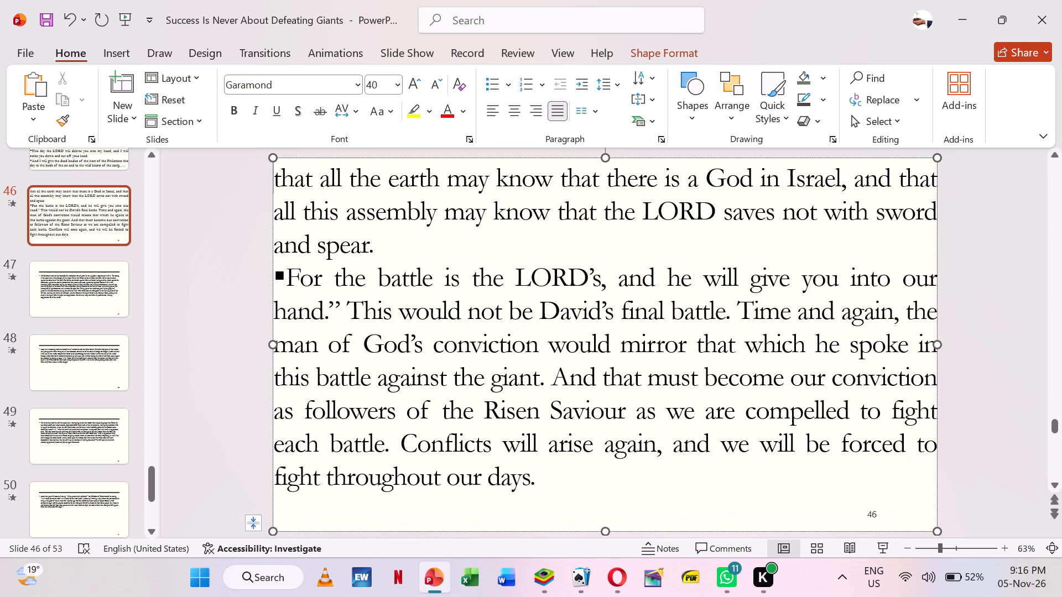
Split the text into separate bullets starting at "This would not be", "Time and again", "And that must become" and "Conflicts will arise".
click(740, 306)
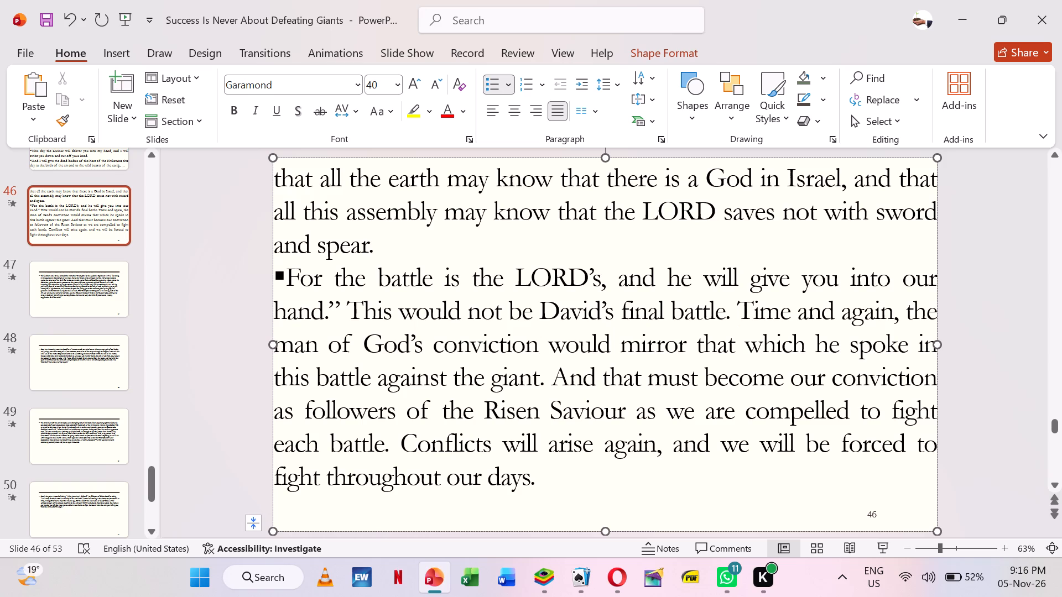
click(350, 311)
key(Return)
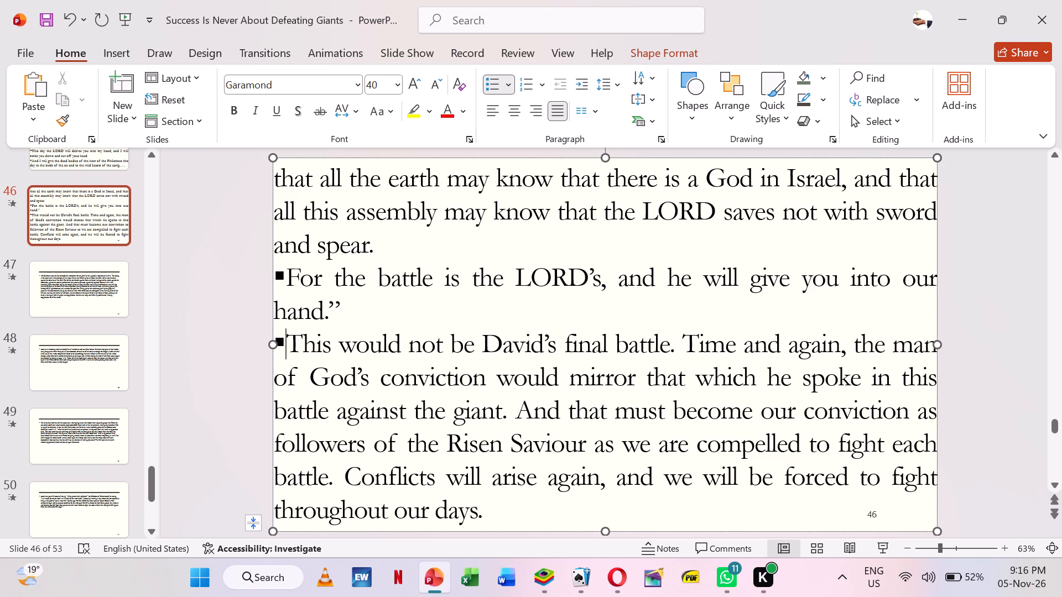
click(686, 343)
key(Return)
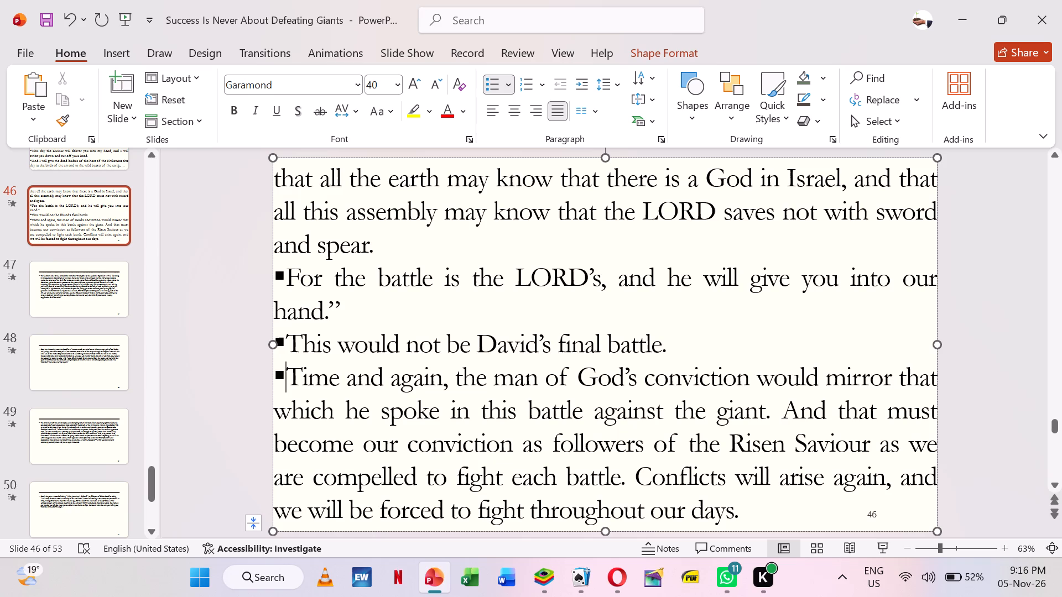
click(781, 413)
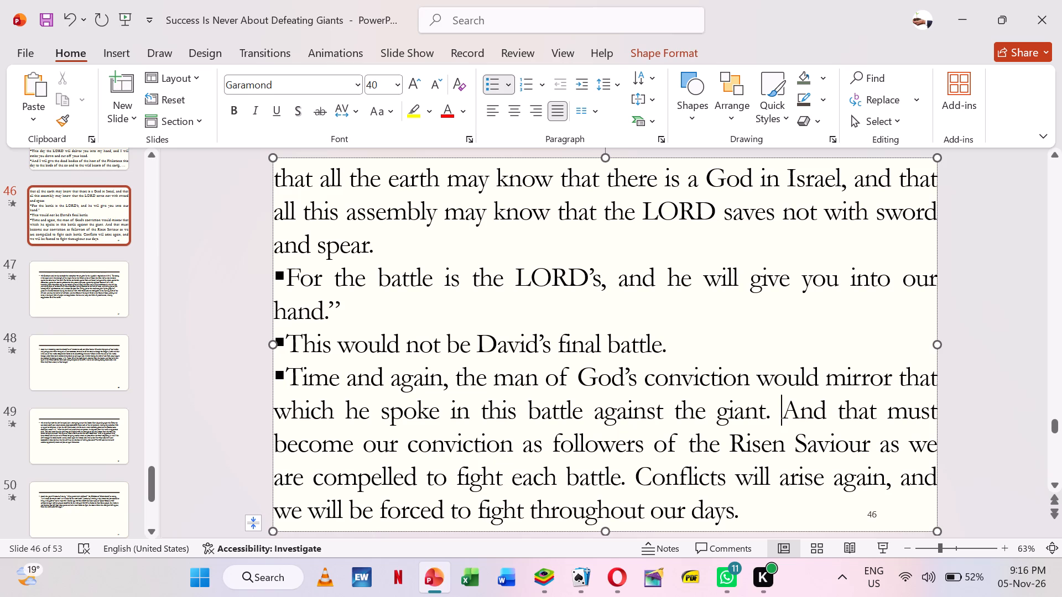
key(Return)
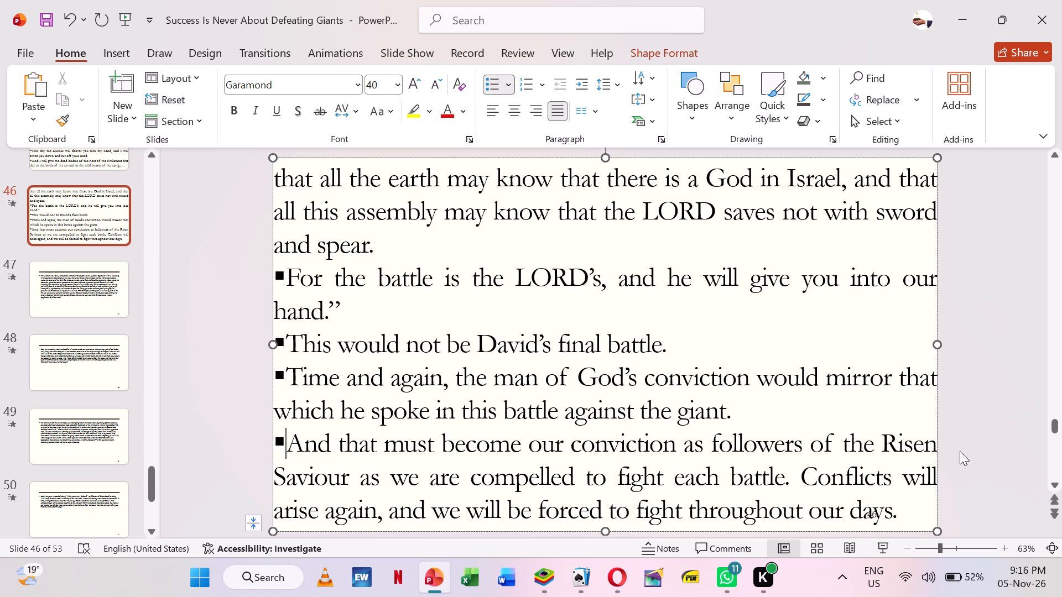
click(809, 469)
key(Left)
key(Return)
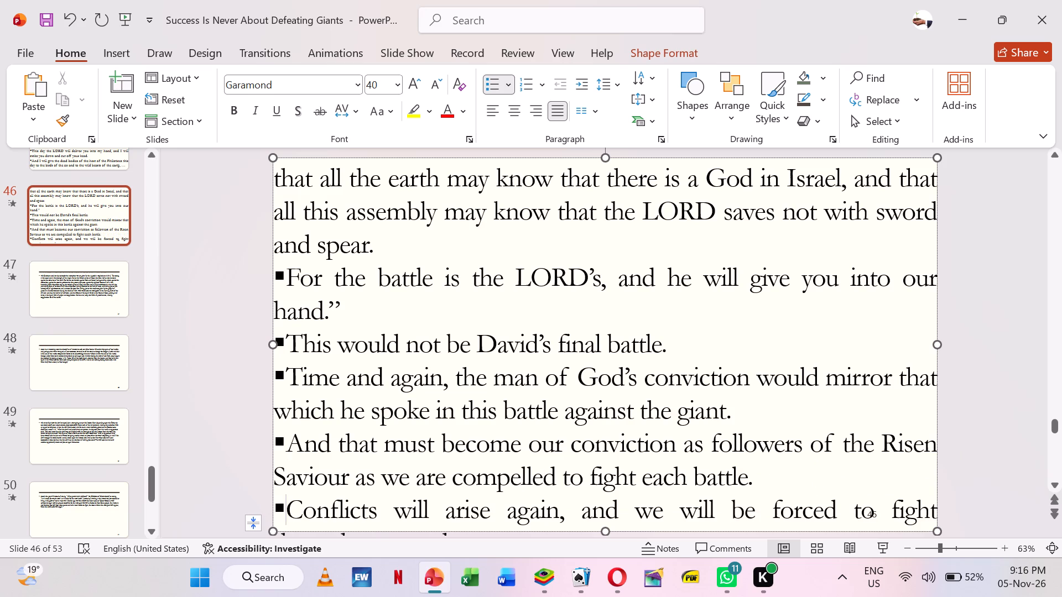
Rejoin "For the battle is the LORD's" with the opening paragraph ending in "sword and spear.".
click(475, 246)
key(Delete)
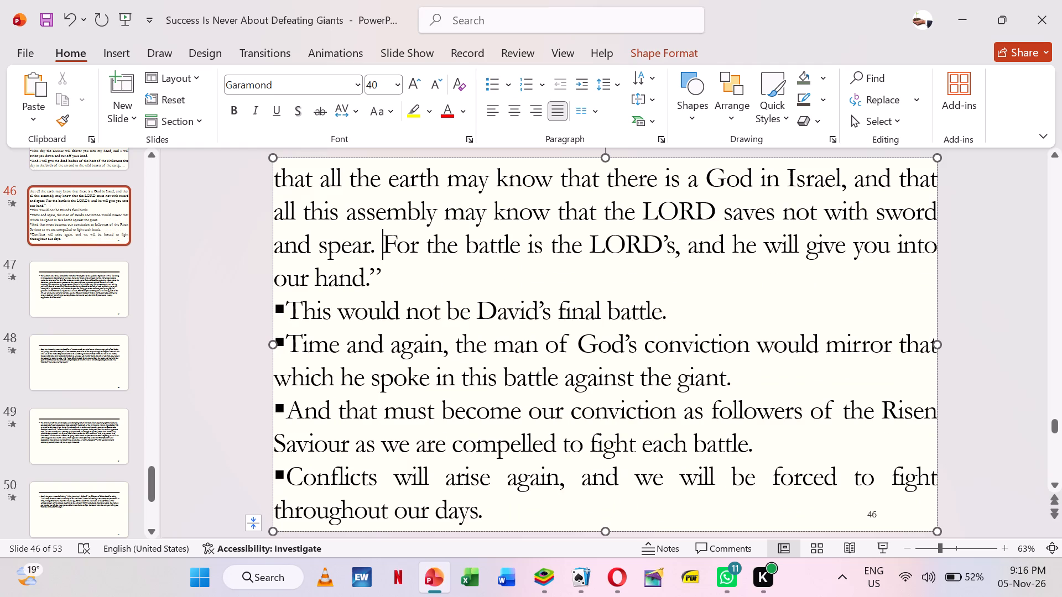
Move everything after "throughout our days." on slide 46, including the "You and I need" paragraph, to the start of slide 47's body text.
click(520, 509)
key(shift+Down)
key(shift+Down)
key(shift+Down)
key(shift+Down)
key(shift+Down)
key(shift+Down)
key(shift+Down)
key(shift+Down)
key(shift+Down)
key(shift+Down)
key(shift+Down)
key(shift+Down)
key(shift+Down)
key(shift+Down)
key(shift+Down)
key(shift+Down)
key(shift+Down)
key(shift+Down)
key(shift+Down)
key(shift+Down)
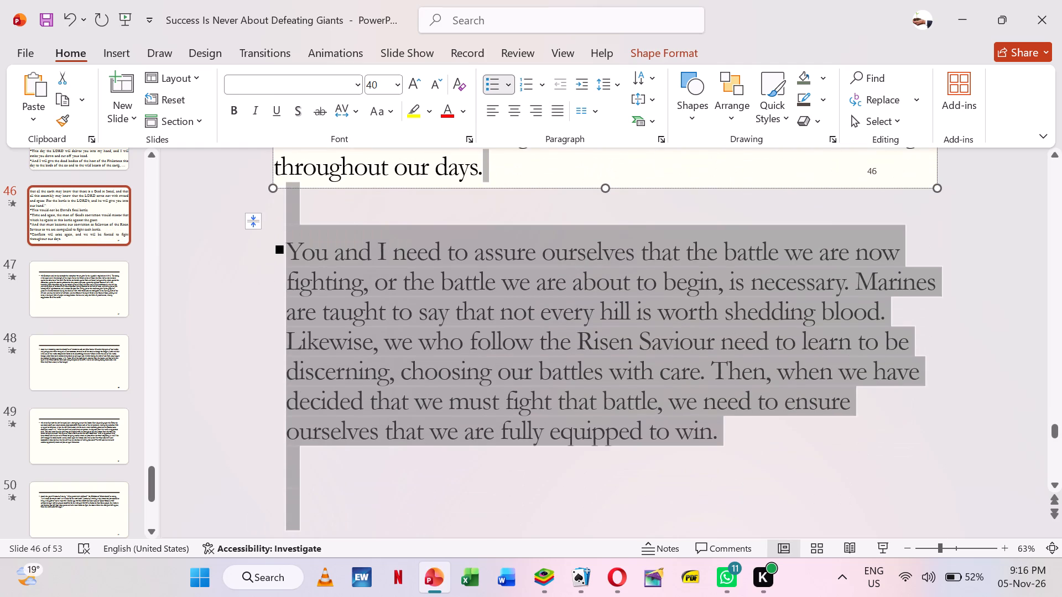
key(ctrl+x)
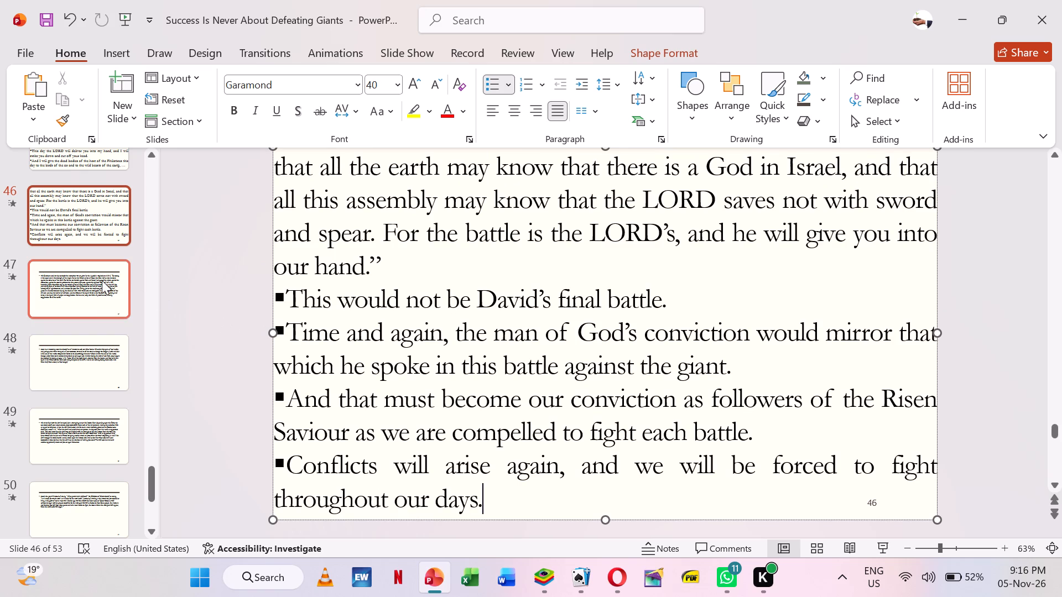
click(98, 280)
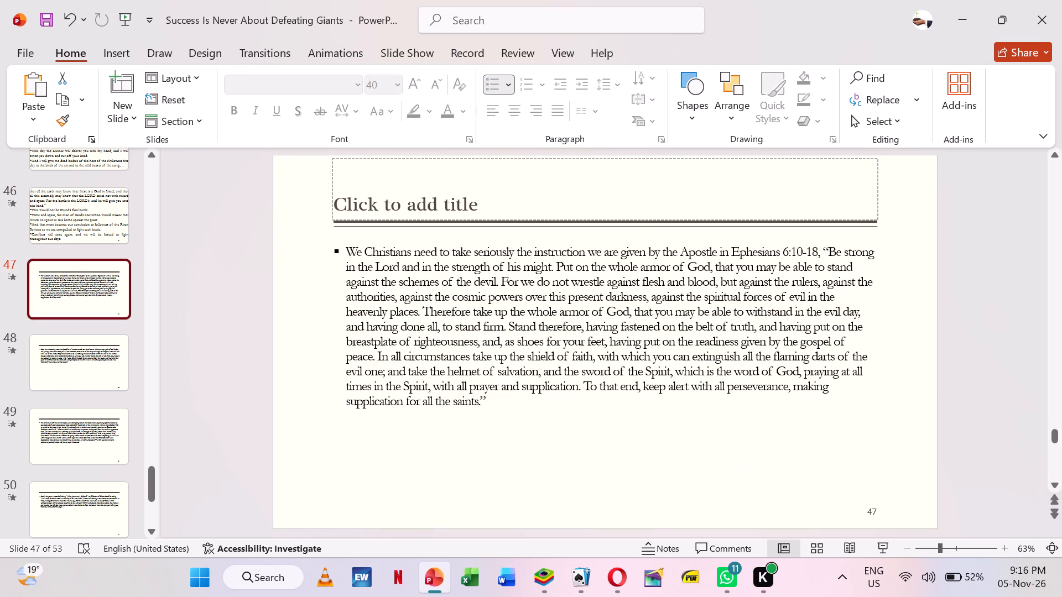
click(348, 248)
key(ctrl+v)
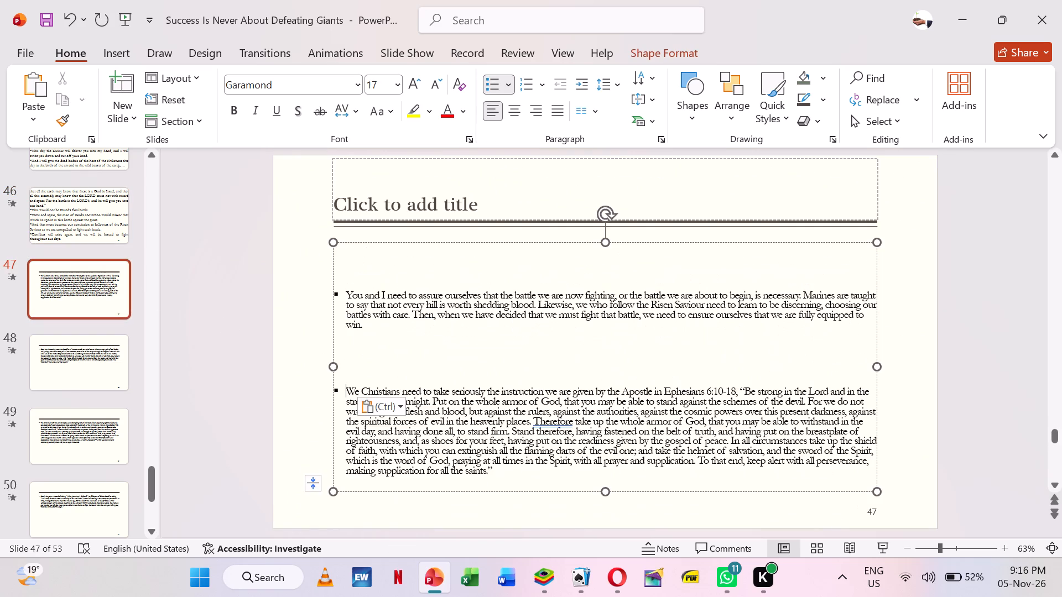
Apply the Blank layout to slide 47.
right_click(271, 254)
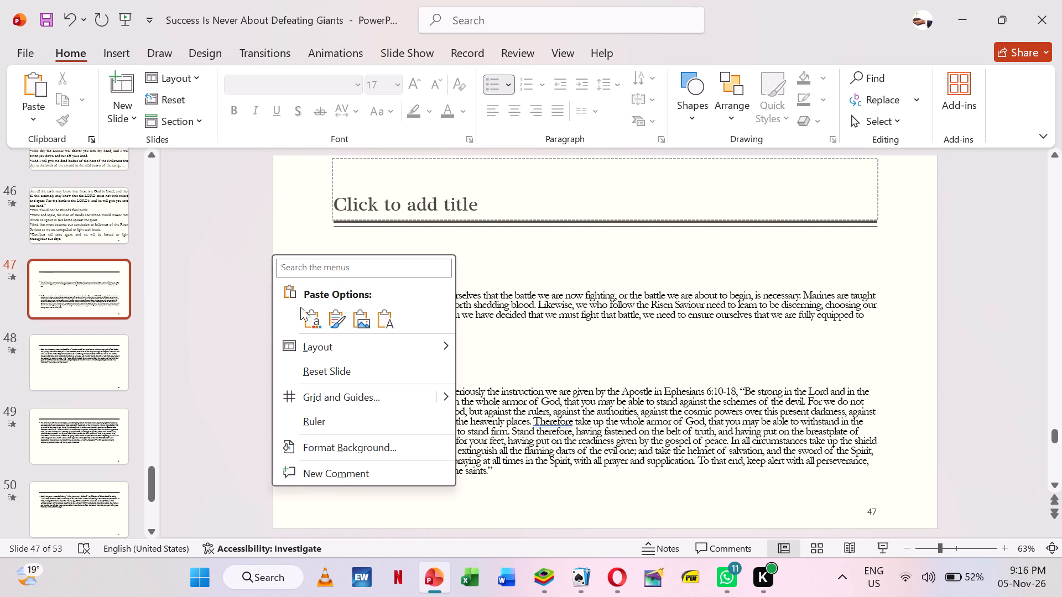
click(564, 415)
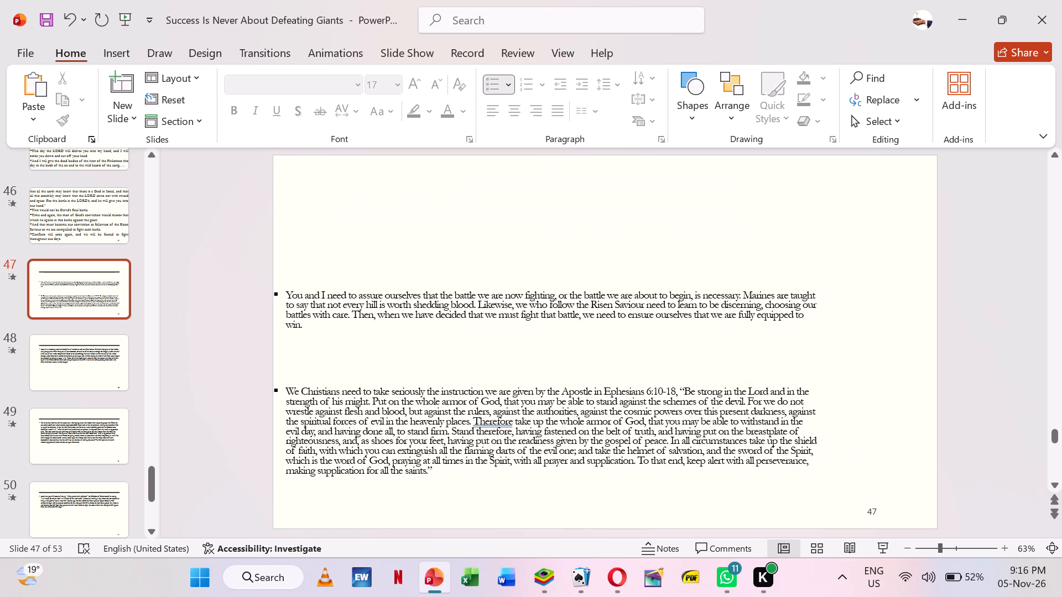
Enlarge the body text box on slide 47 so that it fills the whole slide.
click(443, 375)
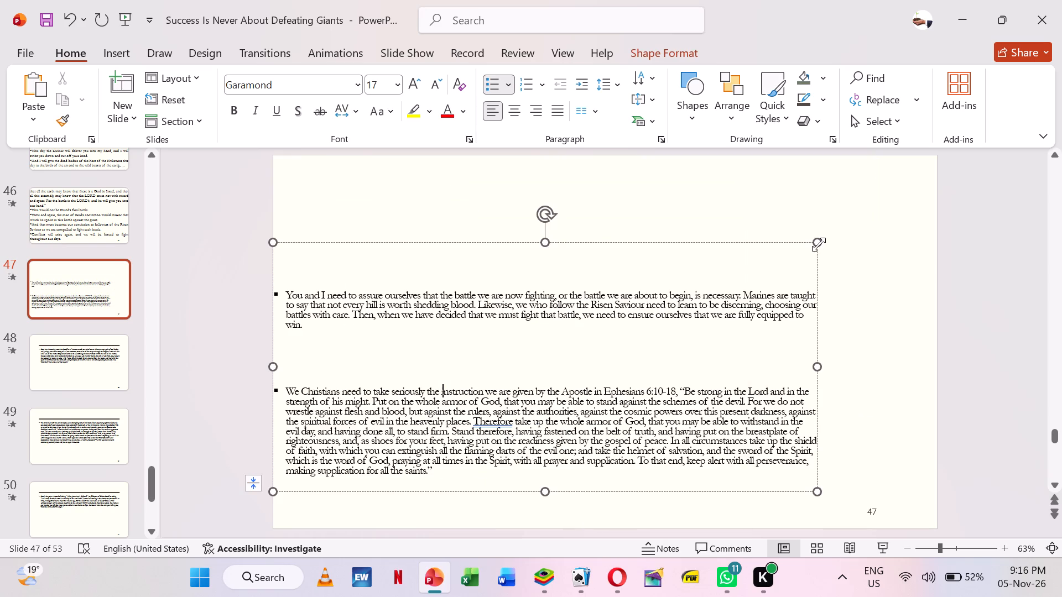
drag(819, 244, 934, 157)
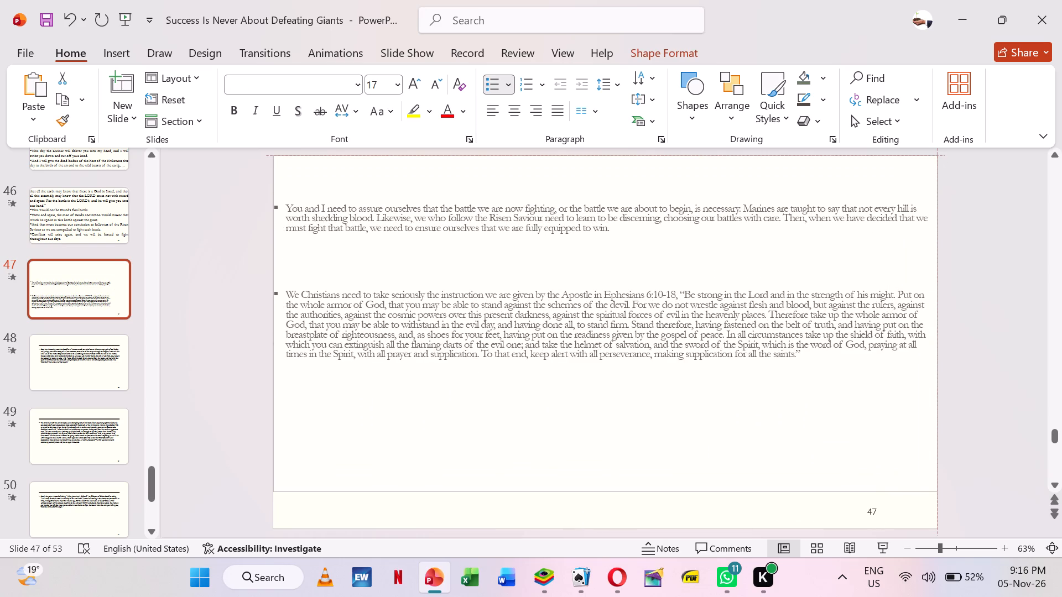
drag(934, 157, 934, 156)
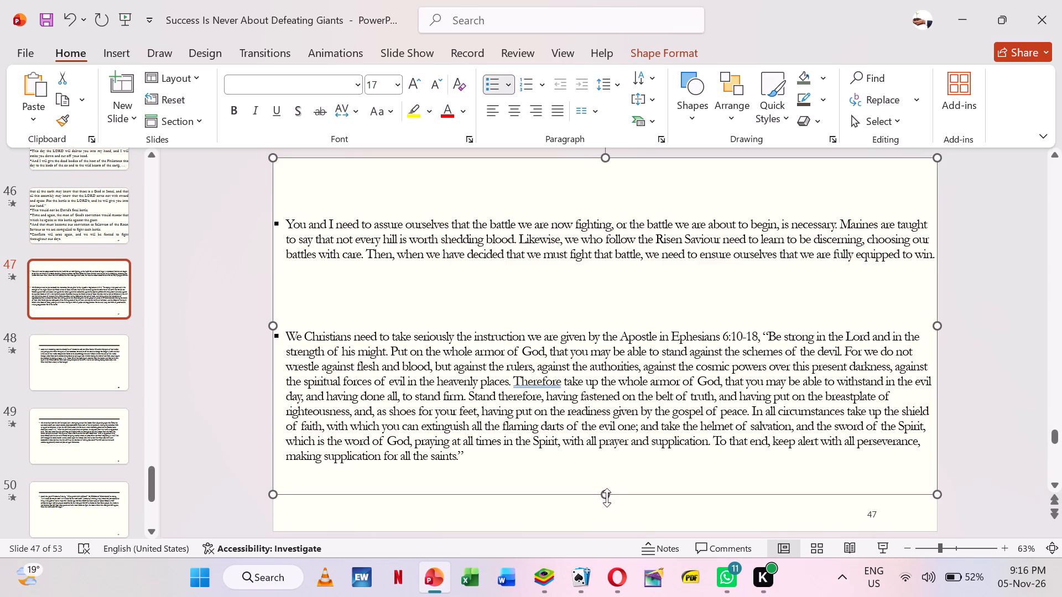
drag(607, 498, 613, 531)
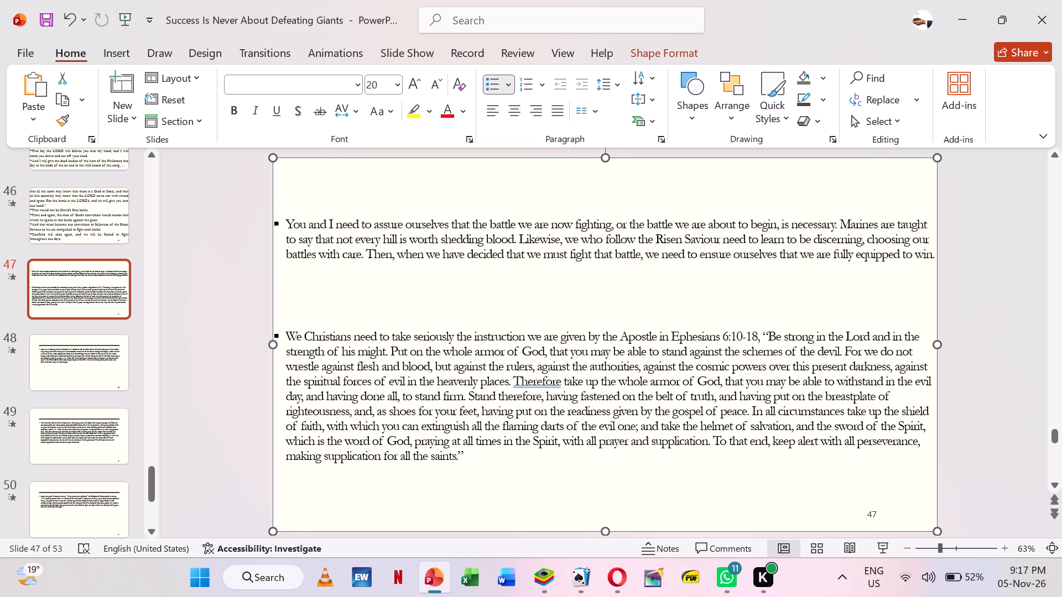
Set the font size of all body text on slide 47 to 40.
click(535, 332)
key(ctrl+a)
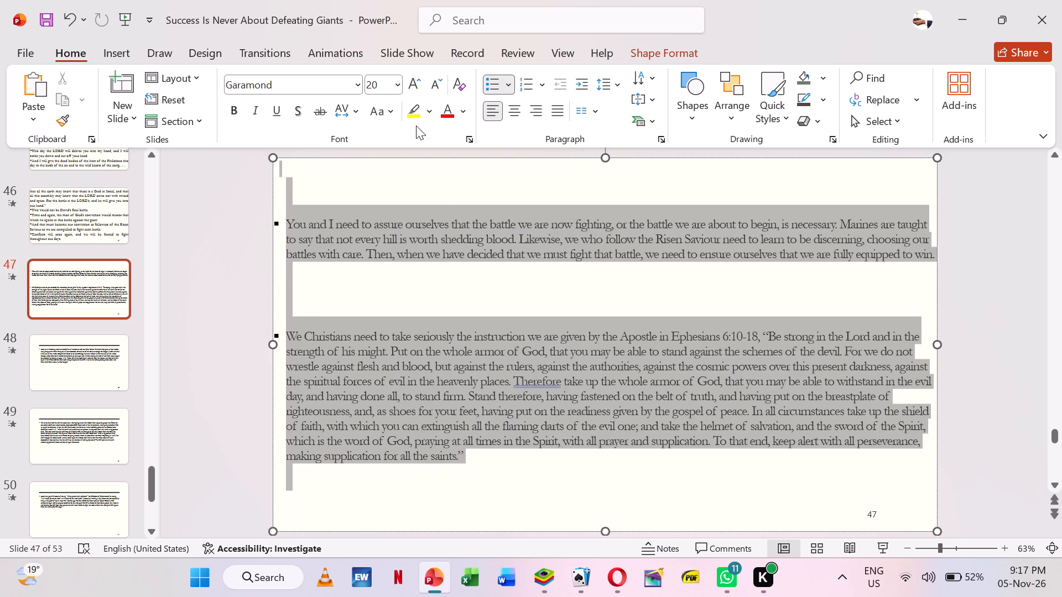
click(383, 88)
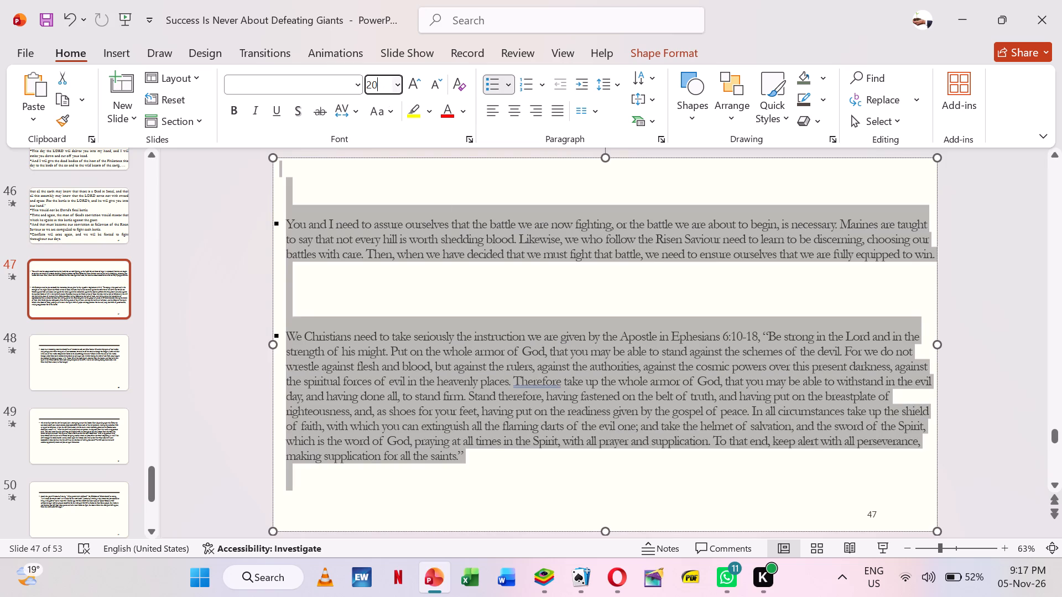
text(40)
key(Return)
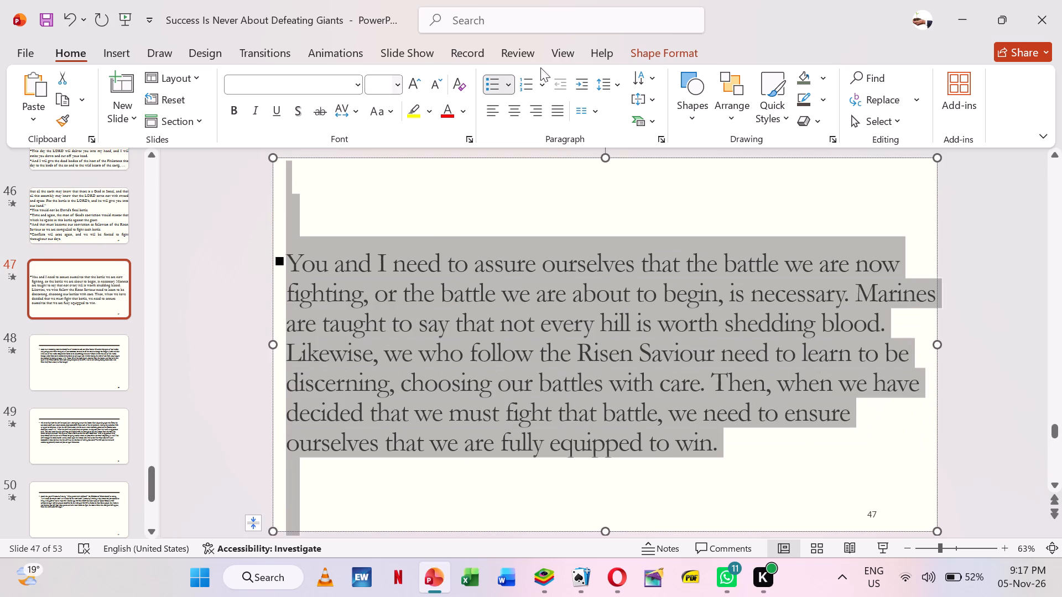
Format all of slide 47's body text as justified, with 0" indentation, no special indent, 0 pt spacing before and single line spacing.
click(664, 140)
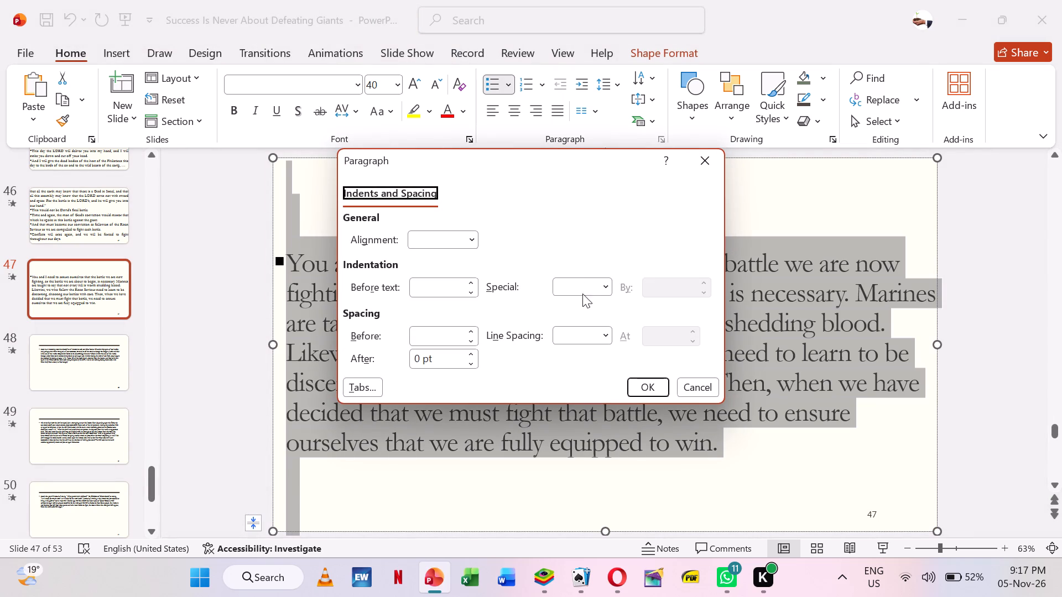
click(471, 243)
click(449, 320)
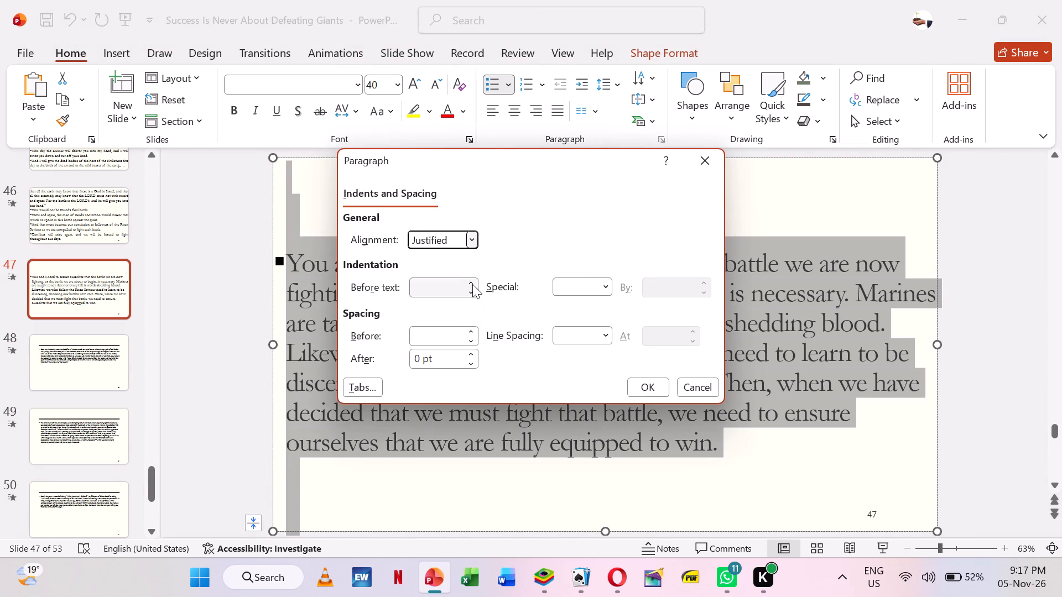
drag(472, 284, 472, 295)
click(472, 295)
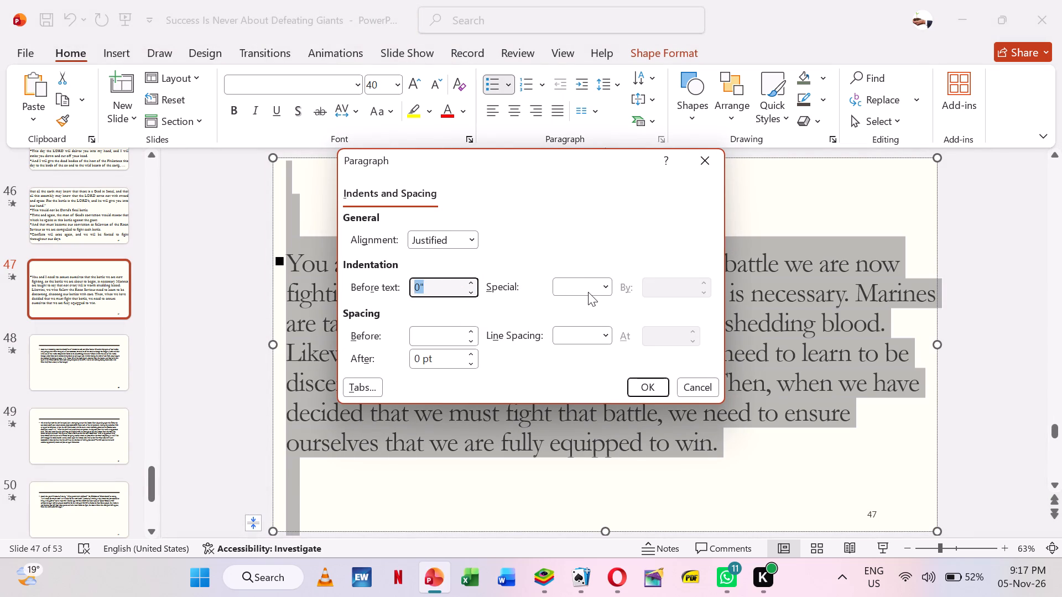
drag(605, 289, 589, 308)
click(589, 308)
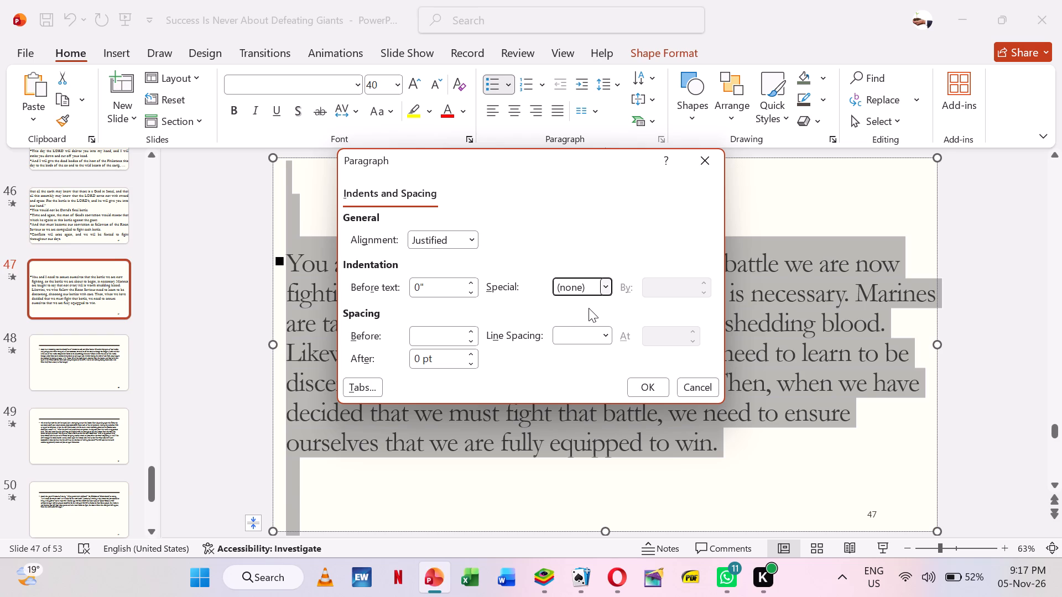
drag(467, 331, 471, 338)
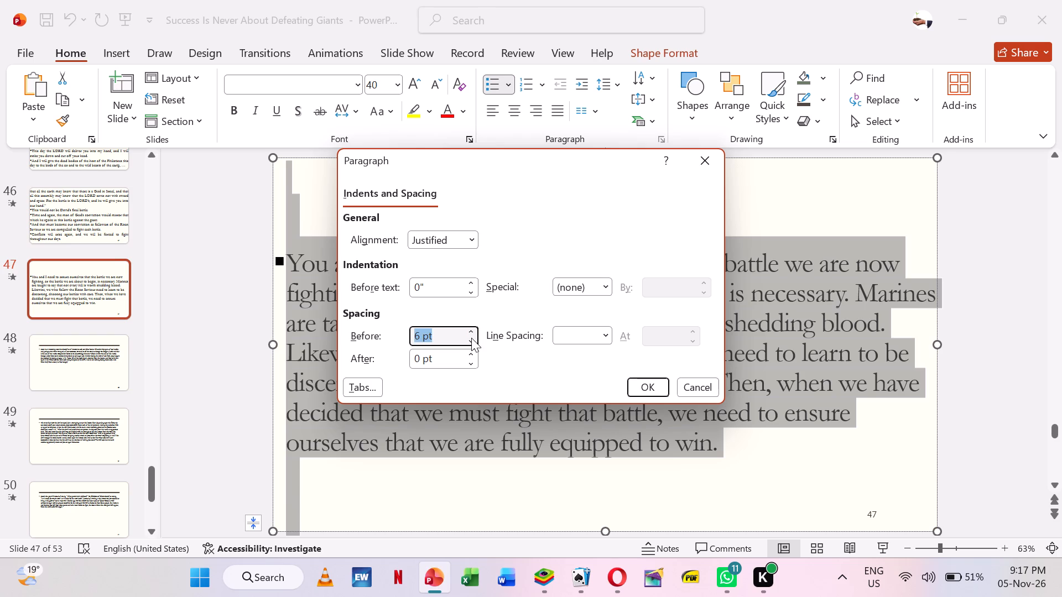
drag(471, 338, 472, 340)
click(472, 340)
drag(607, 336, 593, 353)
click(593, 353)
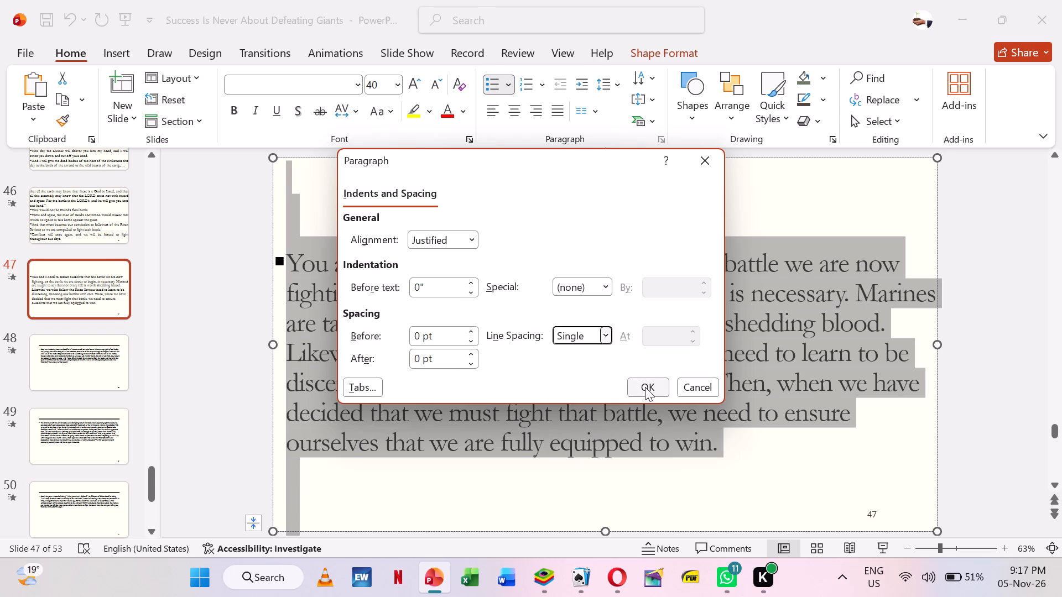
click(645, 387)
Delete the blank lines above the "You and I need" paragraph on slide 47.
key(Up)
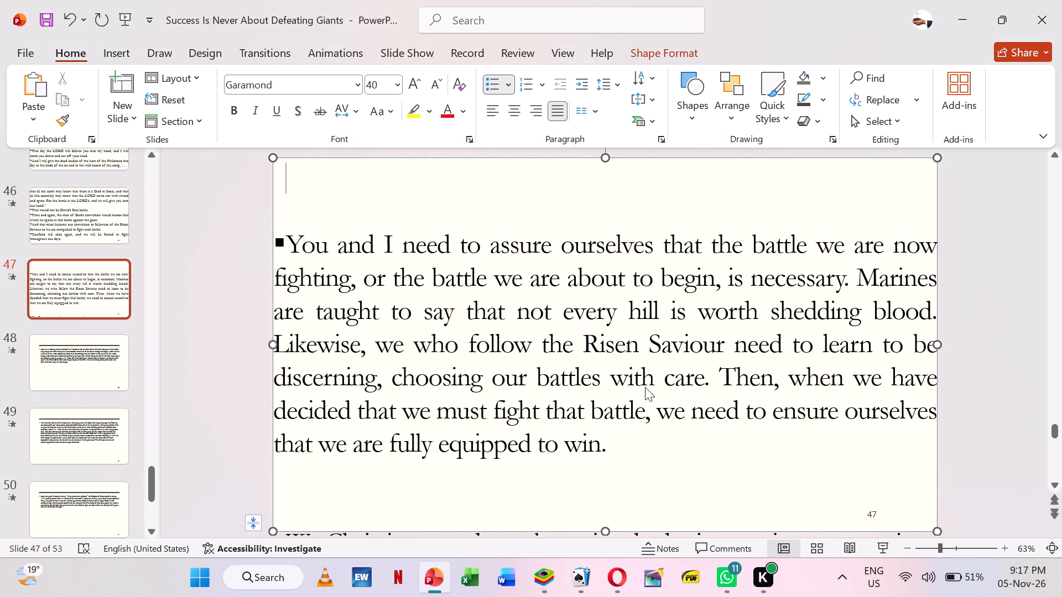
key(Delete)
key(Delete)
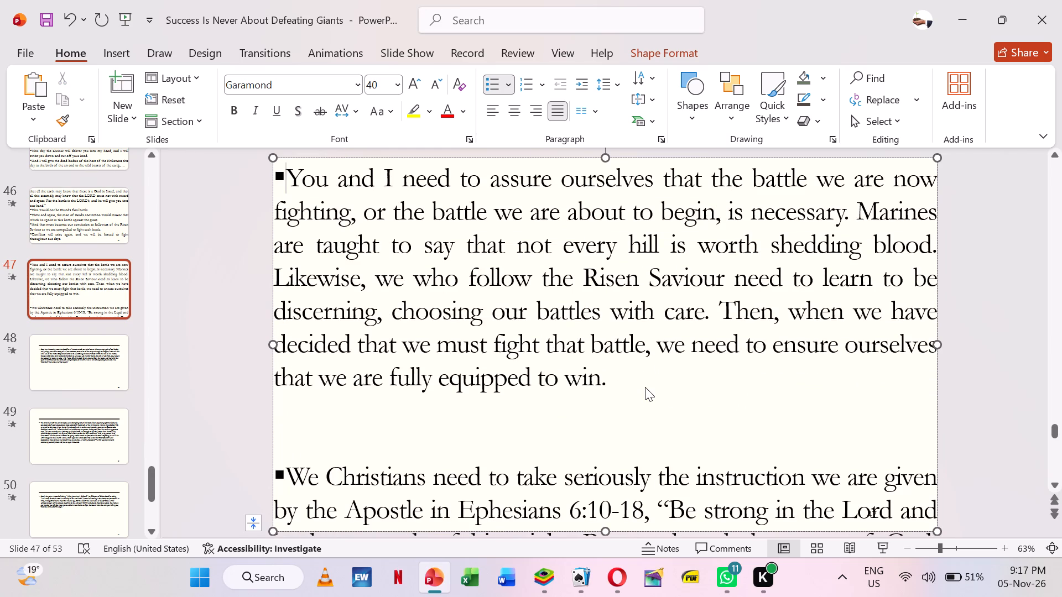
Split slide 47's "You and I need" paragraph into separate bullets starting at "Marines are taught", "Likewise" and "Then, when we have decided".
click(852, 218)
key(Right)
key(Return)
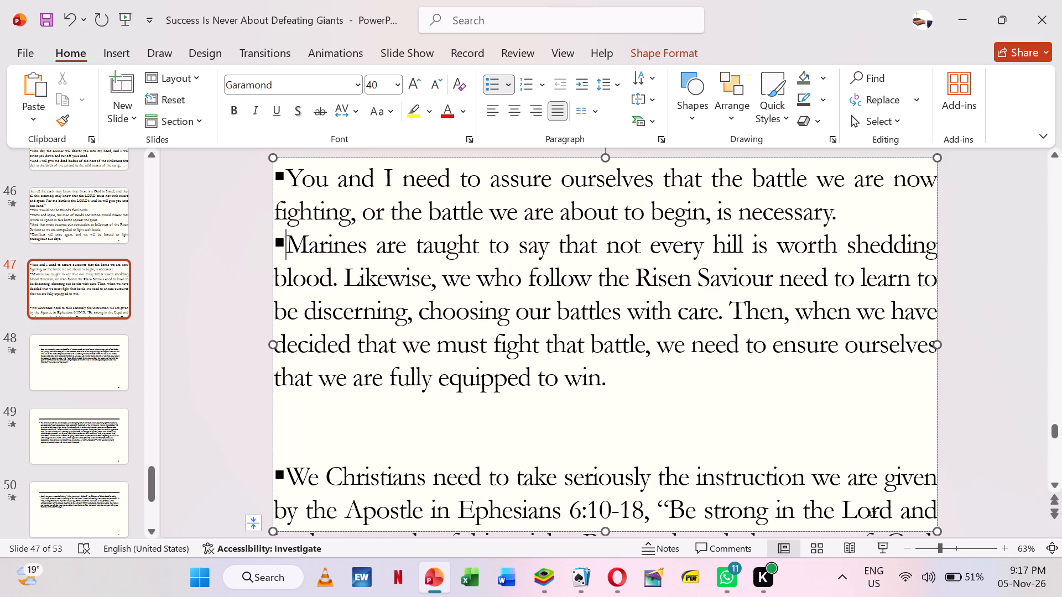
click(342, 274)
key(Return)
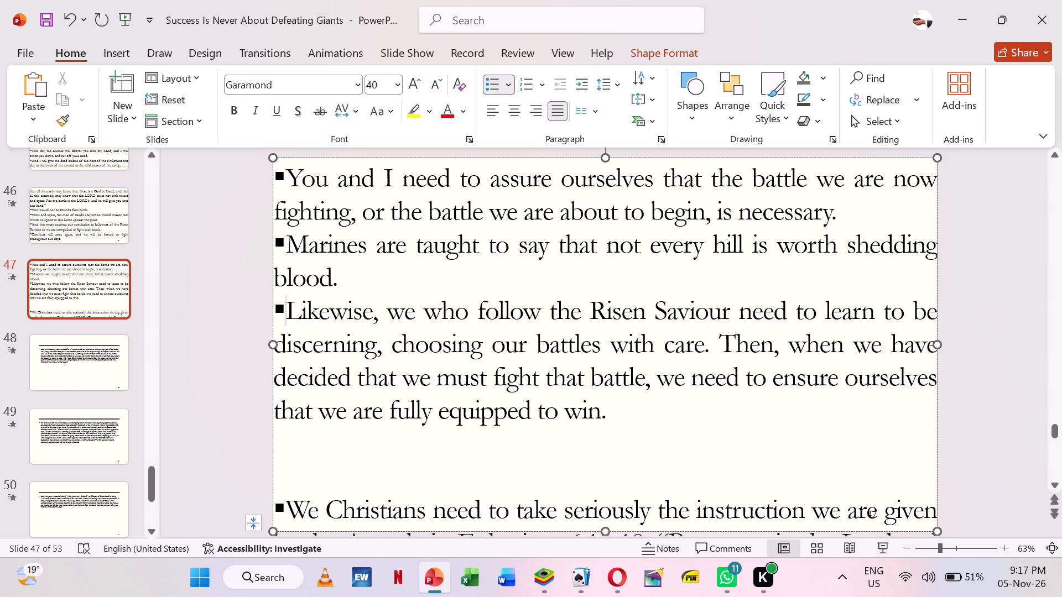
click(723, 341)
key(Return)
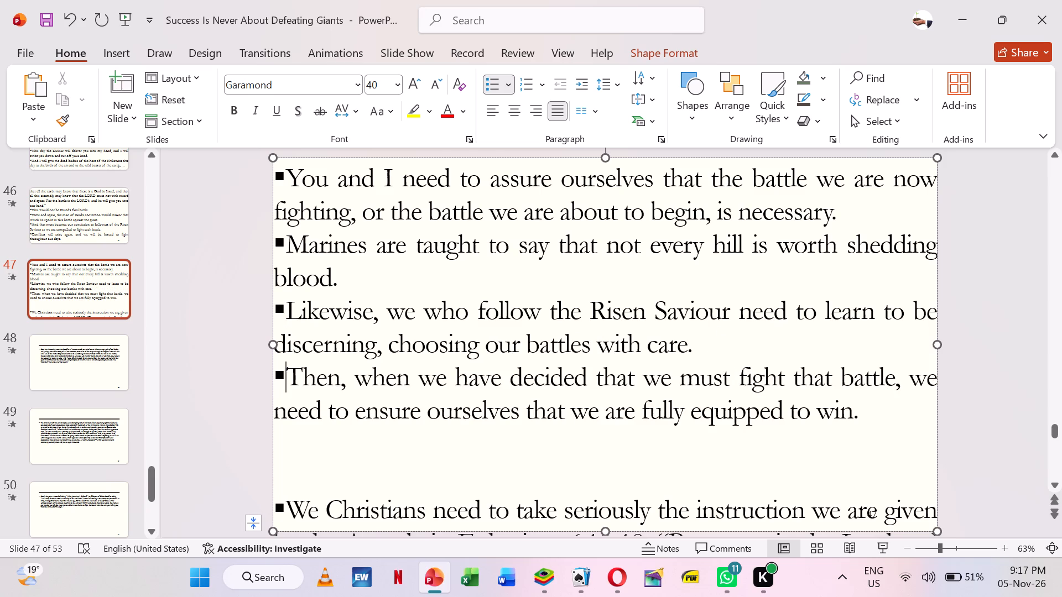
Remove the blank lines before "We Christians need" on slide 47, keeping that paragraph as its own bullet.
click(891, 417)
key(Delete)
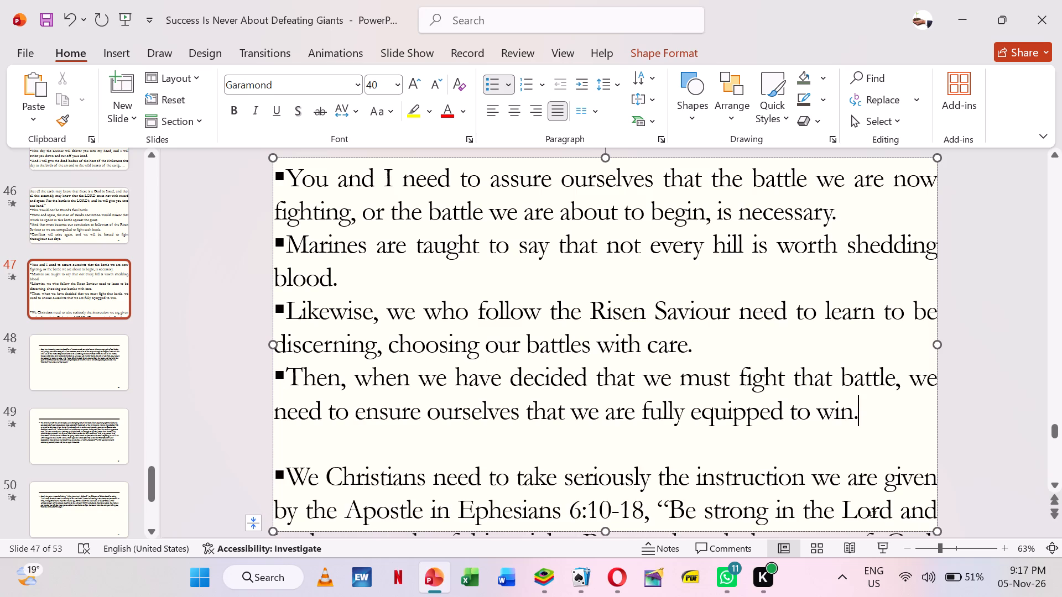
key(Delete)
key(Delete)
key(Return)
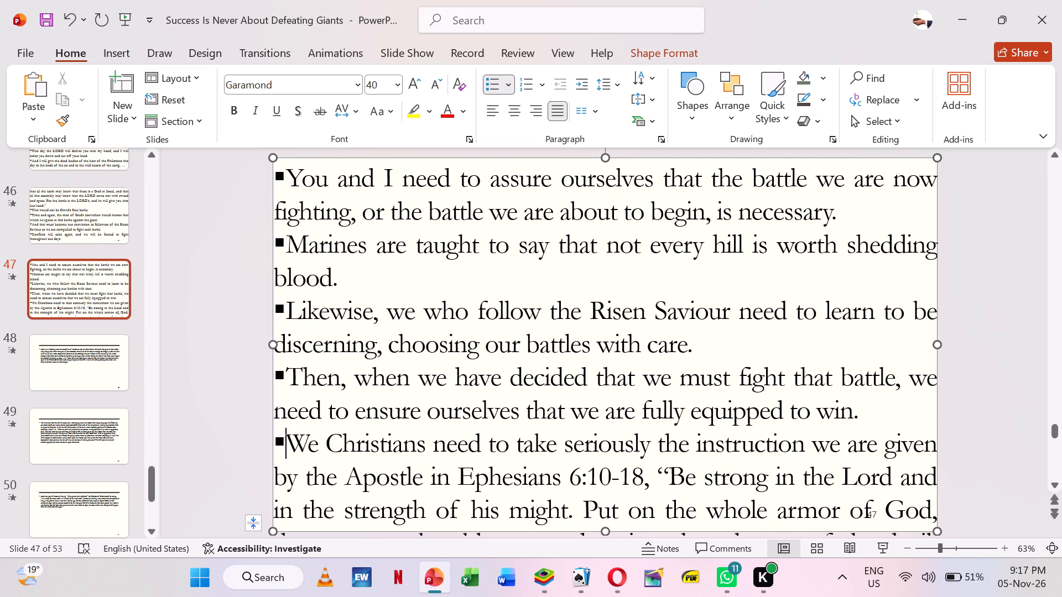
Move everything after "Put on the whole armor of God," on slide 47 to the start of slide 48's body text.
click(914, 509)
key(Right)
key(Right)
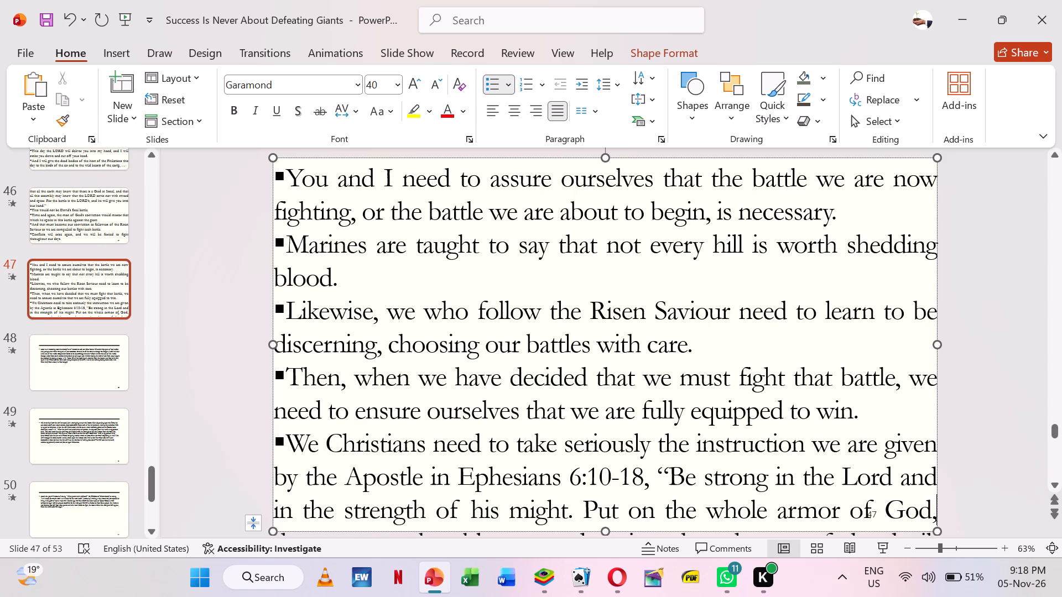
key(shift+Down)
key(shift+Down)
key(shift+Down)
key(shift+Down)
key(shift+Down)
key(shift+Down)
key(shift+Down)
key(shift+Down)
key(shift+Down)
key(shift+Down)
key(shift+Down)
key(shift+Down)
key(shift+Down)
key(shift+Down)
key(shift+Down)
key(shift+Down)
key(shift+Down)
key(shift+Down)
key(shift+Down)
key(shift+Down)
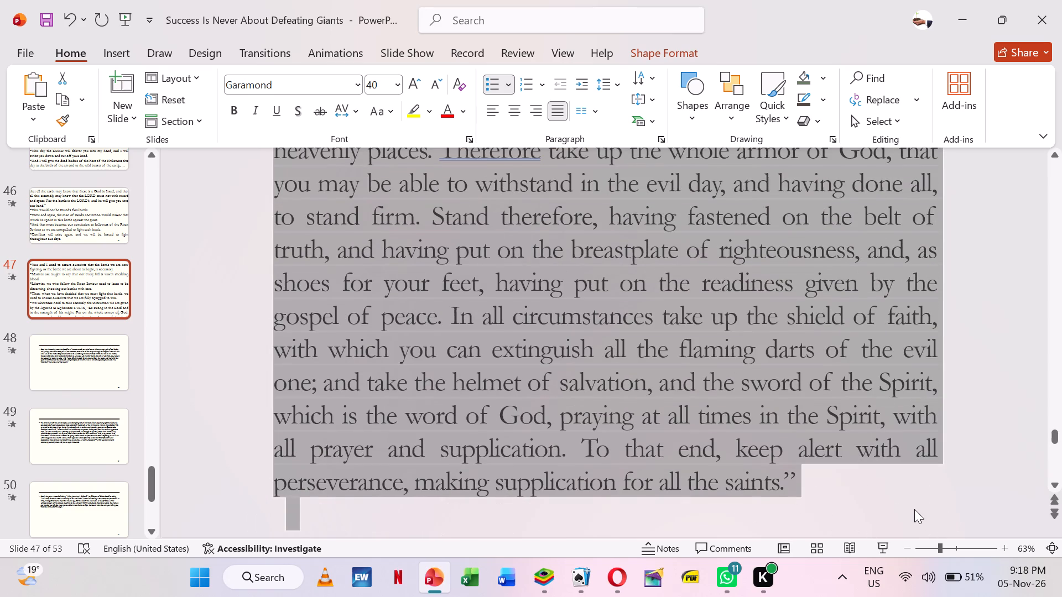
key(ctrl+x)
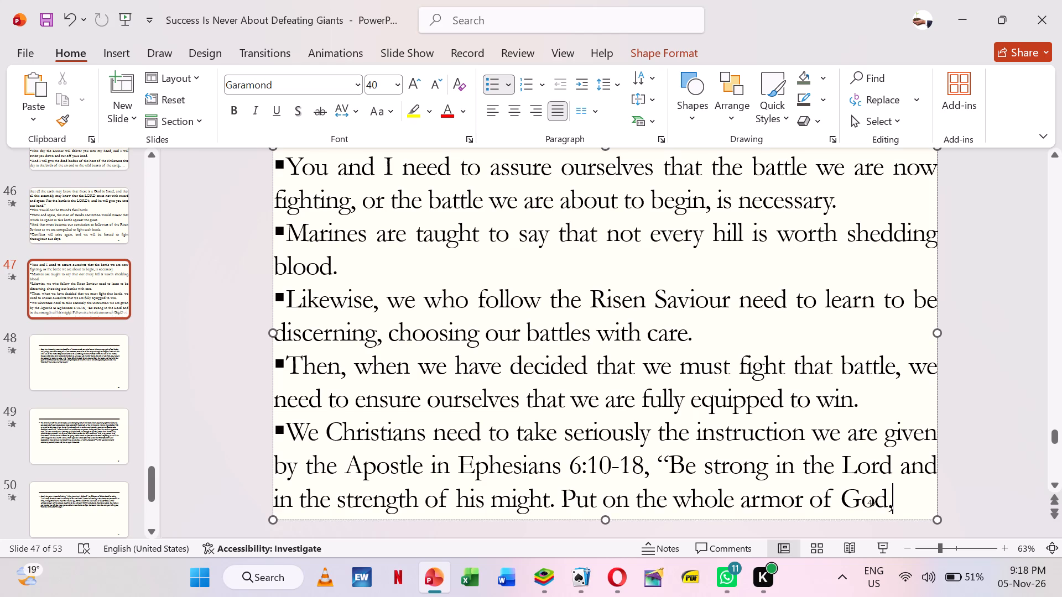
click(96, 366)
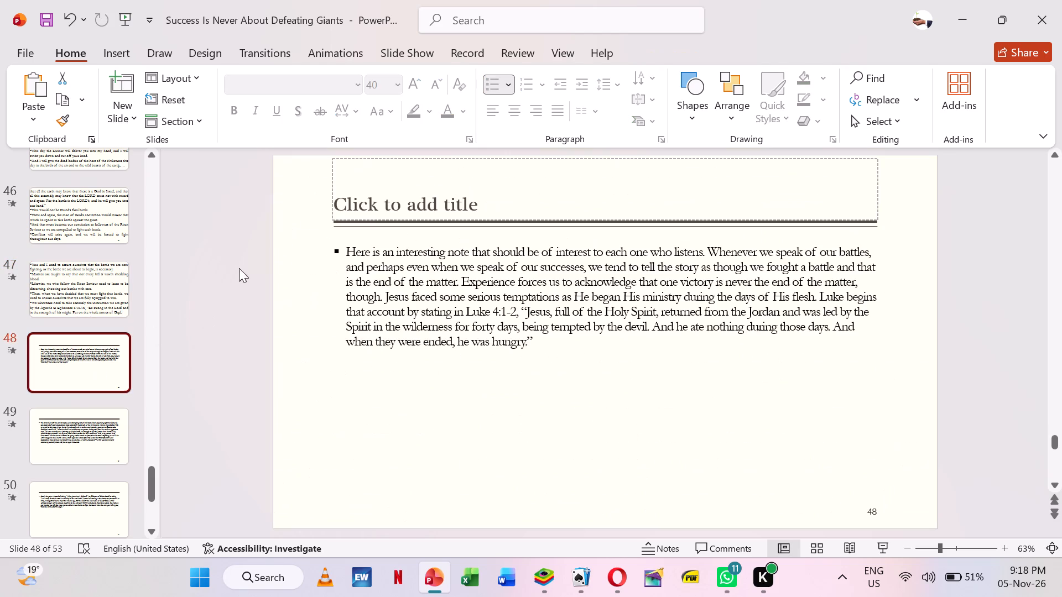
click(344, 252)
key(ctrl+v)
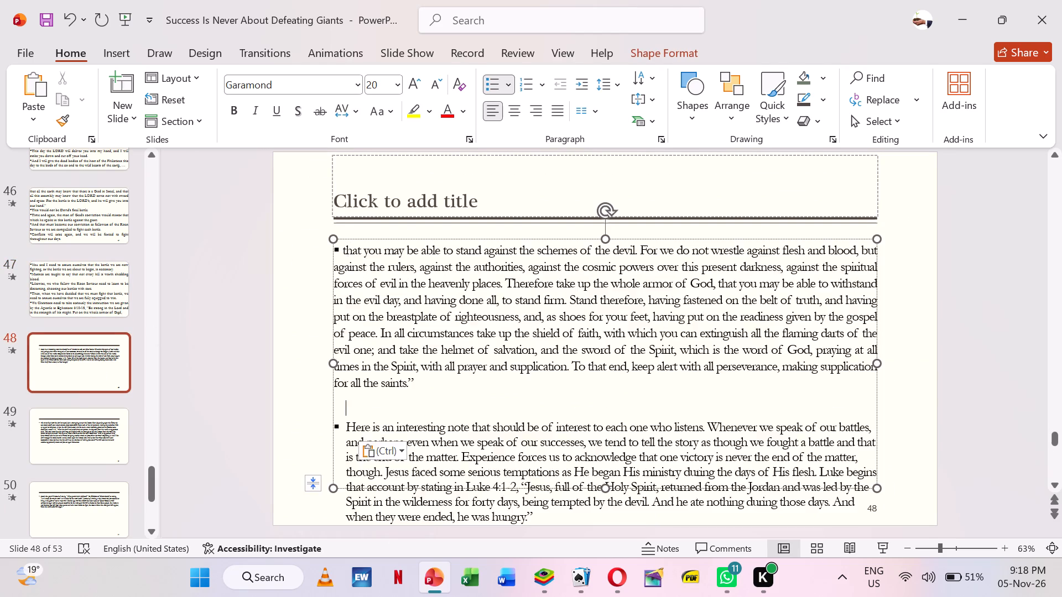
Apply the Blank layout to slide 48.
right_click(244, 271)
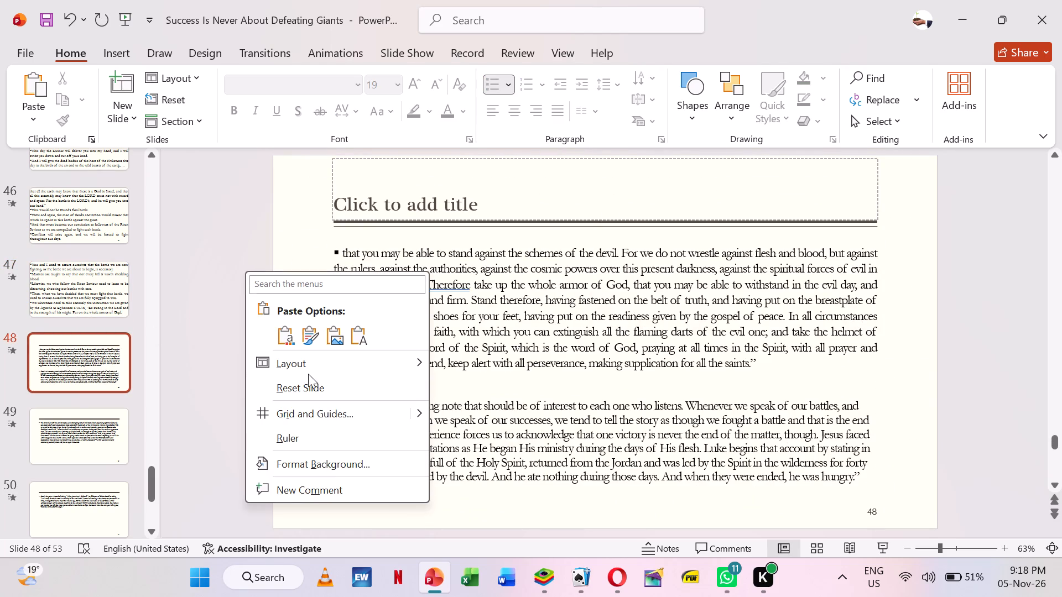
click(547, 409)
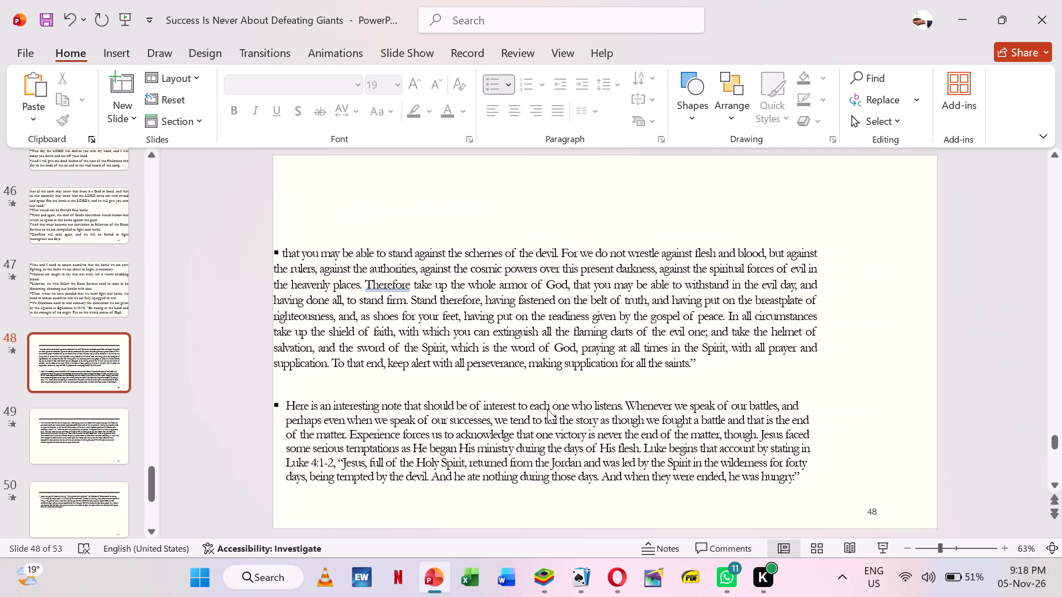
Enlarge the body text box on slide 48 so that it fills the whole slide.
click(532, 381)
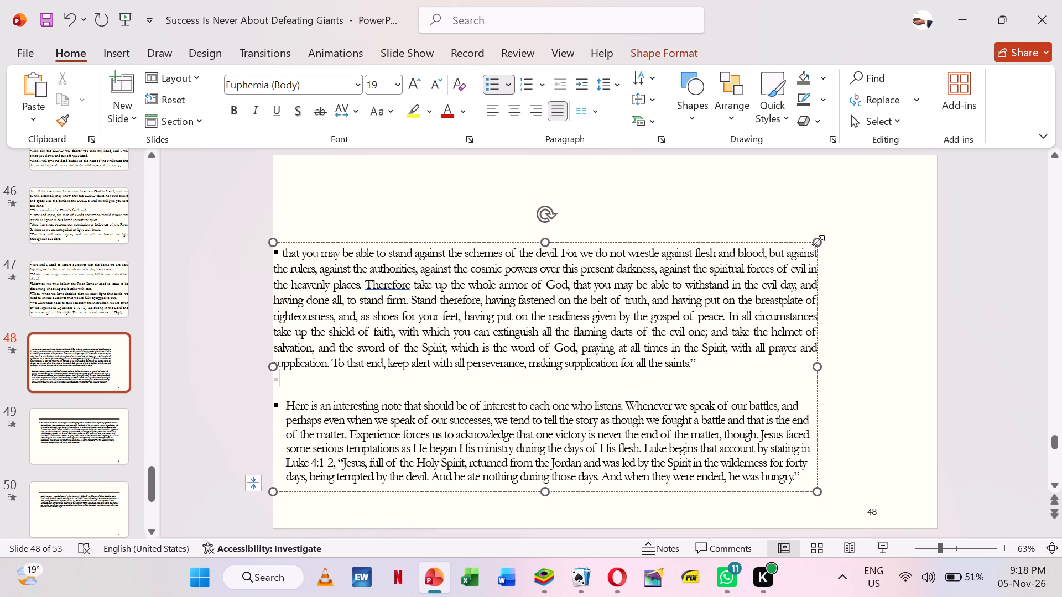
drag(818, 242, 939, 154)
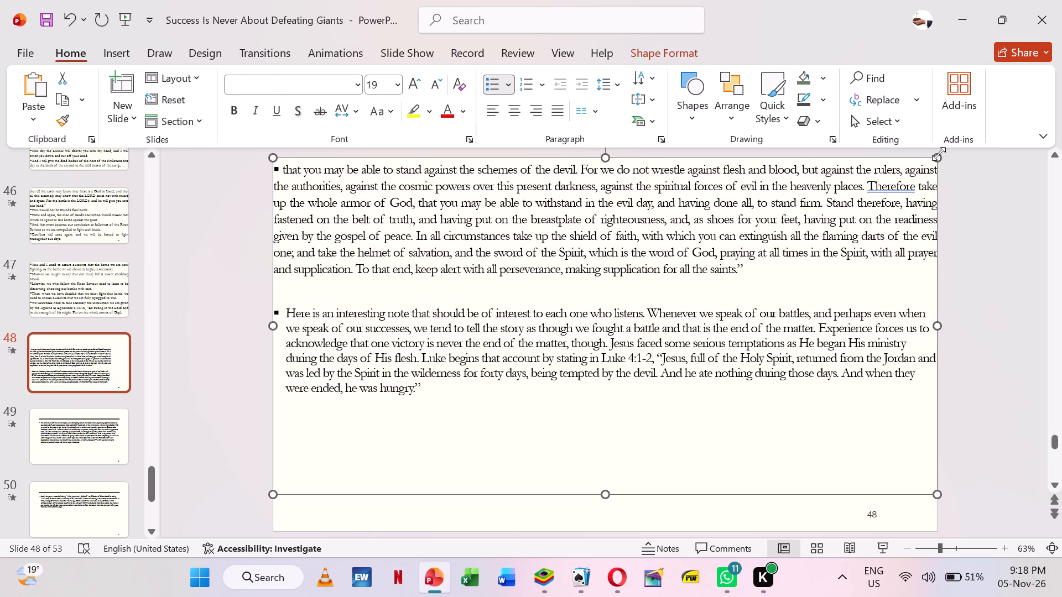
drag(605, 495, 608, 509)
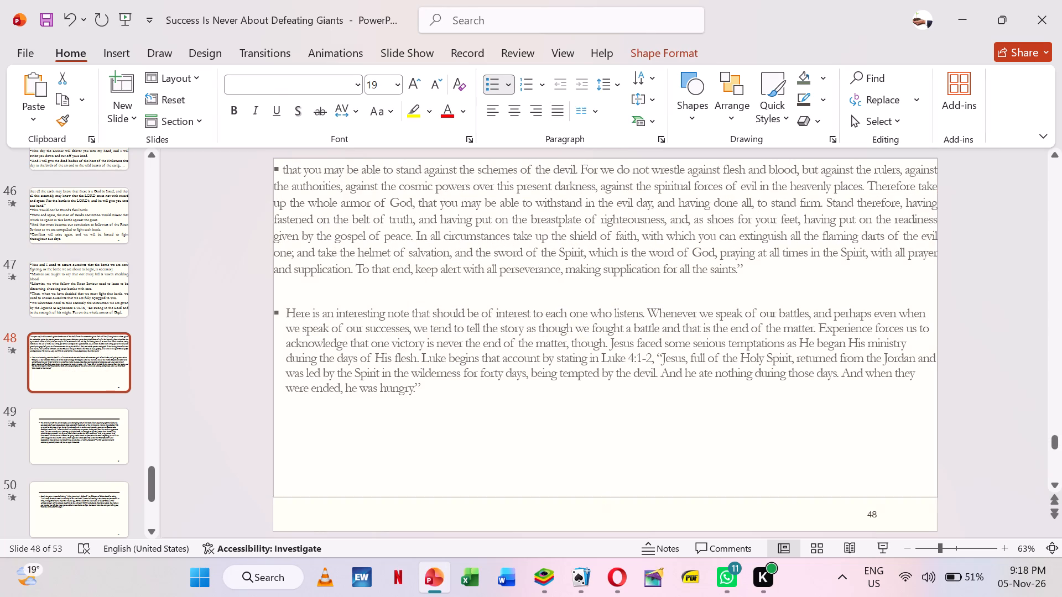
drag(608, 509, 613, 531)
Set the font size of all body text on slide 48 to 40.
click(461, 378)
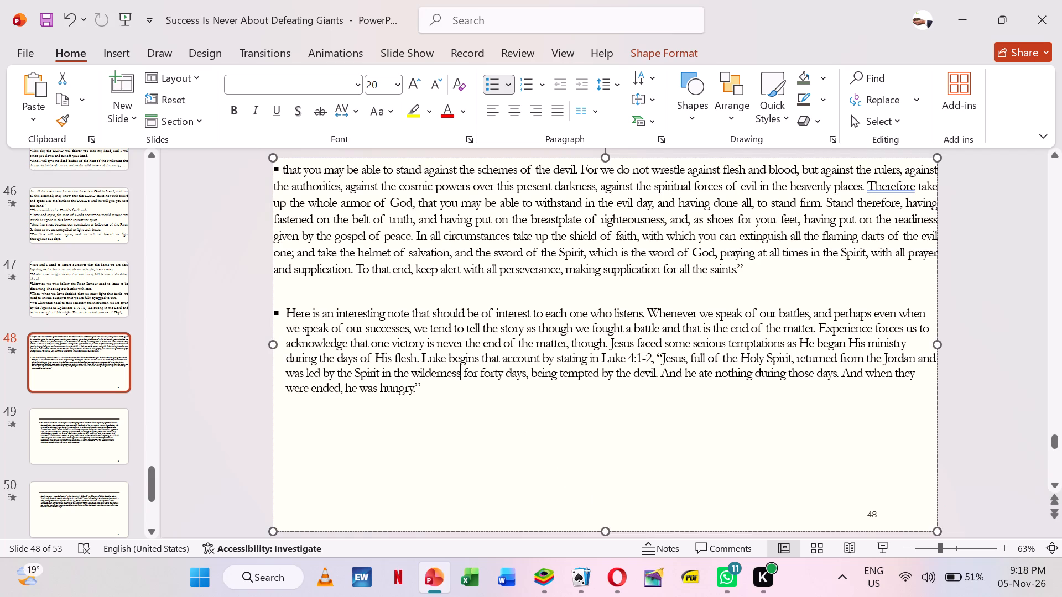
key(ctrl+a)
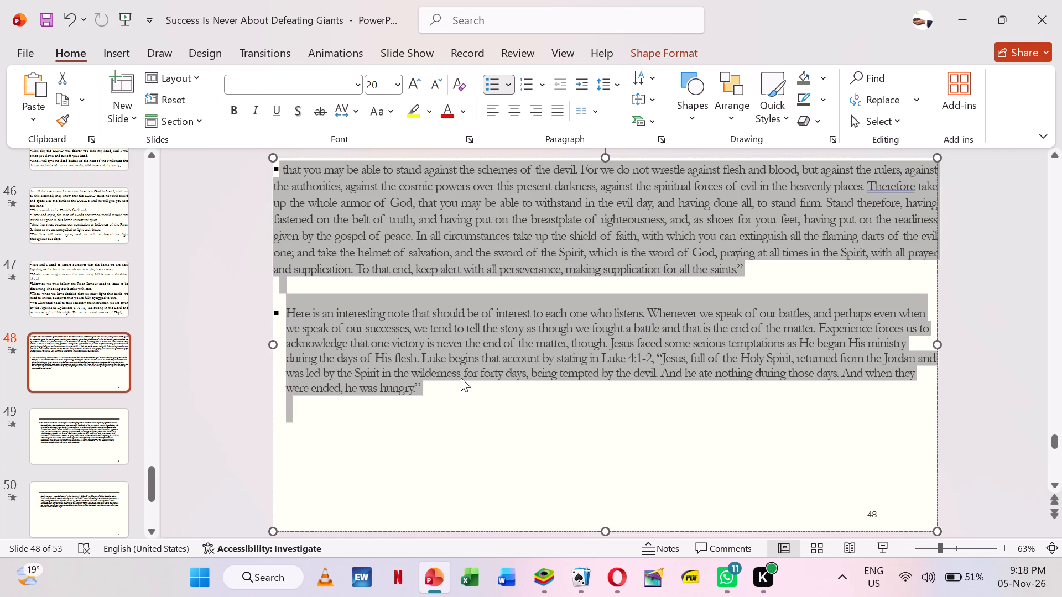
click(383, 89)
text(40)
key(Return)
Remove the leading space from slide 48's first bullet and start a new bullet at "Therefore take up the whole armor".
key(Up)
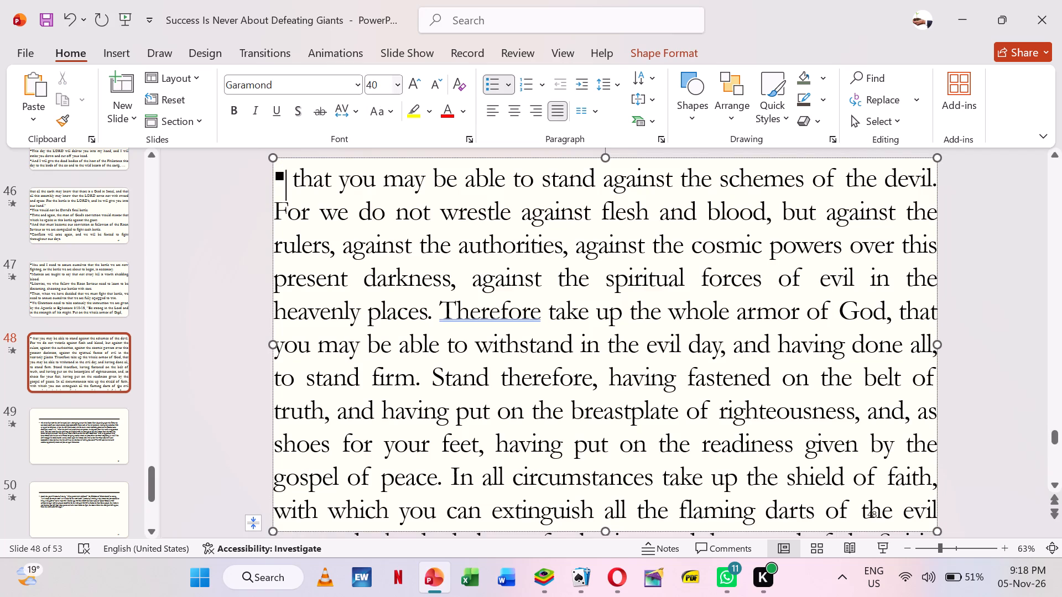
key(Delete)
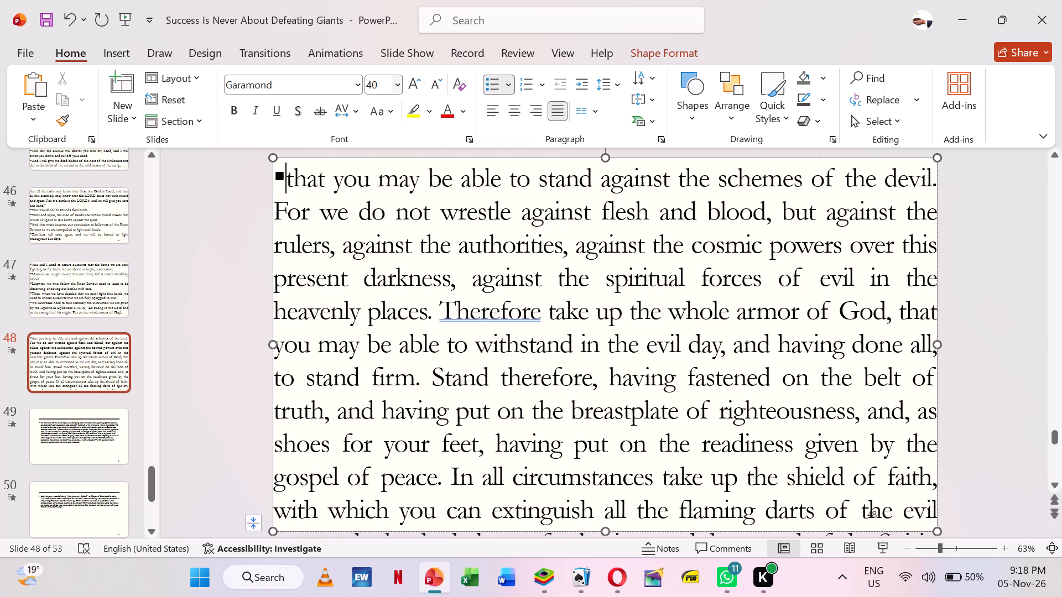
click(445, 305)
key(Return)
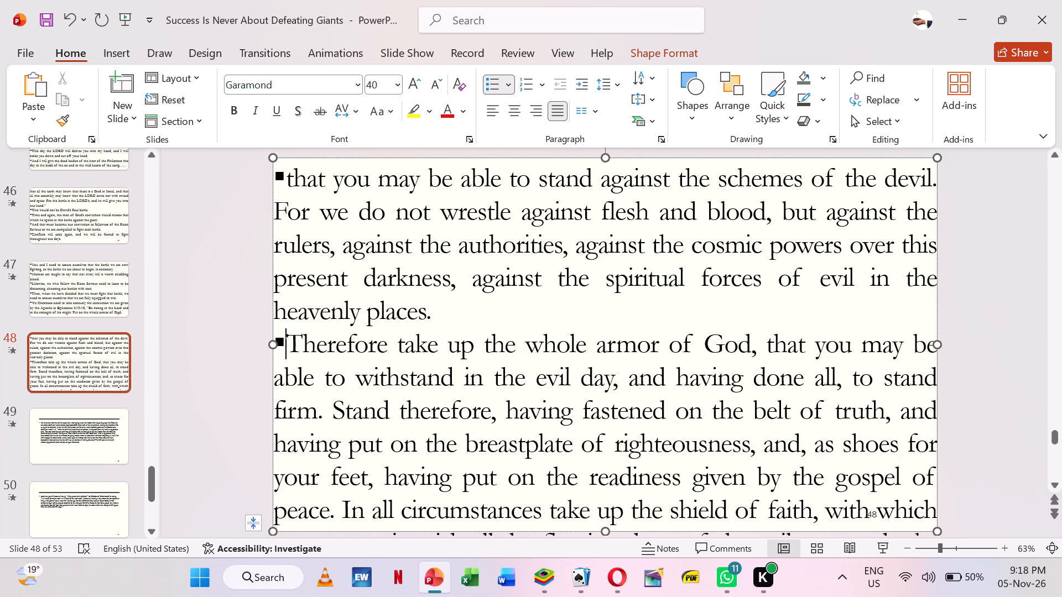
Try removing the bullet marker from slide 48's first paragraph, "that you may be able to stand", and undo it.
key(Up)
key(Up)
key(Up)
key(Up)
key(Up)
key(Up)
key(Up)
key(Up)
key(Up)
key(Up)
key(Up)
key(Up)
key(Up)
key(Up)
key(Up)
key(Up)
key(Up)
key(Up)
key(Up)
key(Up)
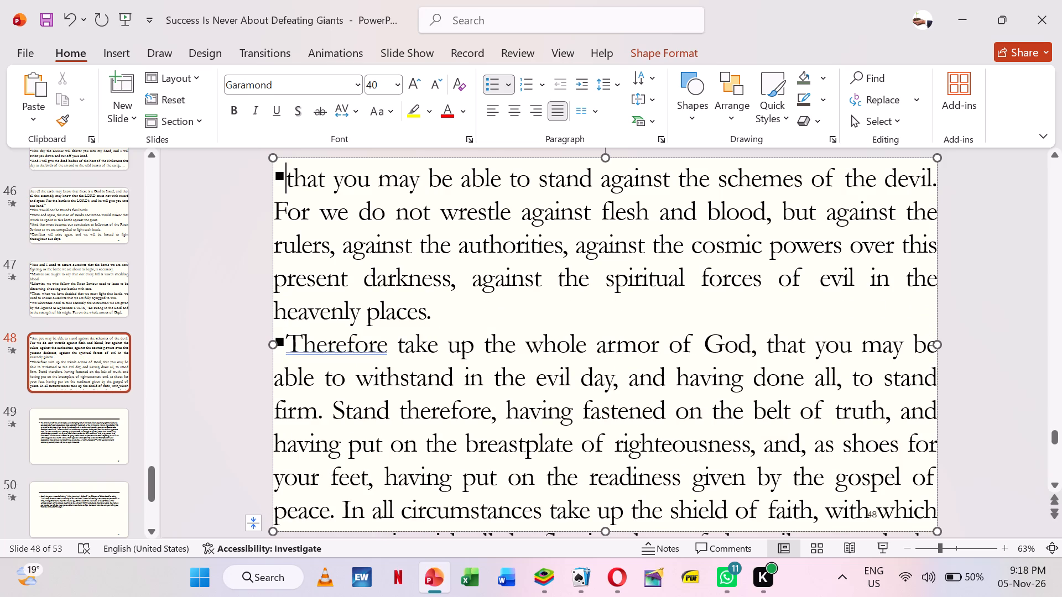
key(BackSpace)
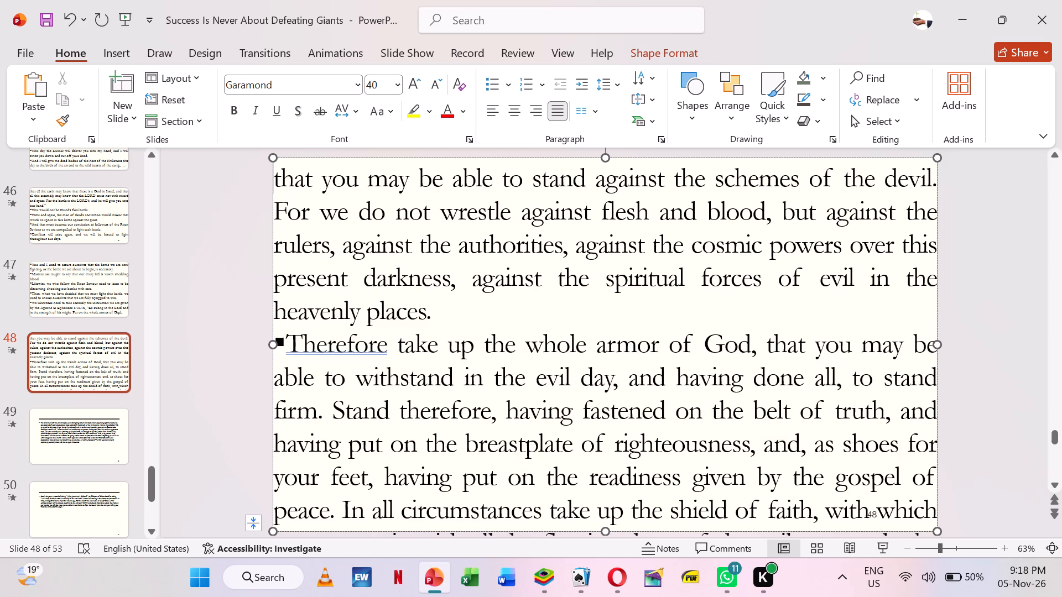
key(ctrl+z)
On slide 48, start a new bullet at "For we do not wrestle" and remove the bullet marker from the paragraph above it.
key(Down)
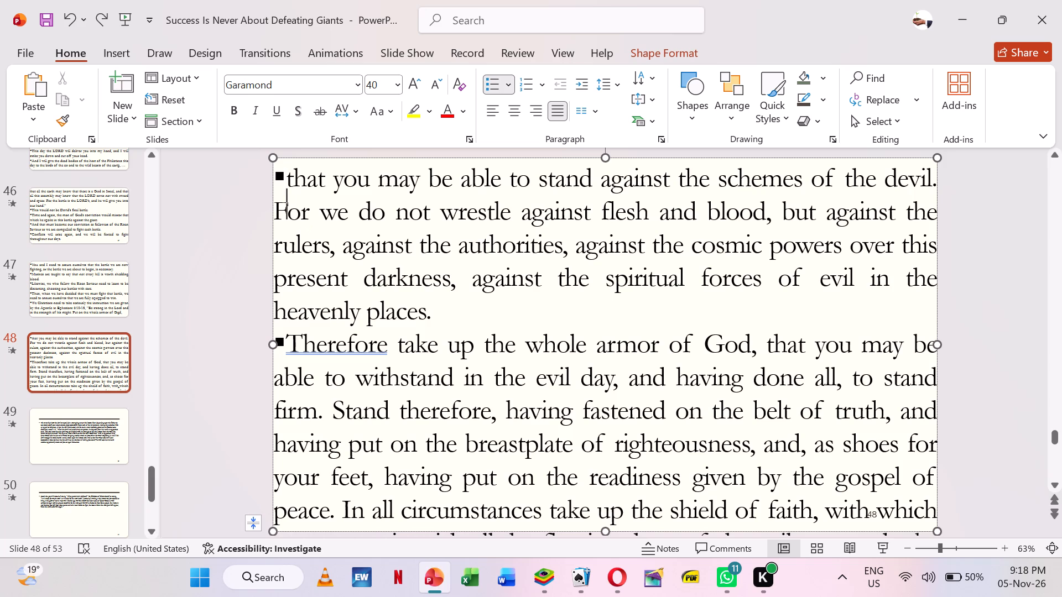
key(Left)
key(BackSpace)
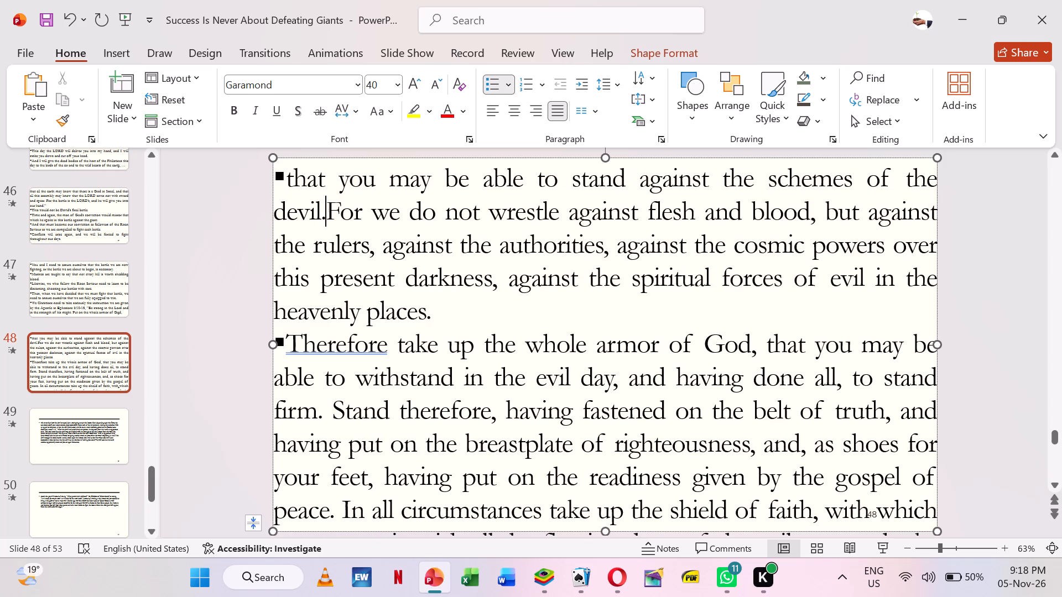
key(Return)
key(Up)
key(BackSpace)
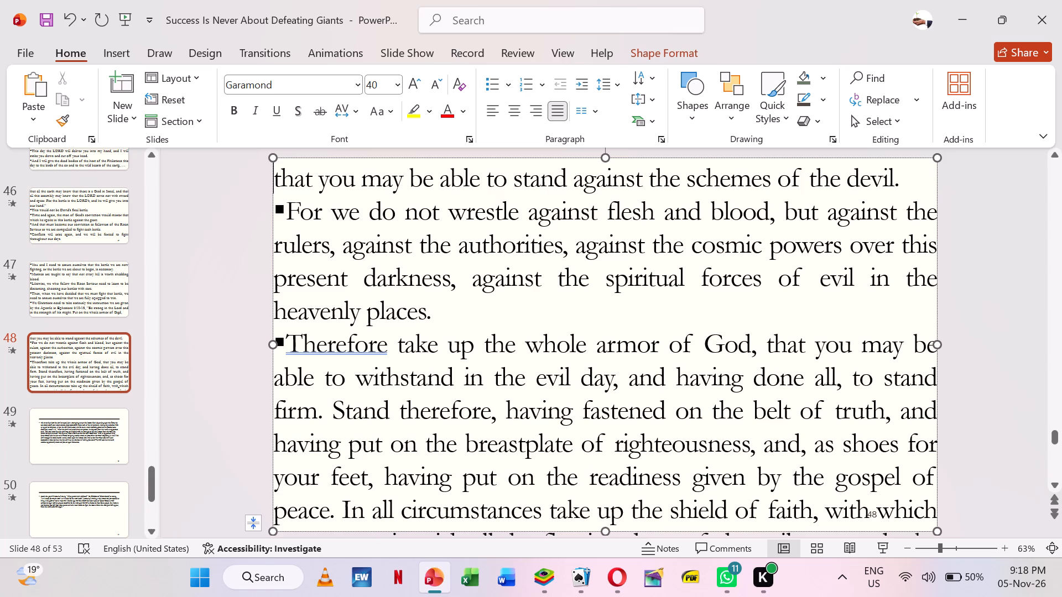
click(303, 229)
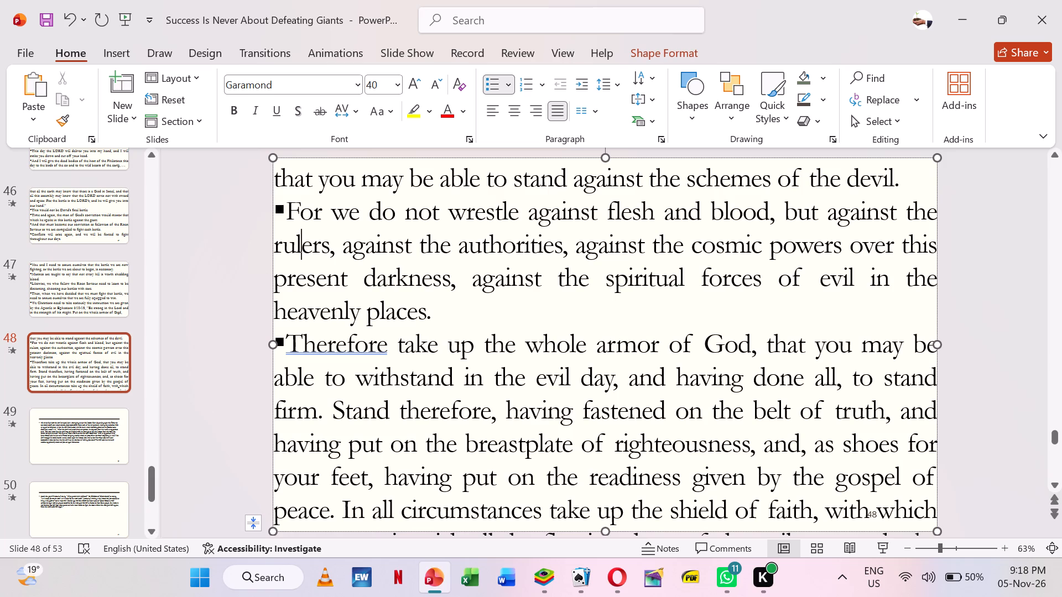
Start new bullets on slide 48 at "Stand therefore" and "In all circumstances".
click(332, 406)
key(Return)
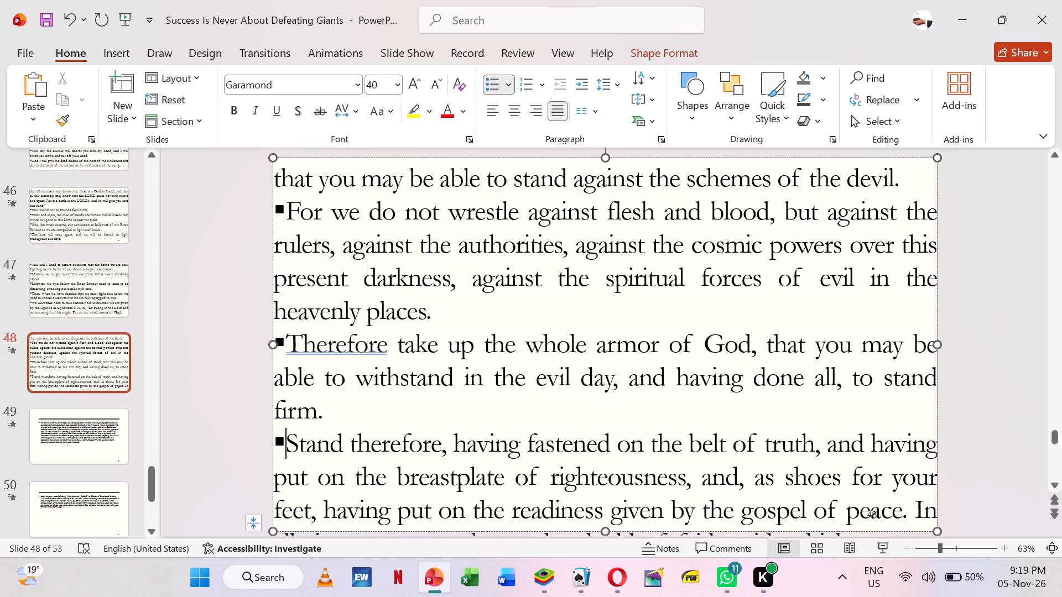
click(914, 506)
key(Return)
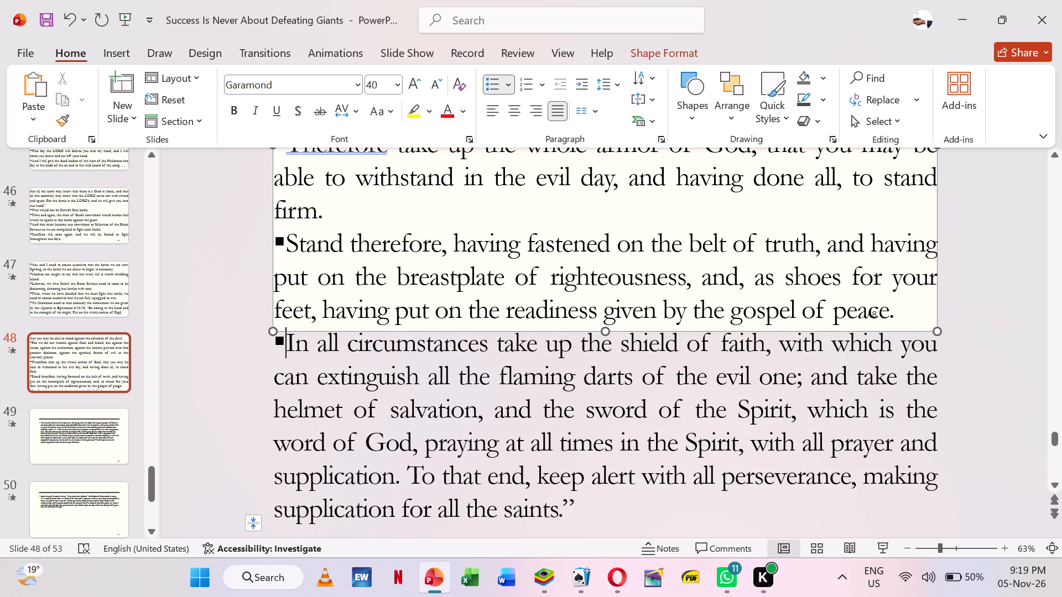
Cut all overflow text from "In all circumstances" to the end of slide 48's text box.
key(shift+Down)
key(shift+Down)
key(shift+Down)
key(shift+Down)
key(shift+Down)
key(shift+Down)
key(shift+Down)
key(shift+Down)
key(shift+Down)
key(shift+Down)
key(shift+Down)
key(shift+Down)
key(shift+Down)
key(shift+Down)
key(shift+Down)
key(shift+Down)
key(shift+Down)
key(shift+Down)
key(shift+Down)
key(shift+Down)
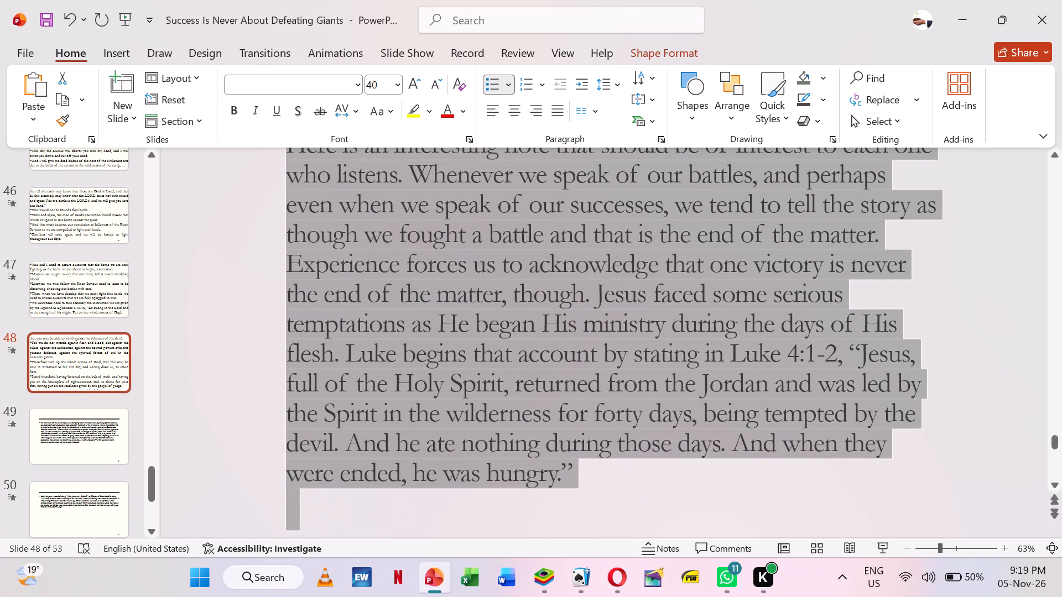
key(ctrl+x)
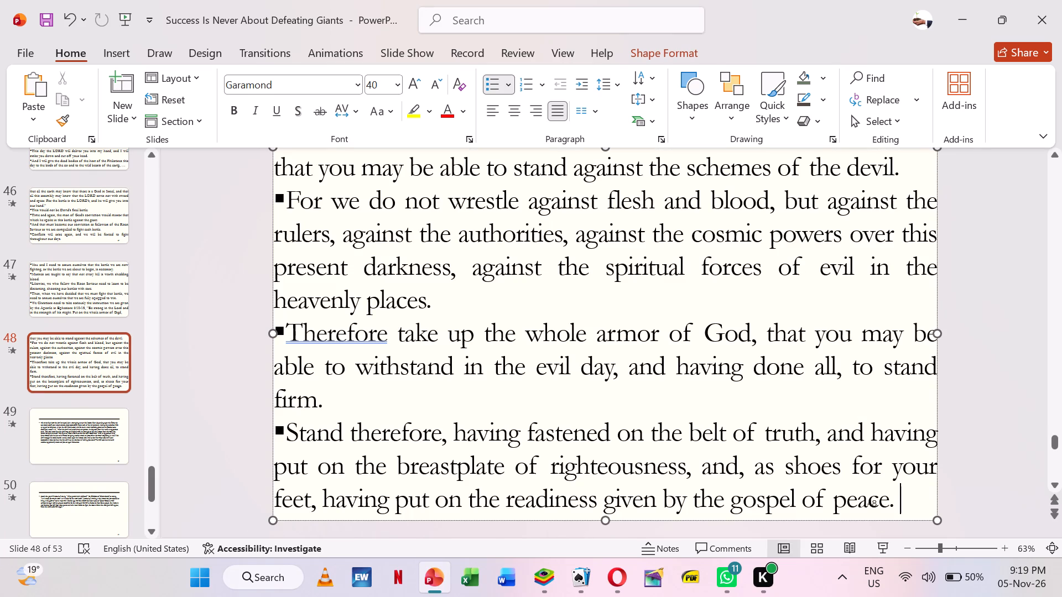
Add a new Title and Content slide after slide 48 and paste the cut text into its content box.
right_click(102, 400)
click(157, 474)
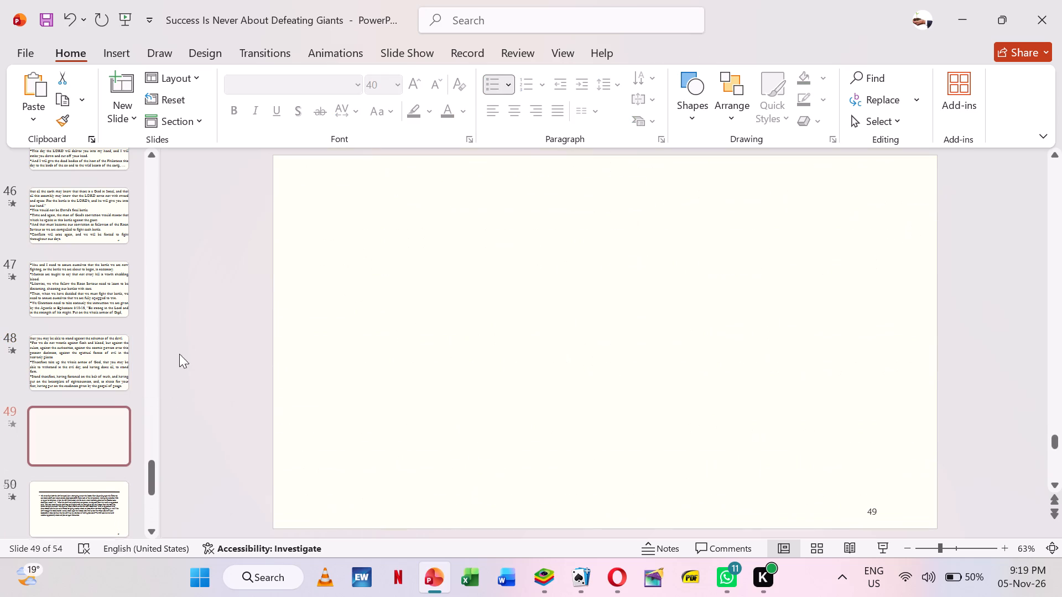
right_click(186, 333)
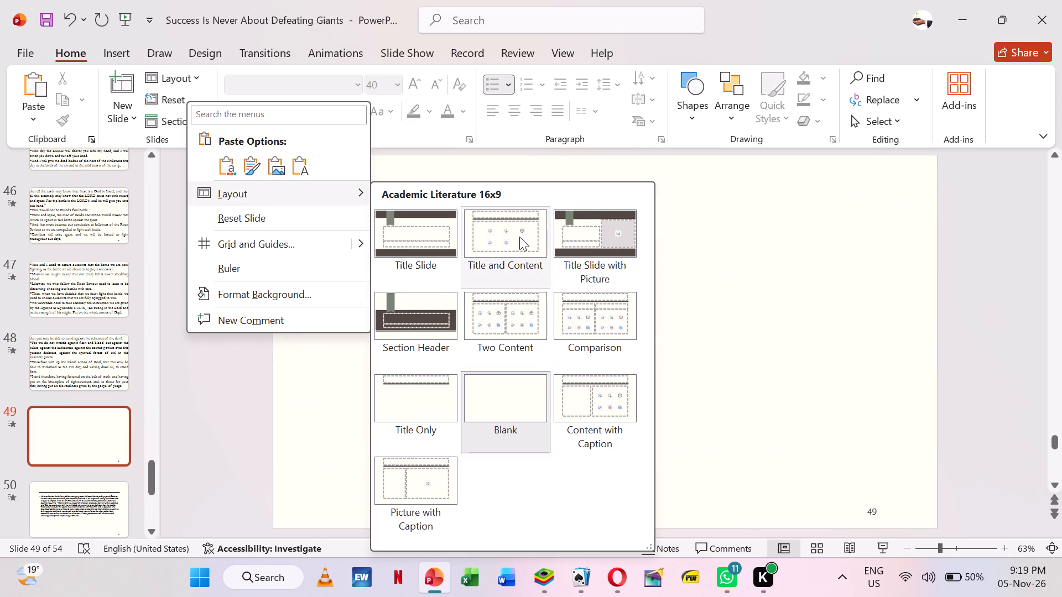
click(520, 237)
click(397, 288)
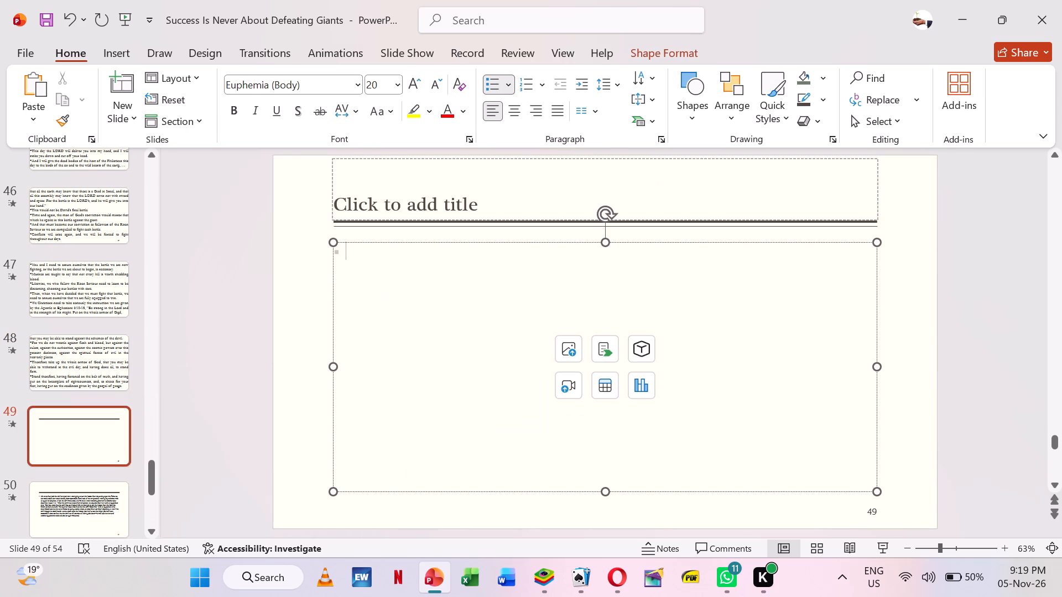
key(ctrl+v)
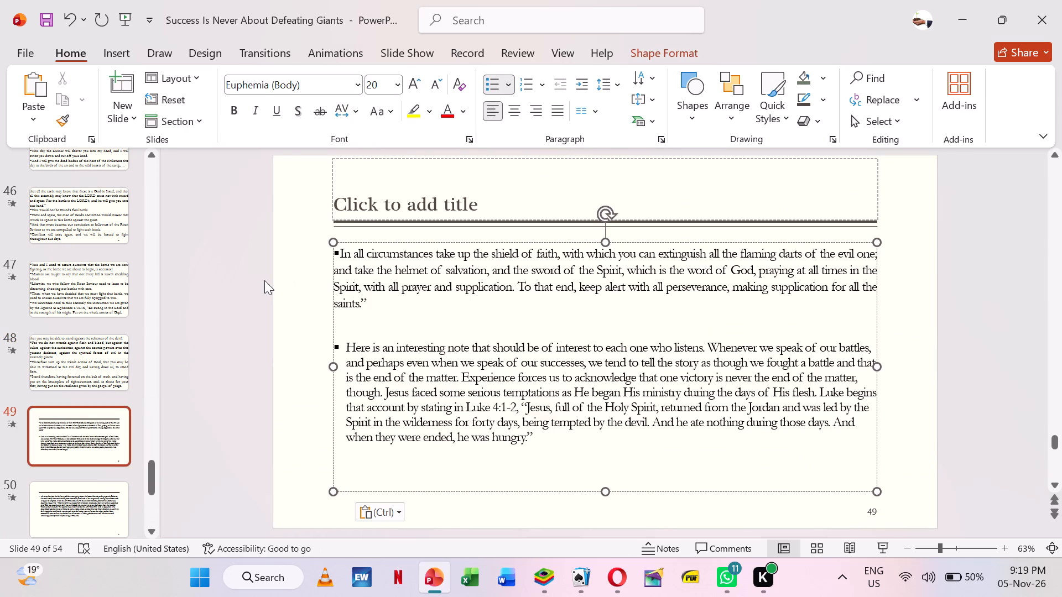
Apply the Blank layout to slide 49.
right_click(264, 280)
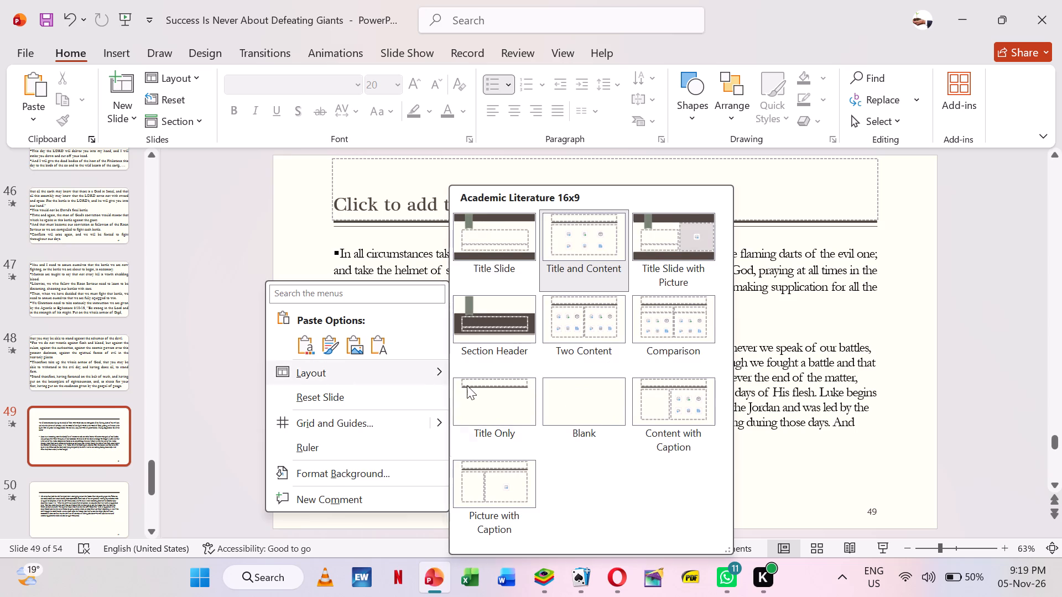
click(565, 412)
Enlarge the body text box on slide 49 so that it fills the whole slide.
click(478, 374)
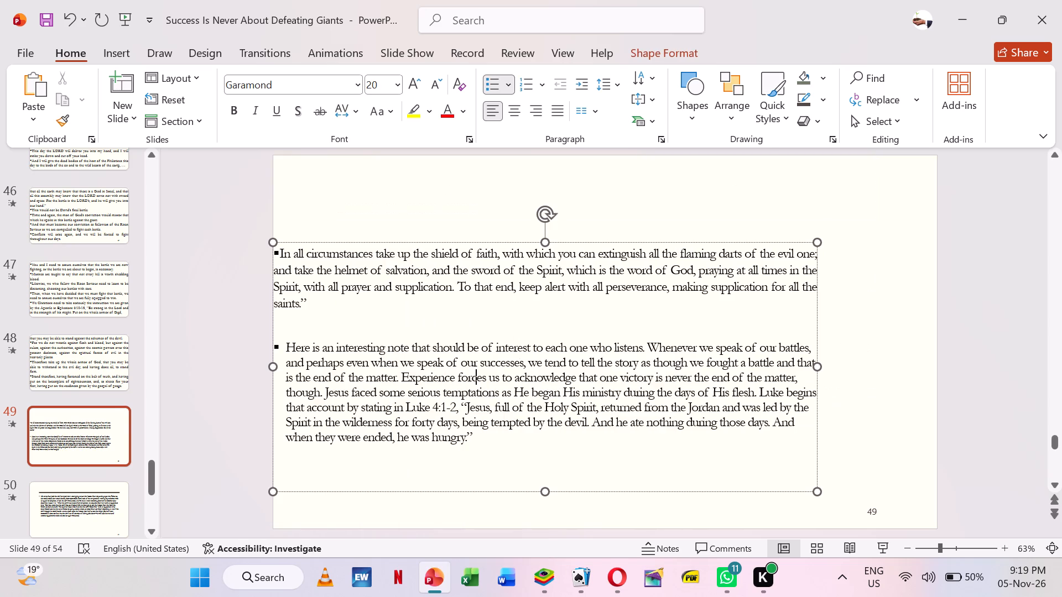
drag(816, 240, 938, 155)
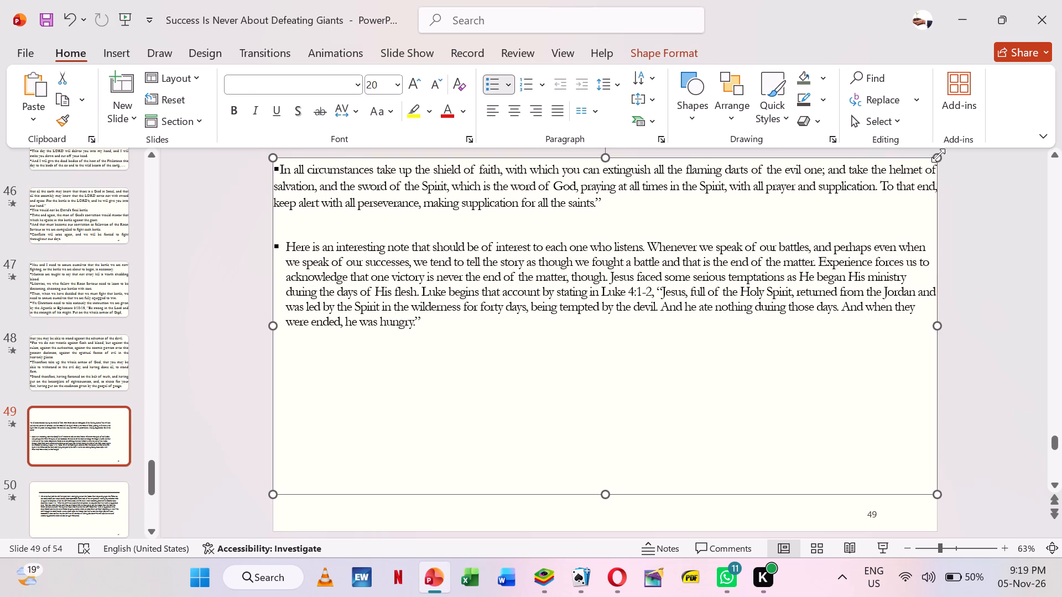
drag(605, 496, 615, 521)
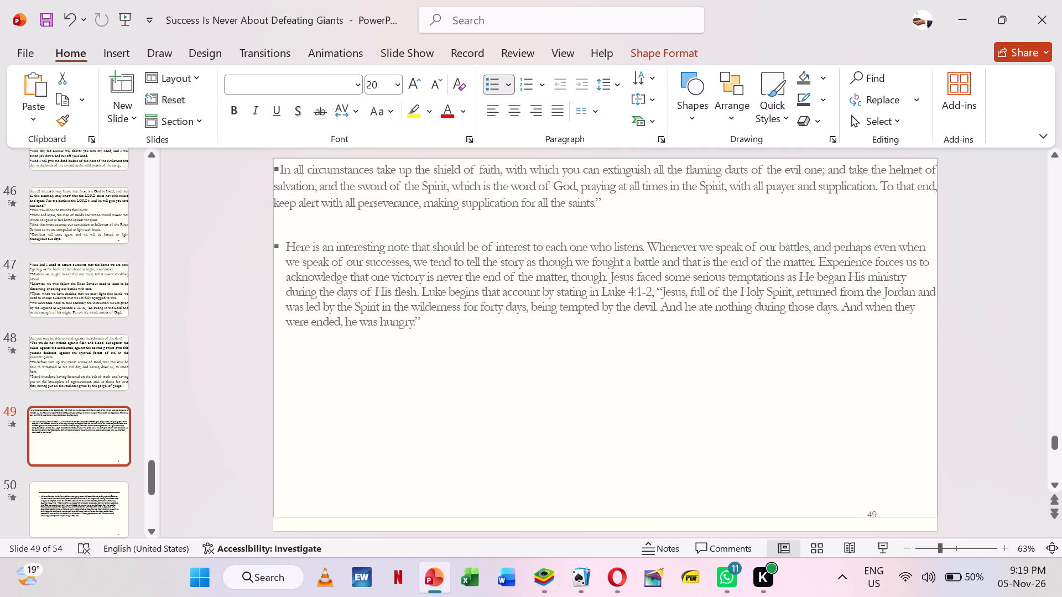
drag(615, 521, 617, 530)
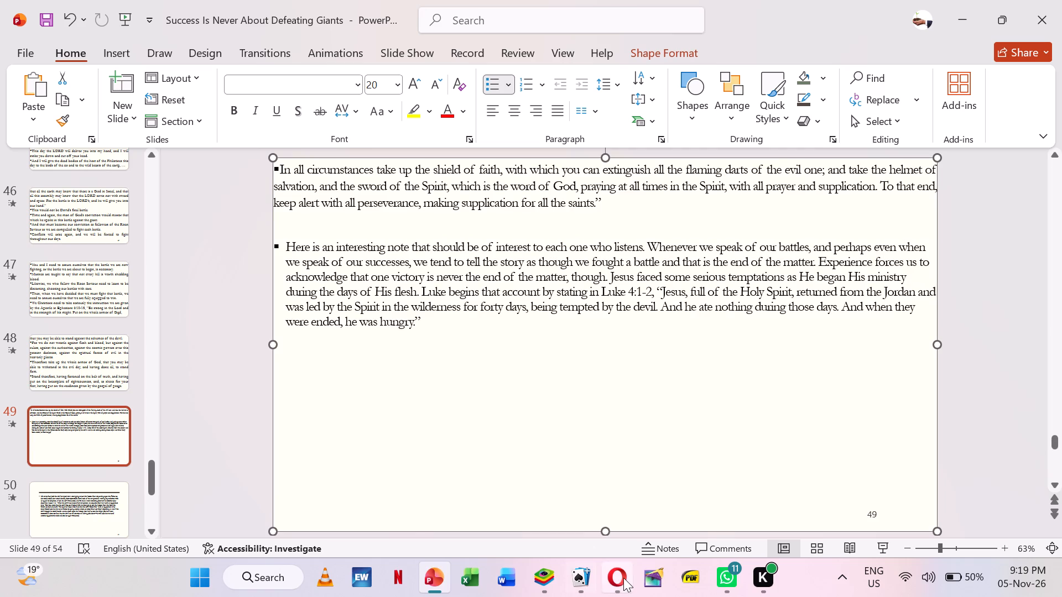
Switch to the Opera browser to view the Citizen TV live stream, and return to the PowerPoint presentation.
click(623, 578)
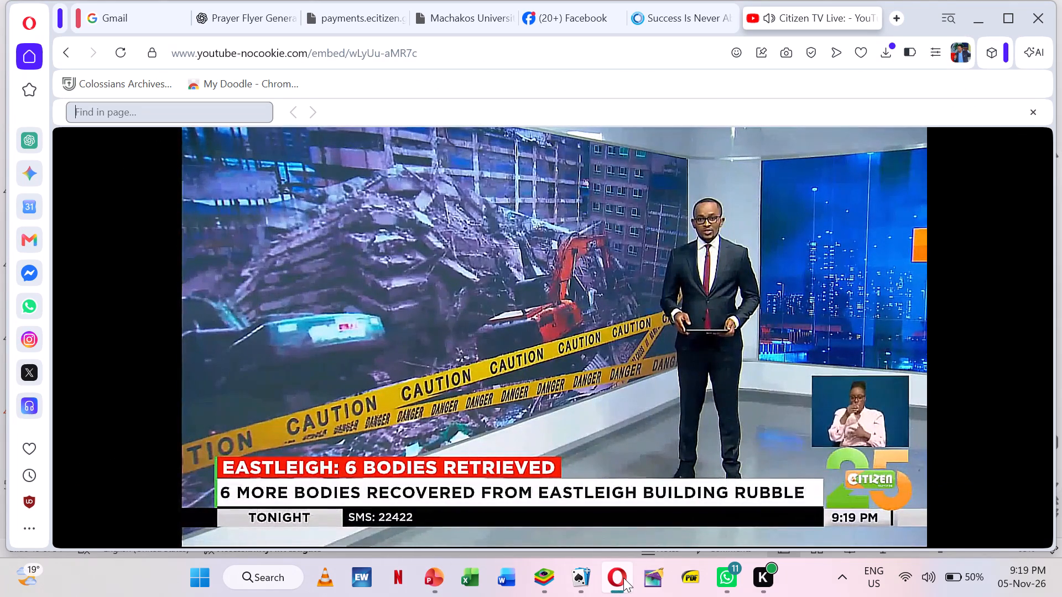
click(623, 578)
click(623, 578)
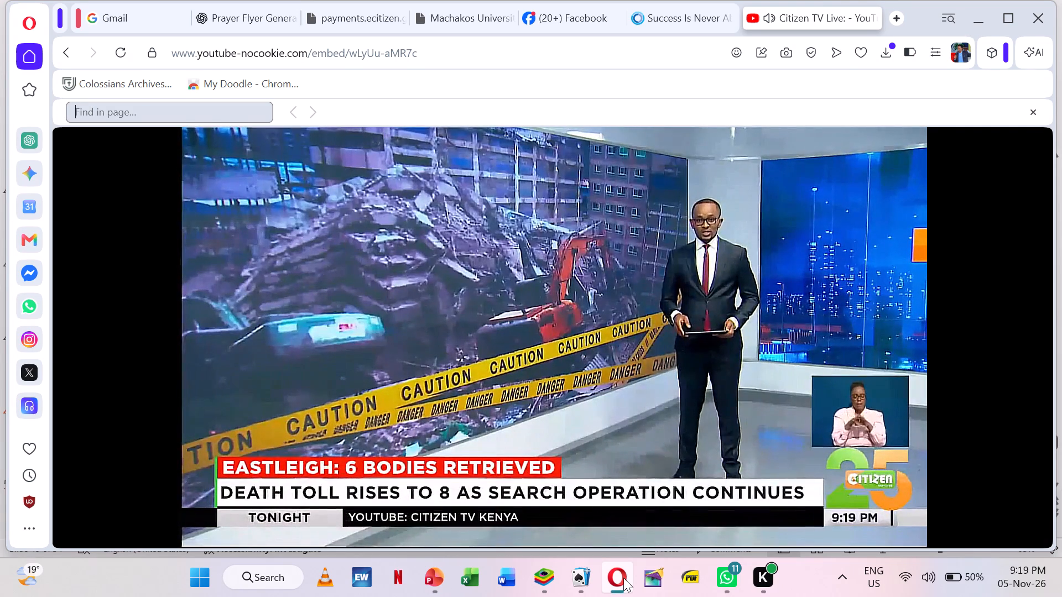
click(623, 578)
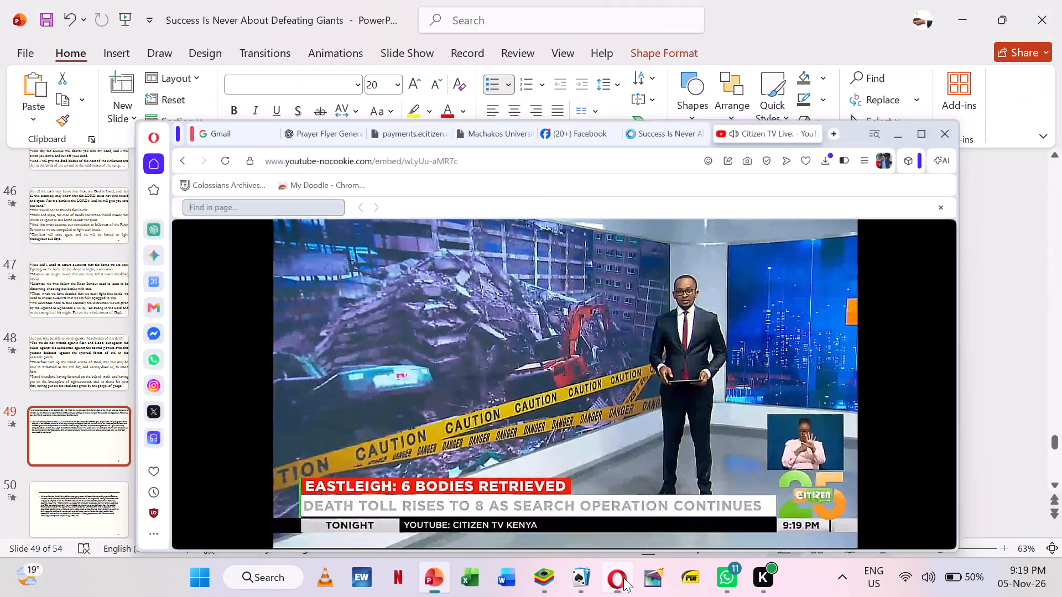
click(606, 190)
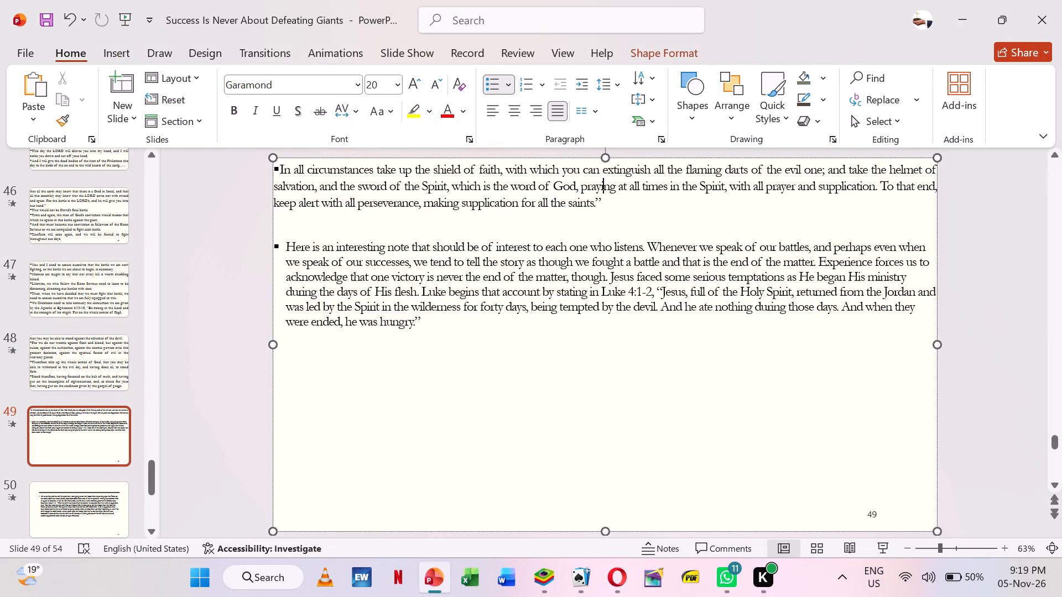
click(618, 579)
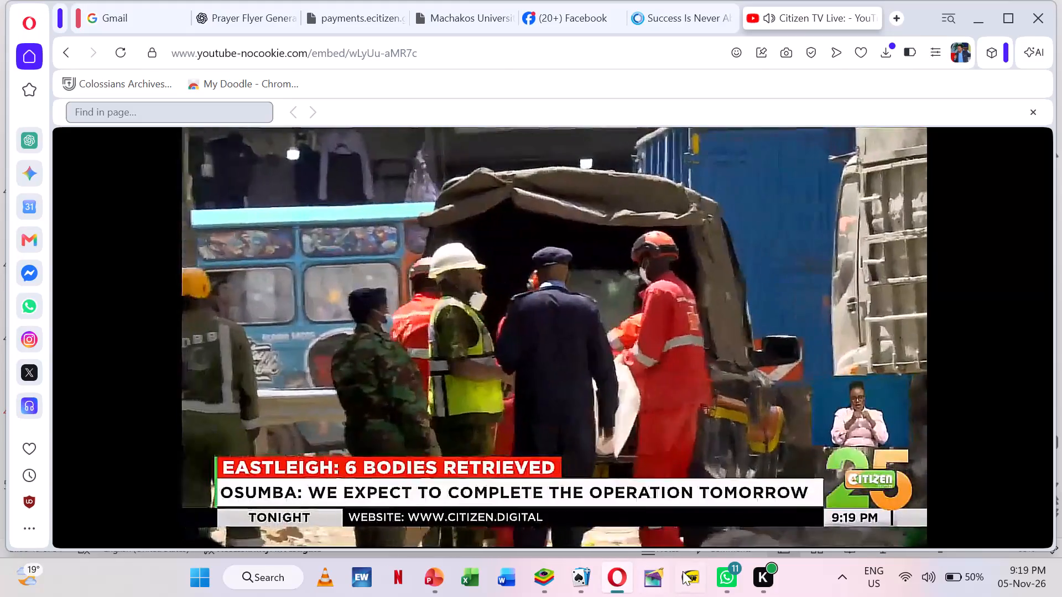
click(424, 569)
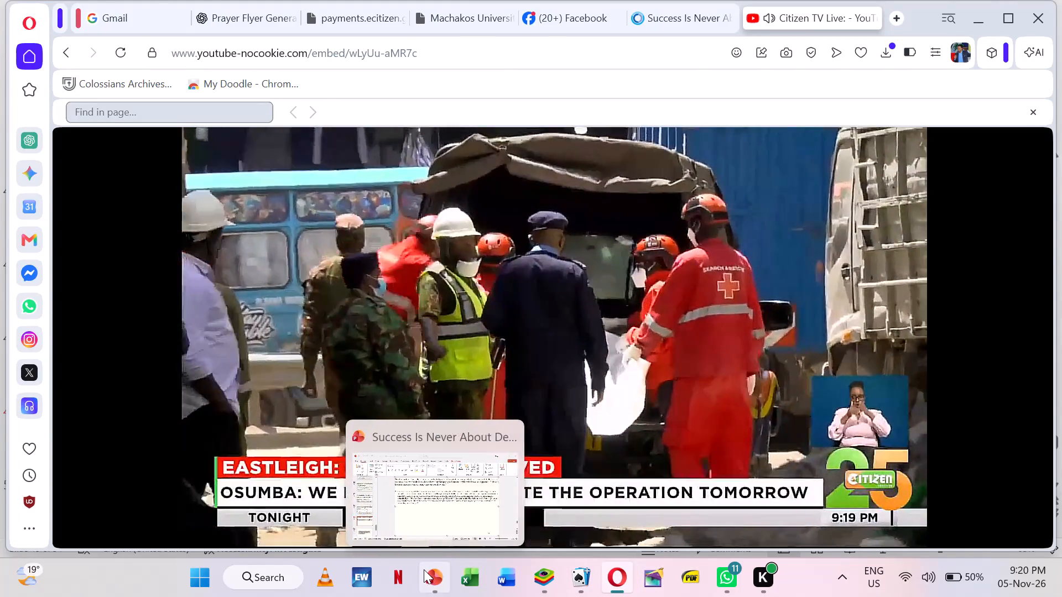
Set the font size of all body text on slide 49 to 40.
click(487, 321)
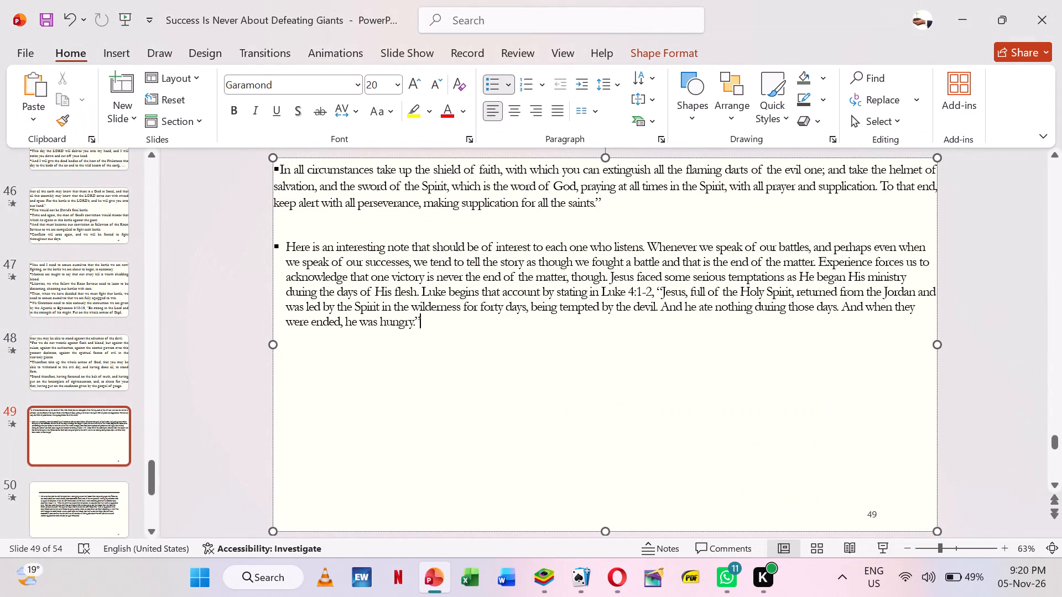
key(ctrl+a)
click(379, 86)
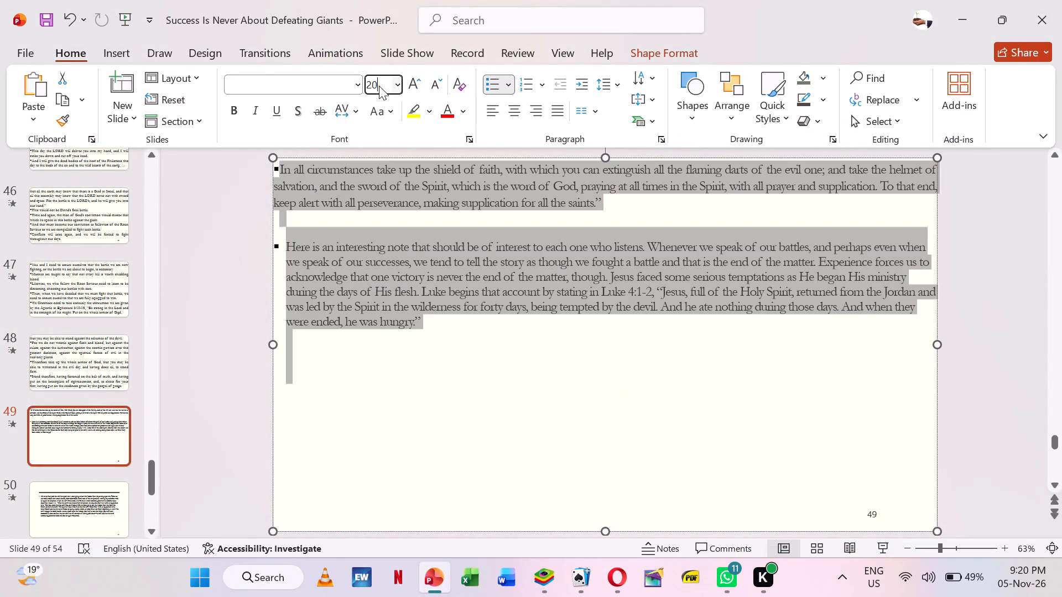
text(40)
key(Return)
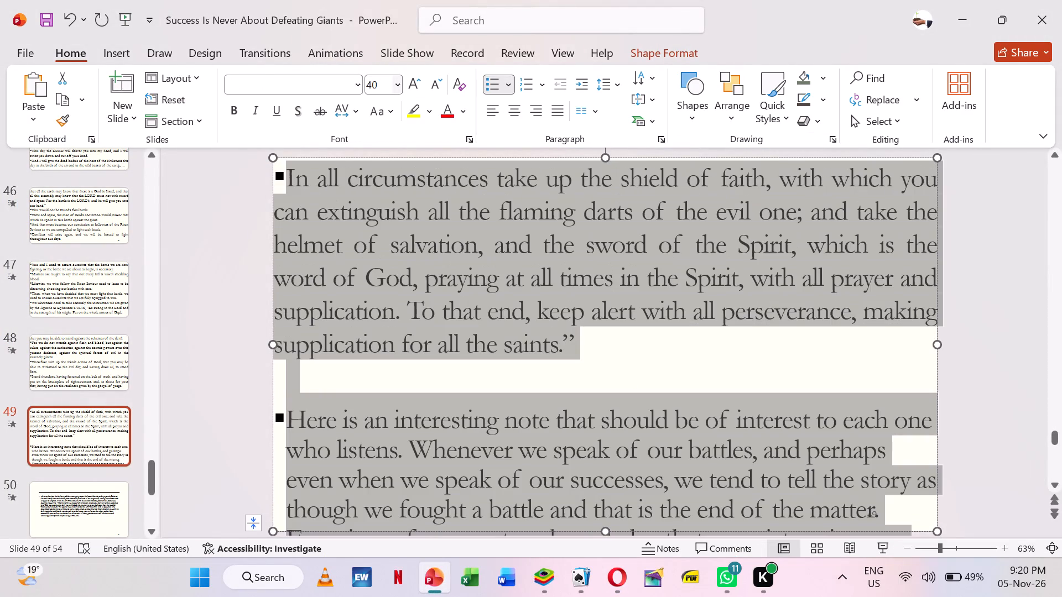
click(488, 237)
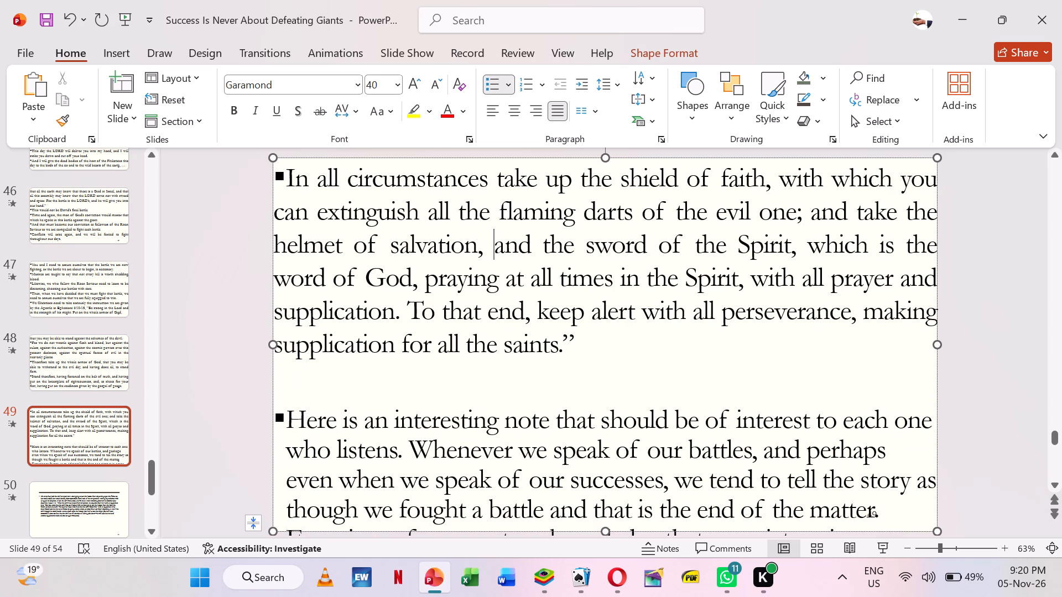
Remove the blank paragraph before "Here is an interesting note" on slide 49 and make that text a justified bullet like the first.
click(579, 342)
key(Delete)
key(Delete)
key(Return)
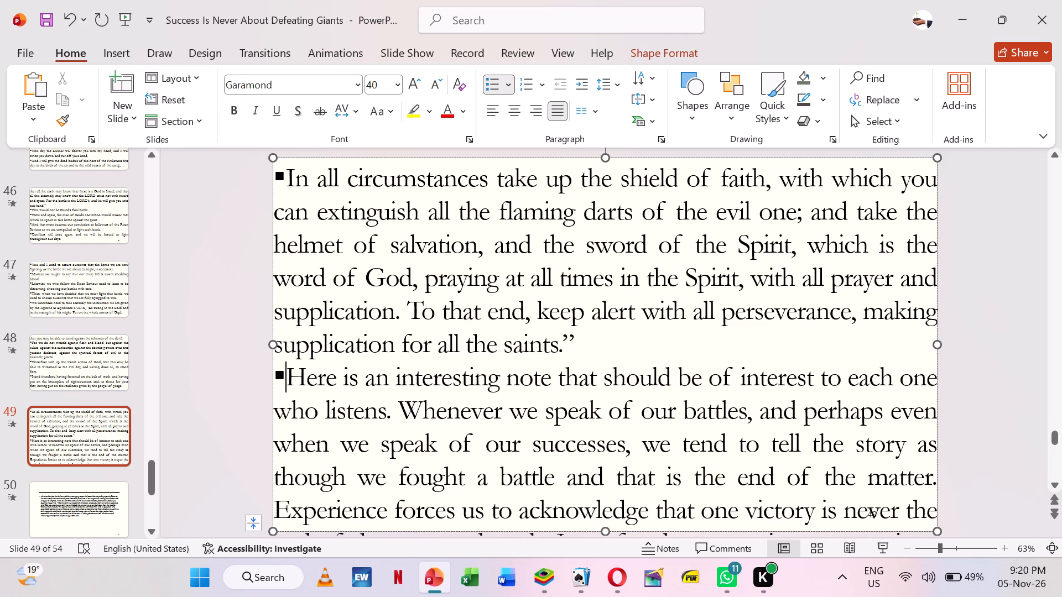
Start new bullets on slide 49 at "Whenever we speak of our battles" and "Experience forces us".
click(408, 409)
key(Return)
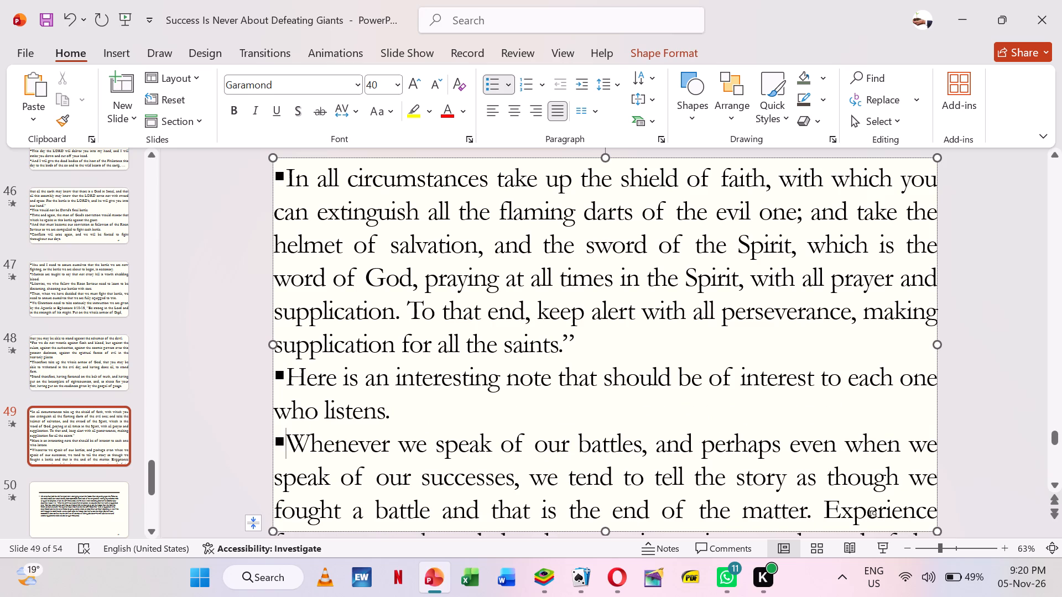
click(824, 507)
key(Return)
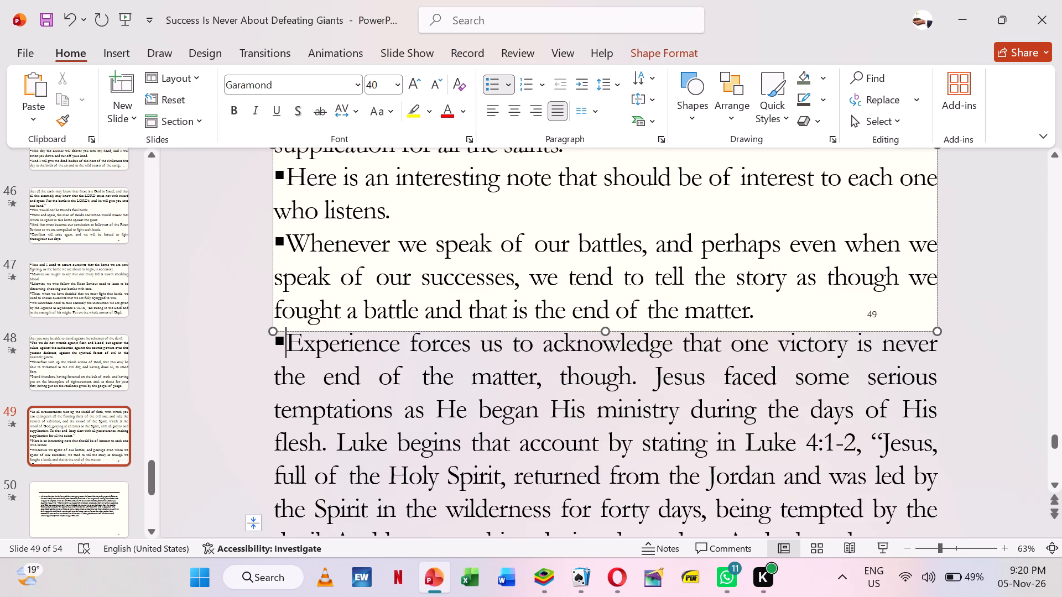
Cut all overflow text from "Experience forces us" to the end of slide 49's text box.
key(shift+Down)
key(shift+Down)
key(shift+Down)
key(shift+Down)
key(shift+Down)
key(shift+Down)
key(shift+Down)
key(shift+Down)
key(shift+Down)
key(shift+Down)
key(shift+Down)
key(shift+Down)
key(shift+Down)
key(shift+Down)
key(shift+Down)
key(shift+Down)
key(shift+Down)
key(shift+Down)
key(shift+Down)
key(shift+Down)
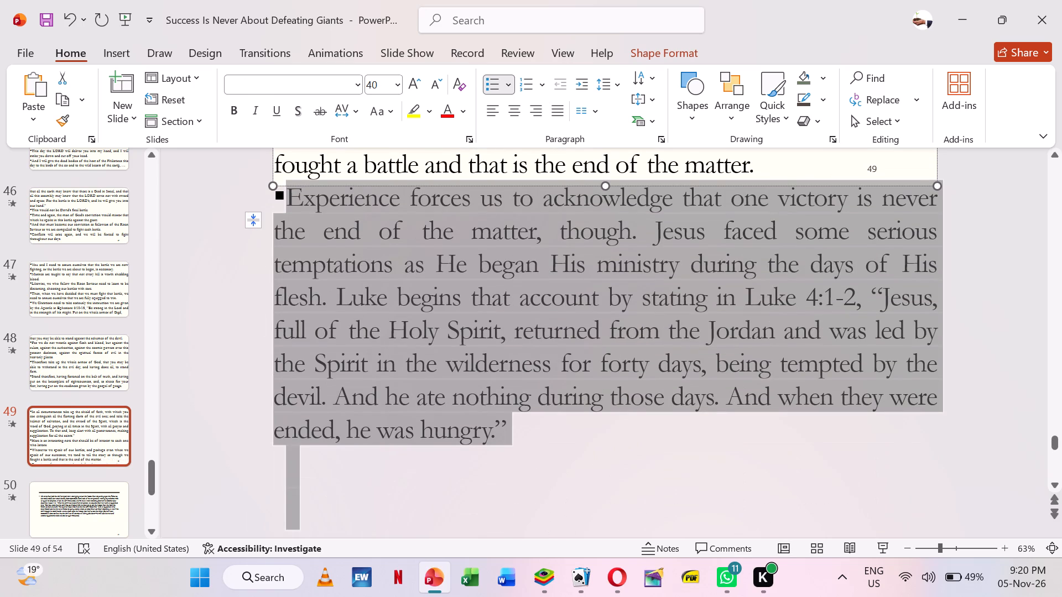
key(ctrl+x)
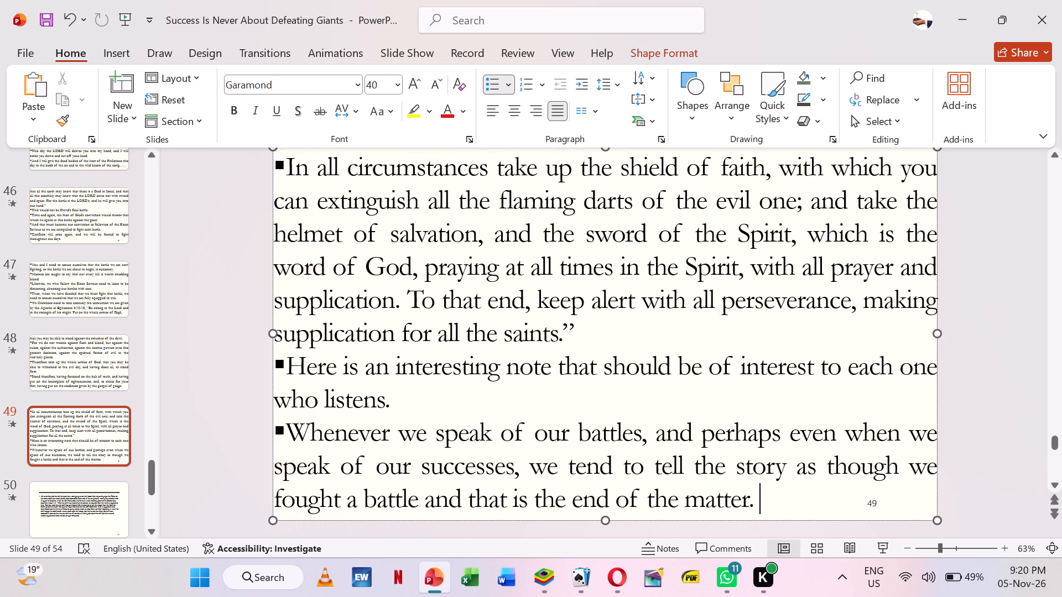
Paste the cut text at the start of slide 50's body, before "We remember how the devil tempted Him".
click(68, 501)
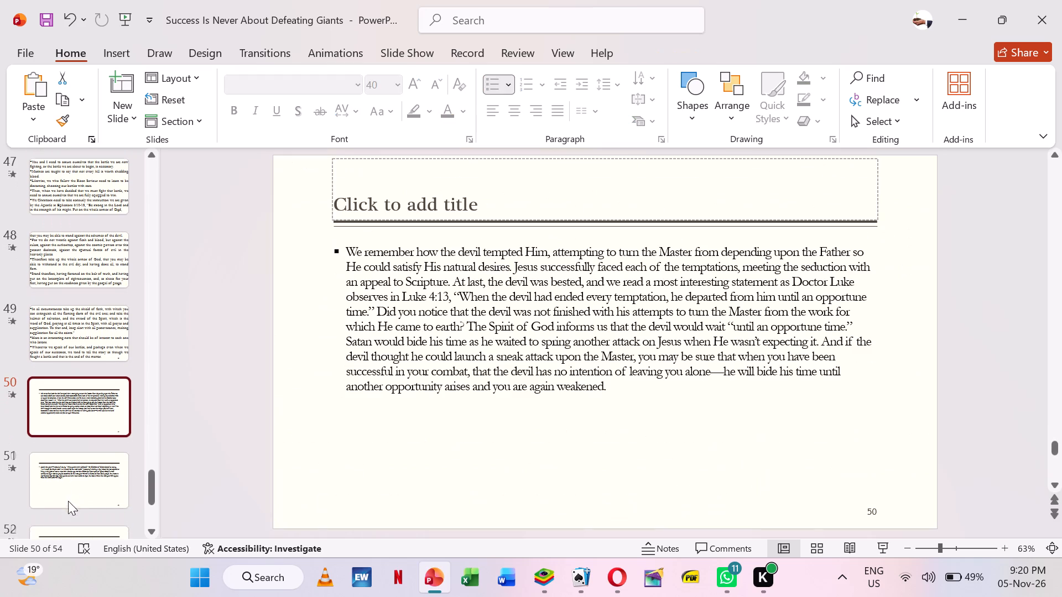
click(347, 250)
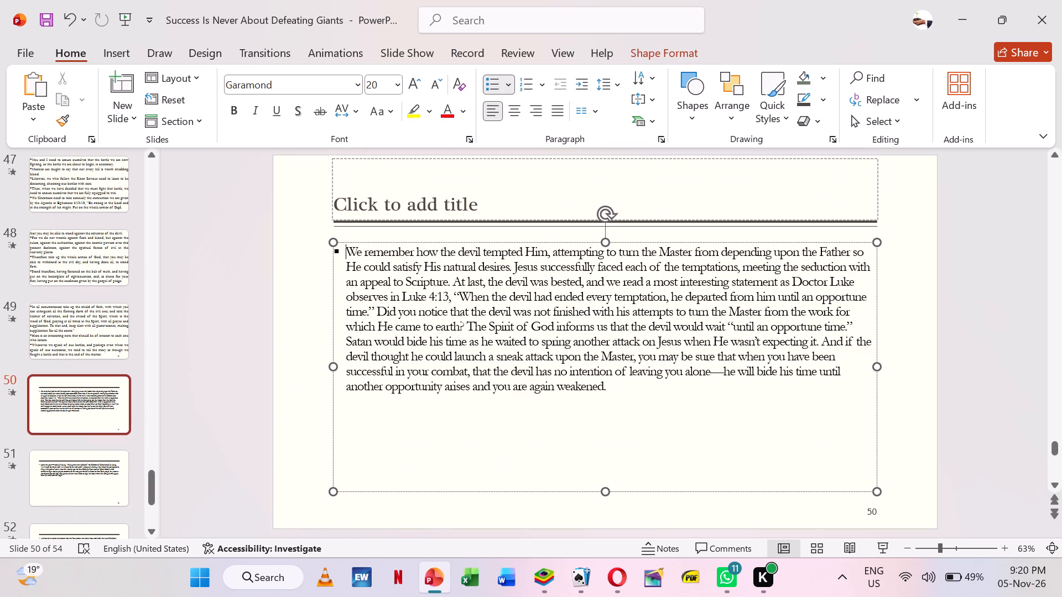
key(ctrl+v)
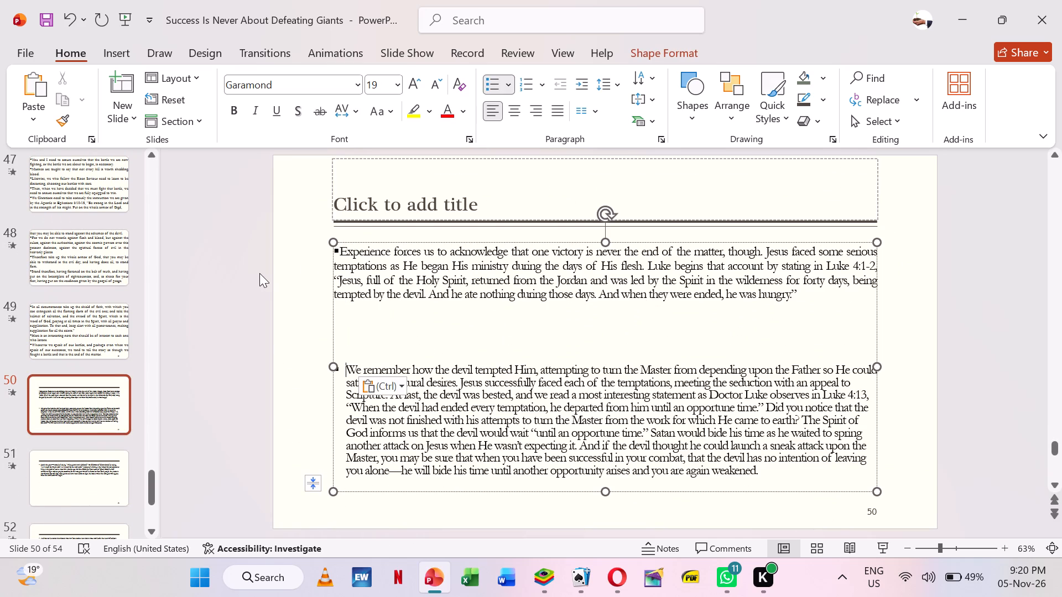
Apply the Blank layout to slide 50 and stretch its text box to cover the whole slide.
right_click(259, 273)
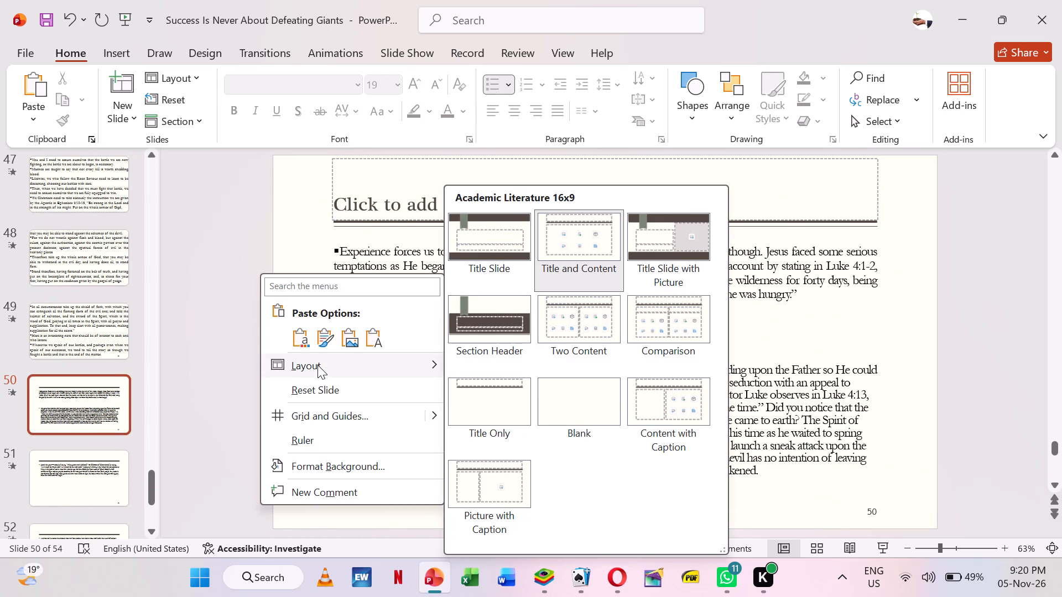
click(556, 396)
click(503, 362)
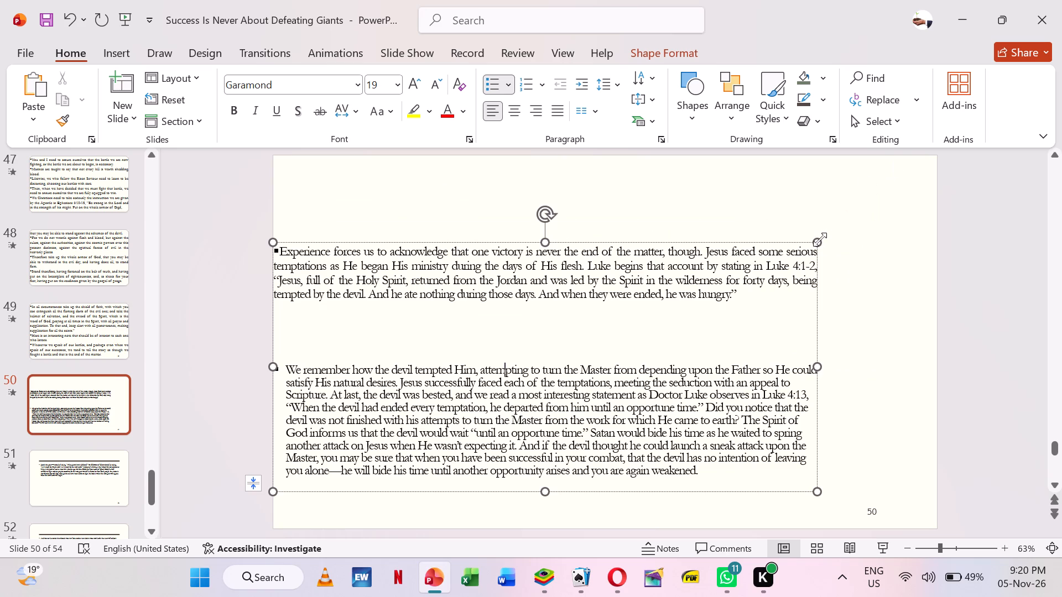
drag(820, 239, 936, 156)
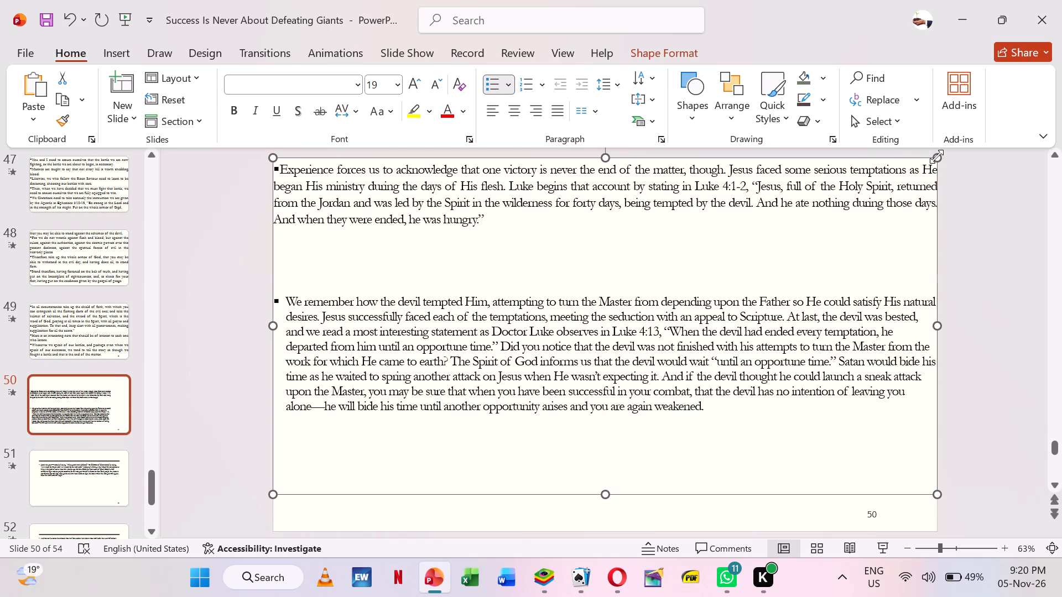
drag(605, 494, 616, 527)
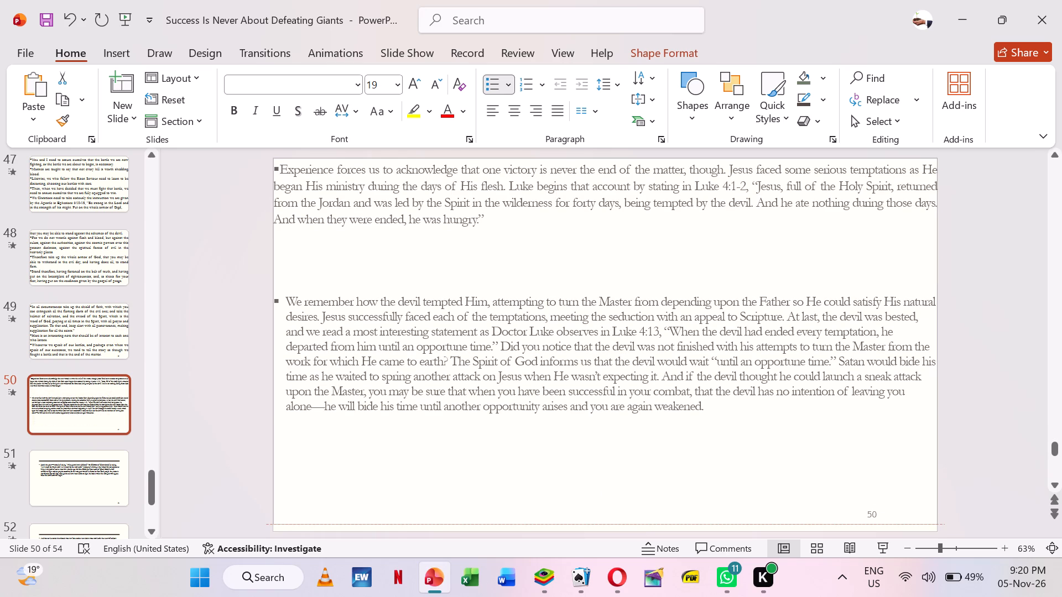
drag(616, 527, 618, 531)
Set the font size of all body text on slide 50 to 40.
click(503, 379)
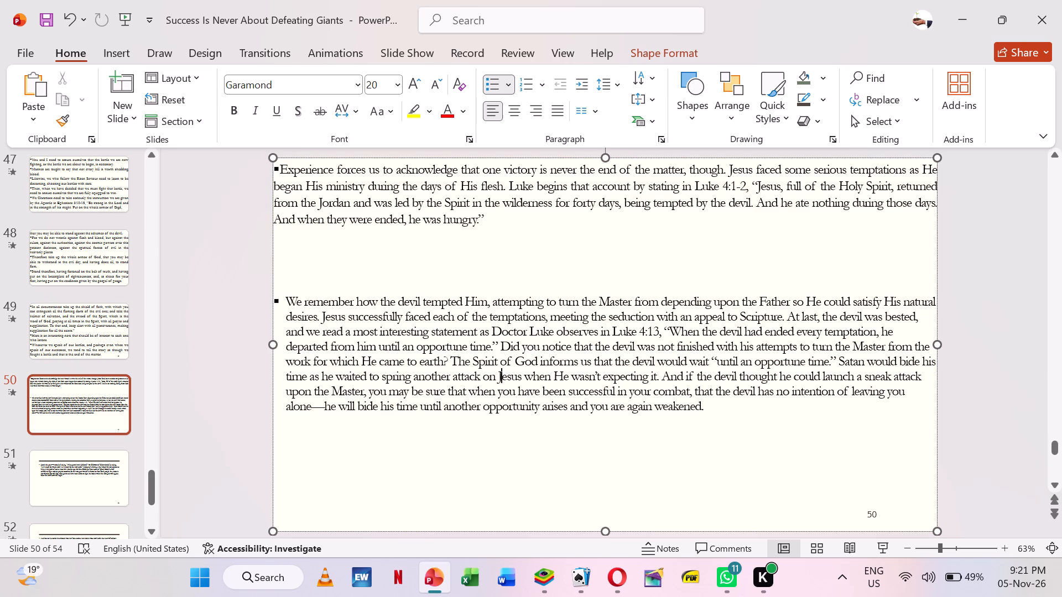
key(ctrl+a)
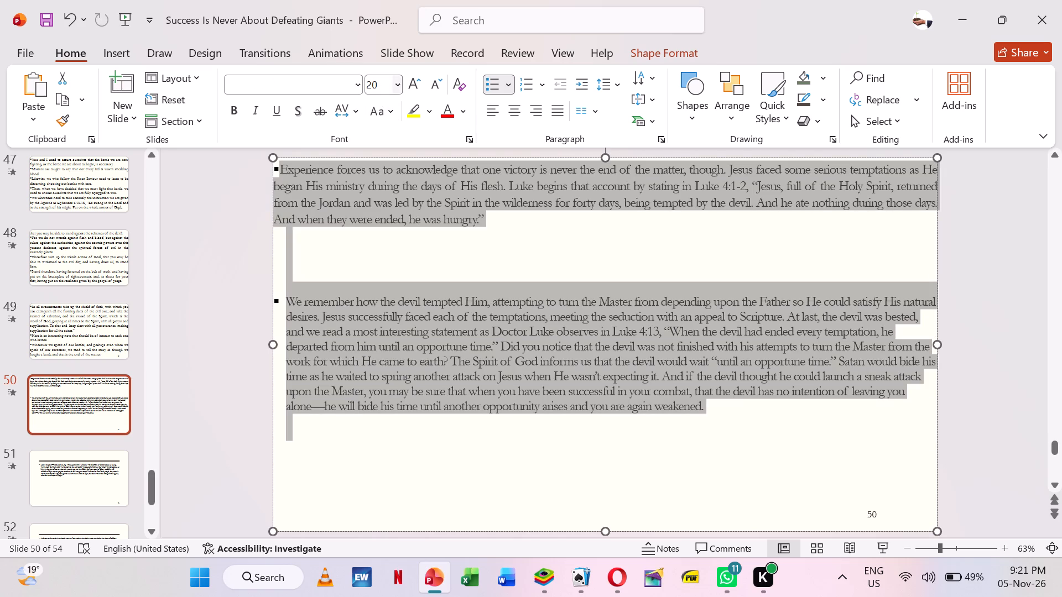
click(378, 90)
text(40)
key(Return)
key(Up)
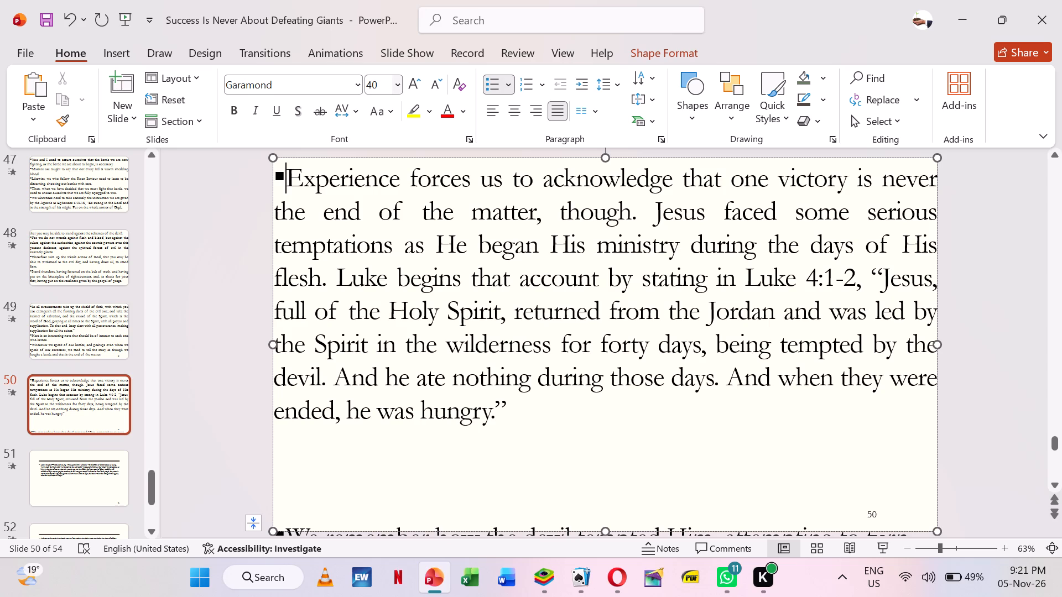
Start new bullets on slide 50 at "Jesus faced some serious temptations" and "Luke begins that account".
click(651, 212)
key(Return)
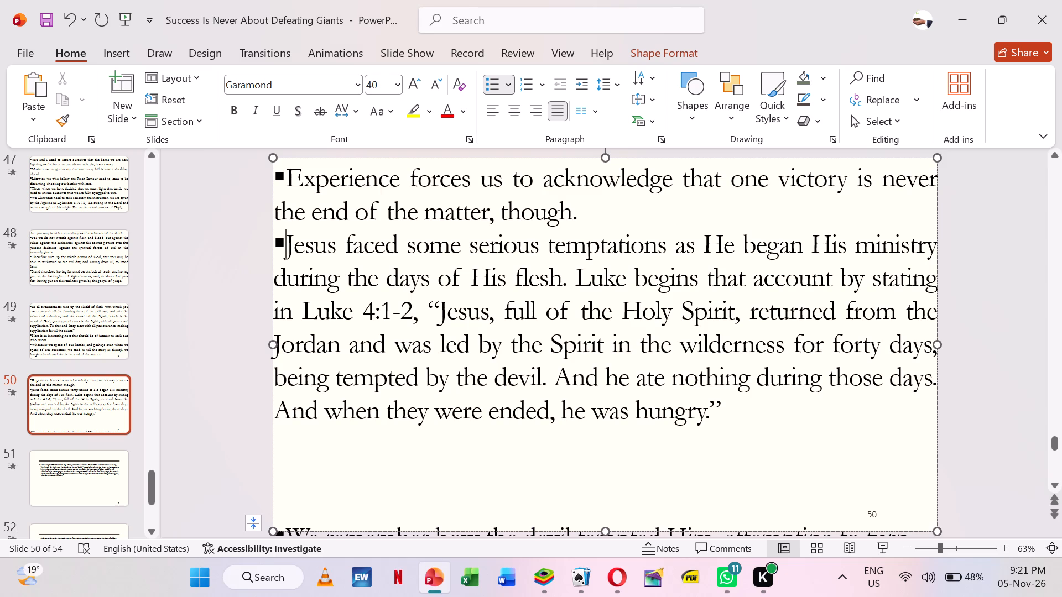
click(574, 275)
key(Return)
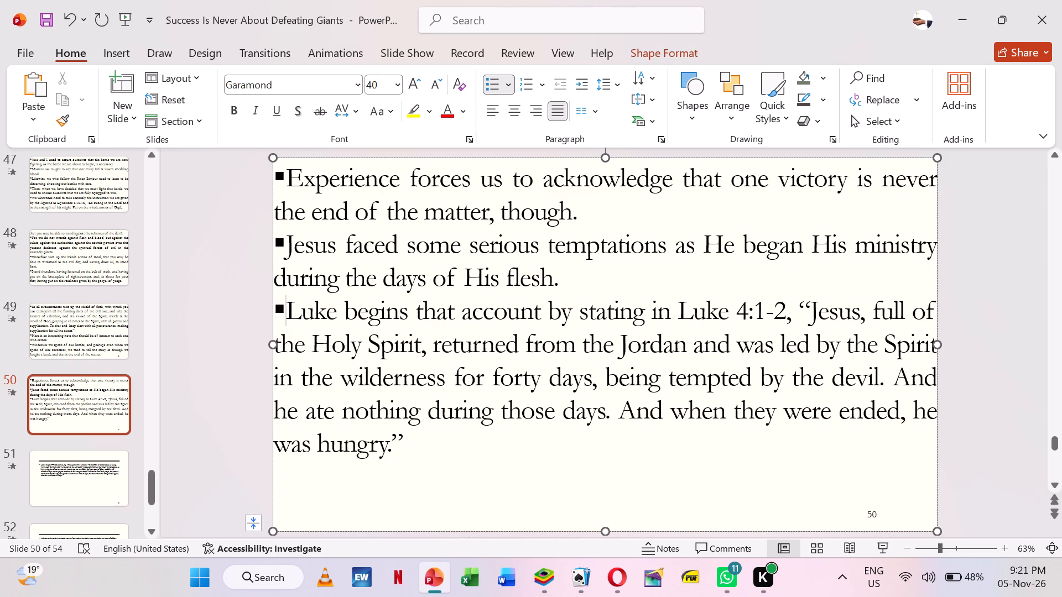
Remove the blank space before "We remember how the devil tempted Him" on slide 50 and make that text a justified bullet like the others.
click(439, 442)
key(Delete)
key(Delete)
key(Delete)
key(Return)
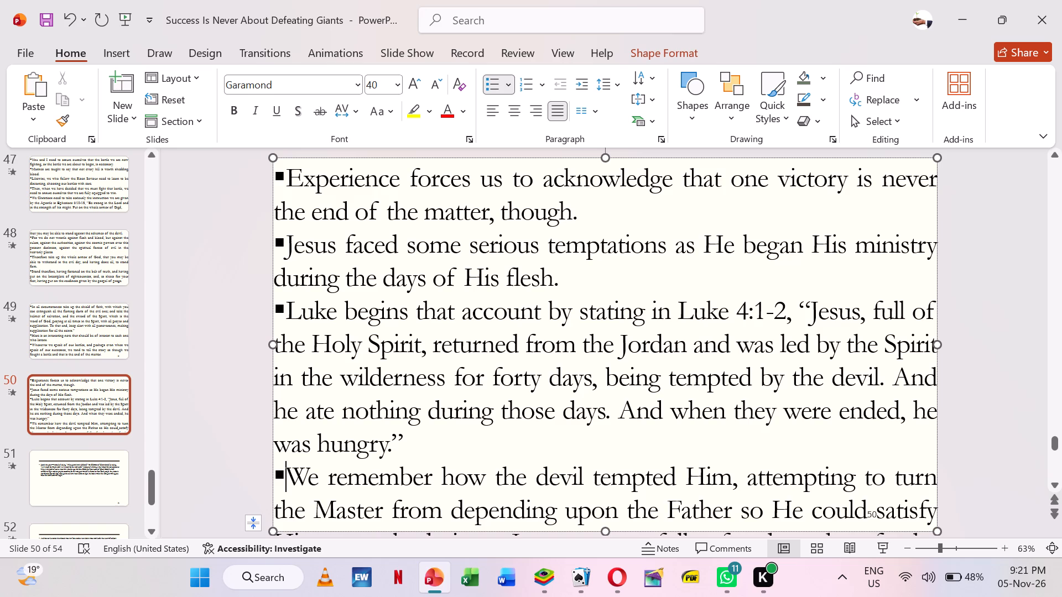
Add "..." after "depending upon the Father so" on slide 50 and start a new bullet at "He could satisfy".
click(771, 513)
text(...)
key(Return)
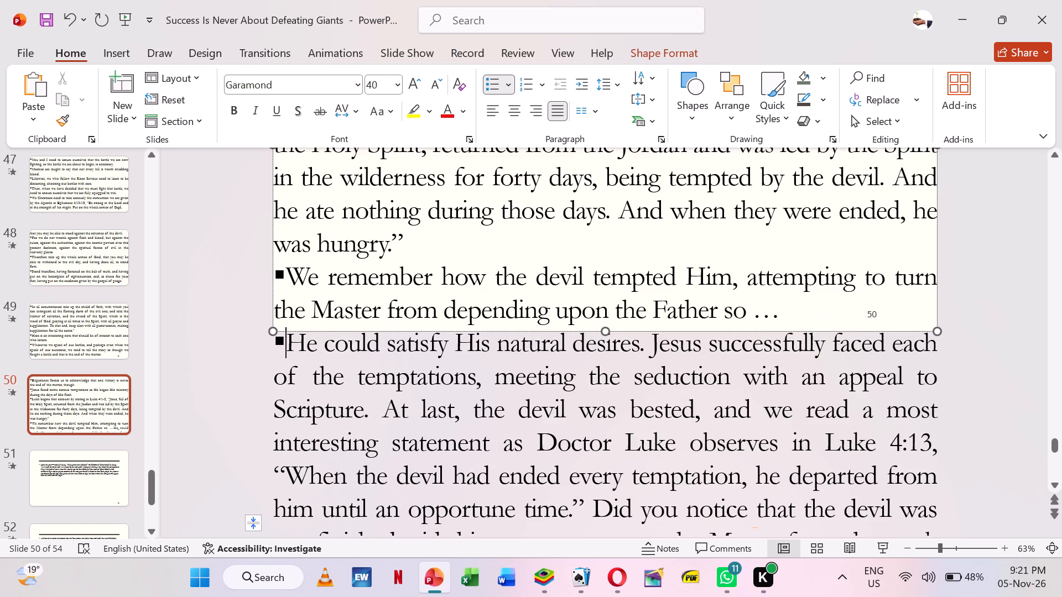
Cut all overflow text from "He could satisfy His natural desires" to the end of slide 50's text box.
key(shift+Down)
key(shift+Down)
key(shift+Down)
key(shift+Down)
key(shift+Down)
key(shift+Down)
key(shift+Down)
key(shift+Down)
key(shift+Down)
key(shift+Down)
key(shift+Down)
key(shift+Down)
key(shift+Down)
key(shift+Down)
key(shift+Down)
key(shift+Down)
key(shift+Down)
key(shift+Down)
key(shift+Down)
key(shift+Down)
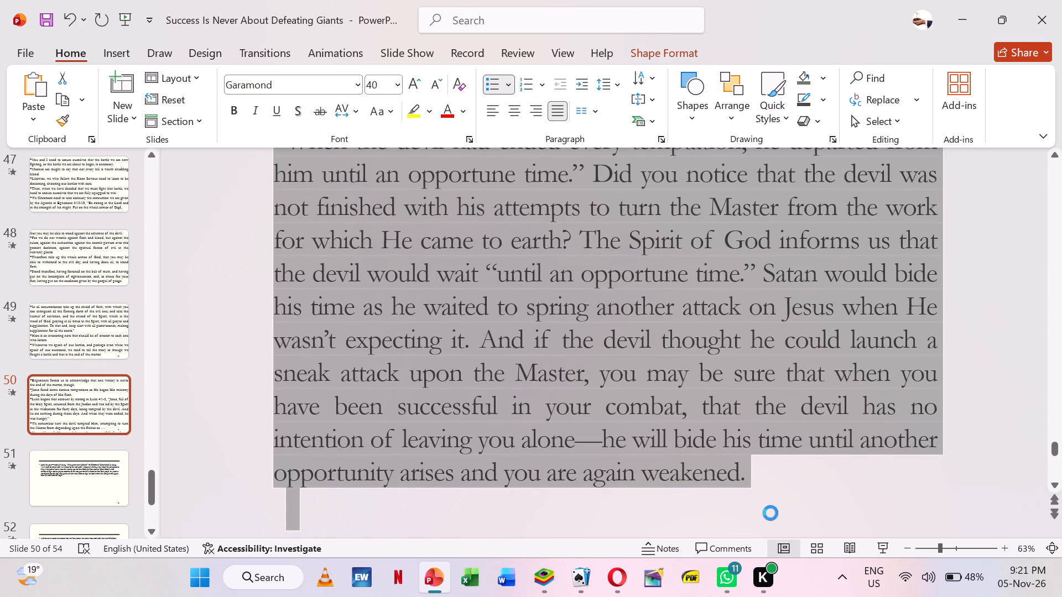
key(ctrl+x)
Paste the cut text at the start of slide 51's body, before "Here's the point".
click(105, 469)
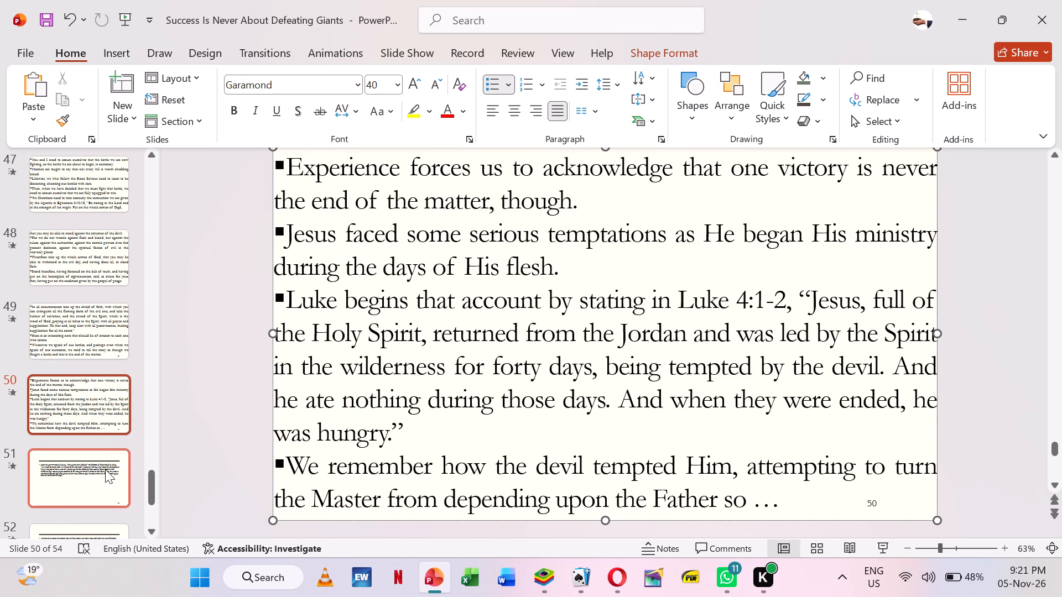
click(344, 250)
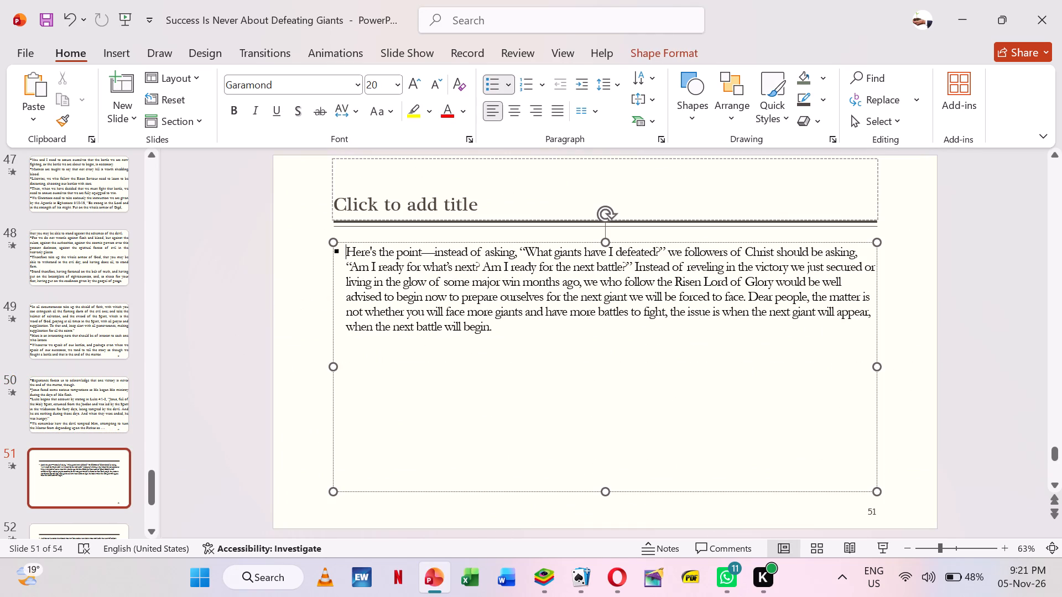
key(ctrl+v)
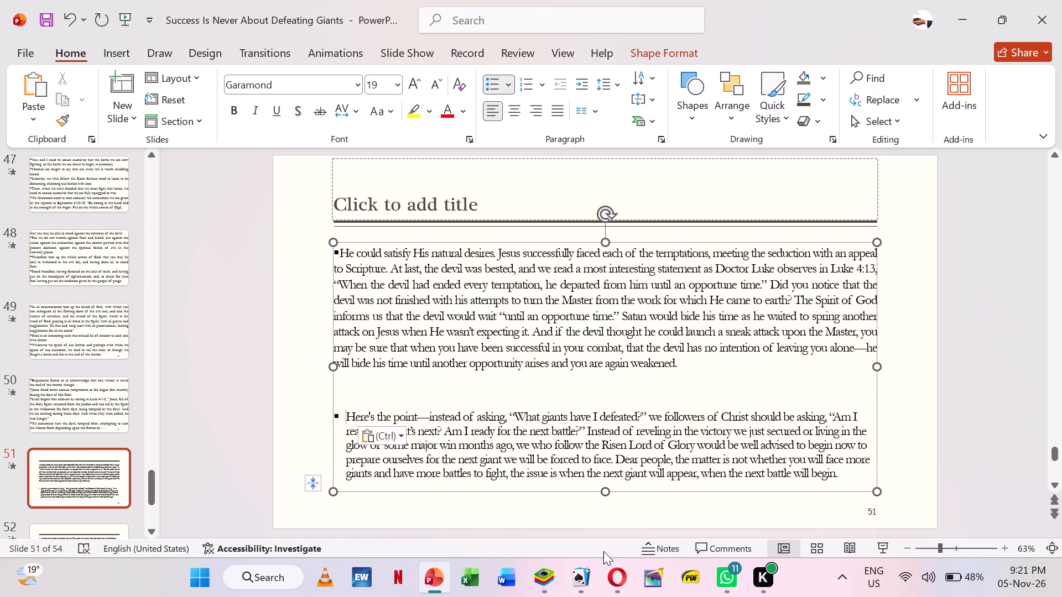
Apply the Blank layout to slide 51 and stretch its text box to cover the whole slide.
right_click(238, 288)
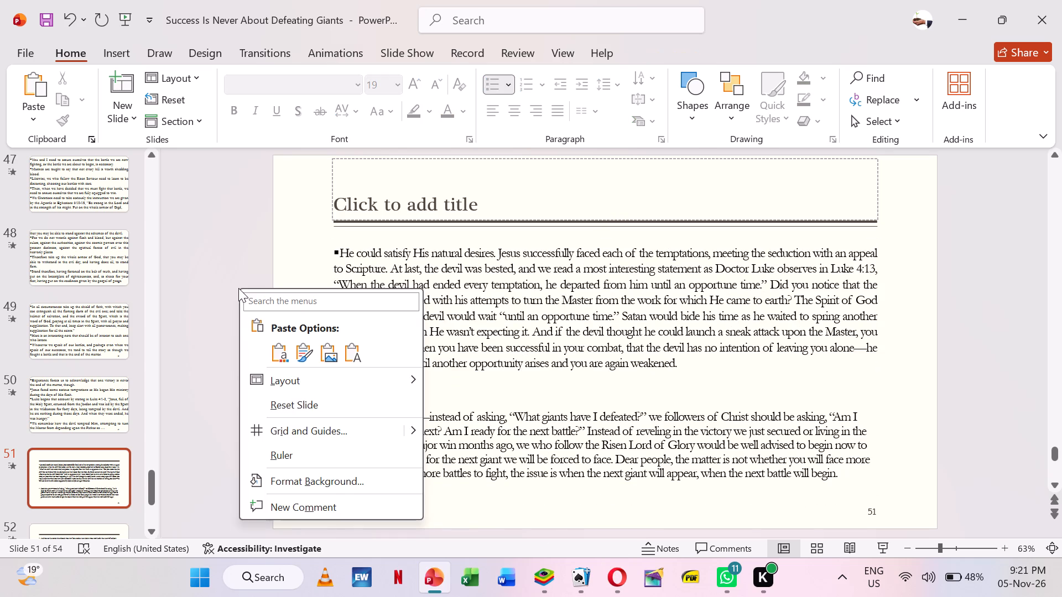
click(556, 410)
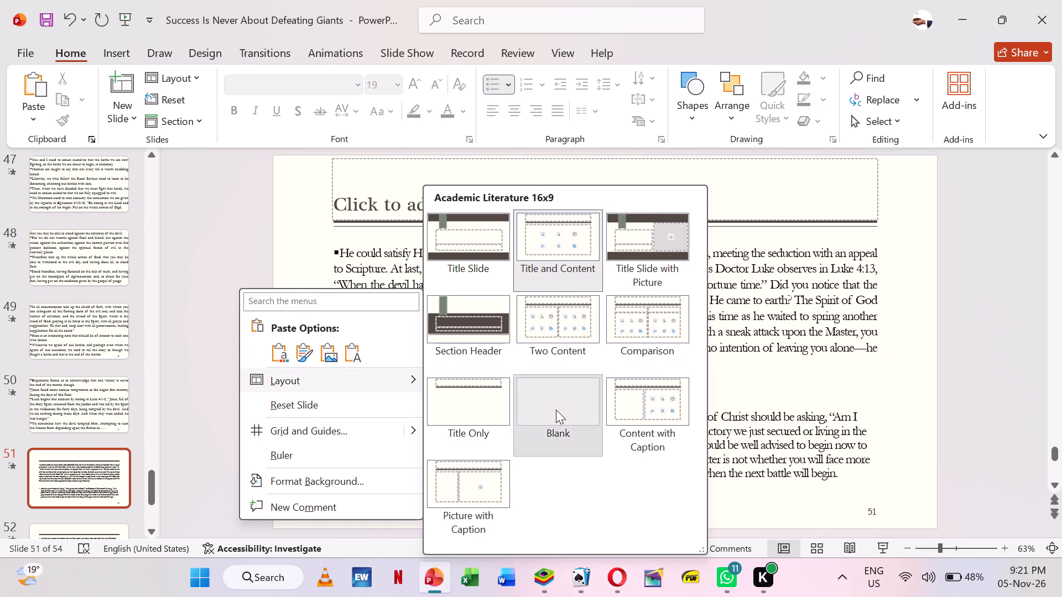
click(546, 397)
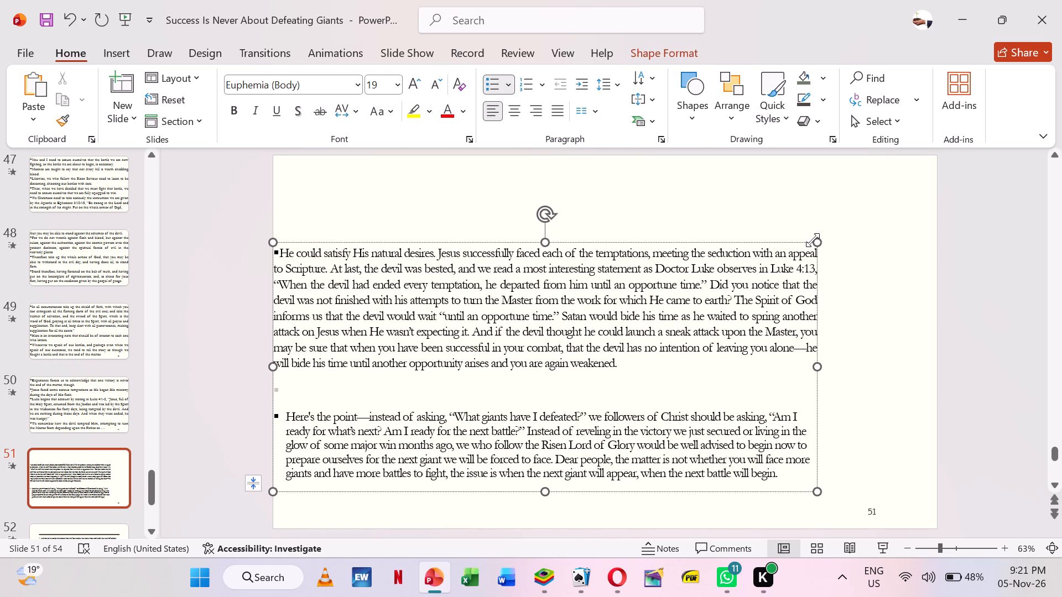
drag(818, 244, 935, 158)
drag(605, 496, 618, 530)
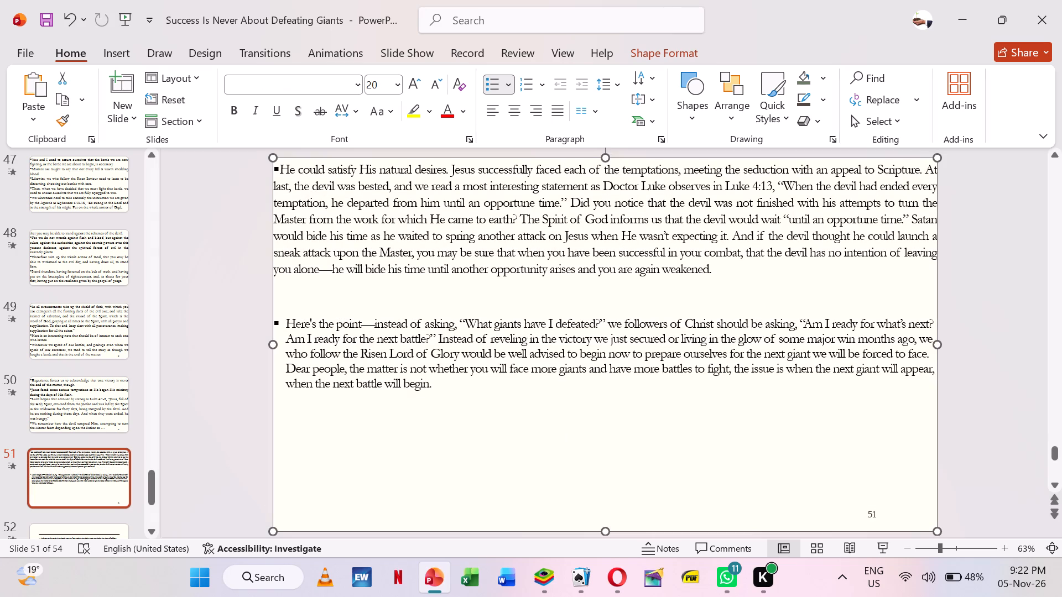
Set the font size of all body text on slide 51 to 40.
click(539, 384)
key(ctrl+a)
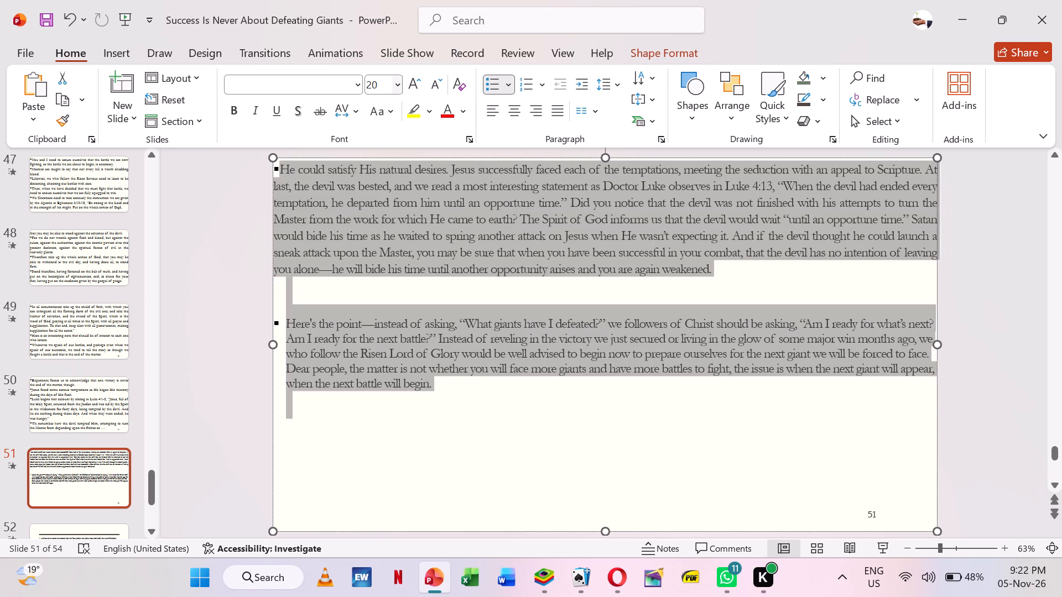
click(381, 90)
text(40)
key(Return)
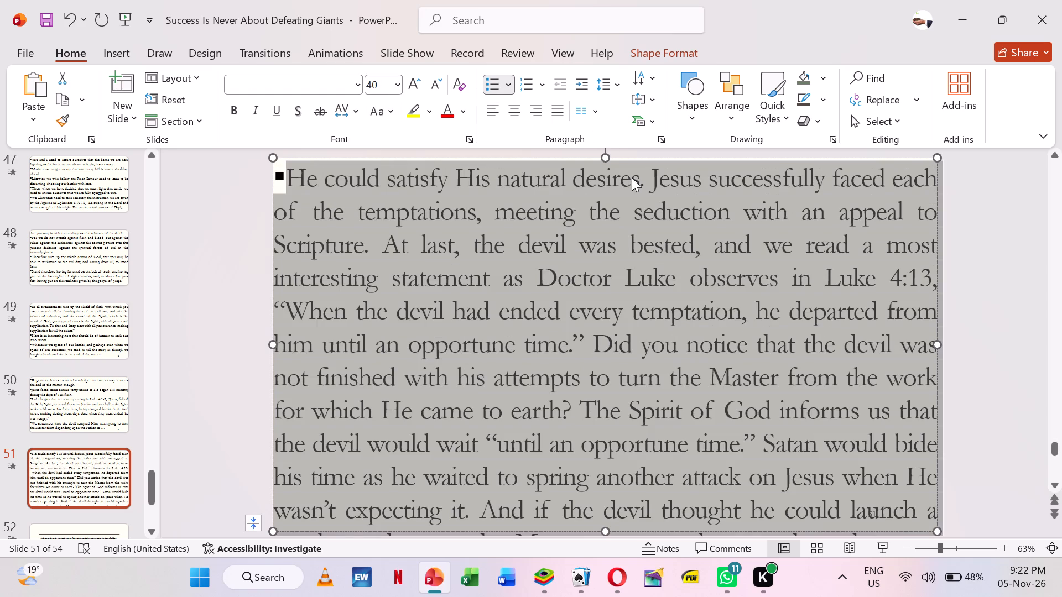
Start a new bullet on slide 51 at "Jesus successfully faced" and remove the bullet from "He could satisfy His natural desires.".
click(653, 176)
key(Return)
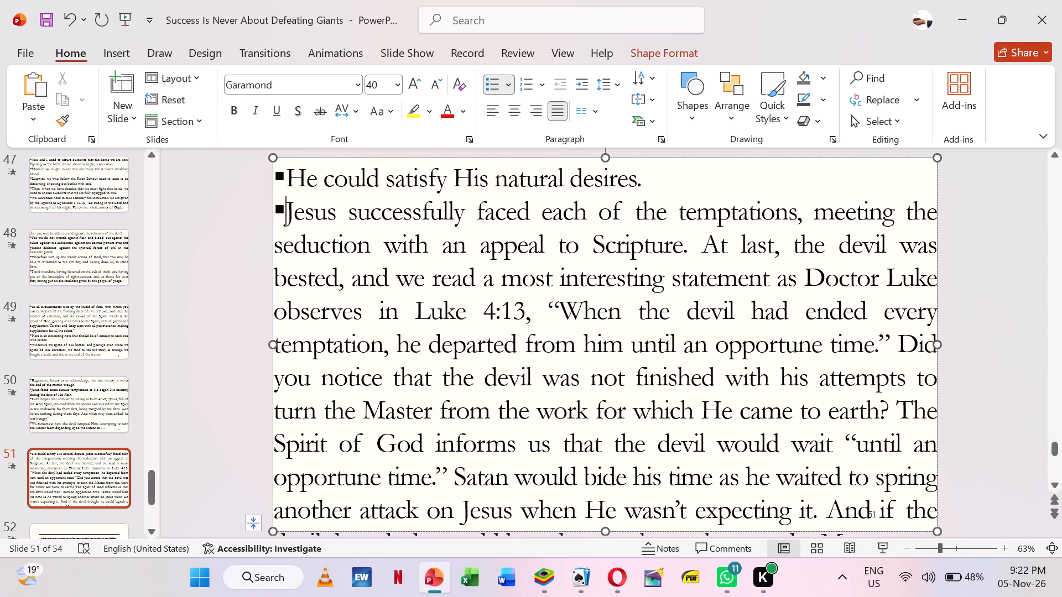
key(Up)
key(Up)
key(BackSpace)
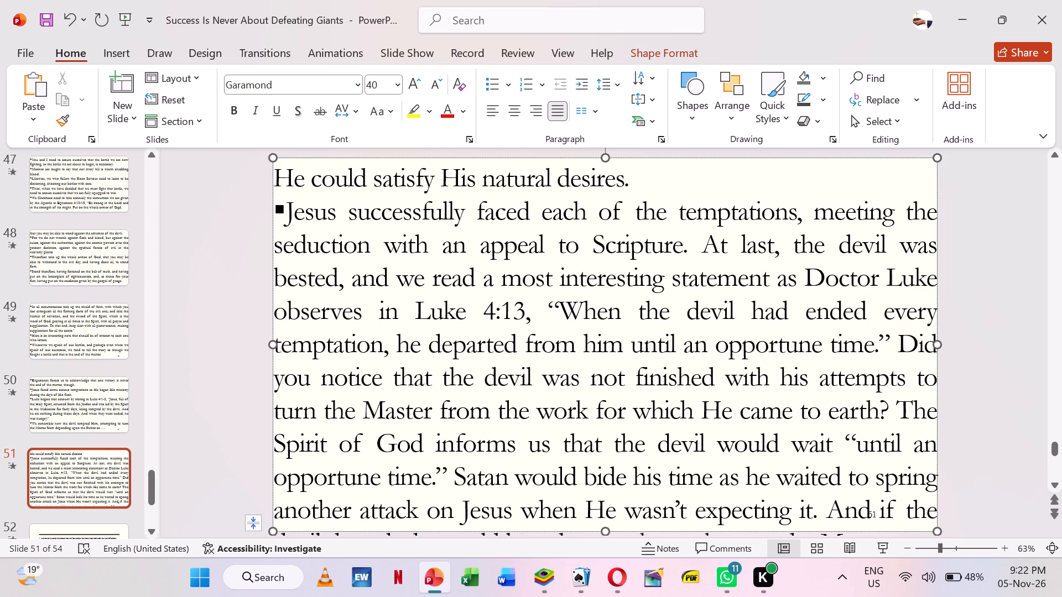
Start new bullets on slide 51 at "At last, the devil was bested", "Did you notice" and "The Spirit of God informs us".
click(707, 248)
key(Return)
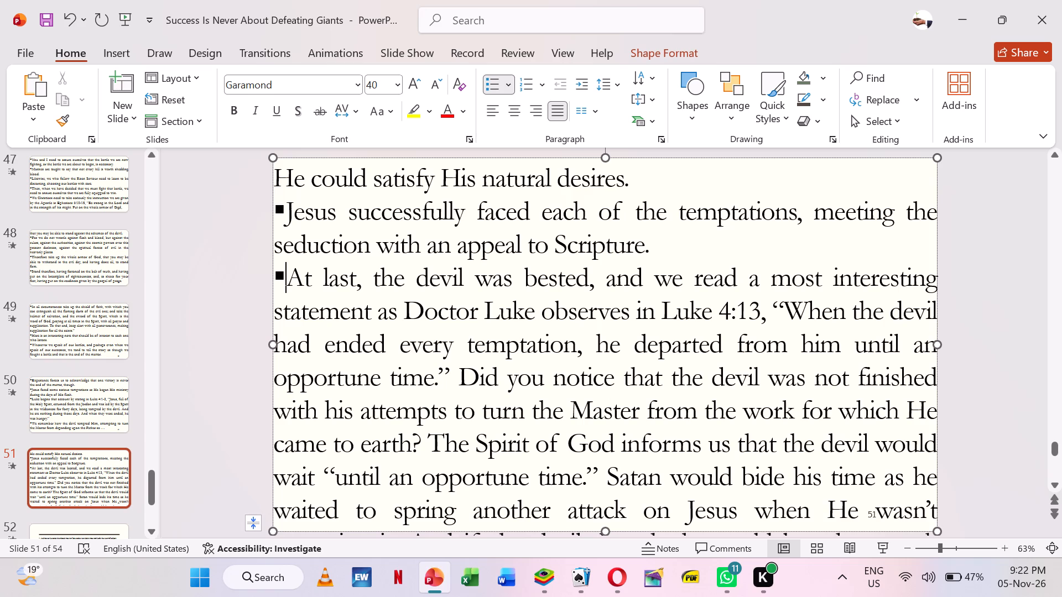
click(465, 381)
key(Return)
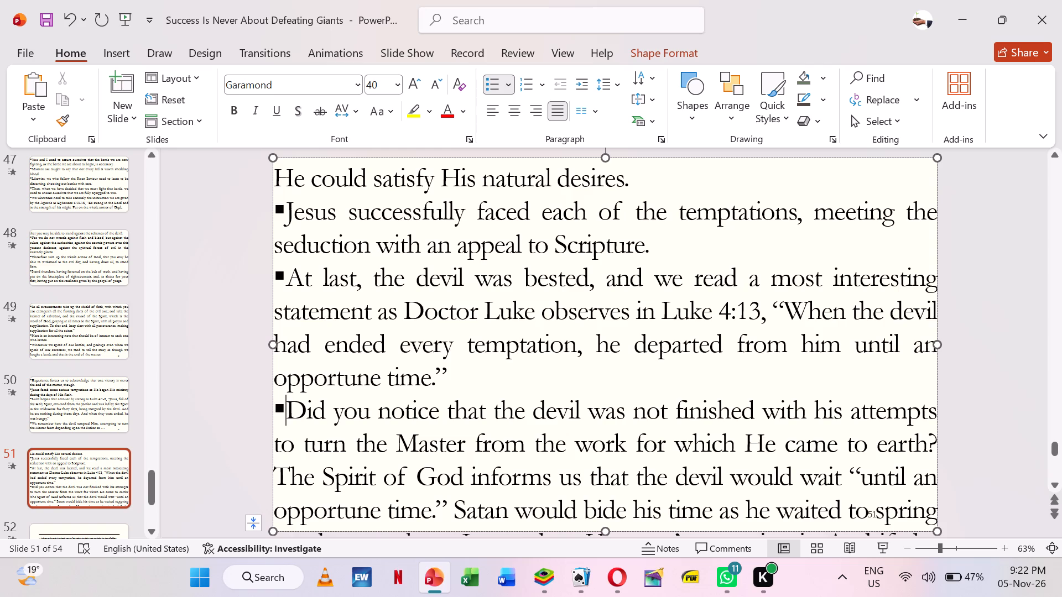
key(Down)
key(Left)
key(Down)
key(Return)
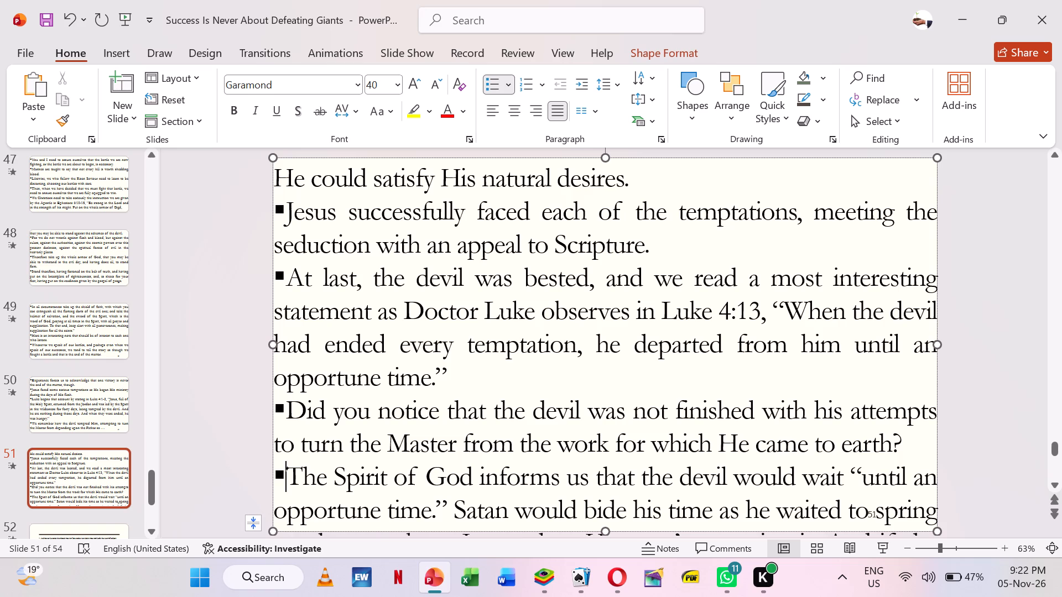
Start a new bullet on slide 51 at "Satan would bide his time" and cut all text from there to the end.
click(452, 508)
key(Return)
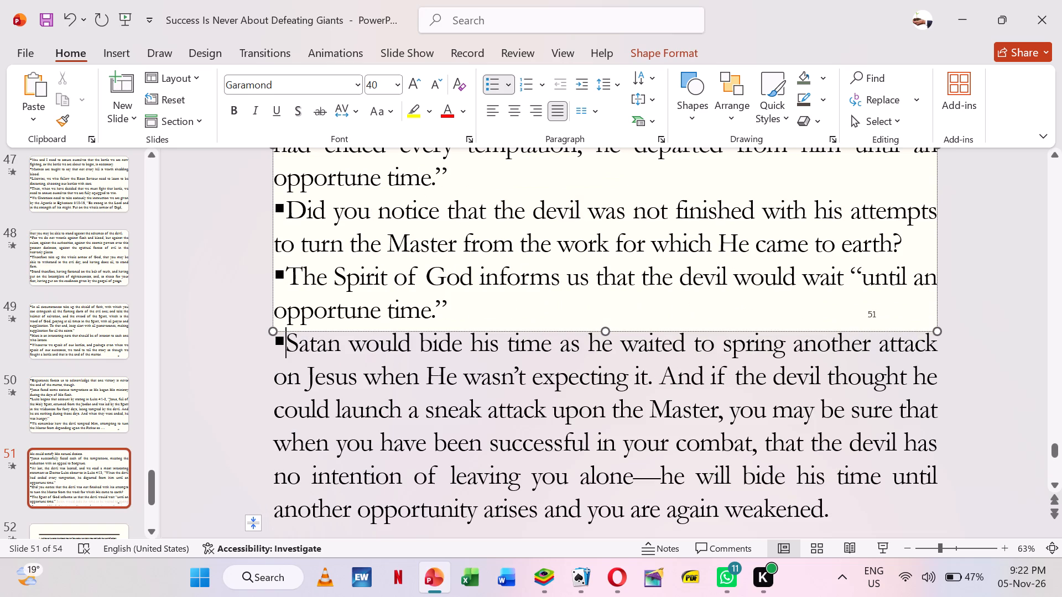
key(shift+Down)
key(shift+Down)
key(shift+Down)
key(shift+Down)
key(shift+Down)
key(shift+Down)
key(shift+Down)
key(shift+Down)
key(shift+Down)
key(shift+Down)
key(shift+Down)
key(shift+Down)
key(shift+Down)
key(shift+Down)
key(shift+Down)
key(shift+Down)
key(shift+Down)
key(shift+Down)
key(shift+Down)
key(shift+Down)
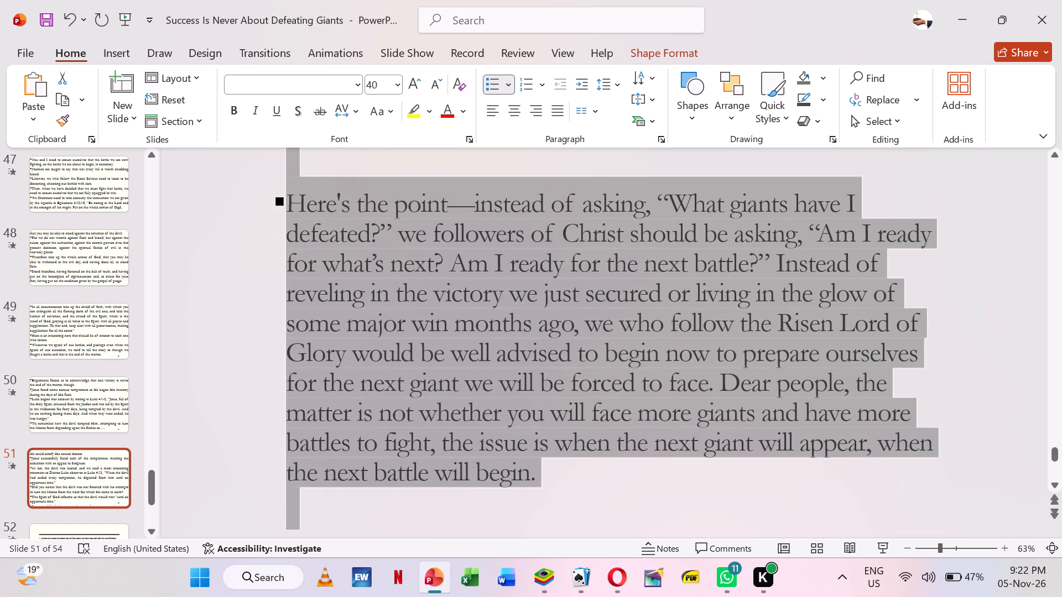
key(ctrl+x)
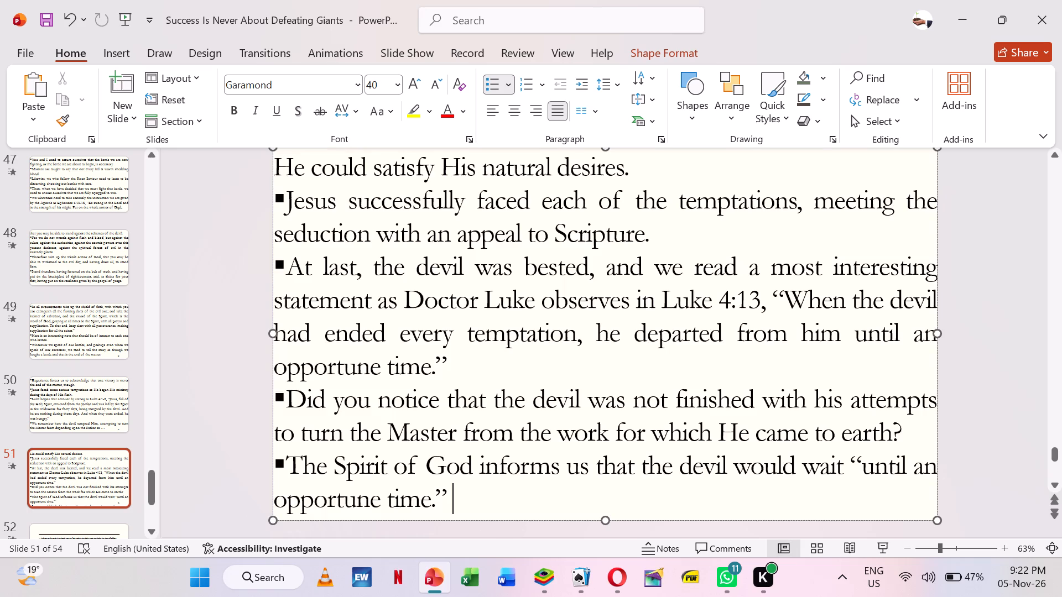
Insert a new slide after slide 51 with the Title and Content layout and paste the cut text into its content placeholder.
triple_click(152, 528)
triple_click(152, 528)
triple_click(152, 528)
triple_click(152, 528)
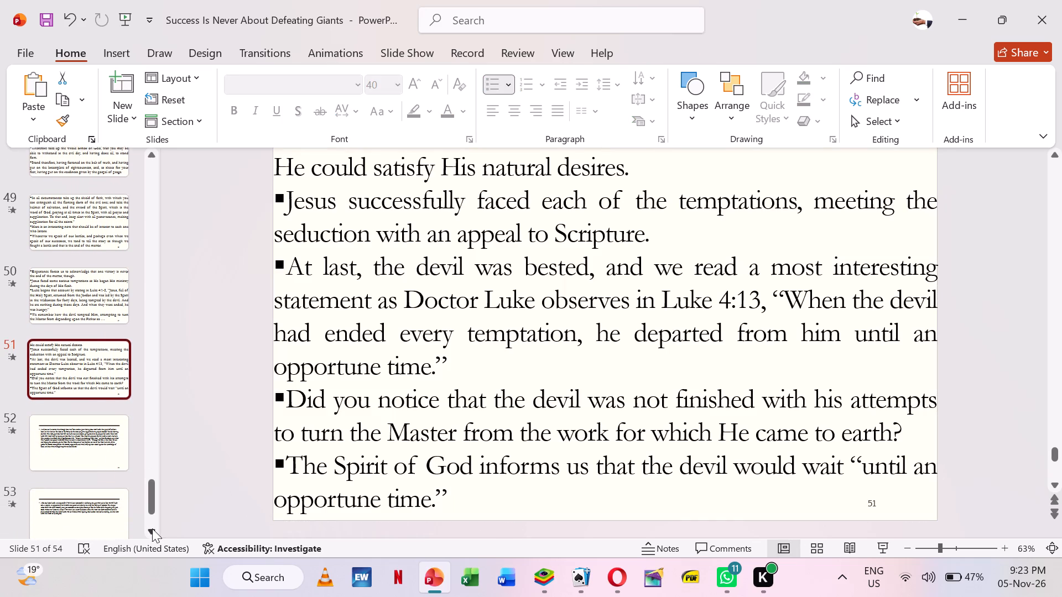
triple_click(152, 528)
triple_click(152, 528)
triple_click(152, 528)
double_click(152, 528)
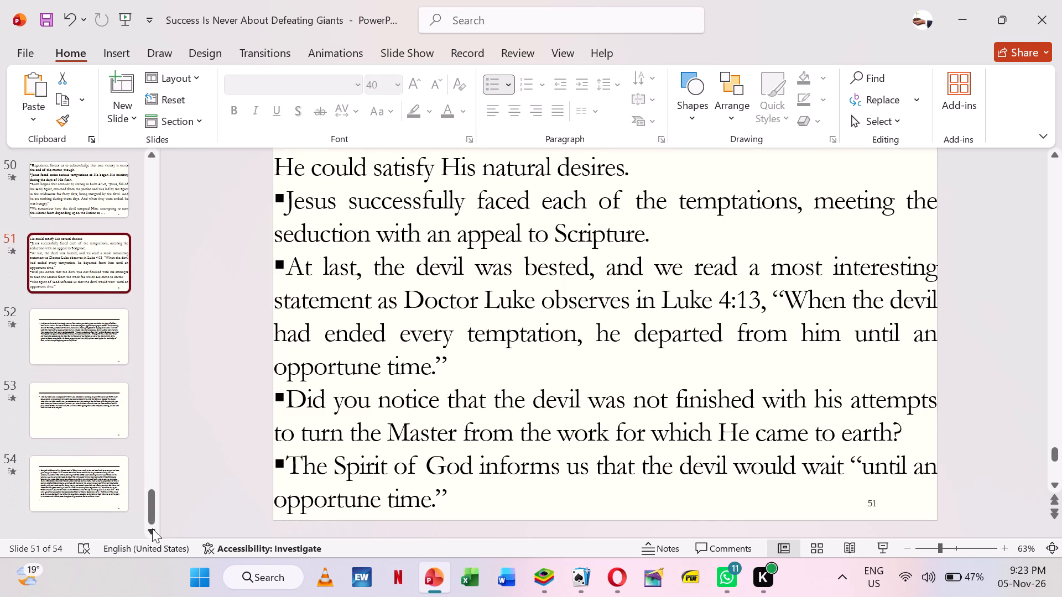
right_click(78, 302)
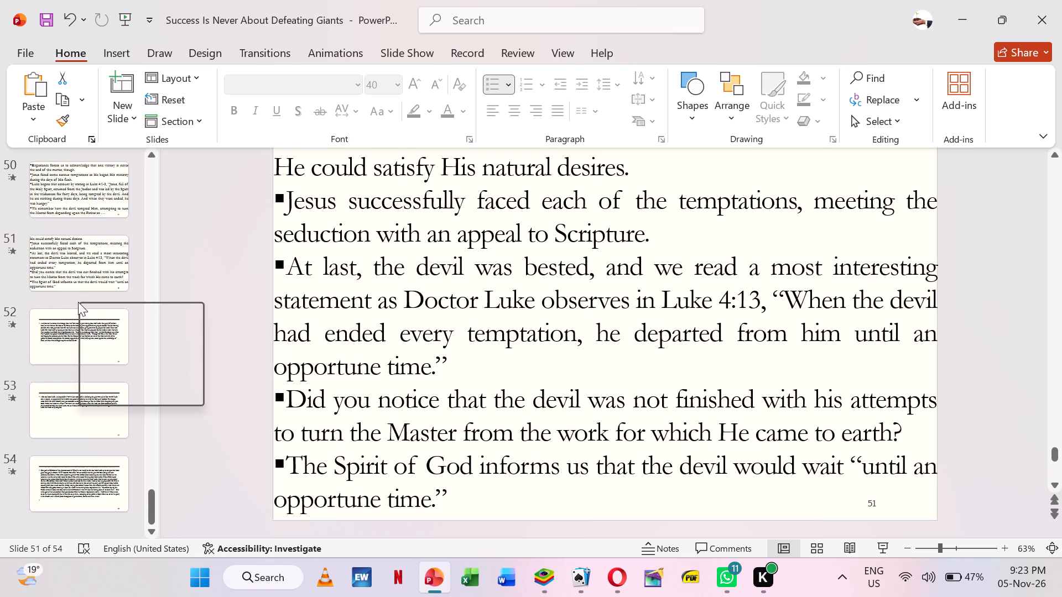
click(138, 365)
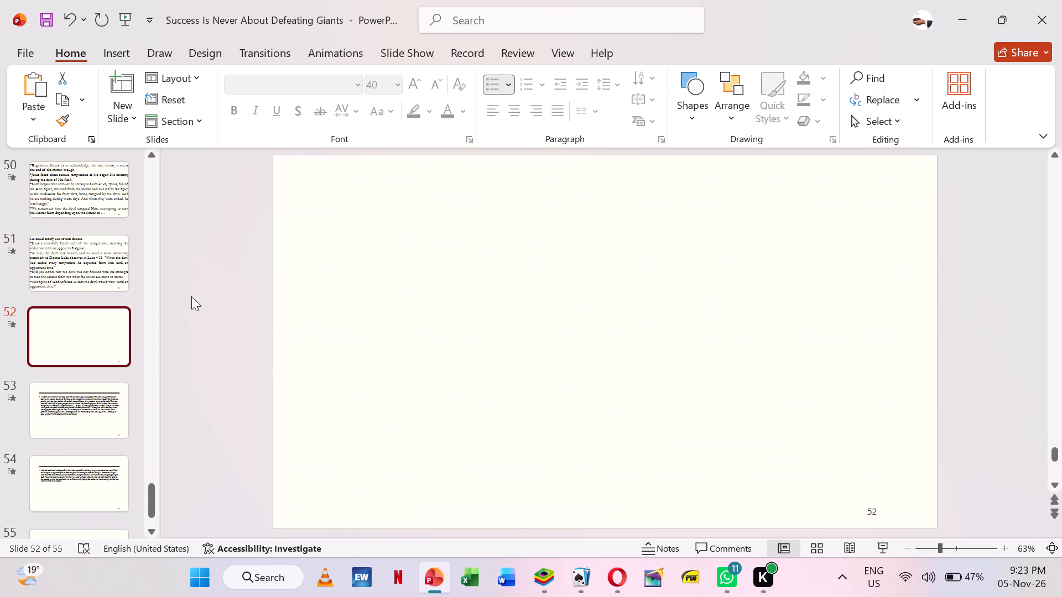
right_click(191, 296)
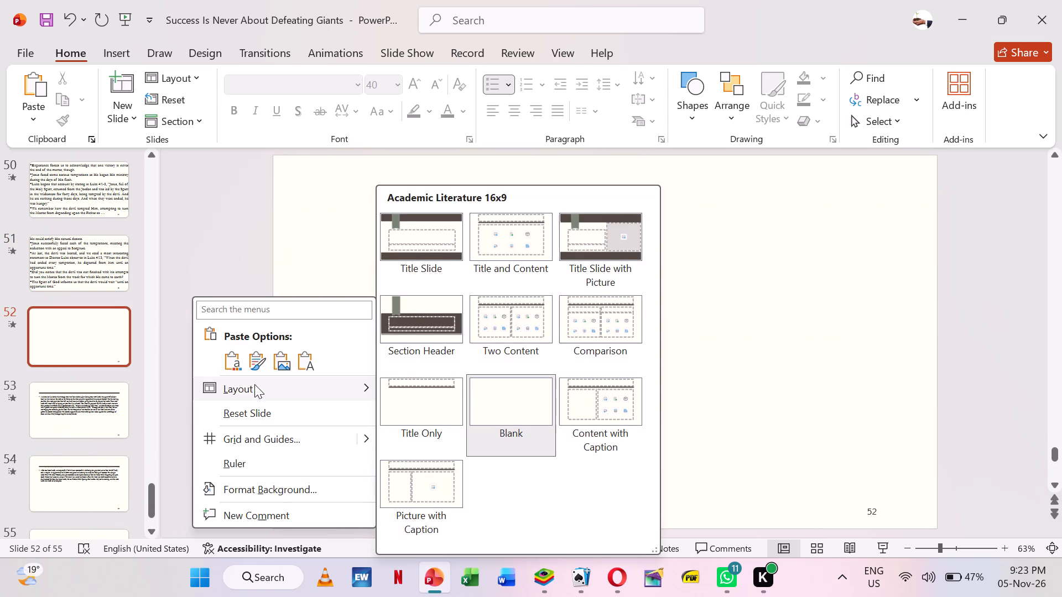
click(503, 248)
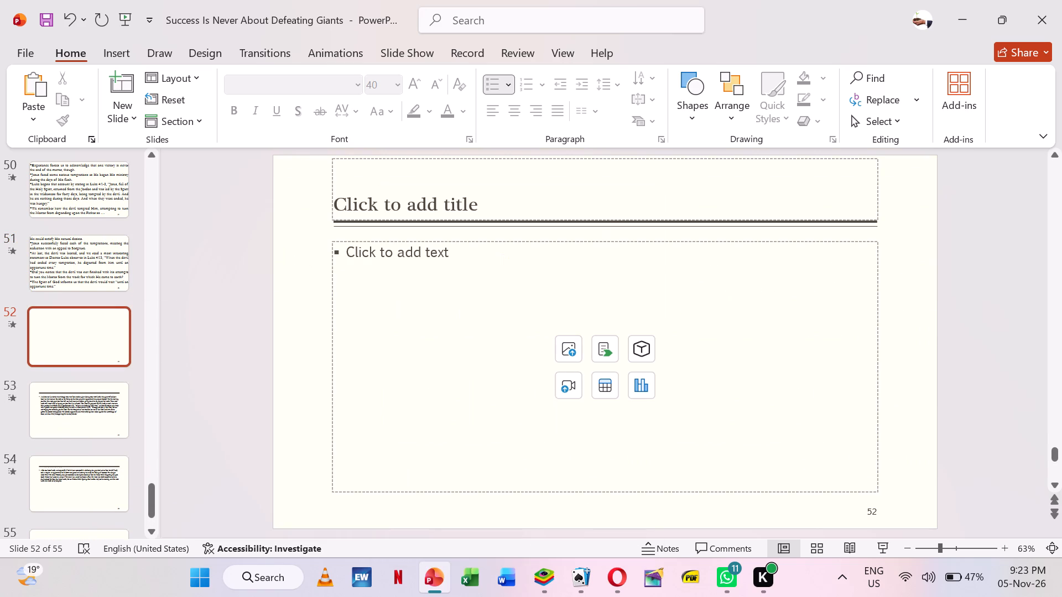
click(418, 360)
key(ctrl+v)
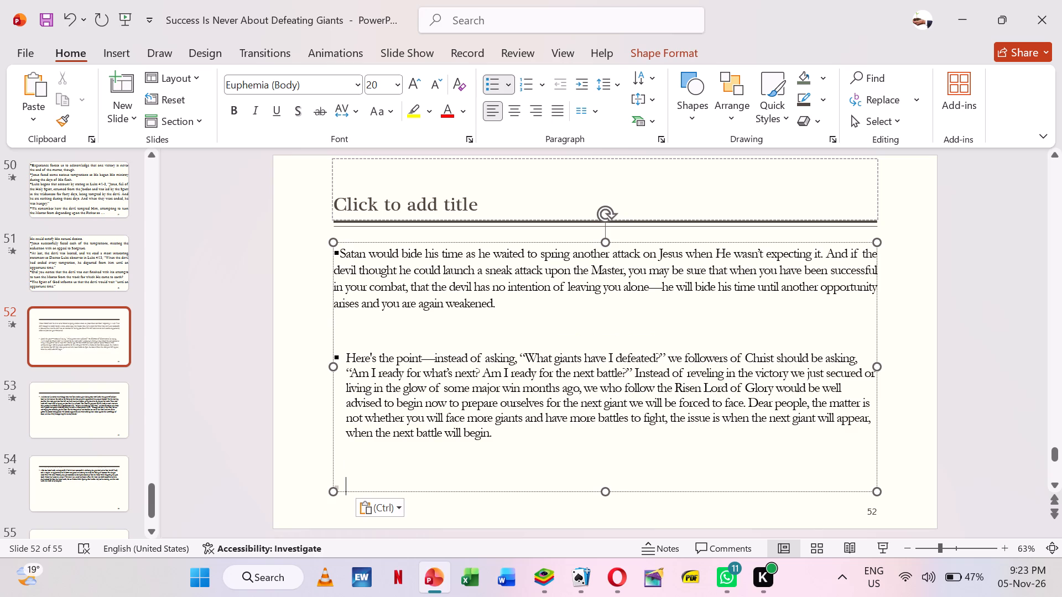
Apply the Blank layout to slide 52.
right_click(236, 275)
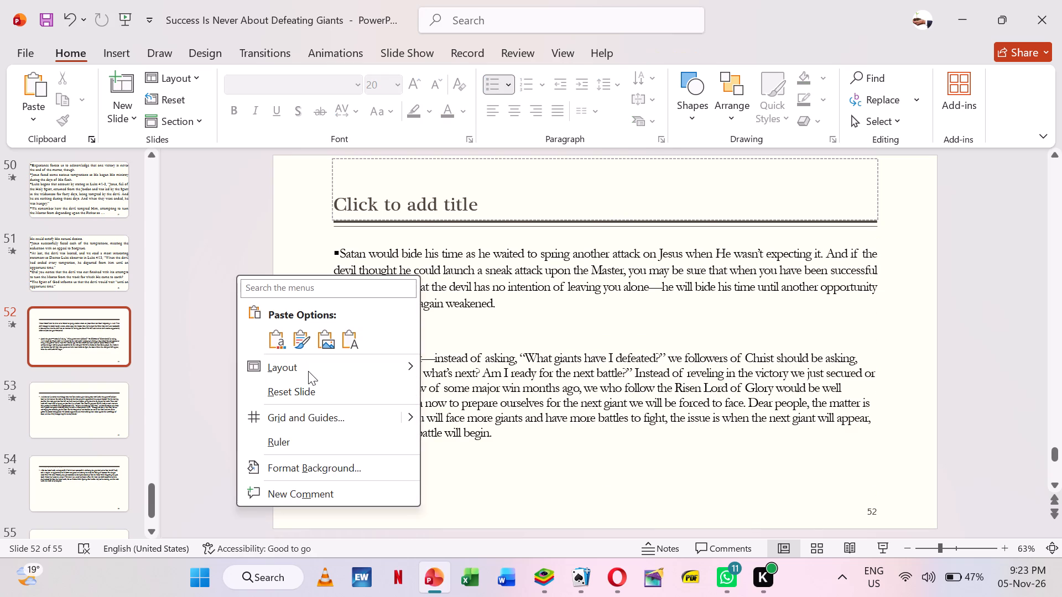
click(567, 397)
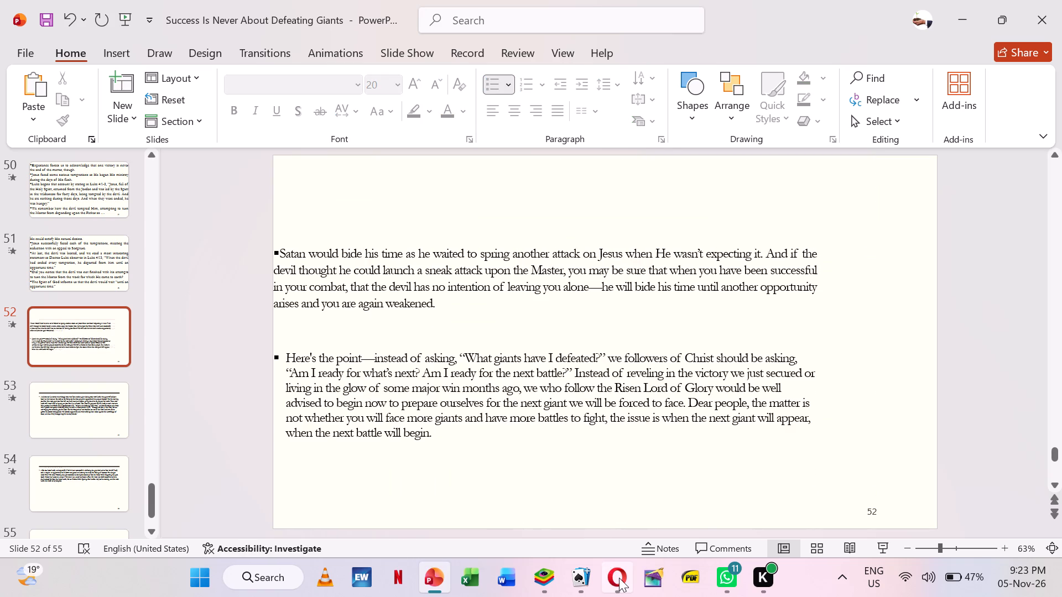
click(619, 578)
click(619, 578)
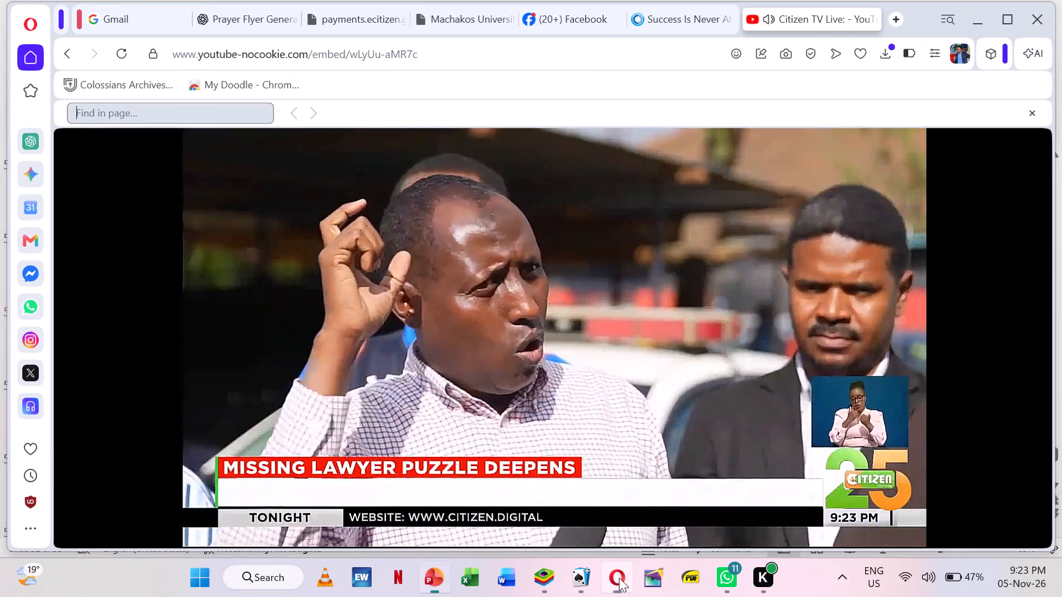
Stretch the text box on slide 52 to cover the whole slide.
click(471, 284)
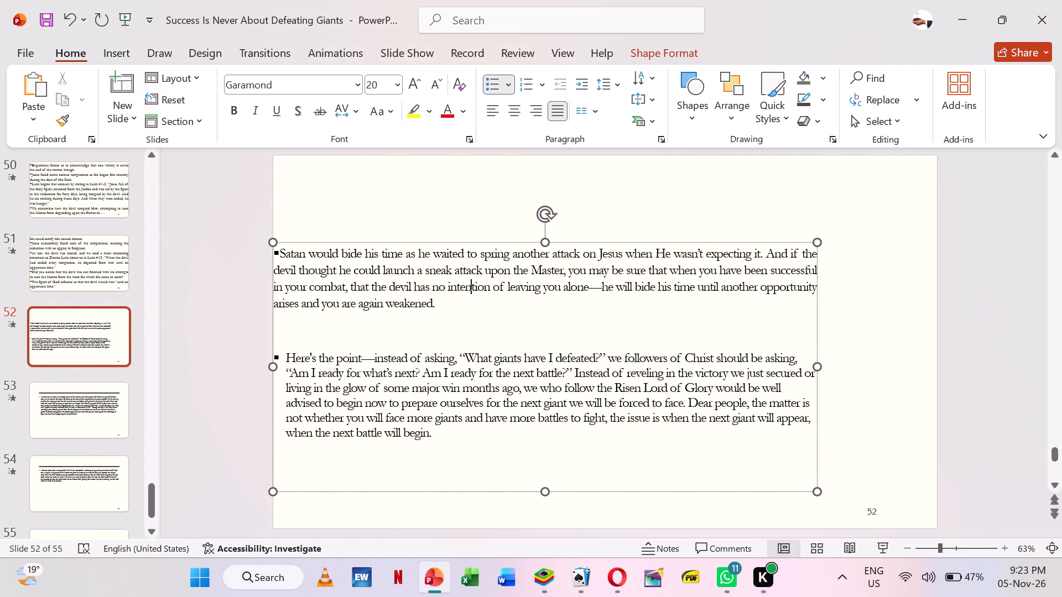
drag(820, 240, 936, 159)
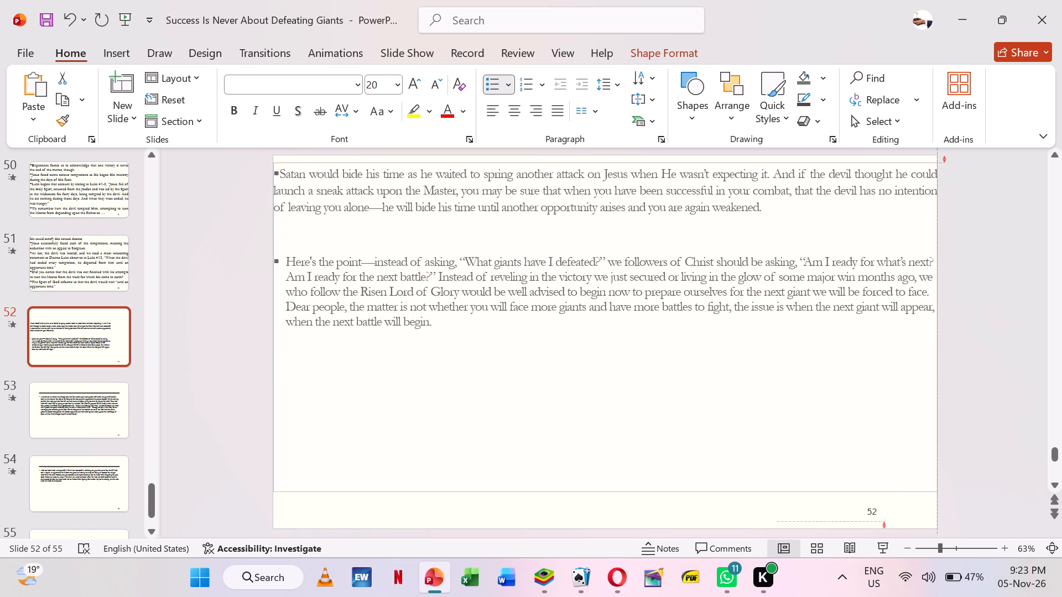
drag(936, 159, 935, 151)
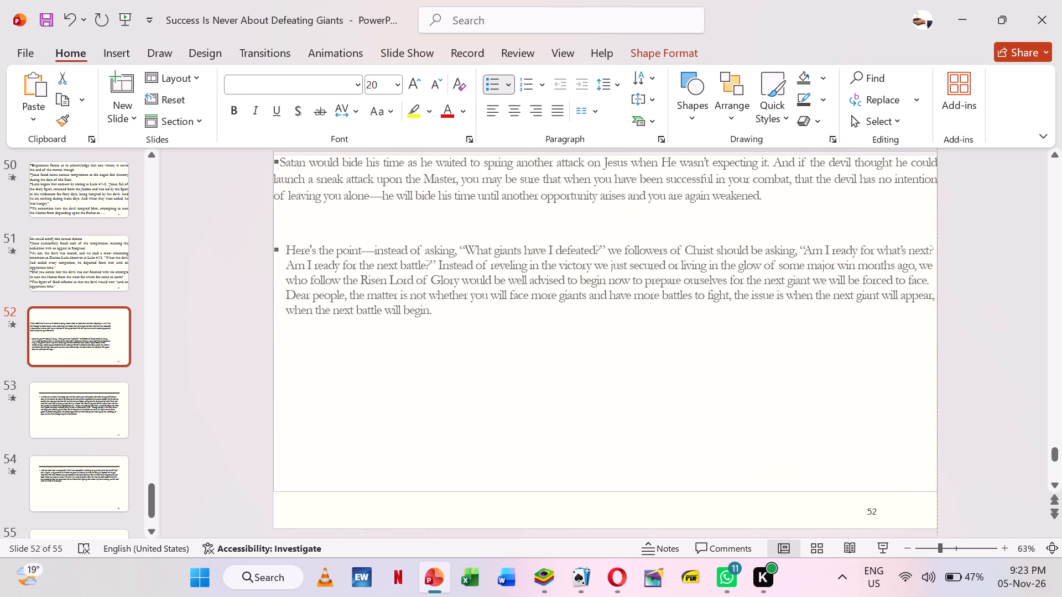
drag(935, 151, 936, 157)
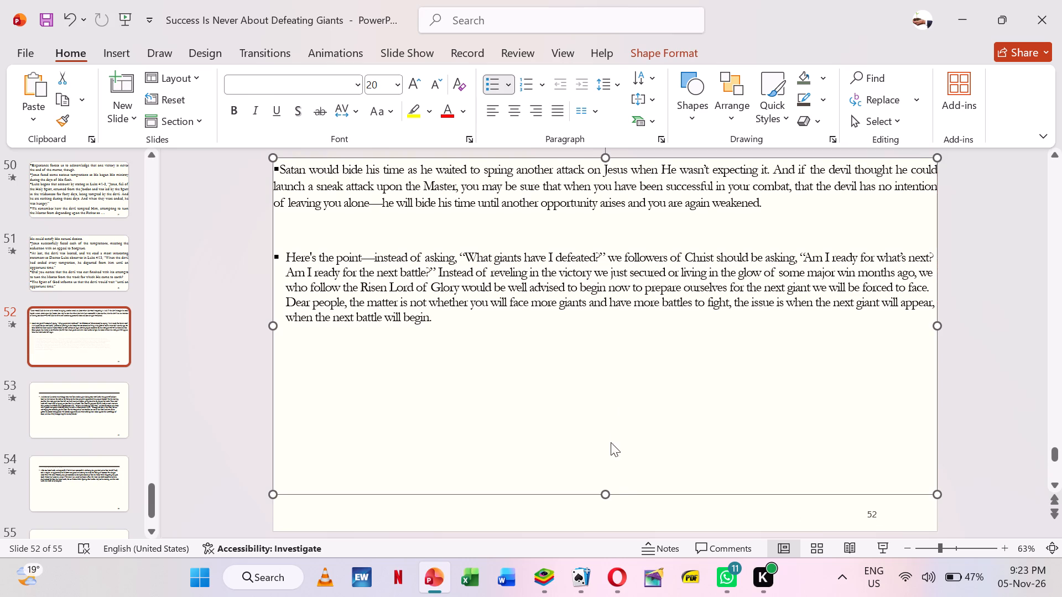
drag(605, 494, 618, 528)
Set the font size of all body text on slide 52 to 40.
click(494, 237)
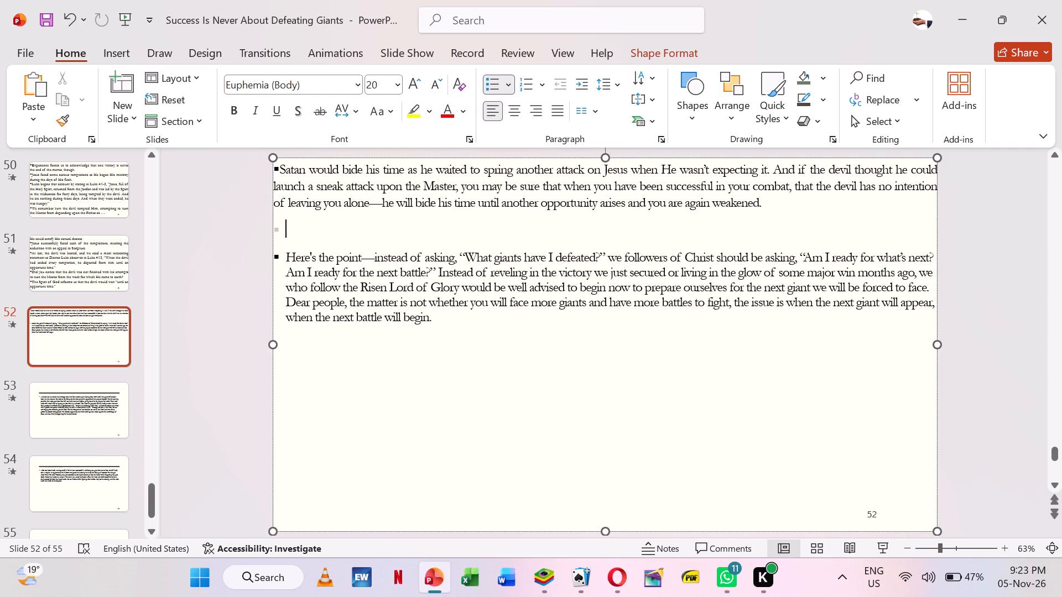
key(ctrl+a)
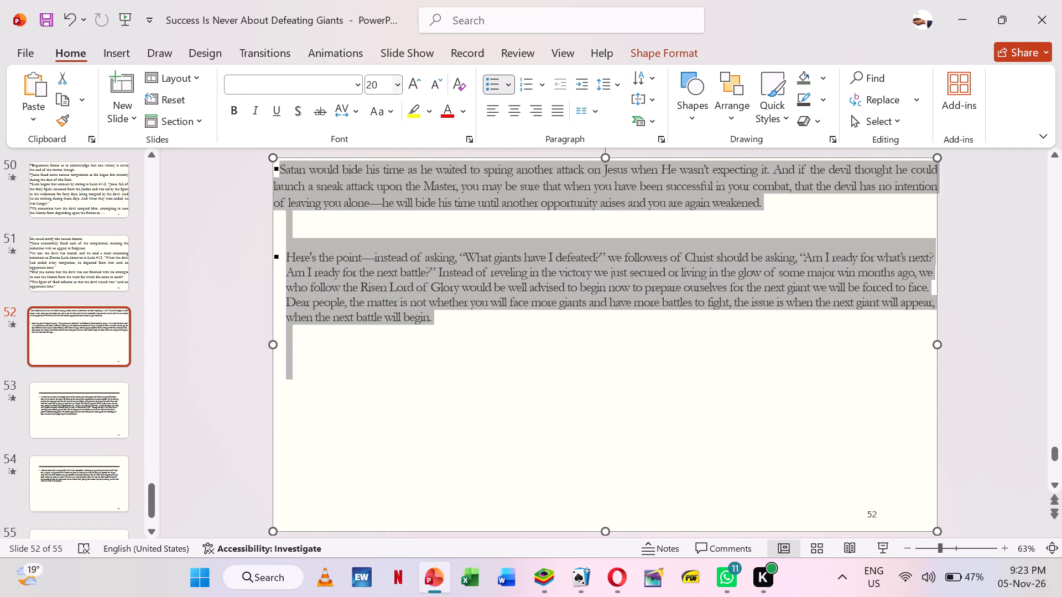
click(377, 83)
text(40)
key(Return)
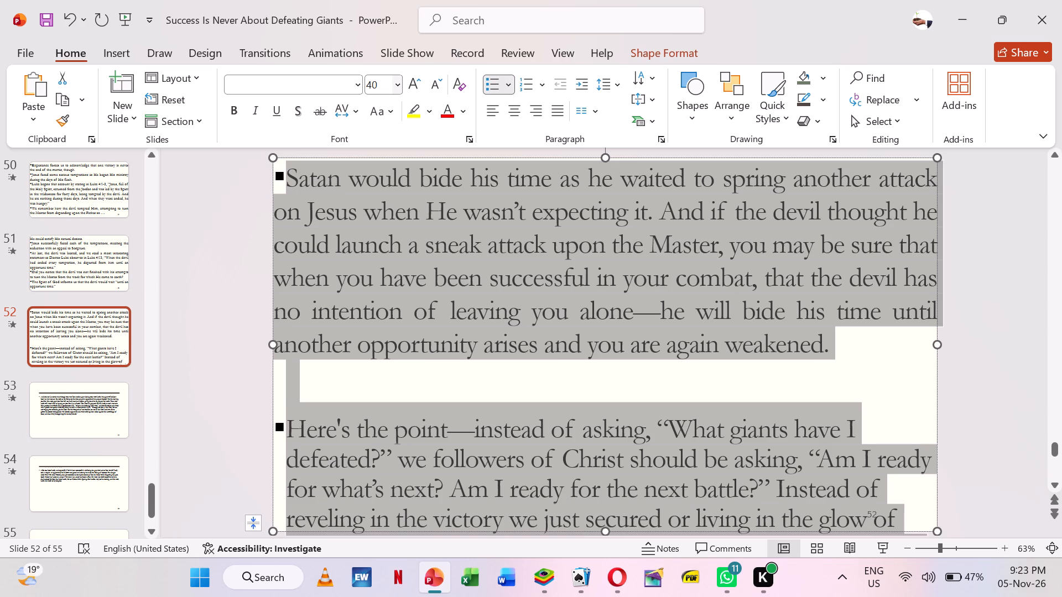
Start a new bullet on slide 52 at "And if the devil thought", and remove the blank line before "Here's the point", matching its justified format.
click(663, 218)
key(Return)
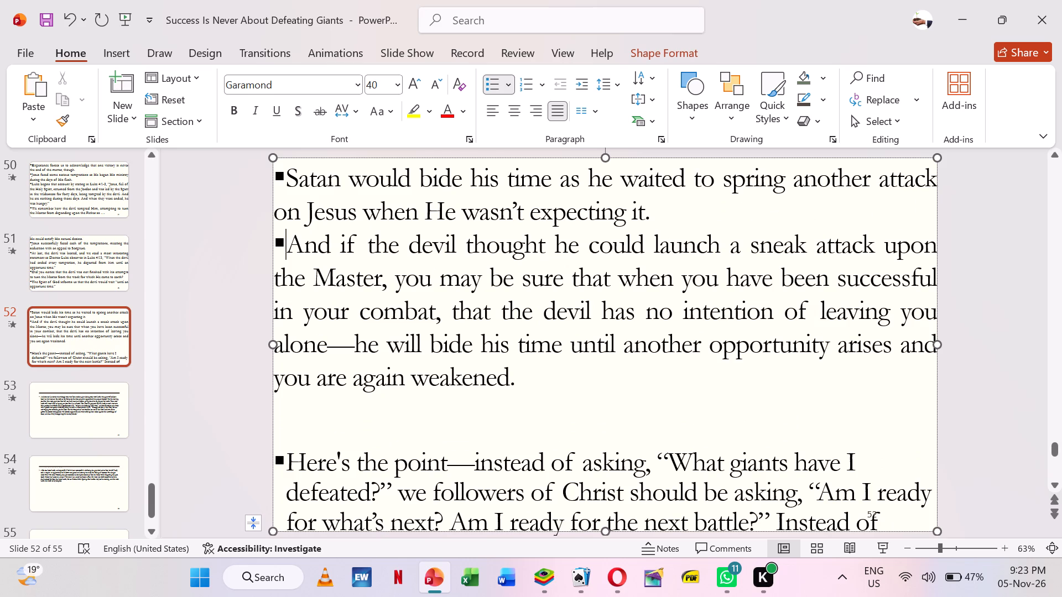
click(553, 382)
key(Delete)
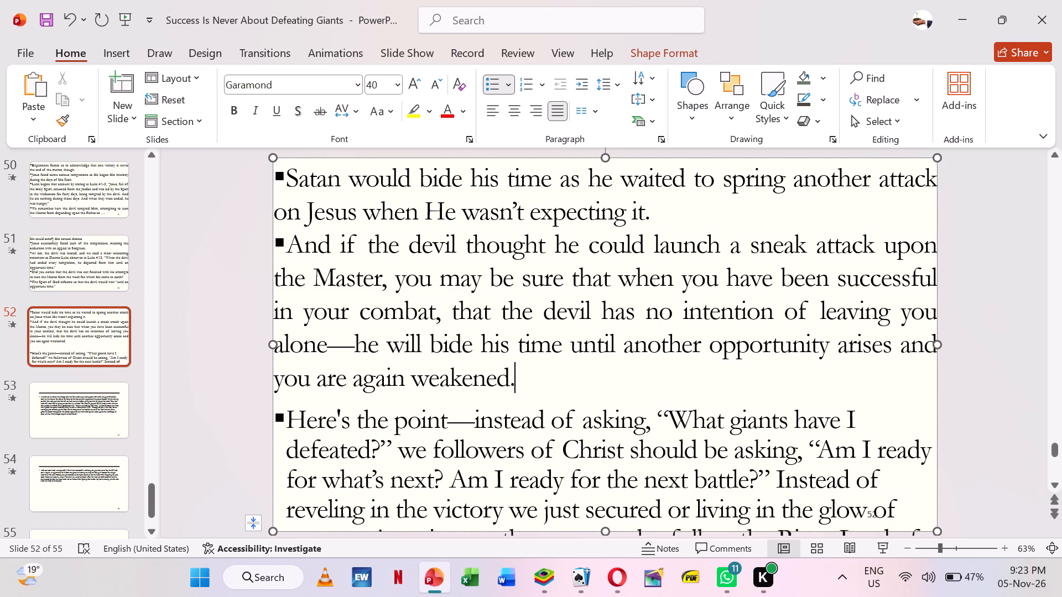
key(Delete)
key(Return)
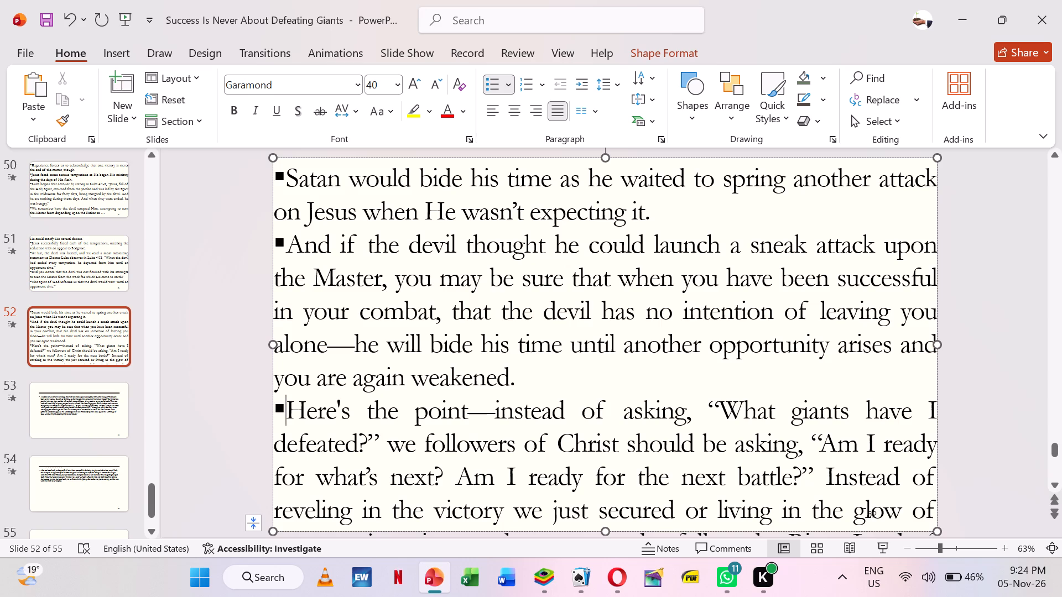
Split slide 52's text at "Instead of reveling" and move everything from there to the start of slide 53's text.
click(825, 473)
key(Return)
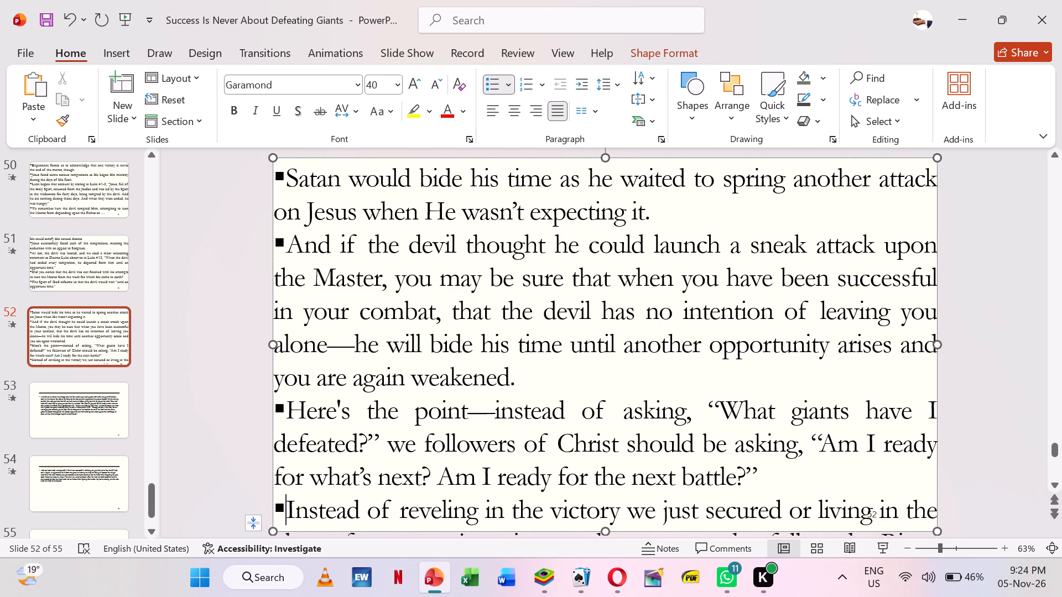
key(shift+Down)
key(shift+Down)
key(shift+Down)
key(shift+Down)
key(shift+Down)
key(shift+Down)
key(shift+Down)
key(shift+Down)
key(shift+Down)
key(shift+Down)
key(shift+Down)
key(shift+Down)
key(shift+Down)
key(shift+Down)
key(shift+Down)
key(shift+Down)
key(shift+Down)
key(shift+Down)
key(shift+Down)
key(shift+Down)
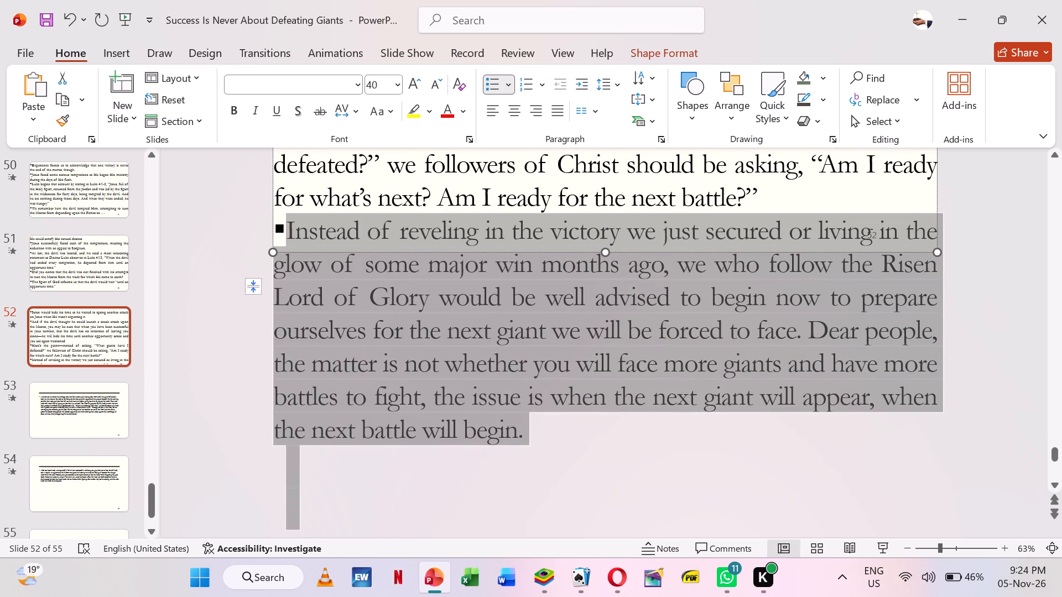
key(ctrl+x)
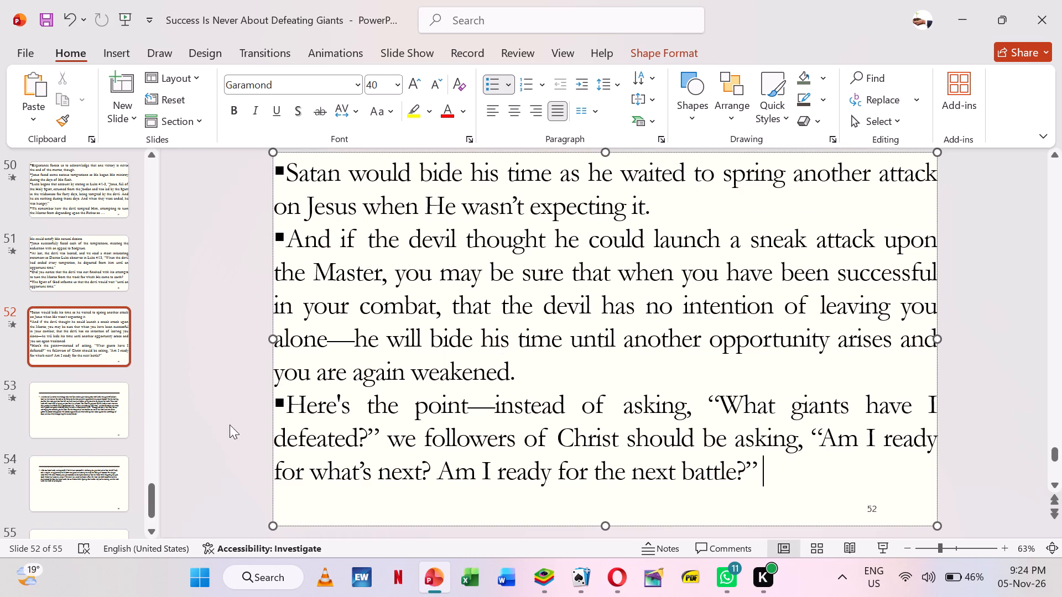
click(98, 421)
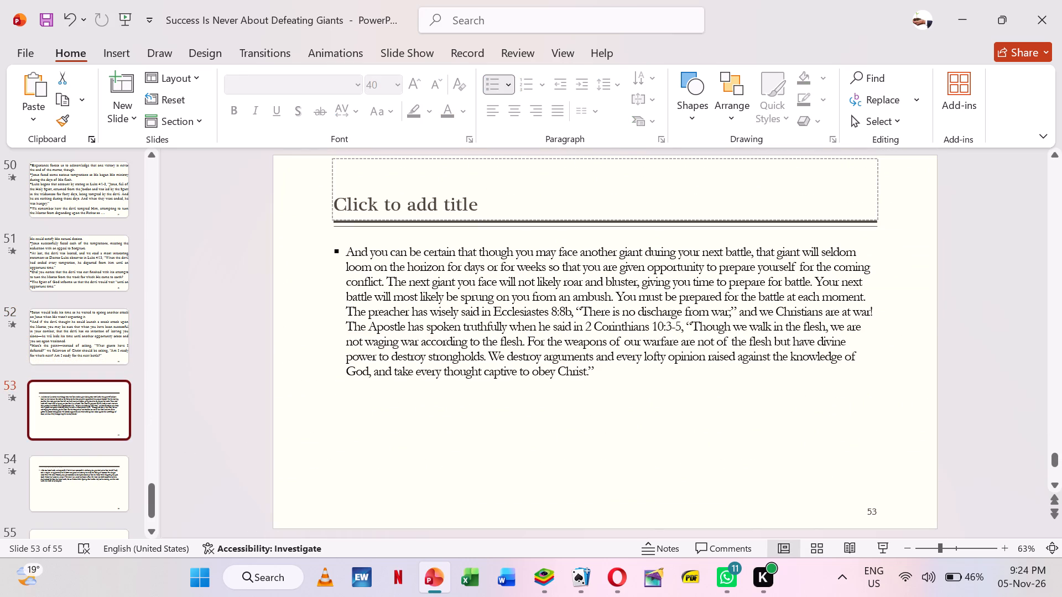
click(343, 250)
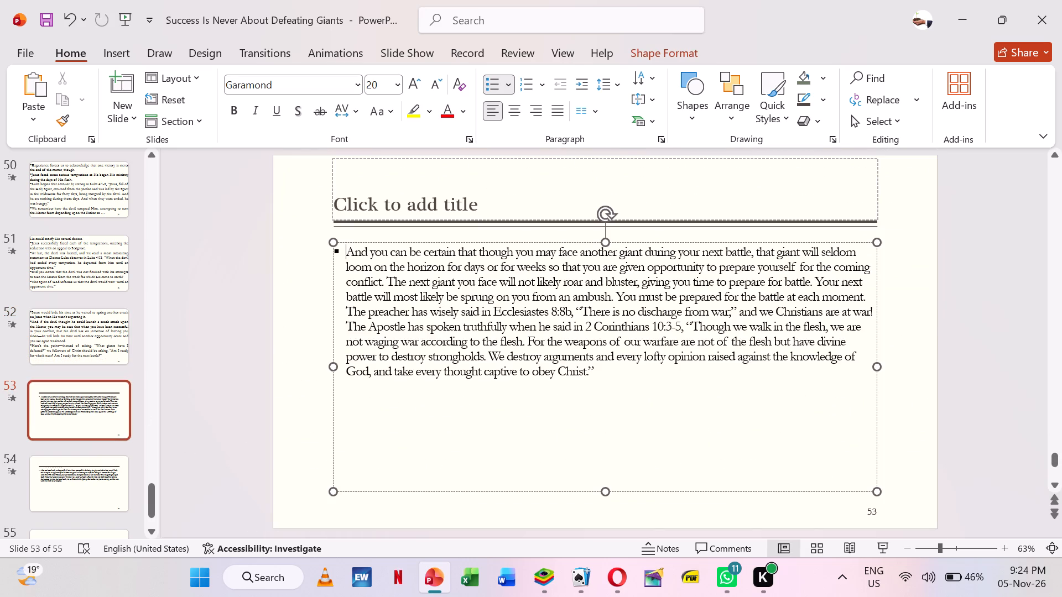
key(ctrl+v)
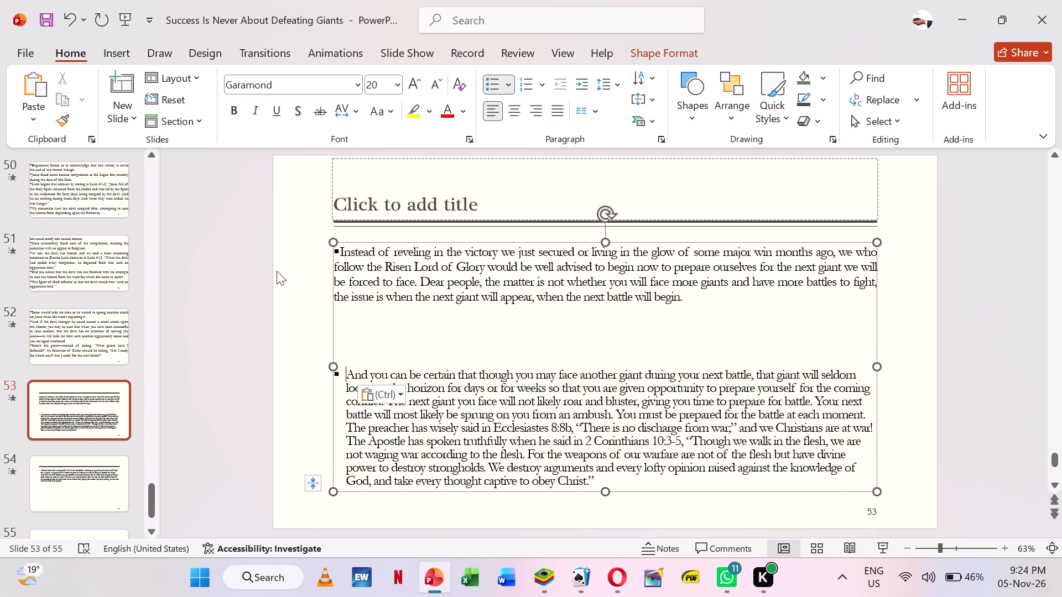
Apply the Blank layout to slide 53 and stretch its text box to cover the whole slide.
right_click(277, 271)
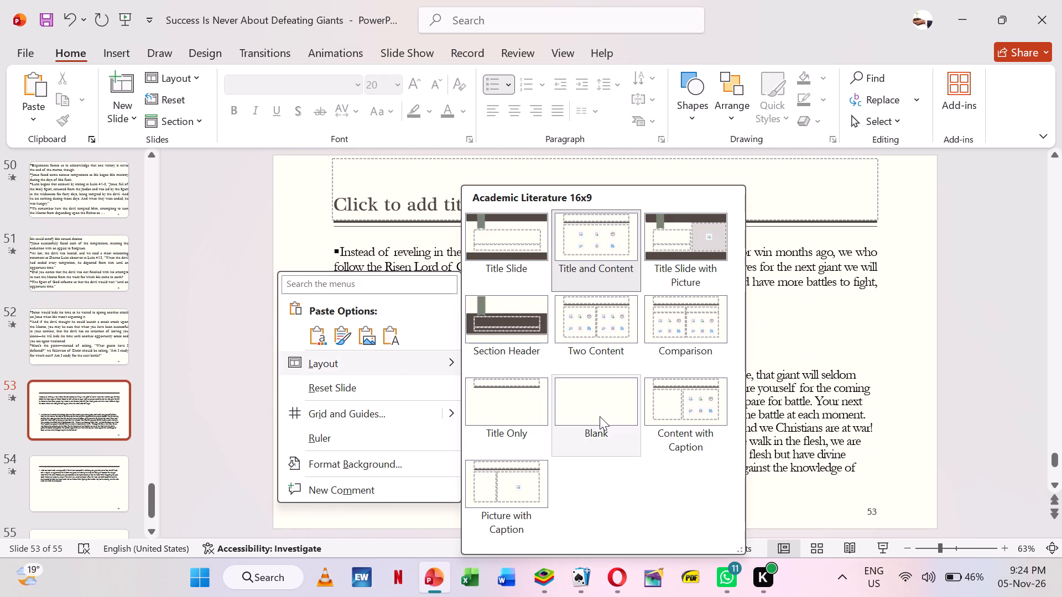
click(600, 416)
click(528, 415)
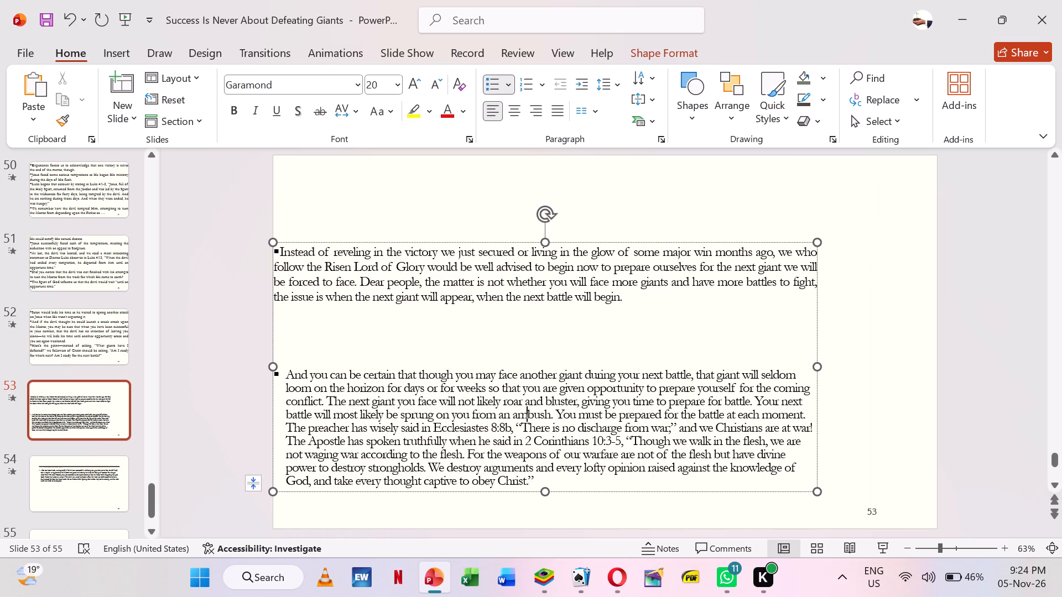
drag(818, 242, 910, 185)
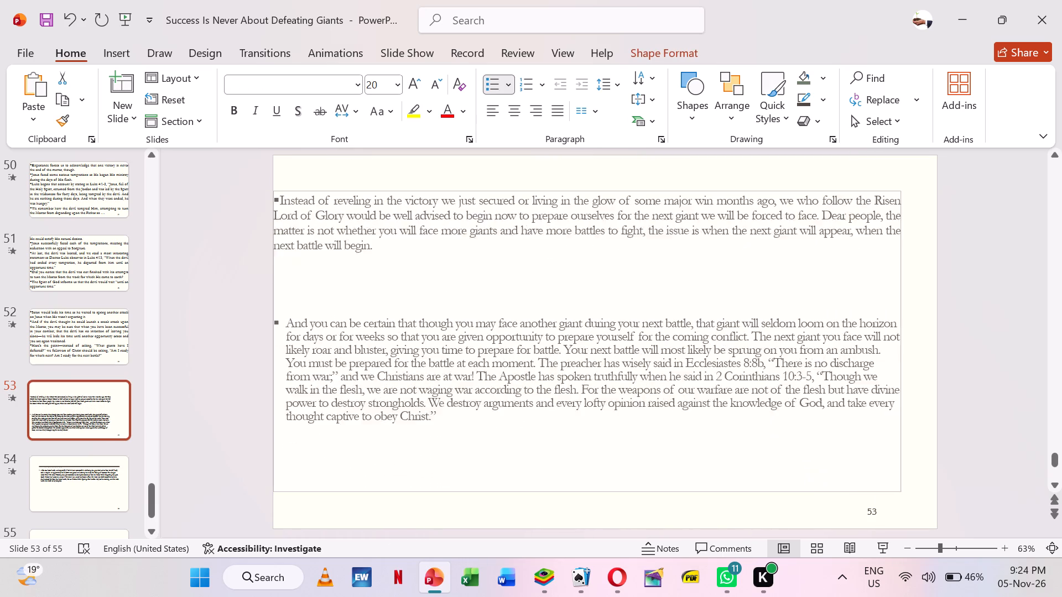
drag(910, 185, 939, 155)
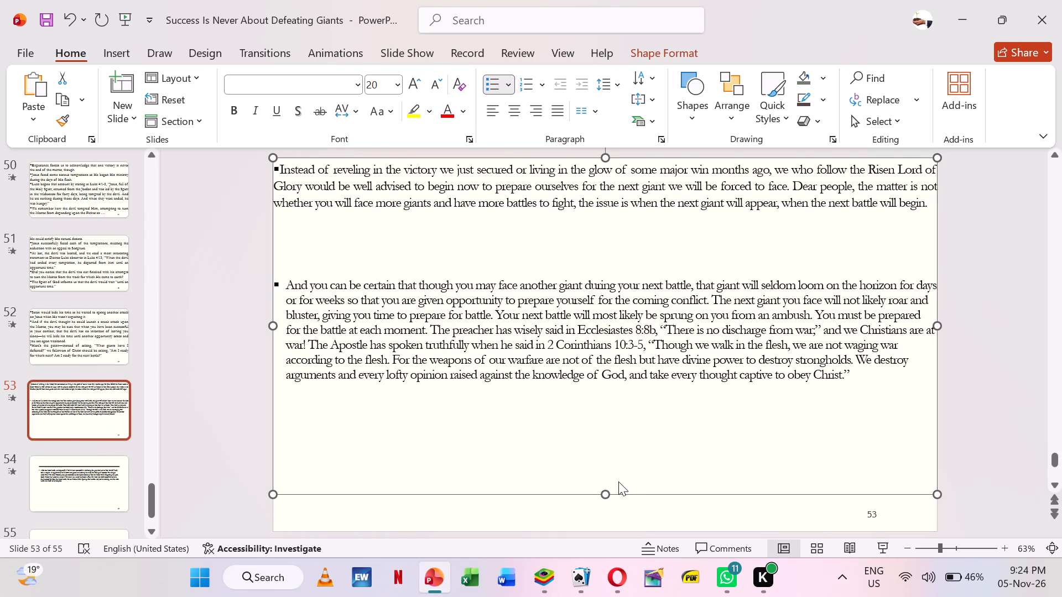
drag(608, 493, 614, 528)
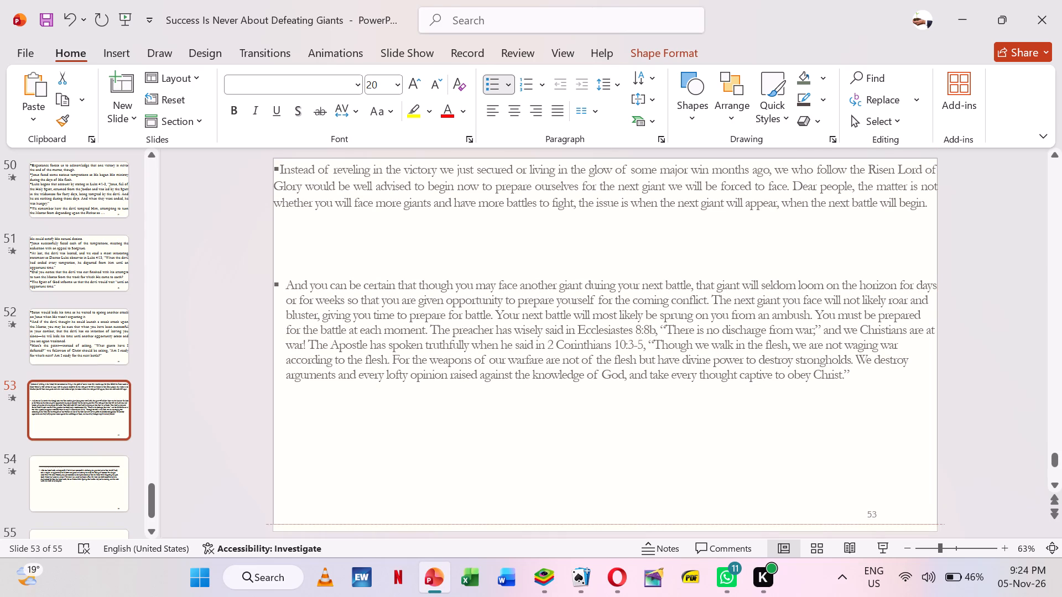
drag(614, 528, 615, 529)
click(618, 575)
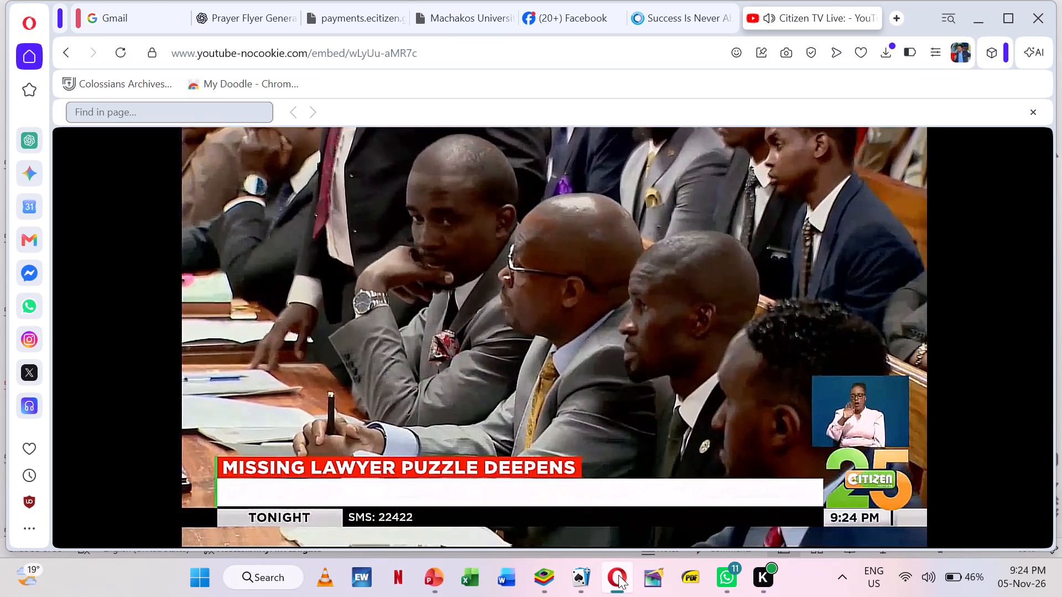
Switch back to PowerPoint and set the font size of all body text on slide 53 to 40.
click(618, 575)
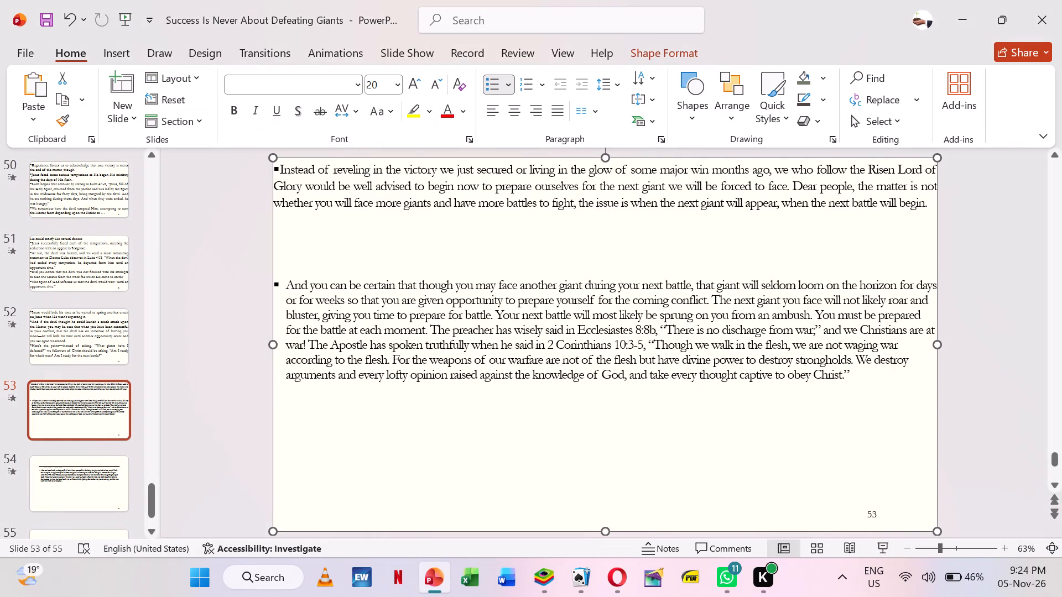
click(441, 200)
key(ctrl+a)
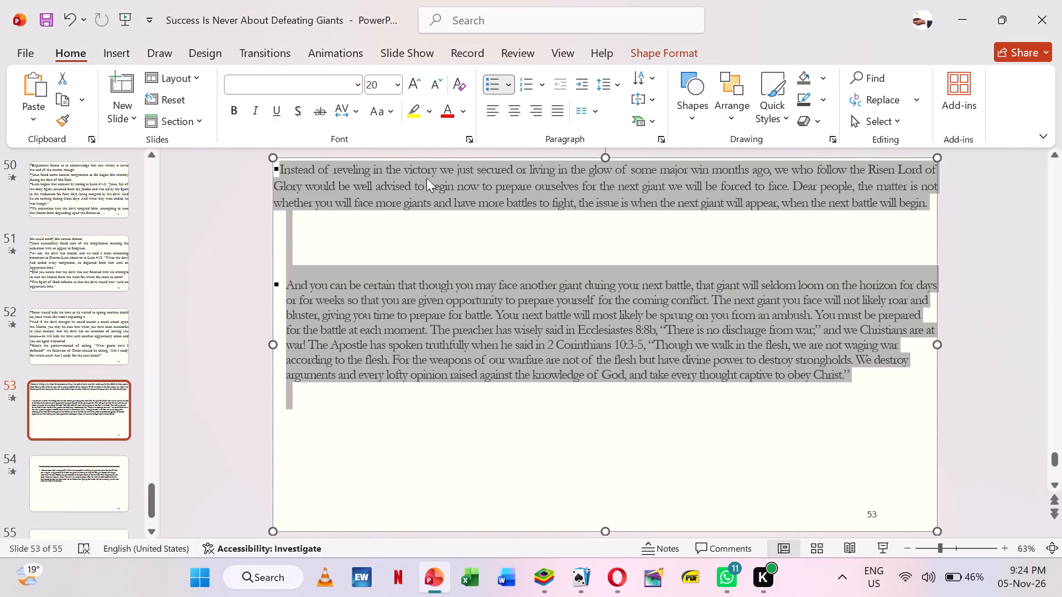
click(380, 83)
text(40)
key(Return)
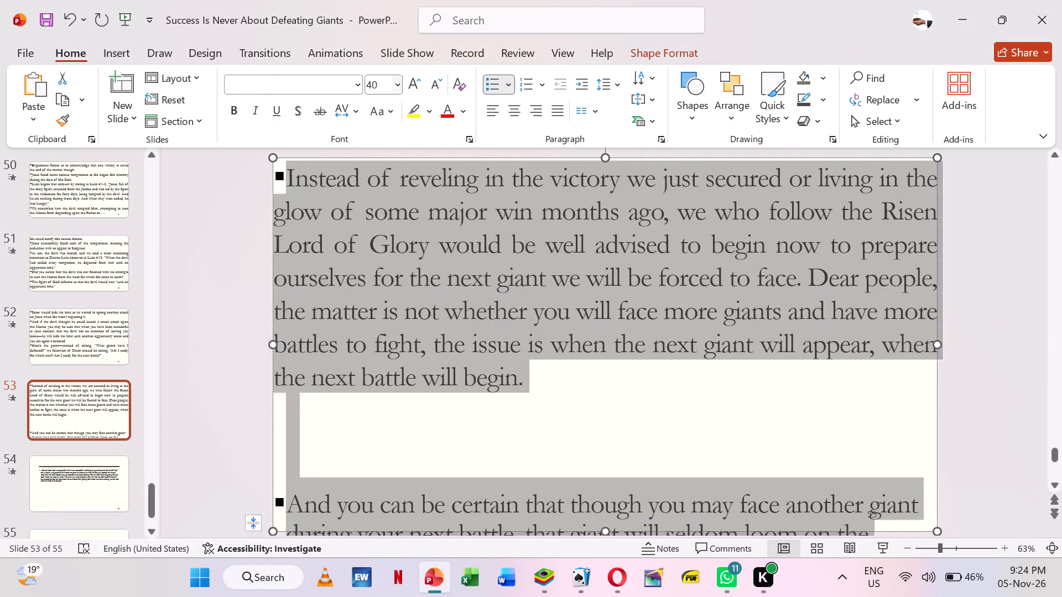
click(568, 217)
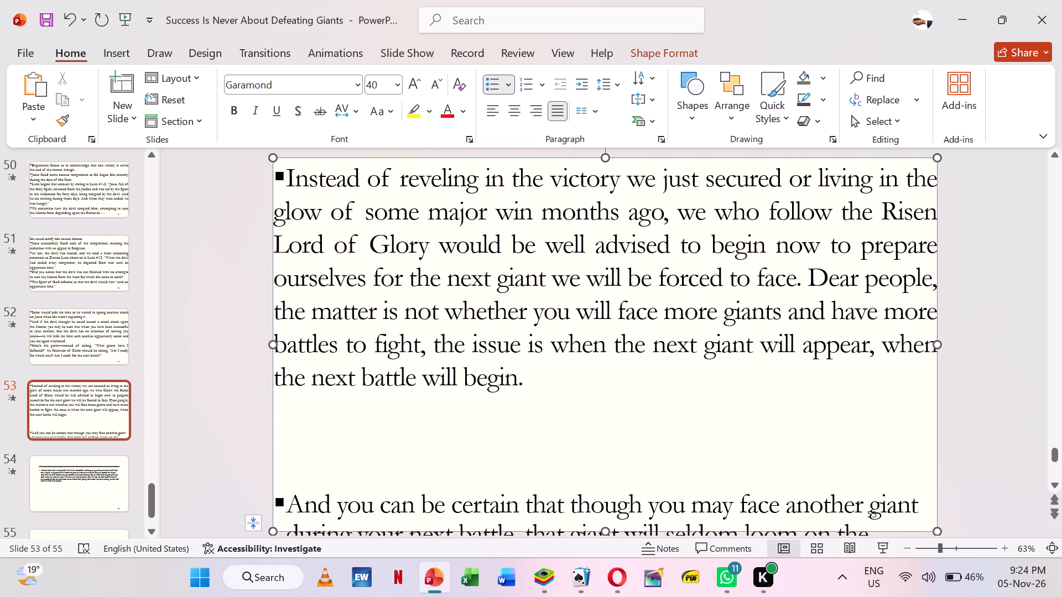
Start a new bullet on slide 53 at "Dear people", and remove the blank line before "And you can be certain", matching its justified format.
click(813, 279)
key(Return)
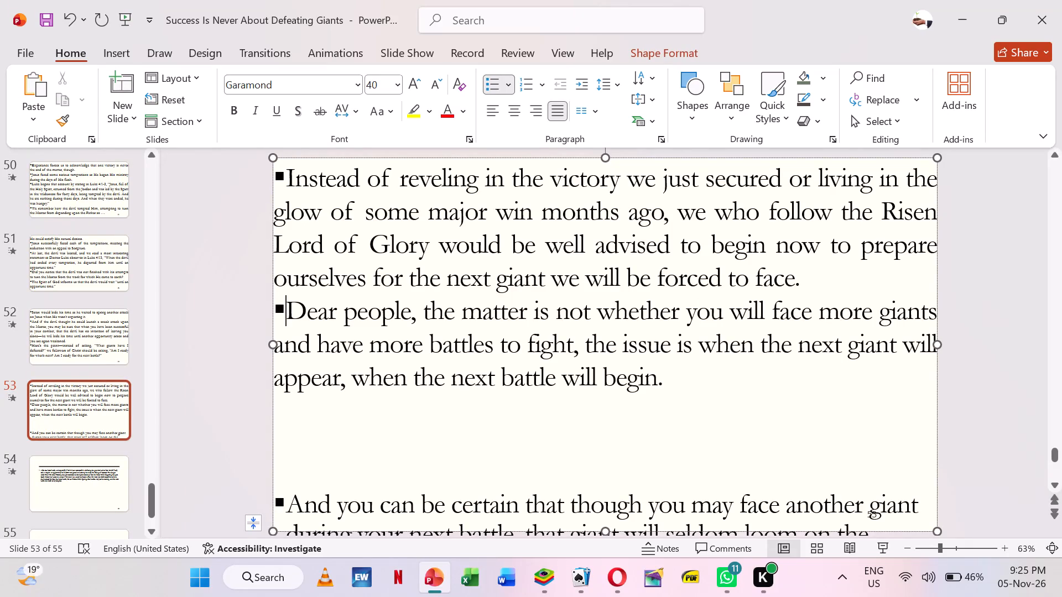
click(768, 366)
key(Delete)
key(Delete)
key(Delete)
key(Return)
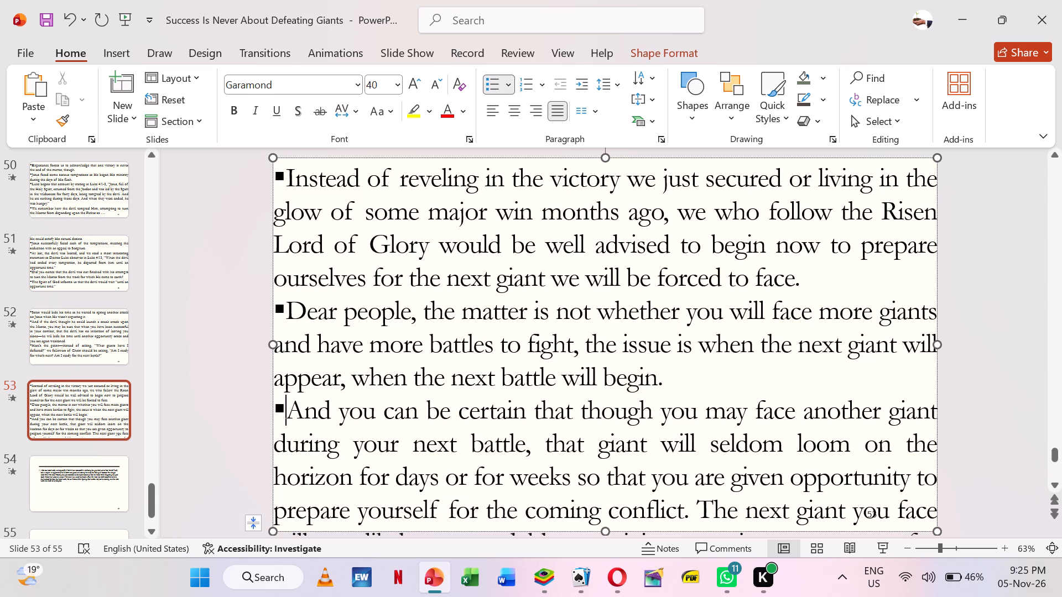
Split slide 53's text at "The next giant you face" and move everything from there to the start of slide 54's text.
click(703, 508)
key(Return)
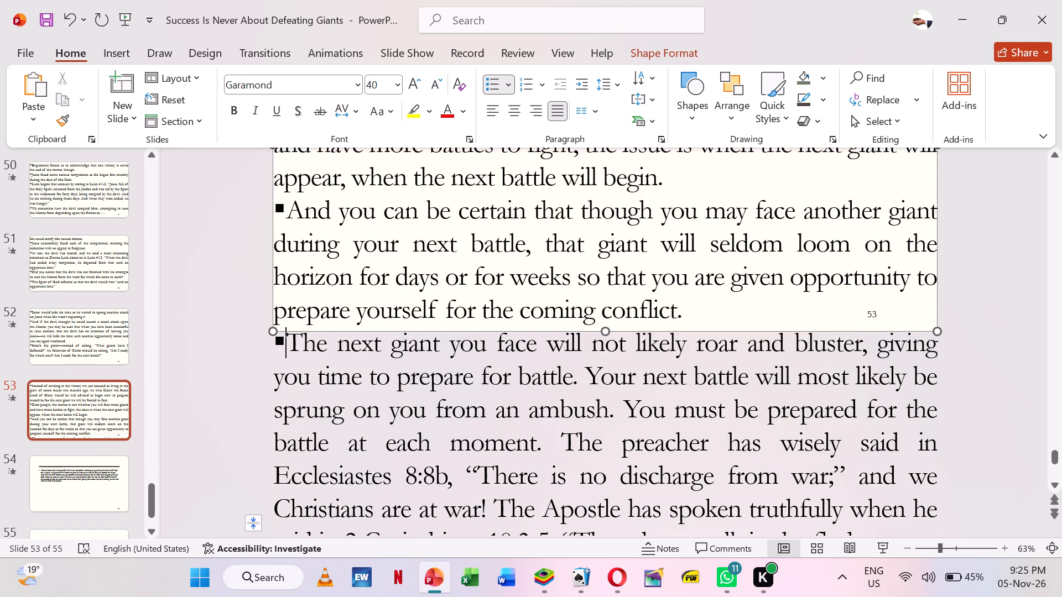
key(shift+Down)
key(shift+Down)
key(shift+Down)
key(shift+Down)
key(shift+Down)
key(shift+Down)
key(shift+Down)
key(shift+Down)
key(shift+Down)
key(shift+Down)
key(shift+Down)
key(shift+Down)
key(shift+Down)
key(shift+Down)
key(shift+Down)
key(shift+Down)
key(shift+Down)
key(shift+Down)
key(shift+Down)
key(shift+Down)
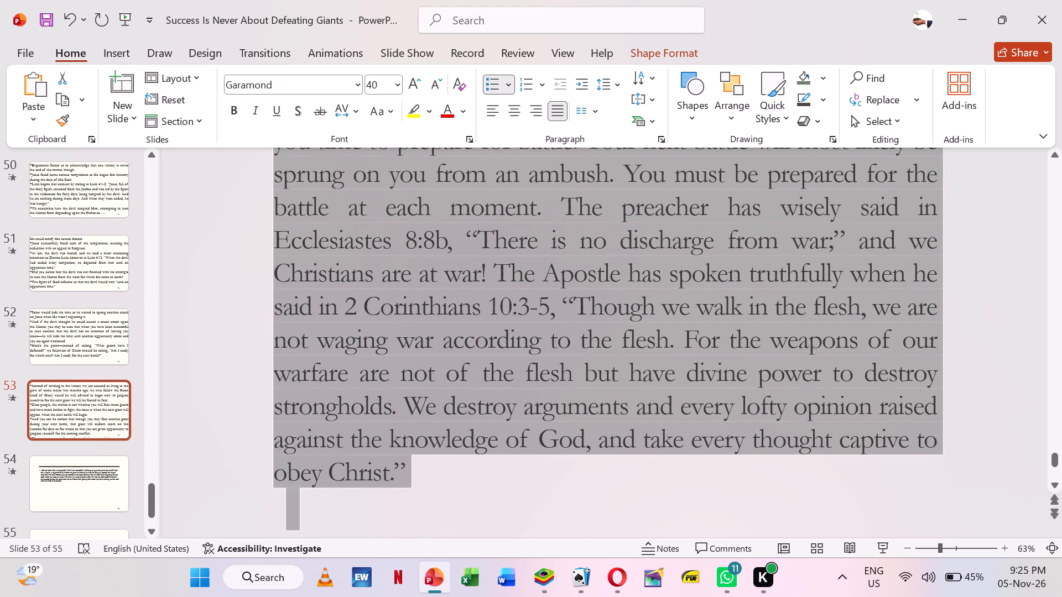
key(ctrl+x)
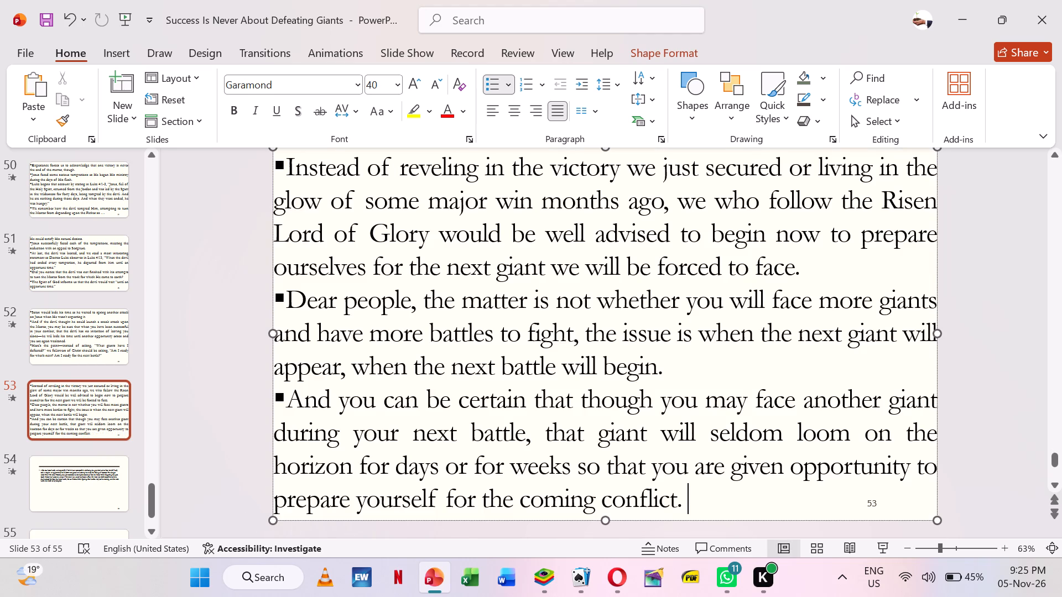
click(96, 491)
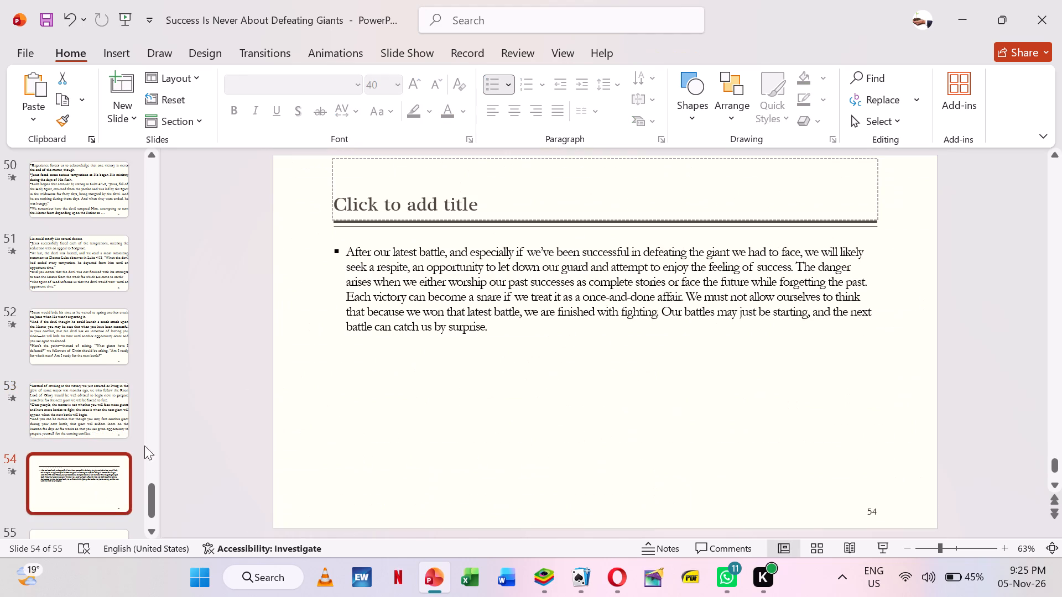
click(343, 251)
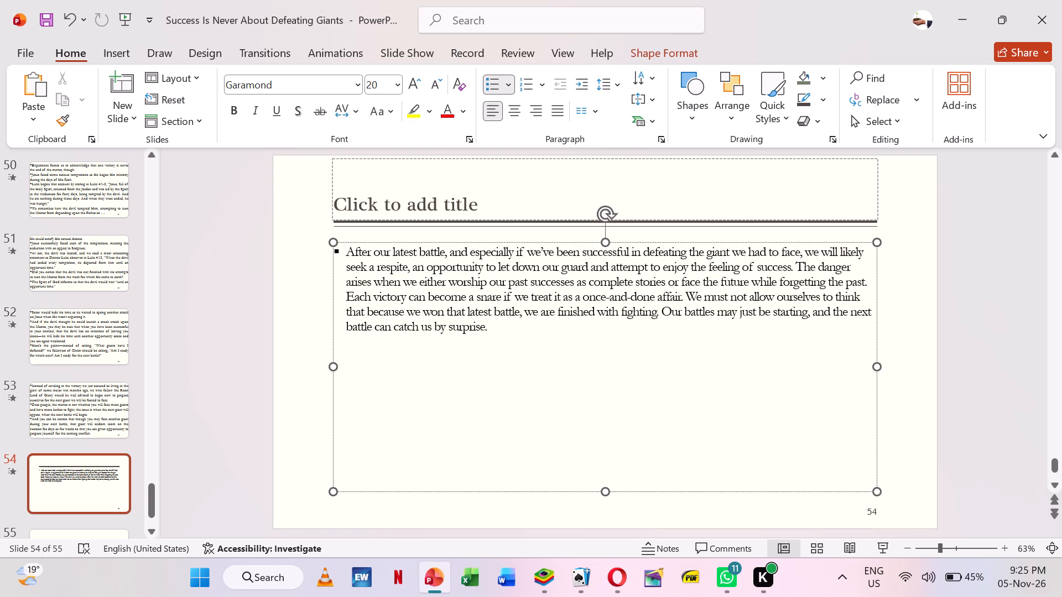
key(ctrl+v)
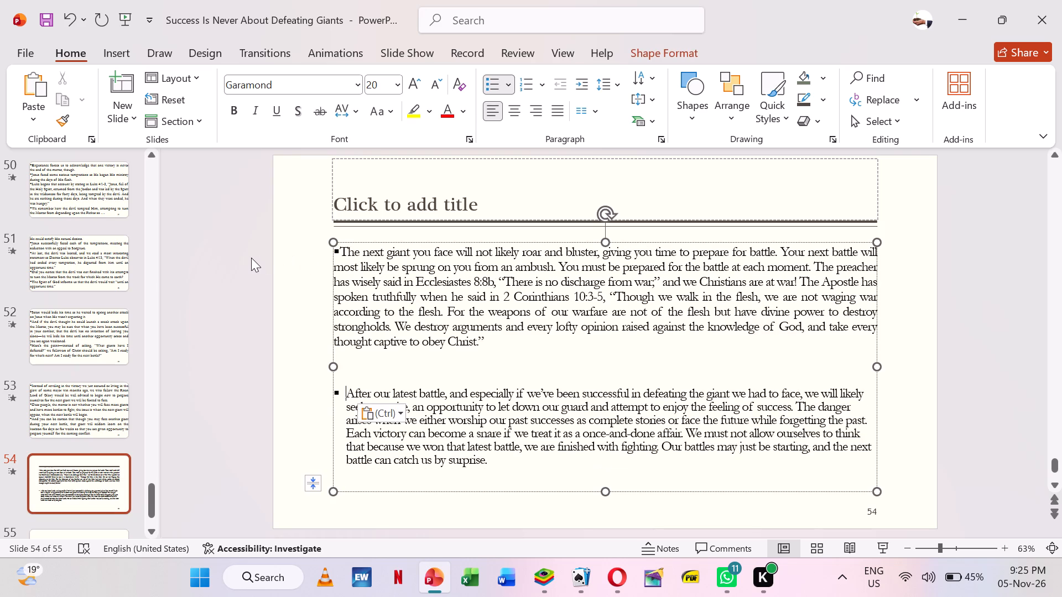
Apply the Blank layout to slide 54 and stretch its text box to cover the whole slide.
right_click(251, 258)
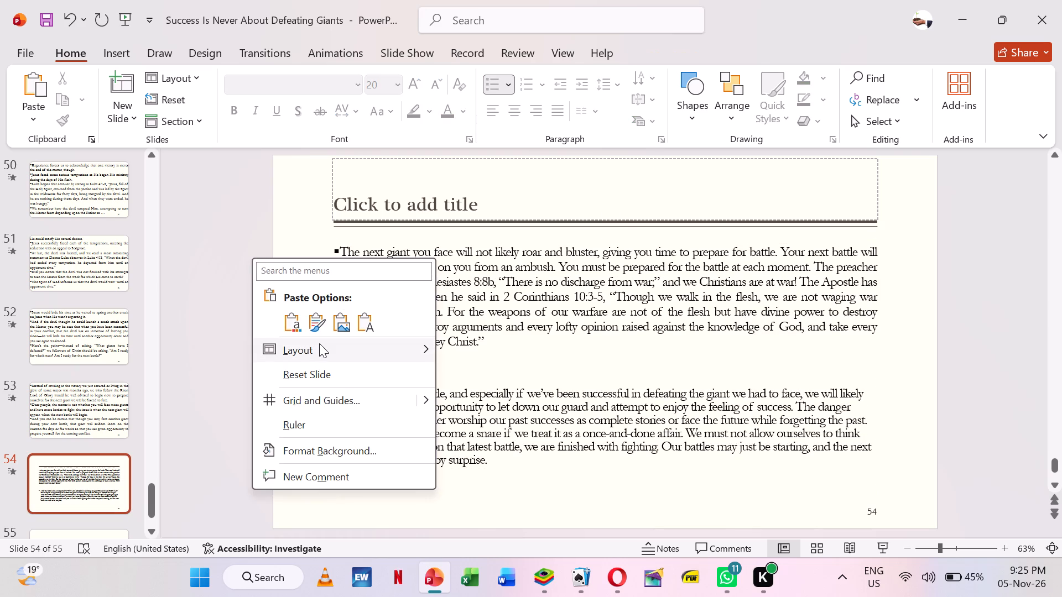
click(560, 417)
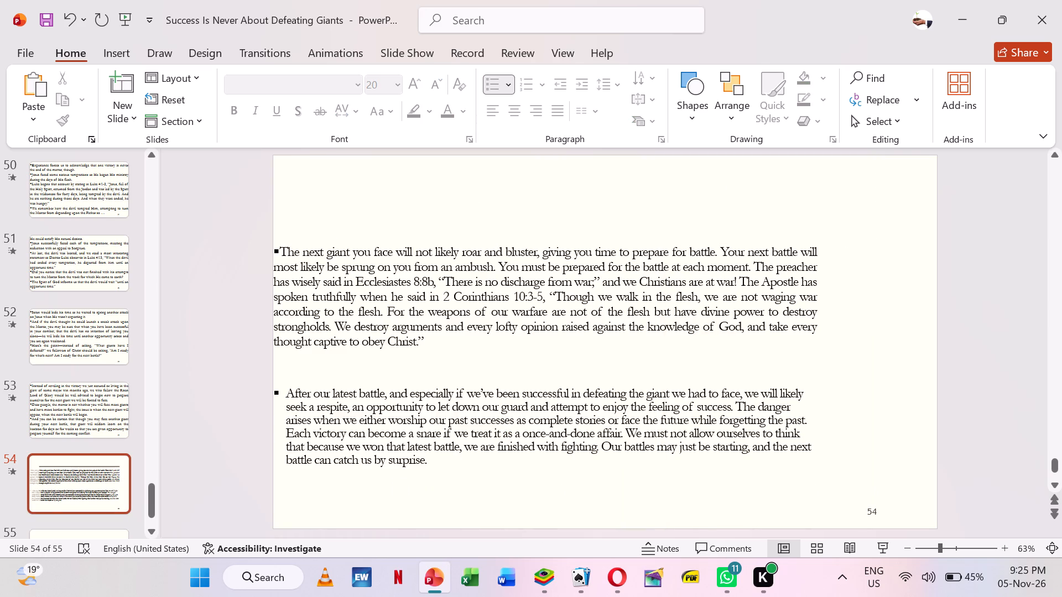
click(559, 390)
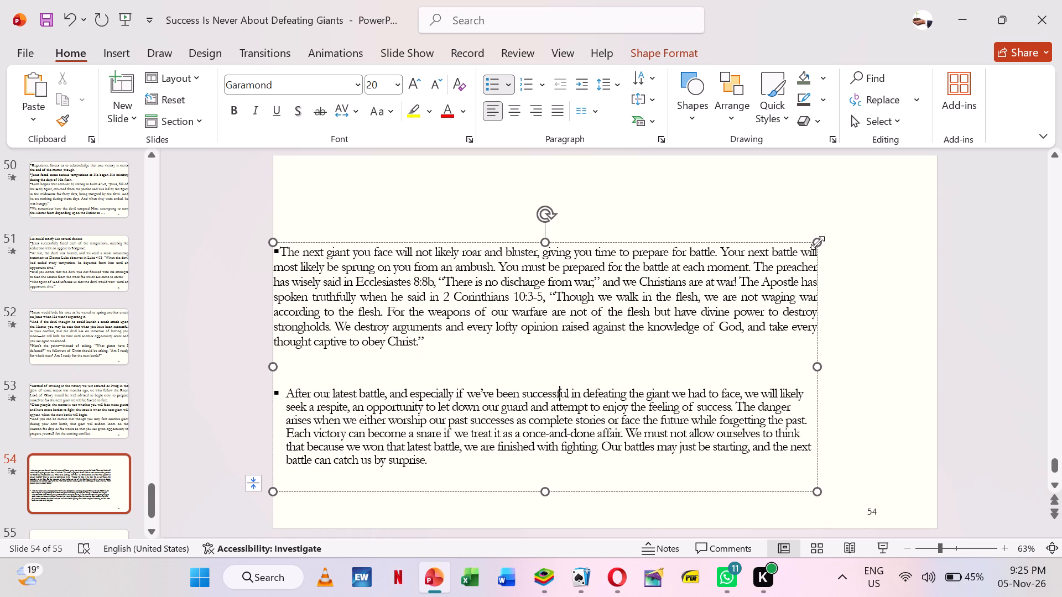
drag(818, 243, 932, 159)
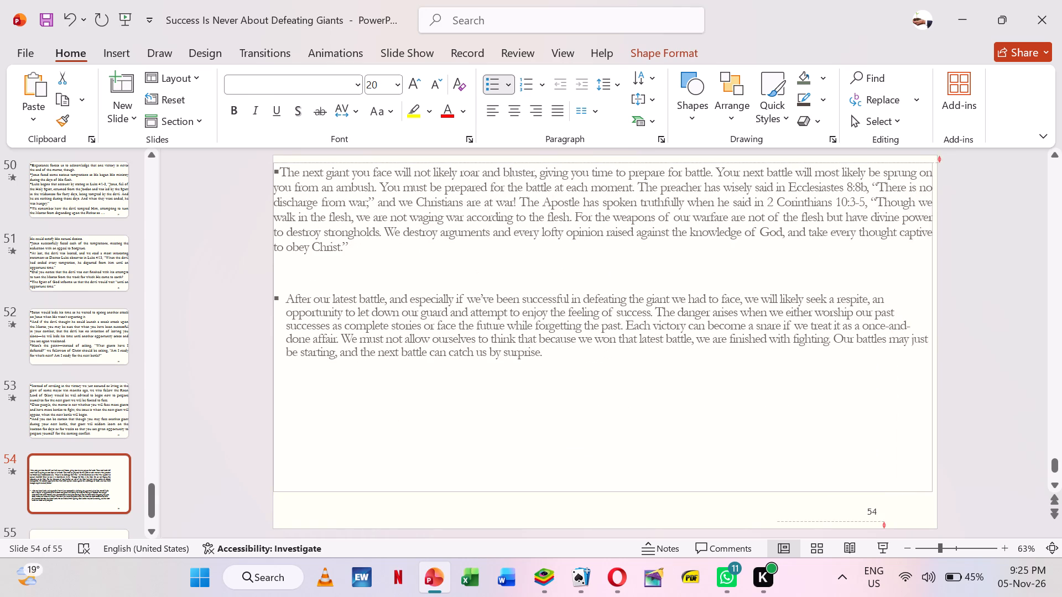
drag(932, 159, 934, 156)
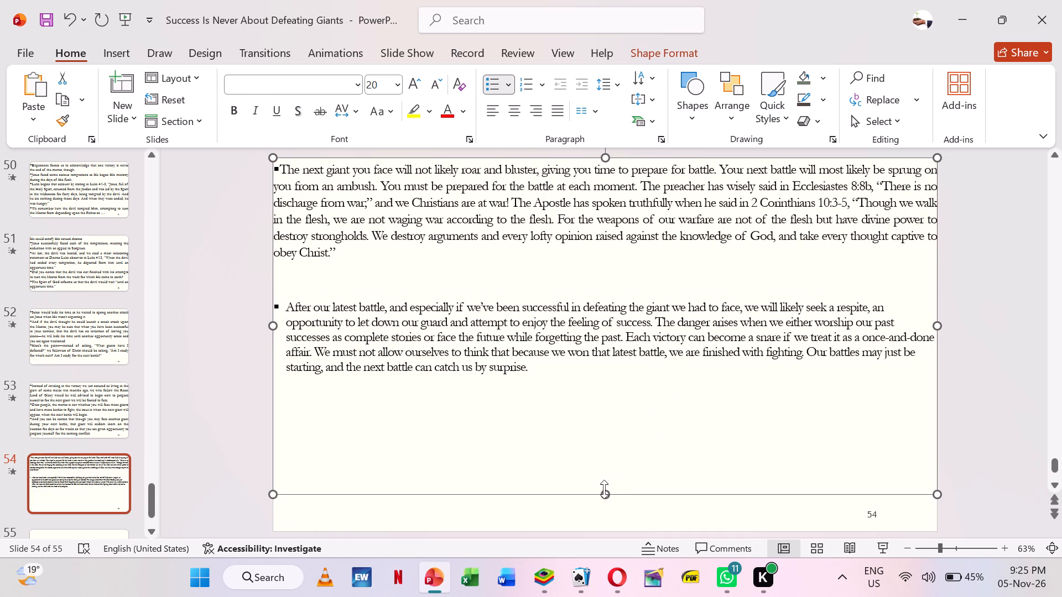
drag(607, 494, 614, 533)
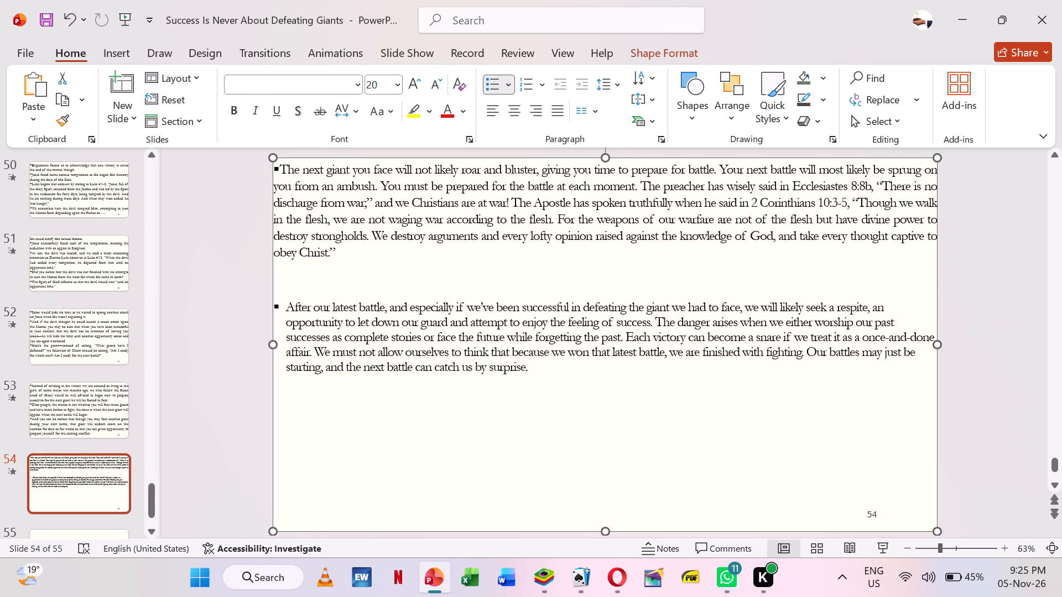
Set the font size of all body text on slide 54 to 40.
click(497, 213)
key(ctrl+a)
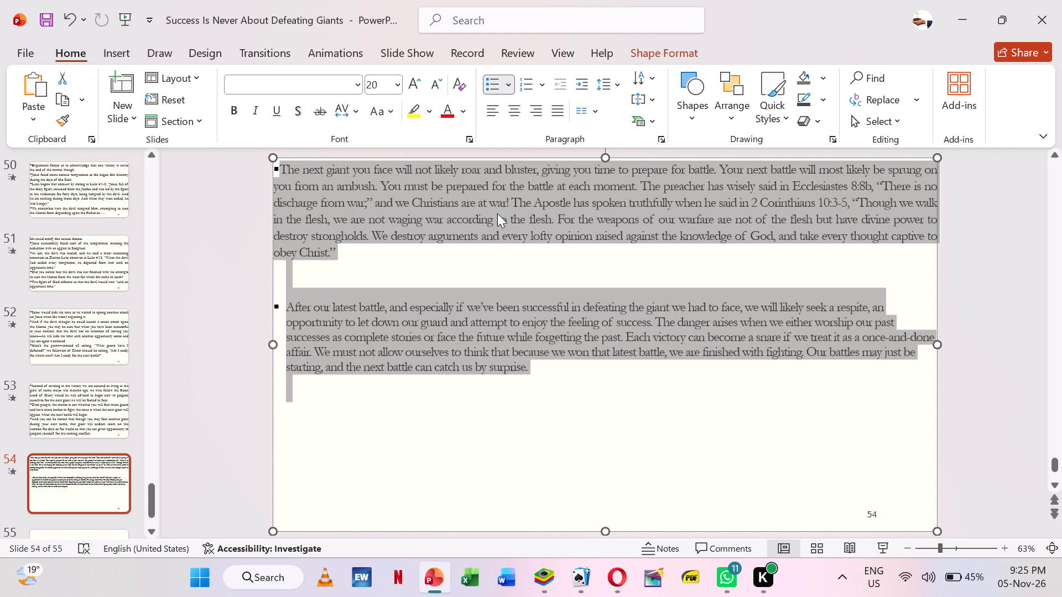
click(373, 83)
text(40)
key(Return)
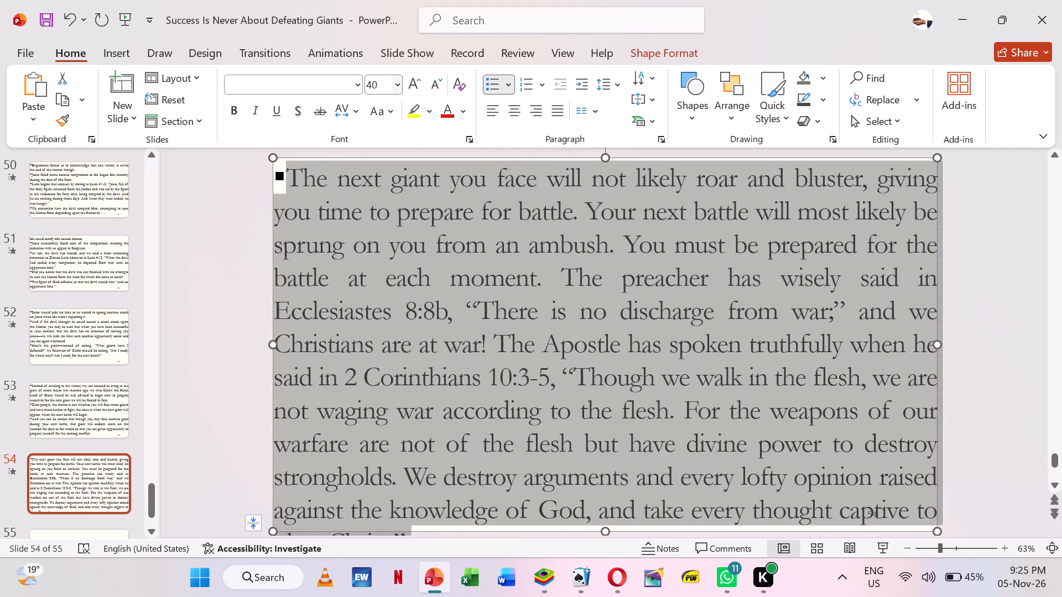
click(502, 206)
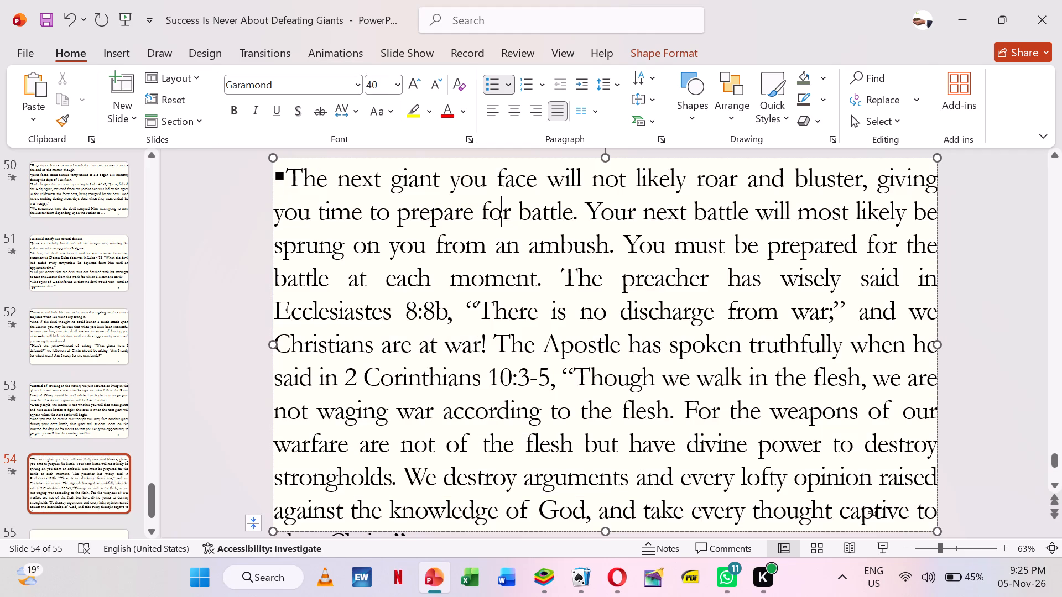
Start new bullets on slide 54 at "Your next battle", "You must be prepared", "The preacher has wisely said" and "The Apostle has spoken".
click(594, 210)
key(Left)
key(Return)
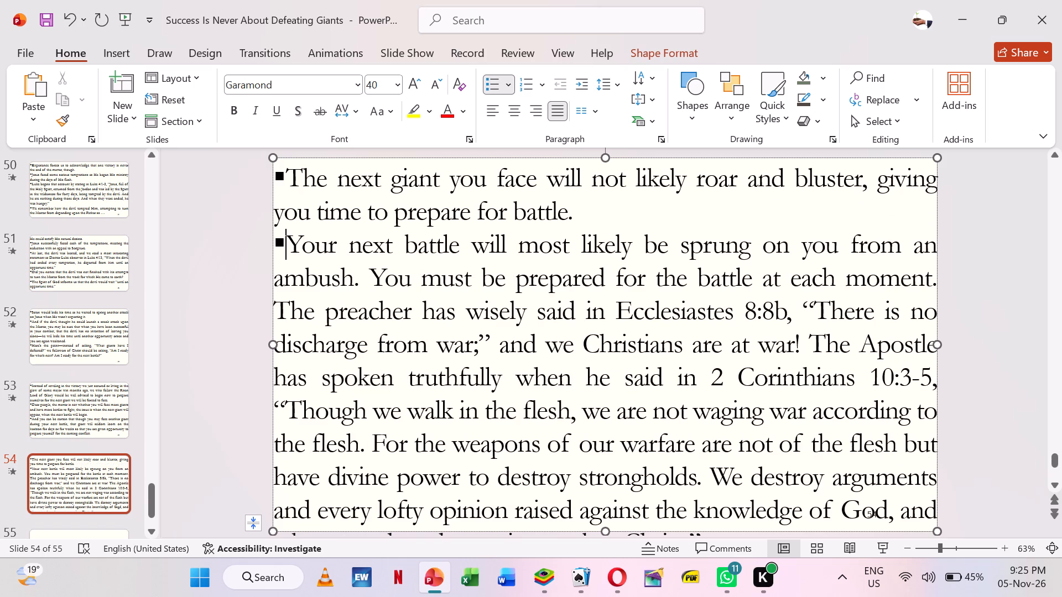
click(371, 274)
key(Return)
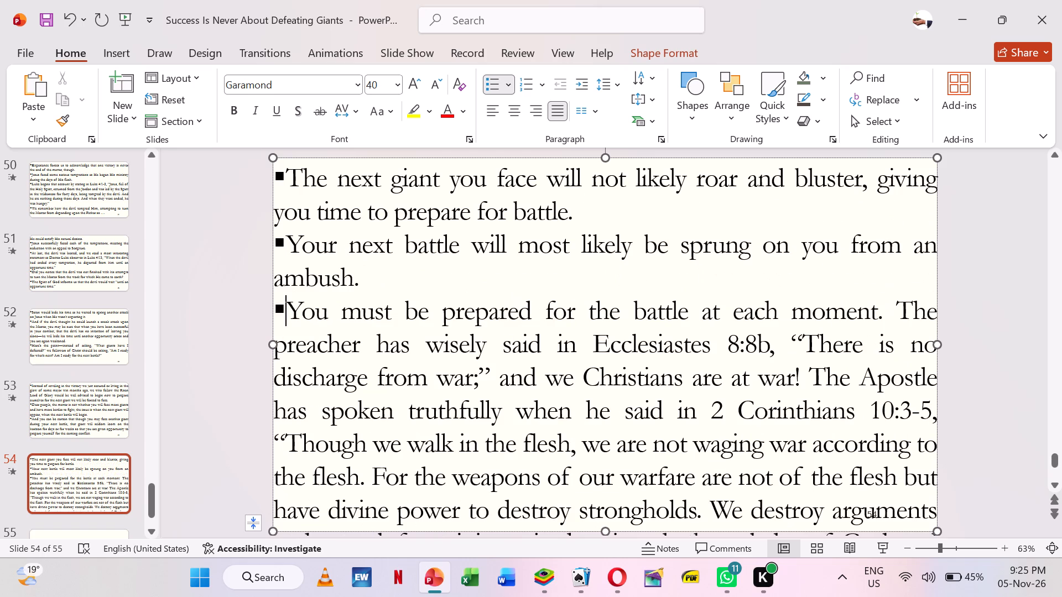
click(898, 308)
key(Return)
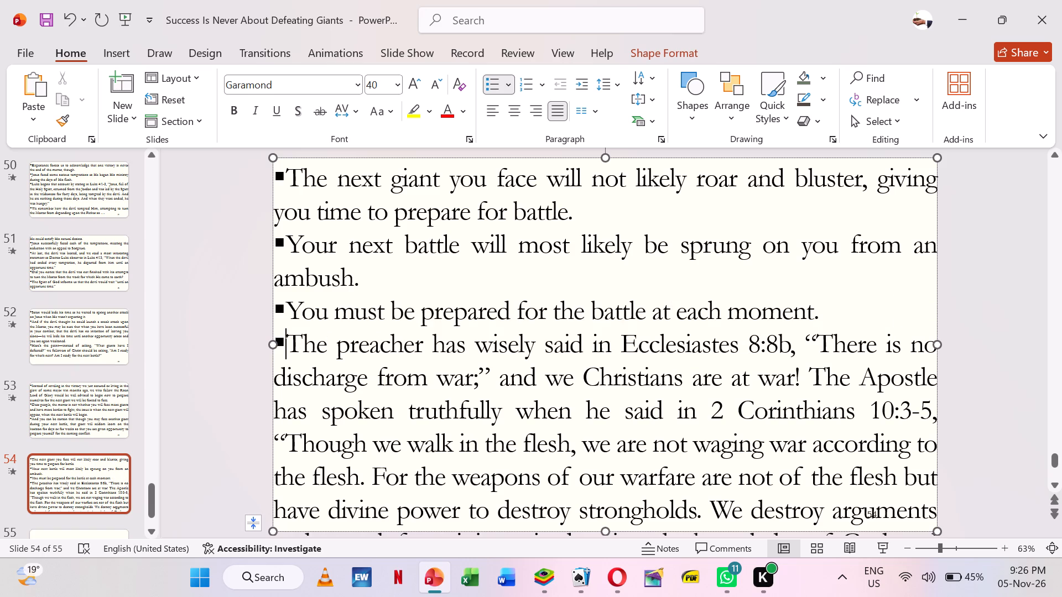
click(815, 376)
key(Return)
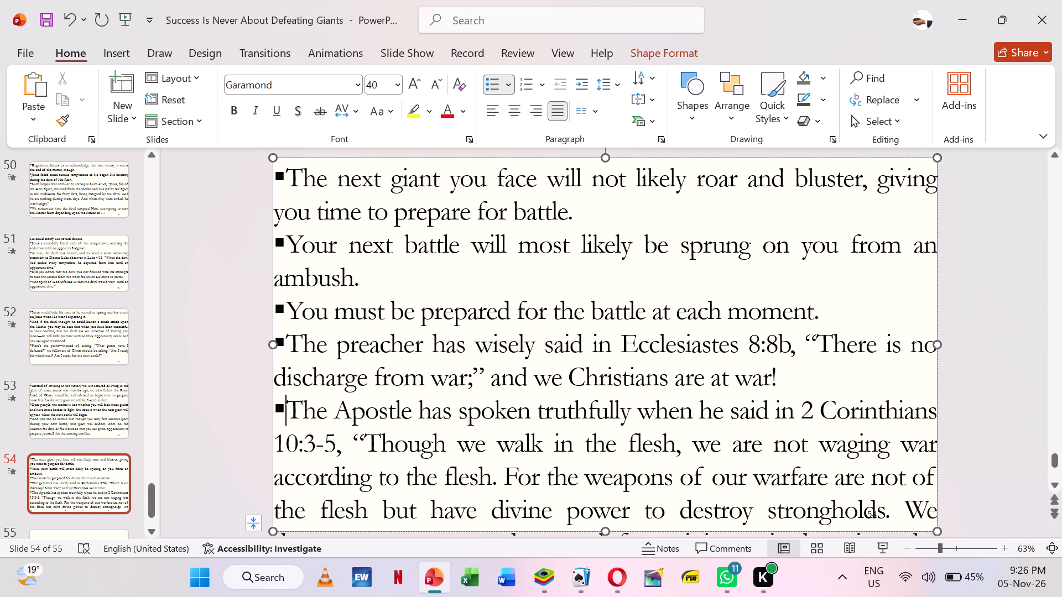
Delete the space between "2" and "Corinthians" in slide 54's last visible bullet.
click(811, 410)
key(Delete)
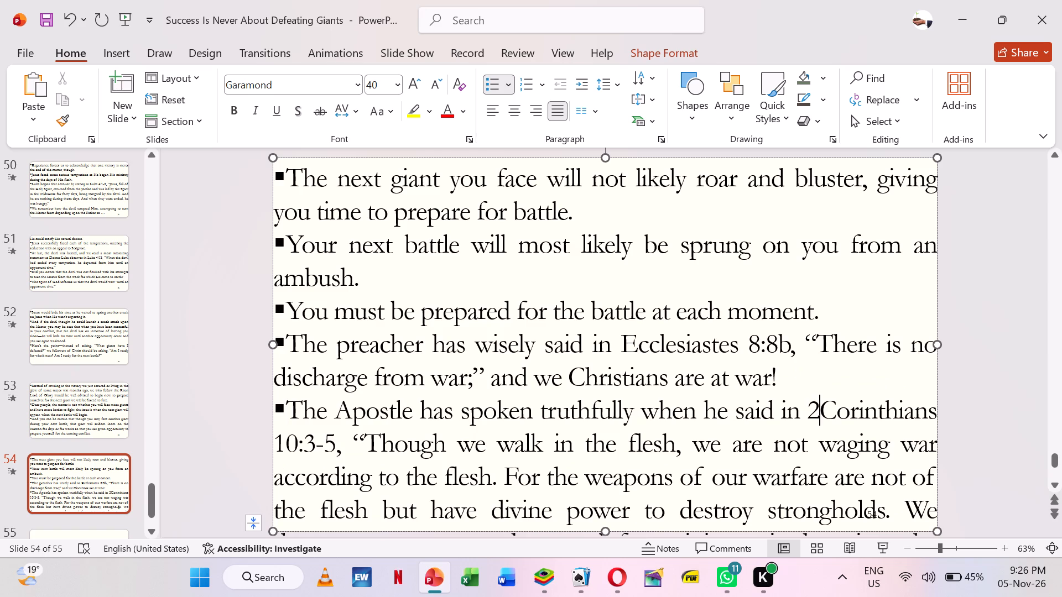
Start a new bullet at "We destroy arguments" on slide 54 and move all text from there onward to the start of slide 55's body.
click(899, 502)
key(Return)
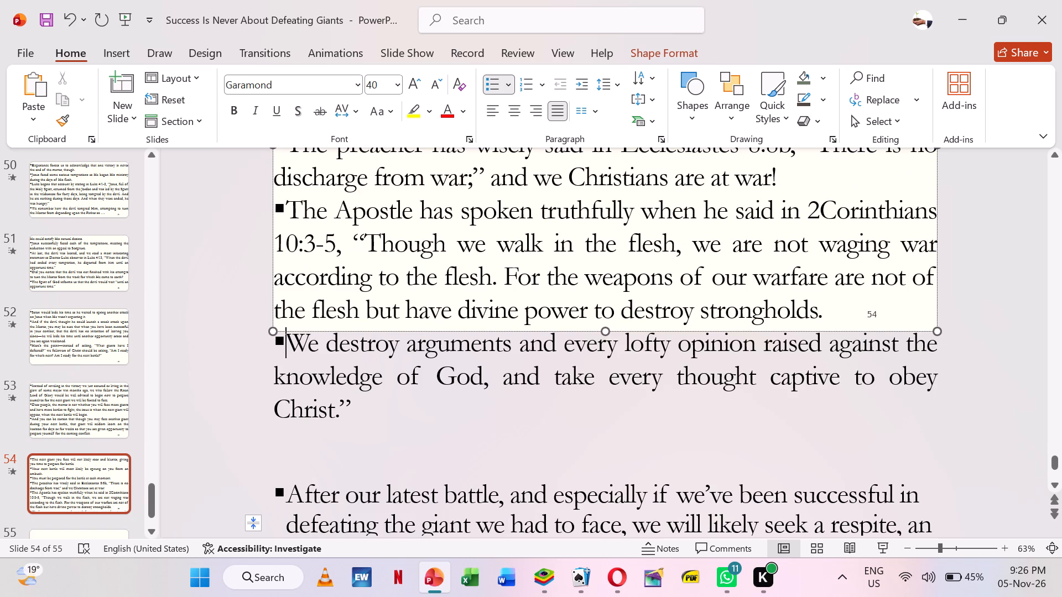
key(shift+Down)
key(shift+Down)
key(shift+Down)
key(shift+Down)
key(shift+Down)
key(shift+Down)
key(shift+Down)
key(shift+Down)
key(shift+Down)
key(shift+Down)
key(shift+Down)
key(shift+Down)
key(shift+Down)
key(shift+Down)
key(shift+Down)
key(shift+Down)
key(shift+Down)
key(shift+Down)
key(shift+Down)
key(shift+Down)
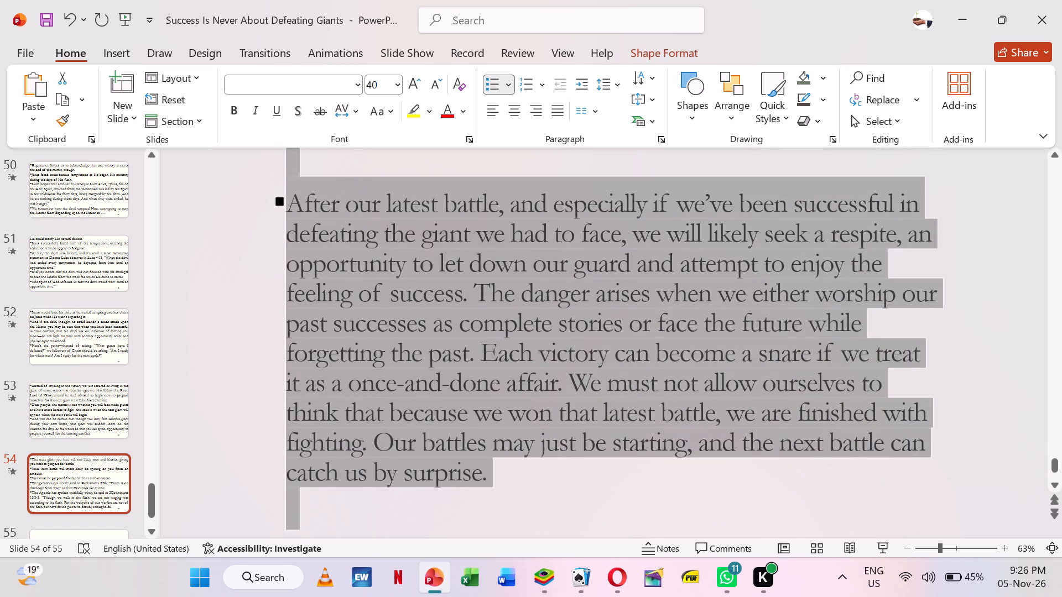
key(ctrl+x)
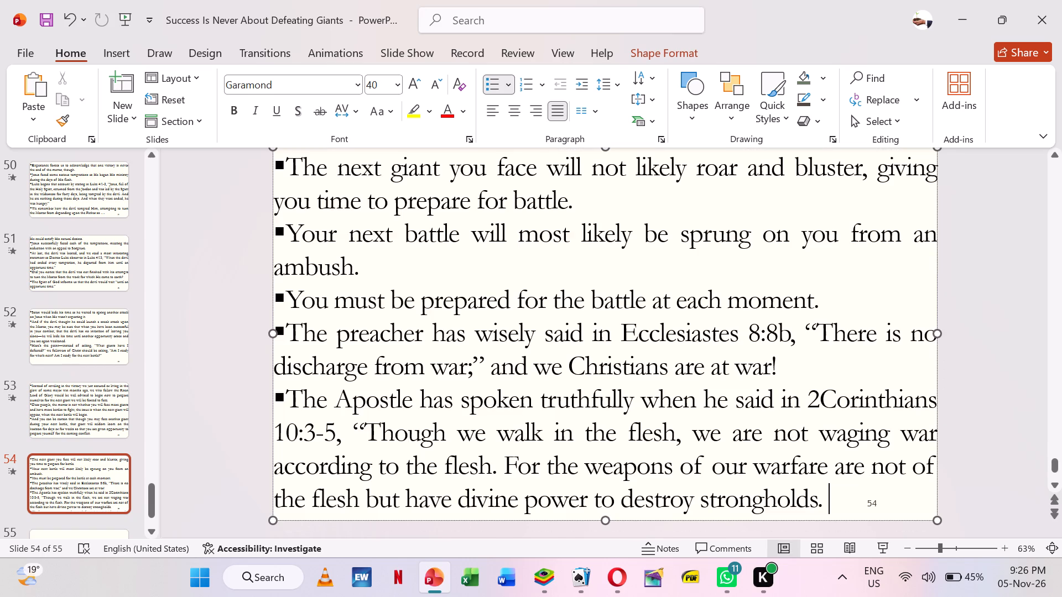
triple_click(153, 531)
double_click(153, 531)
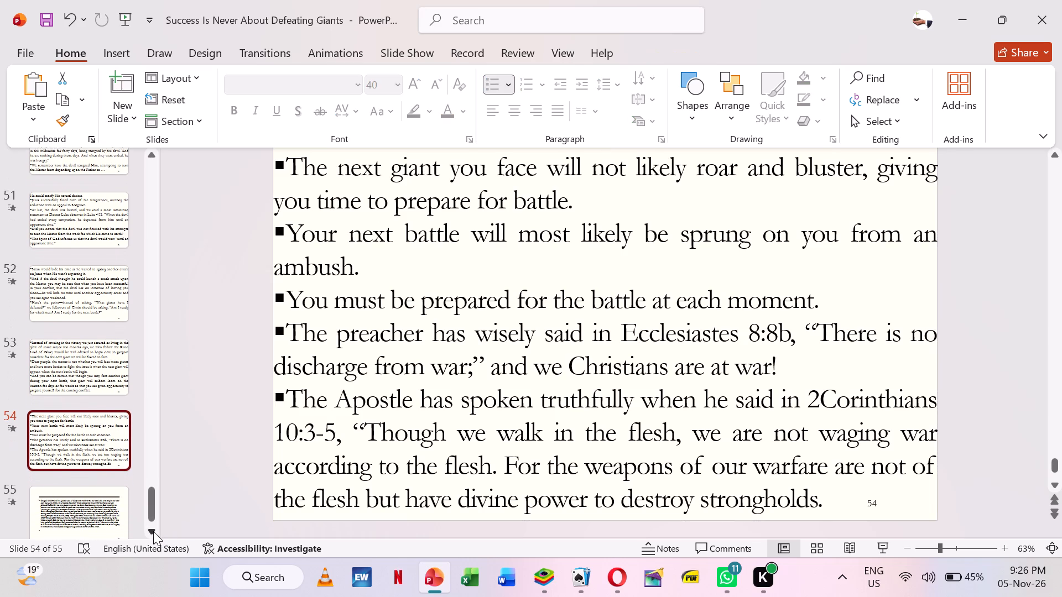
click(87, 510)
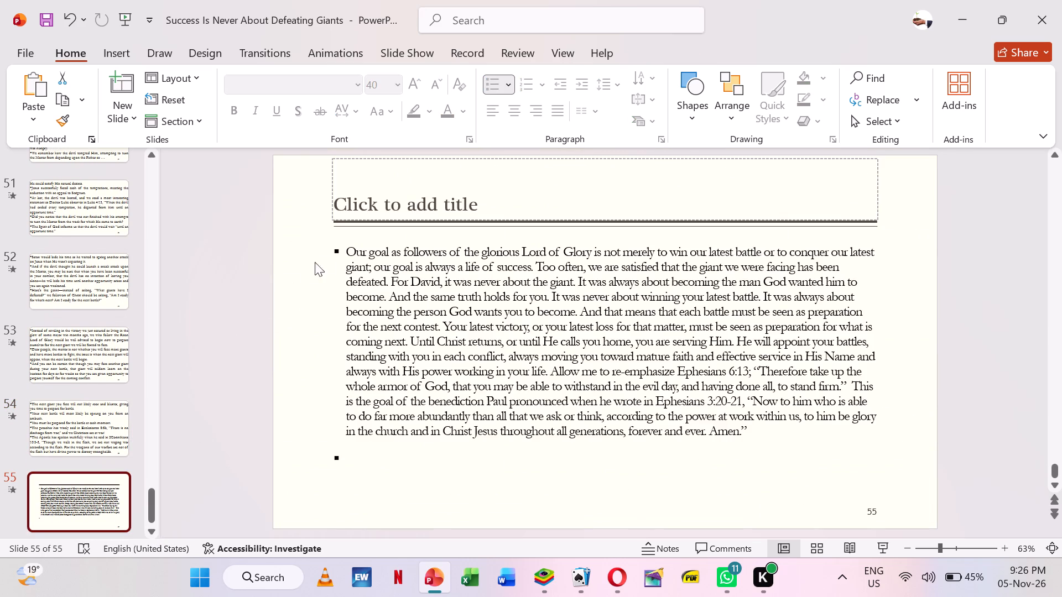
click(343, 250)
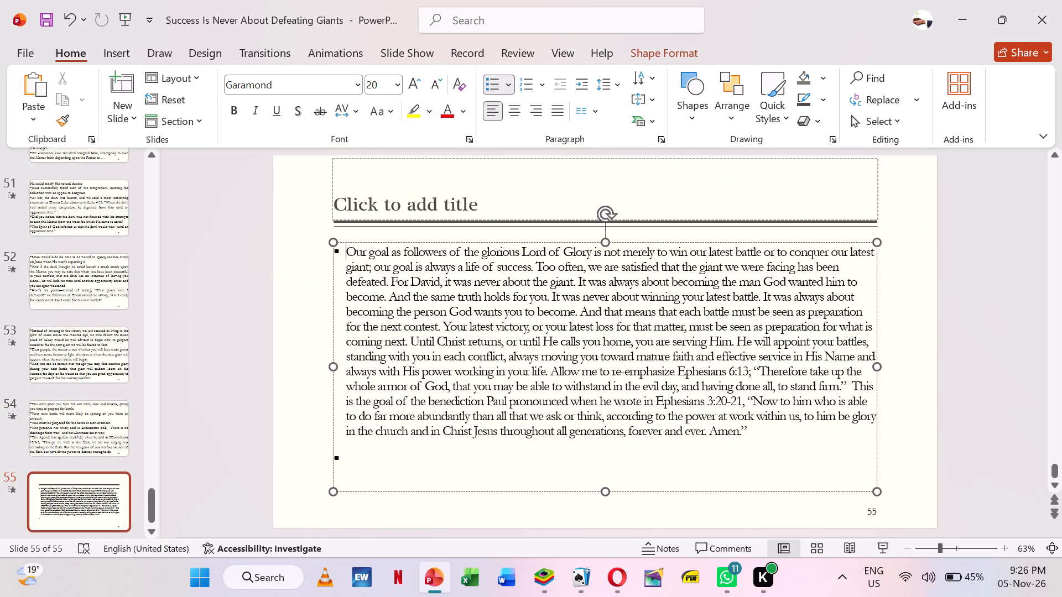
key(ctrl+v)
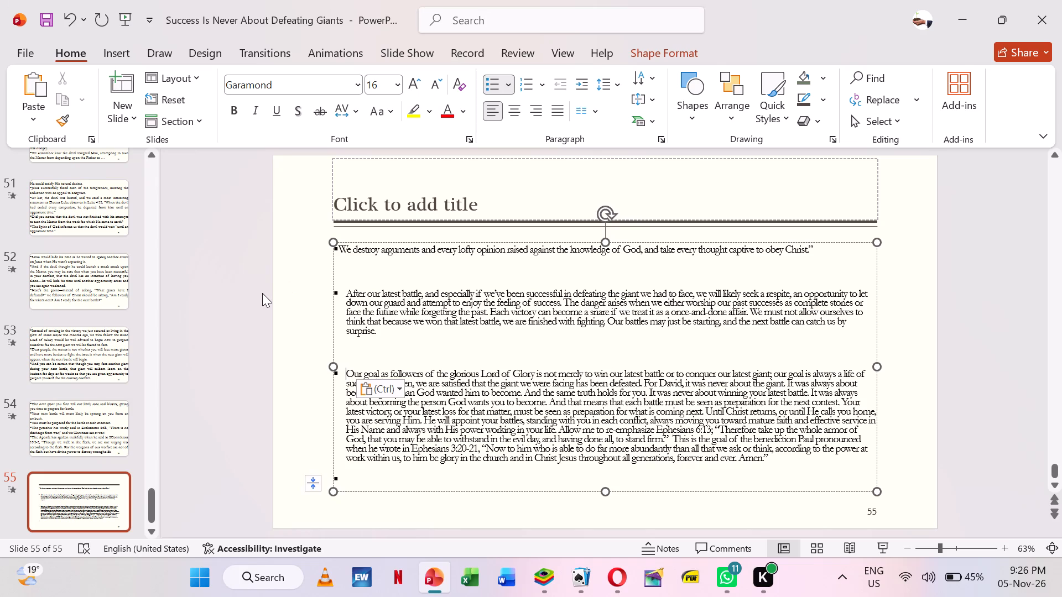
Apply the Blank layout to slide 55 and stretch its text box to cover the whole slide.
right_click(262, 293)
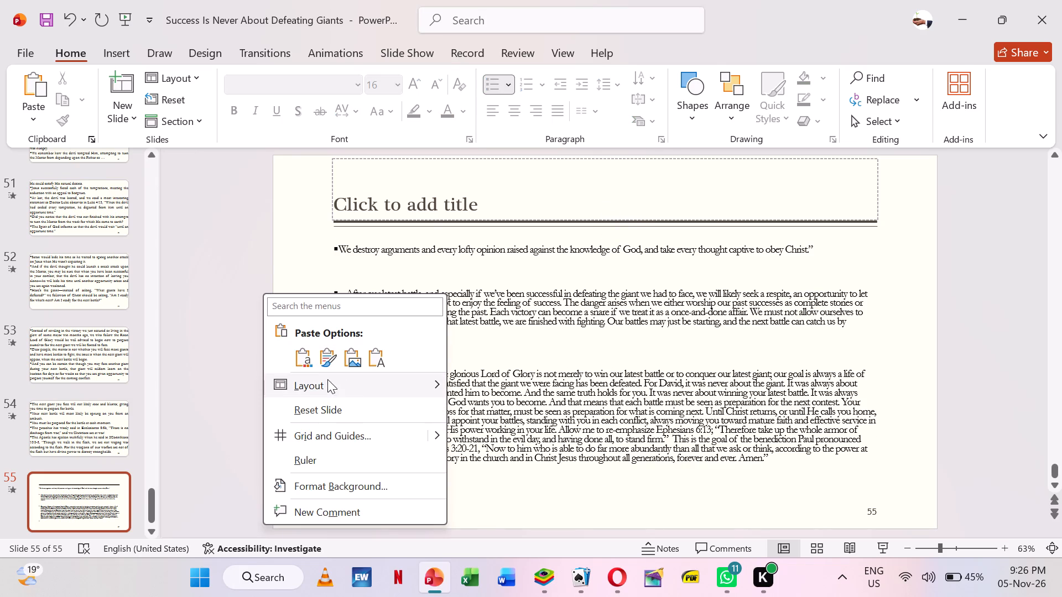
click(574, 424)
click(532, 366)
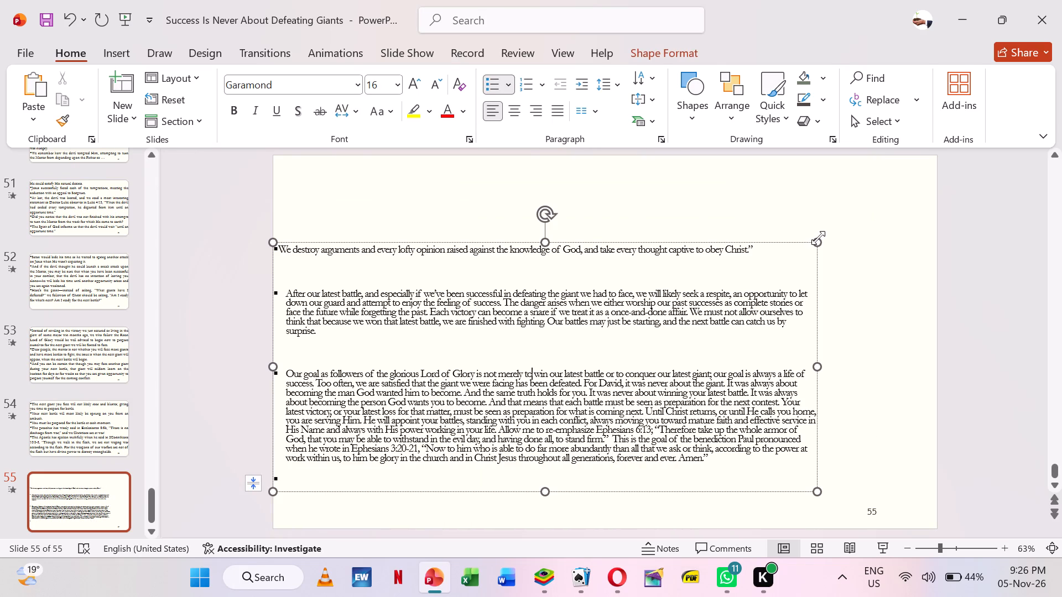
drag(818, 238, 926, 158)
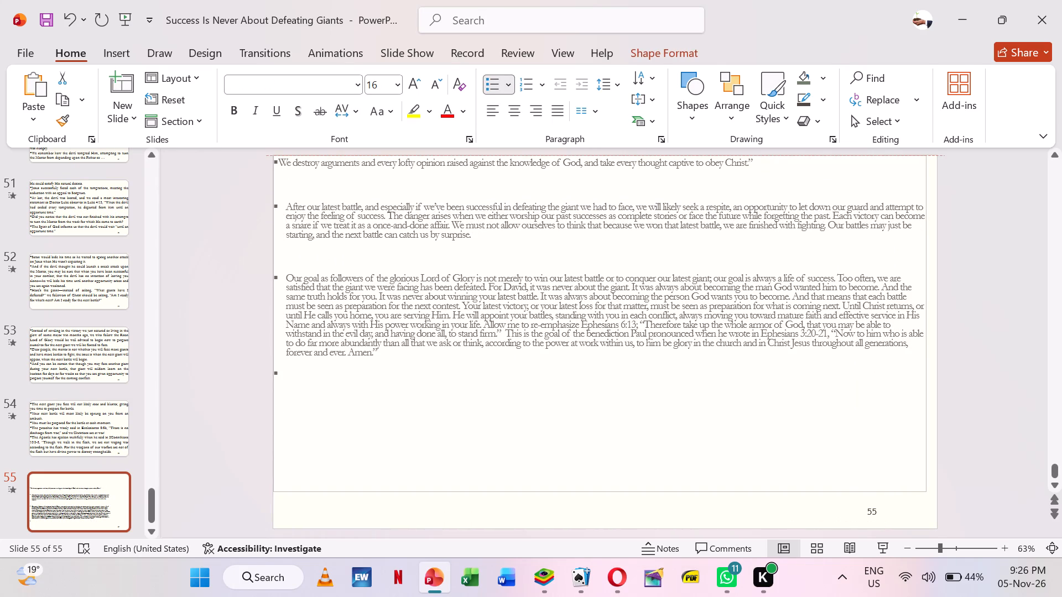
drag(926, 158, 935, 158)
drag(603, 493, 622, 530)
Delete the empty bullet after "forever and ever. Amen." at the end of slide 55's text.
click(582, 490)
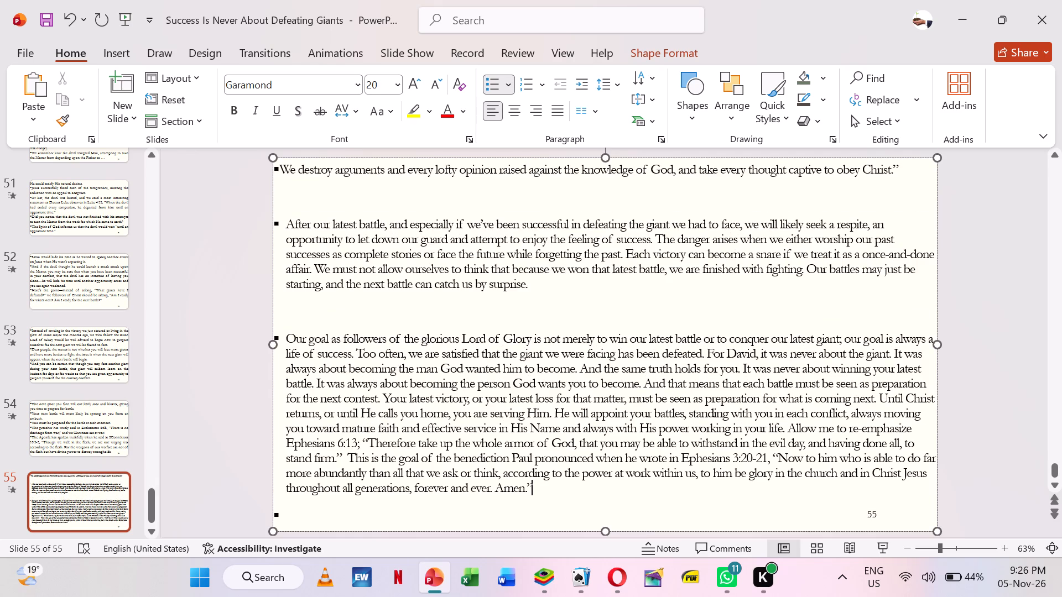
key(Delete)
key(Delete)
key(Delete)
key(Delete)
key(Delete)
key(Delete)
key(Delete)
key(Delete)
key(Delete)
key(Delete)
key(Delete)
key(Delete)
key(Delete)
key(Delete)
key(Delete)
key(Delete)
key(Delete)
key(Delete)
key(Delete)
key(Delete)
Set the font size of all body text on slide 55 to 40.
key(ctrl+a)
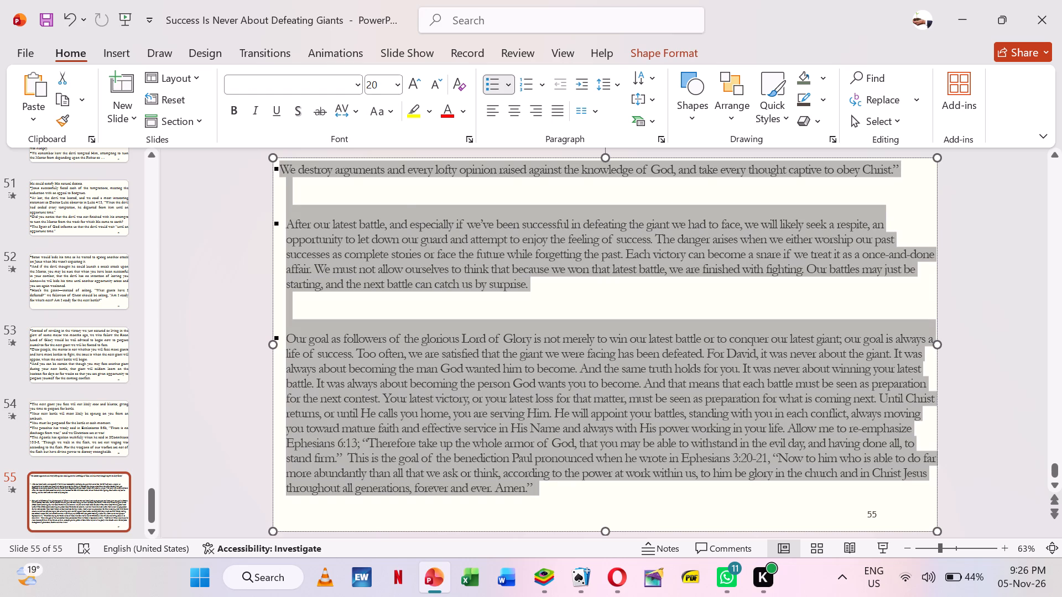
click(371, 86)
text(40)
key(Return)
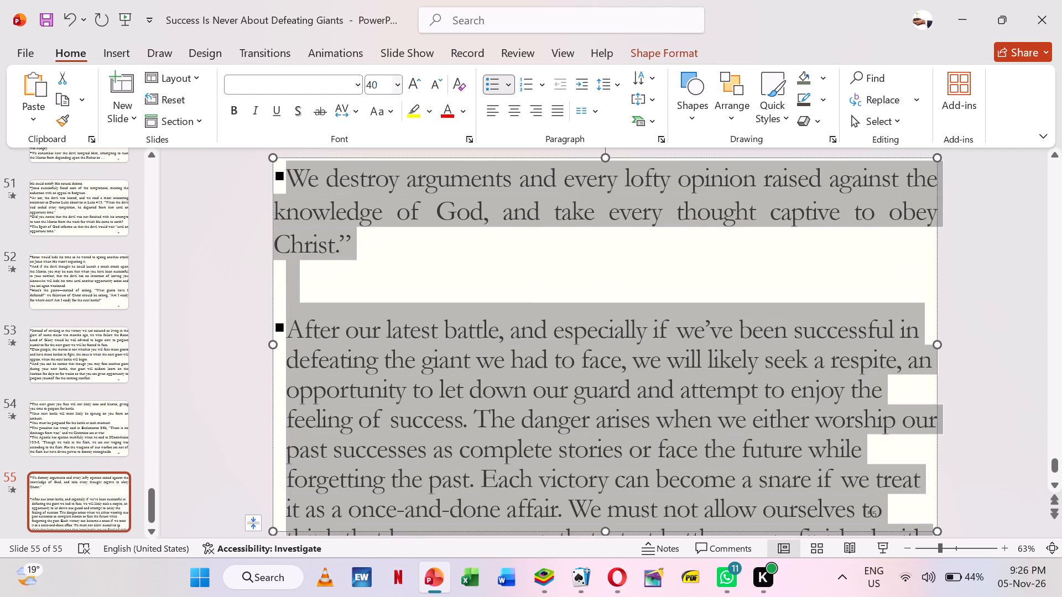
Remove the blank gap after "obey Christ." on slide 55 and make "After our latest battle" a justified bullet directly below it.
click(380, 237)
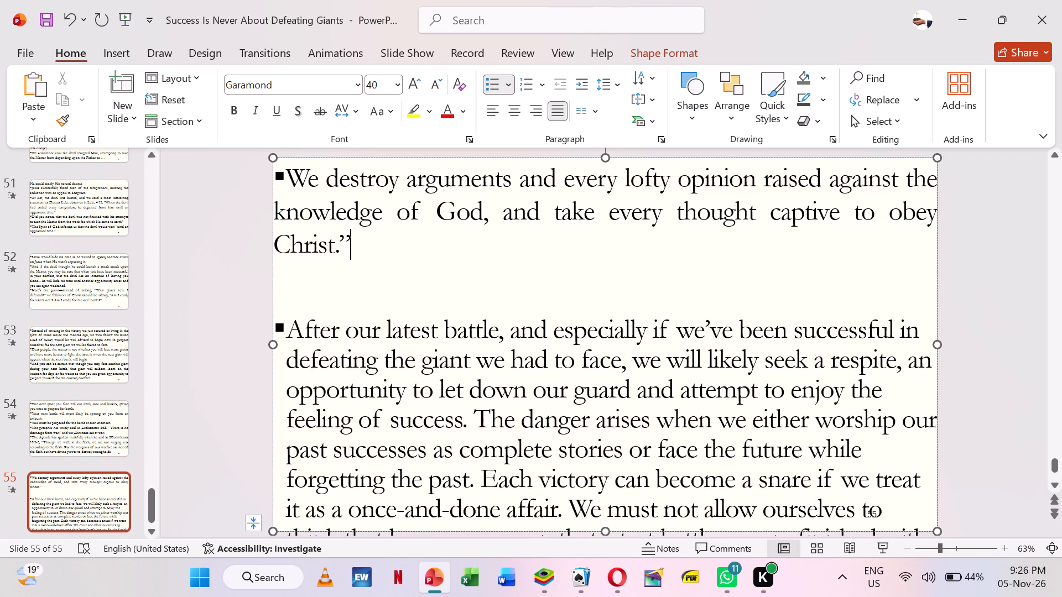
key(Delete)
key(Delete)
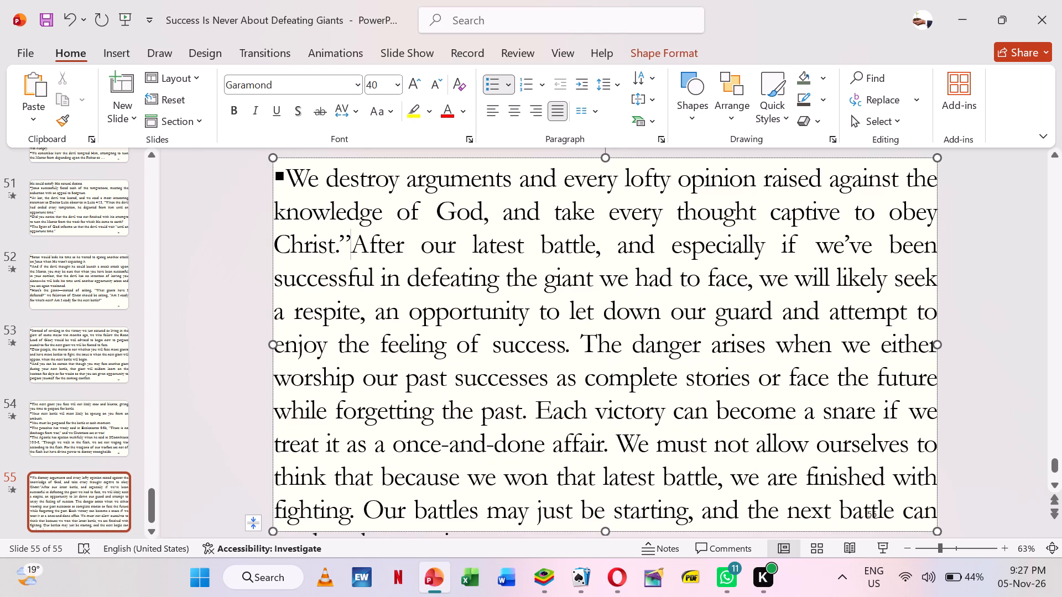
key(Return)
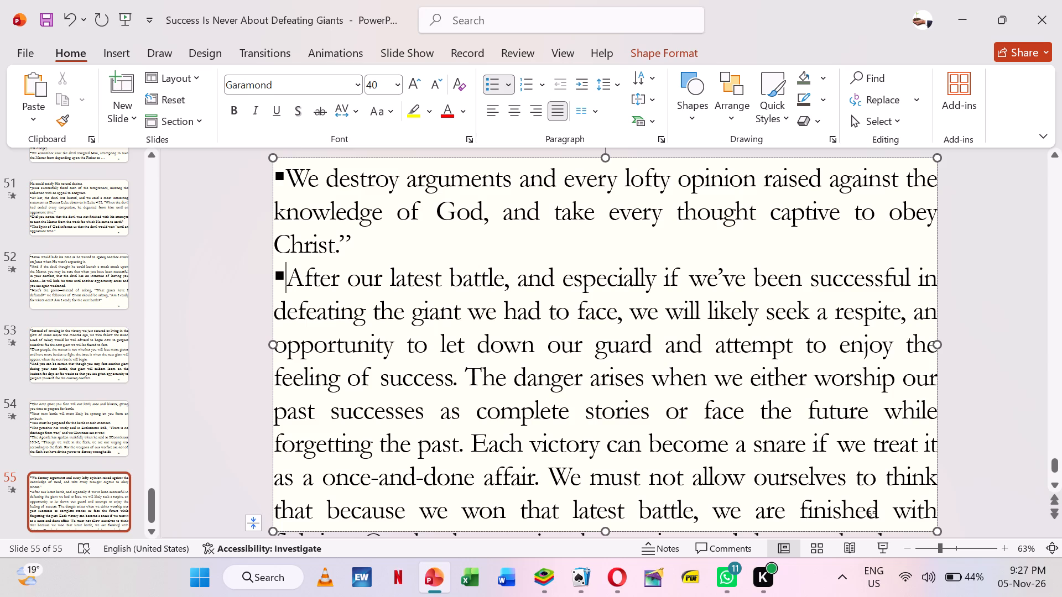
Start new bullets on slide 55 at "The danger arises" and "Each victory can become a snare".
click(468, 379)
key(Return)
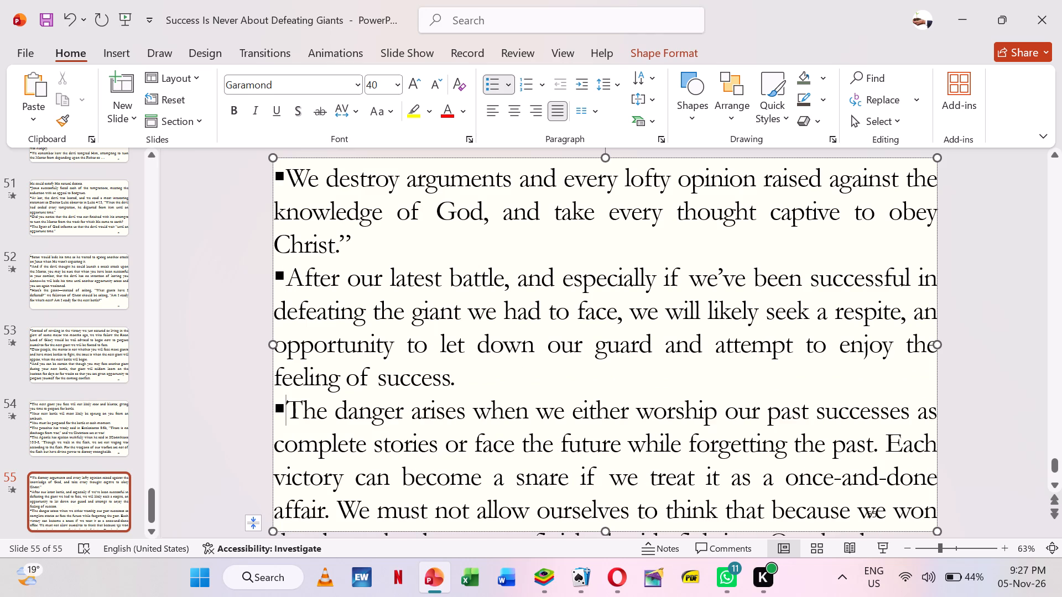
click(894, 449)
key(Return)
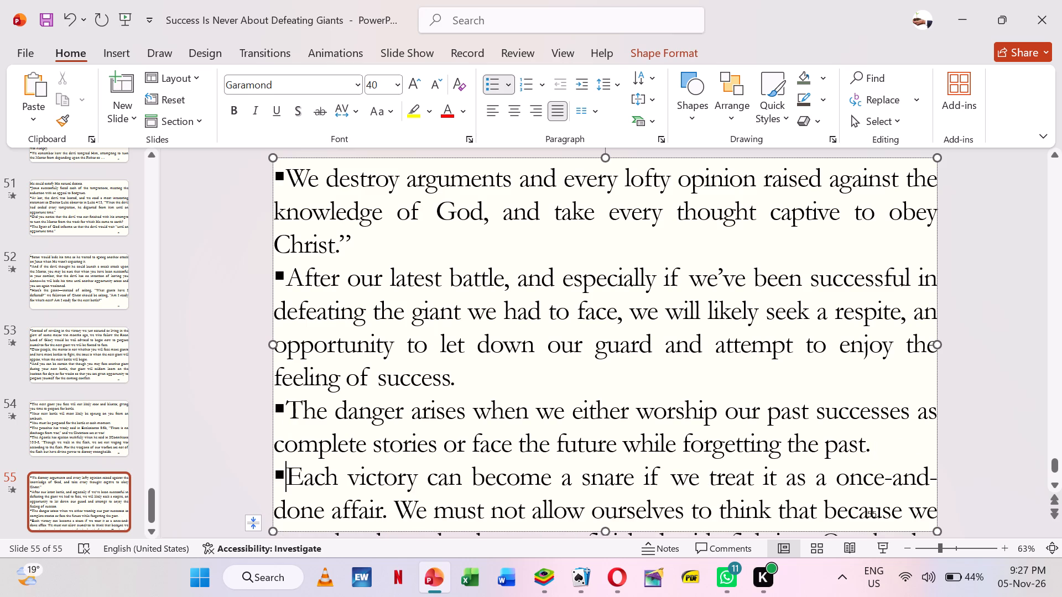
Start a new bullet on slide 55 at "We must not allow ourselves" and cut all text from there to the end.
click(399, 506)
key(Return)
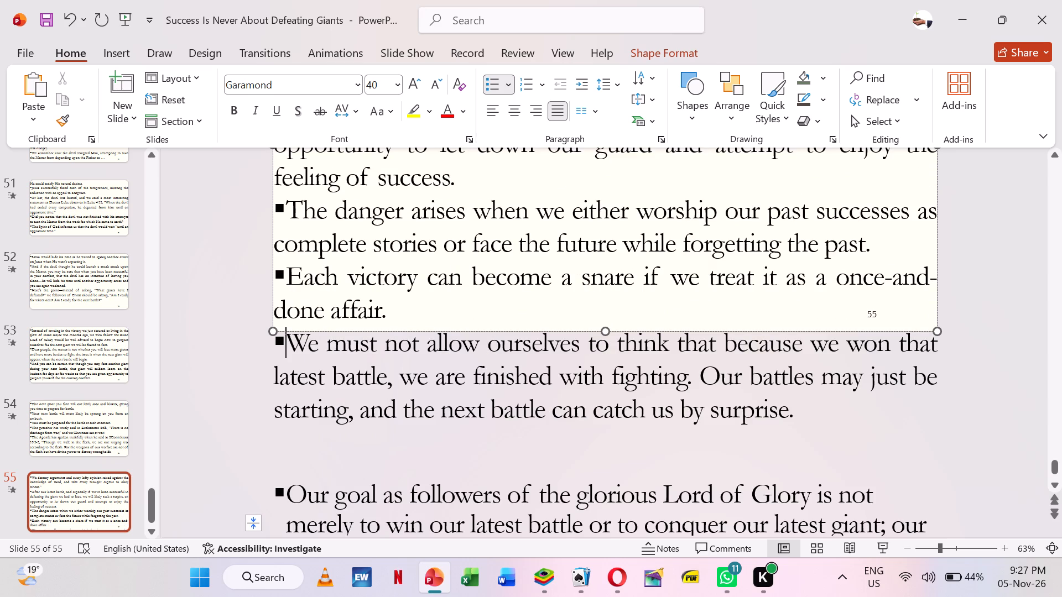
key(shift+Down)
key(shift+Down)
key(shift+Down)
key(shift+Down)
key(shift+Down)
key(shift+Down)
key(shift+Down)
key(shift+Down)
key(shift+Down)
key(shift+Down)
key(shift+Down)
key(shift+Down)
key(shift+Down)
key(shift+Down)
key(shift+Down)
key(shift+Down)
key(shift+Down)
key(shift+Down)
key(shift+Down)
key(shift+Down)
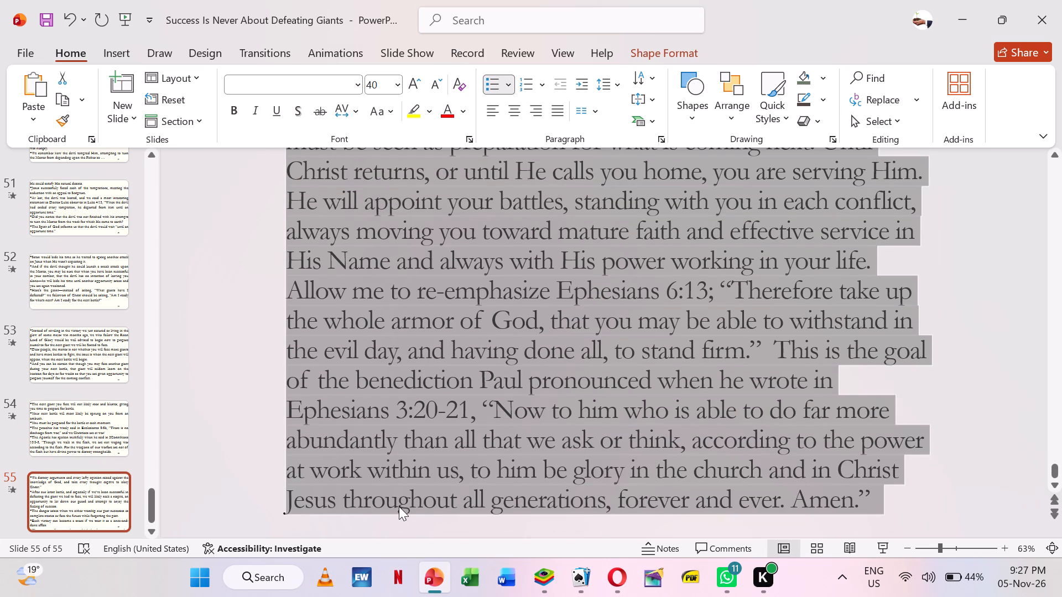
key(ctrl+x)
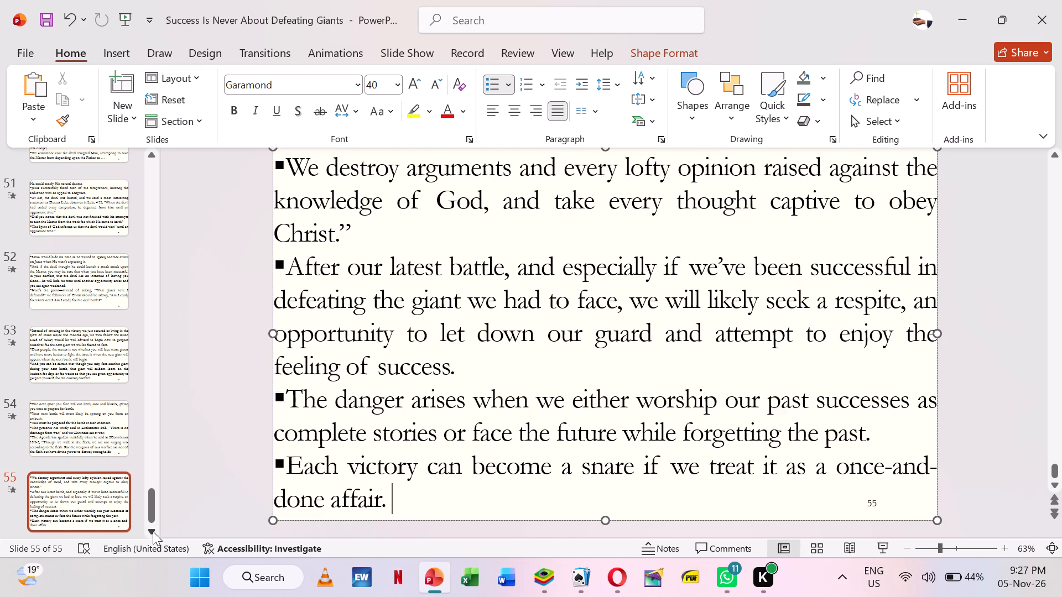
Add slide 56 after slide 55 with the Title and Content layout and paste the cut text into its content box.
triple_click(153, 531)
double_click(153, 531)
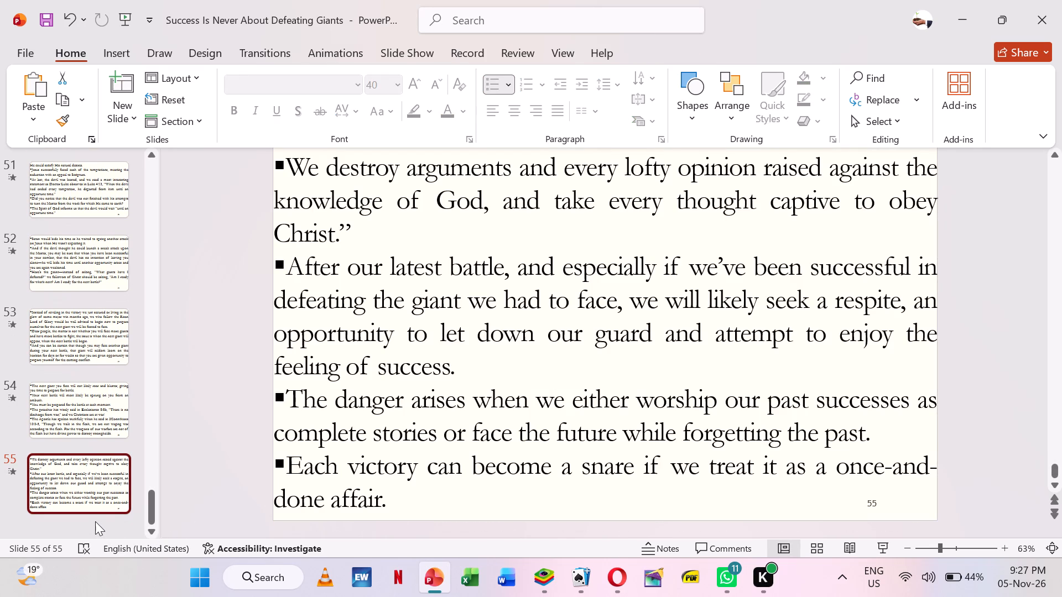
right_click(95, 521)
click(159, 484)
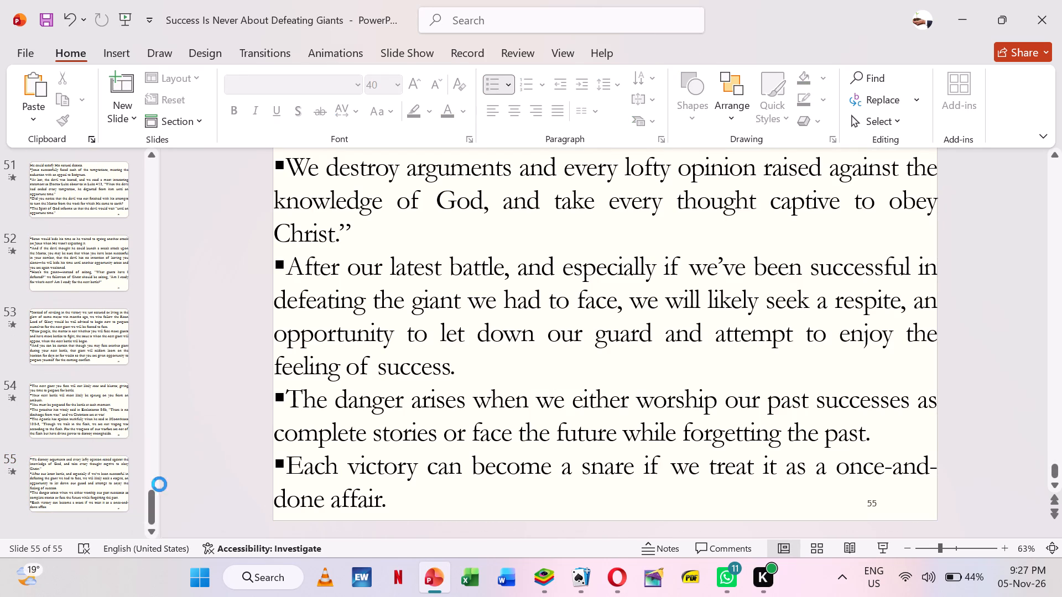
right_click(242, 266)
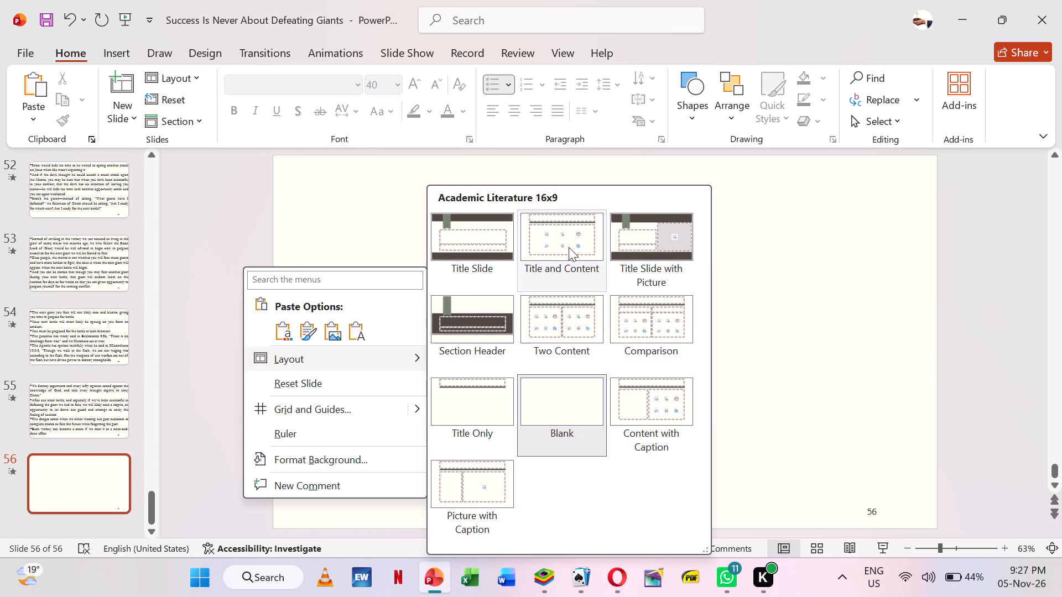
click(569, 247)
click(447, 317)
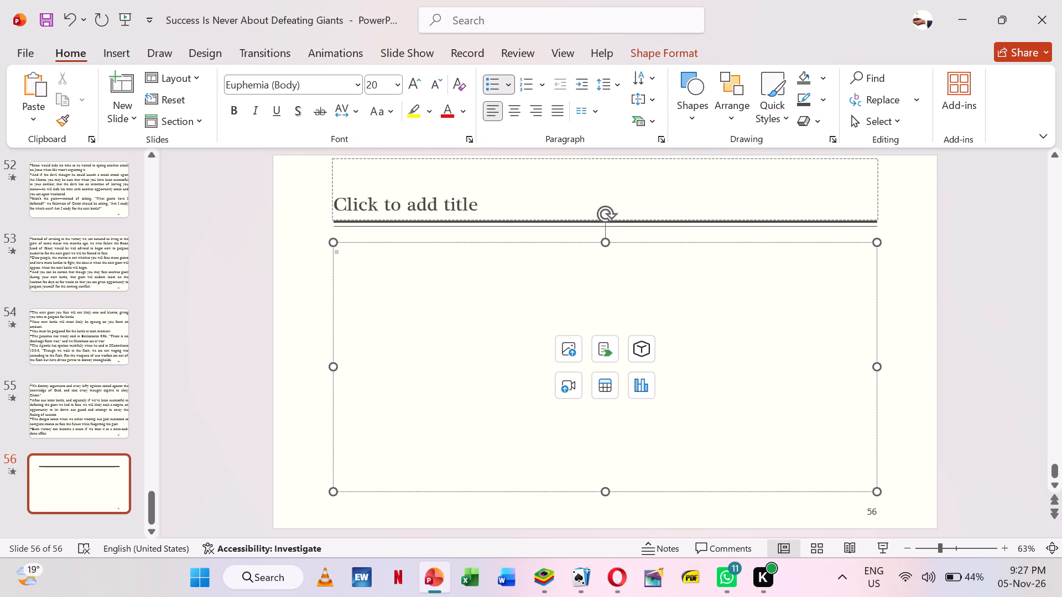
key(ctrl+v)
Apply the Blank layout to slide 56 and stretch its text box to cover the whole slide.
right_click(248, 297)
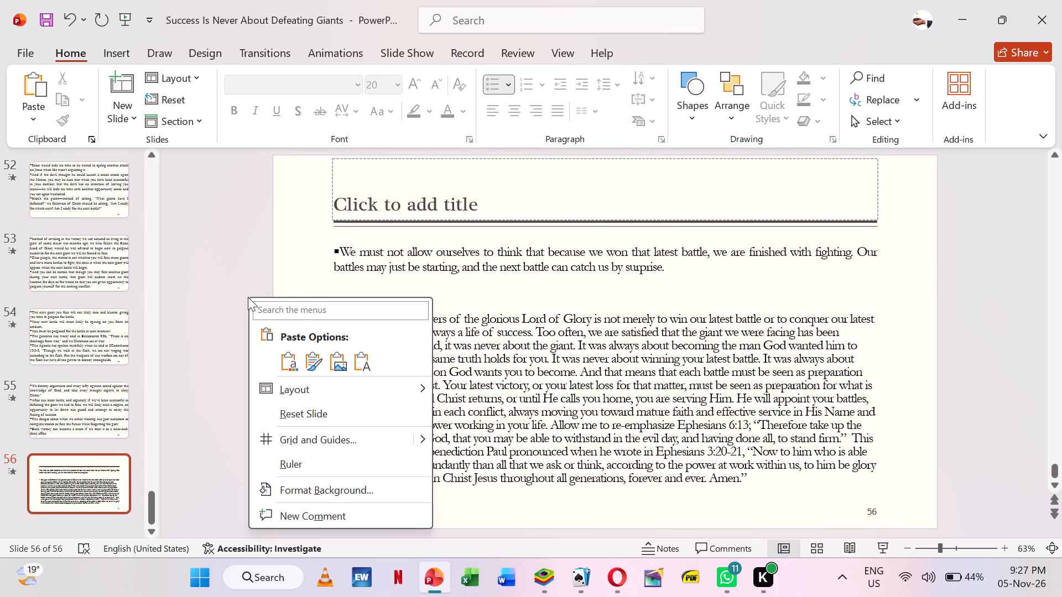
click(546, 401)
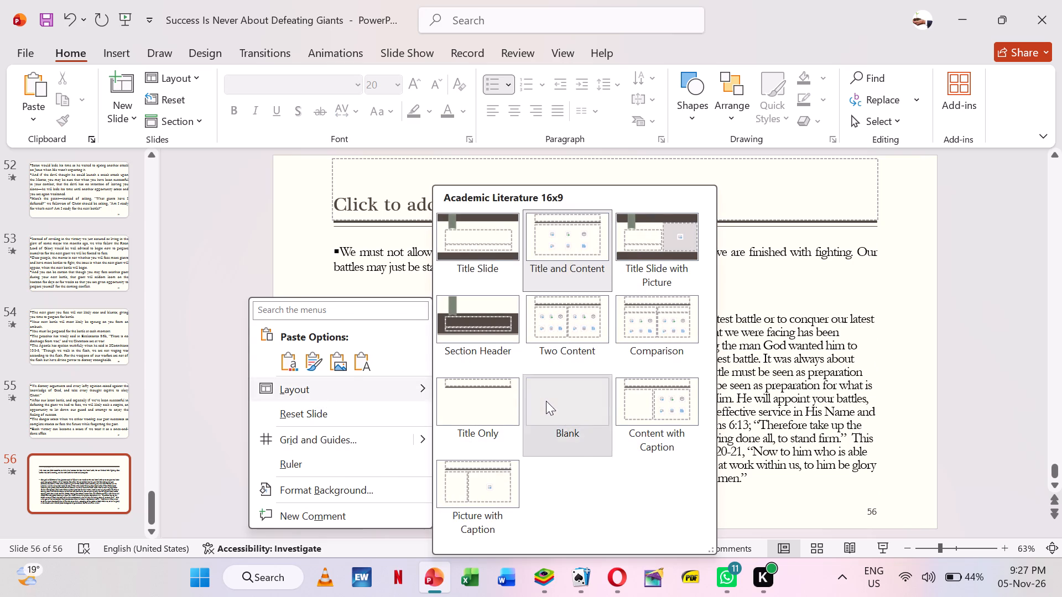
click(506, 371)
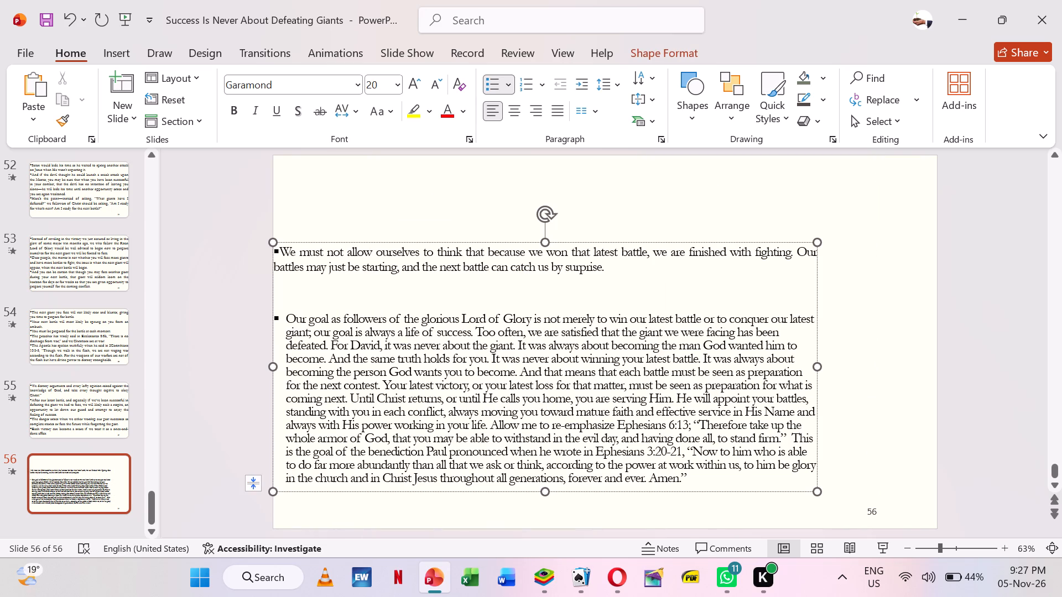
drag(817, 244, 917, 182)
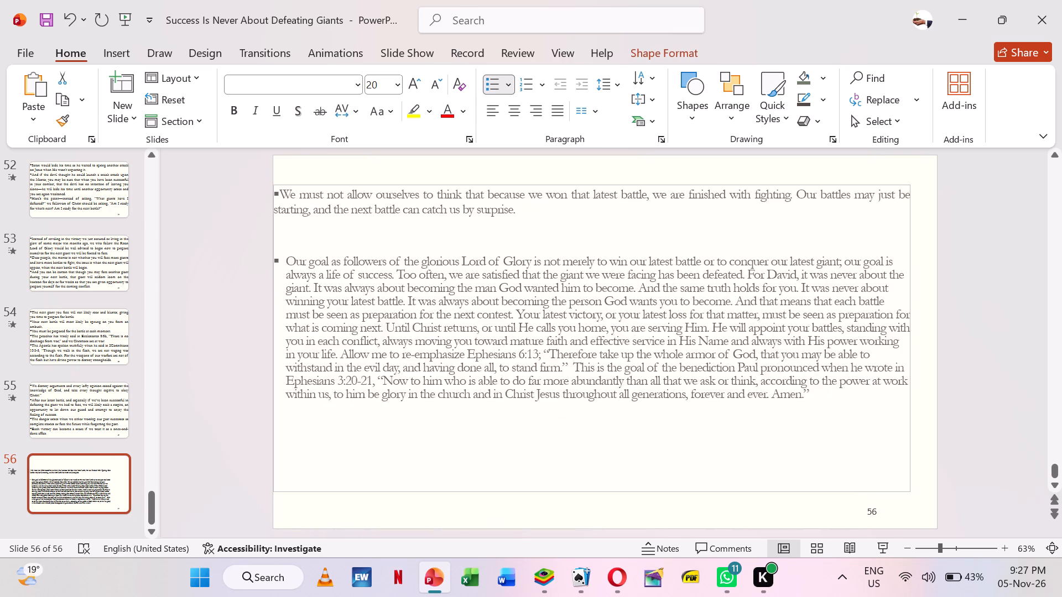
drag(917, 182, 933, 157)
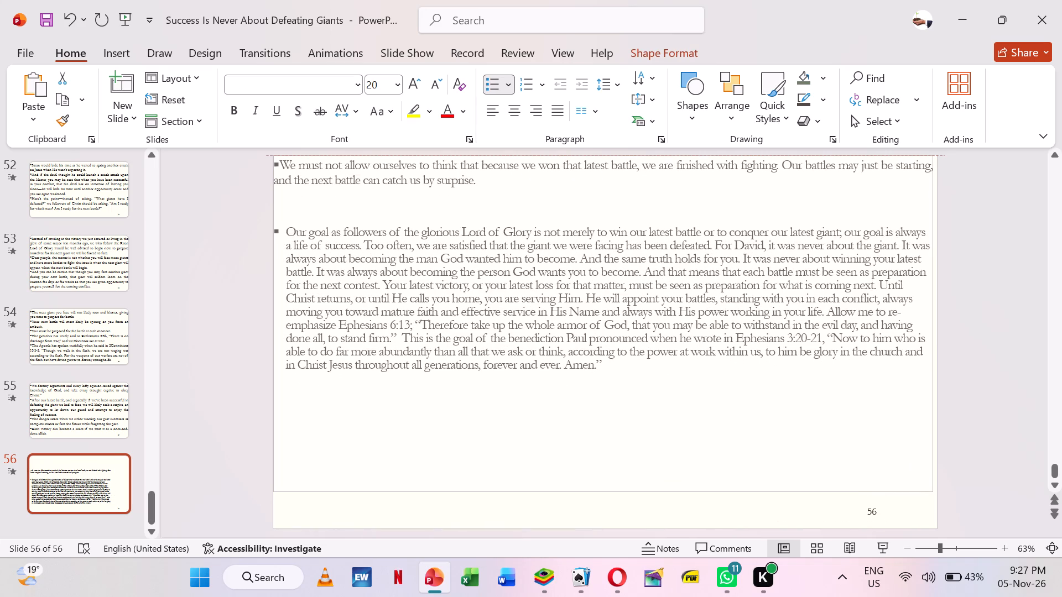
drag(933, 157, 939, 158)
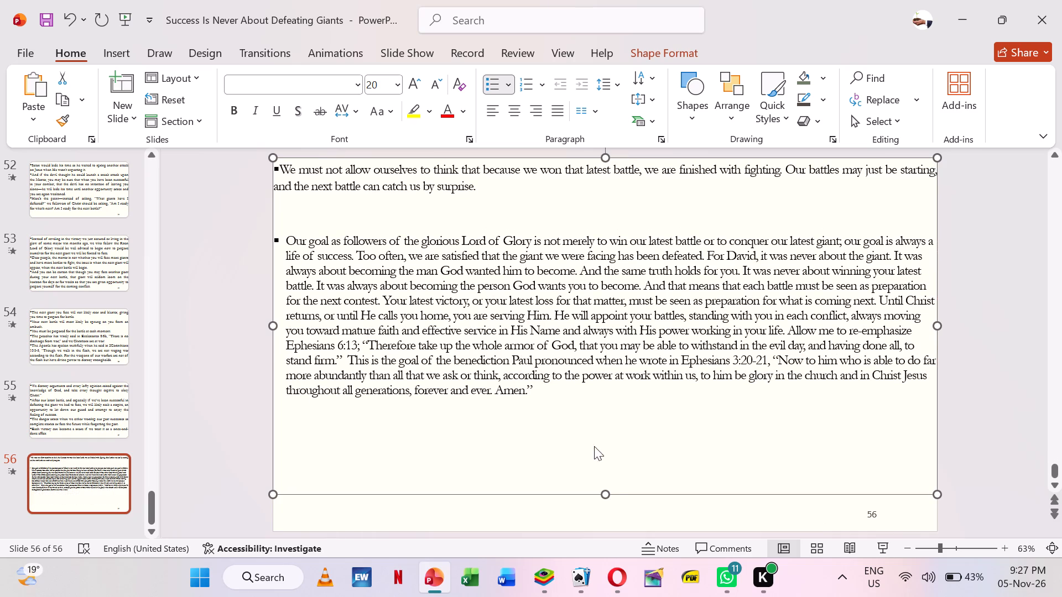
drag(608, 498, 618, 530)
Switch to the Opera browser window with the Citizen TV live stream.
click(611, 586)
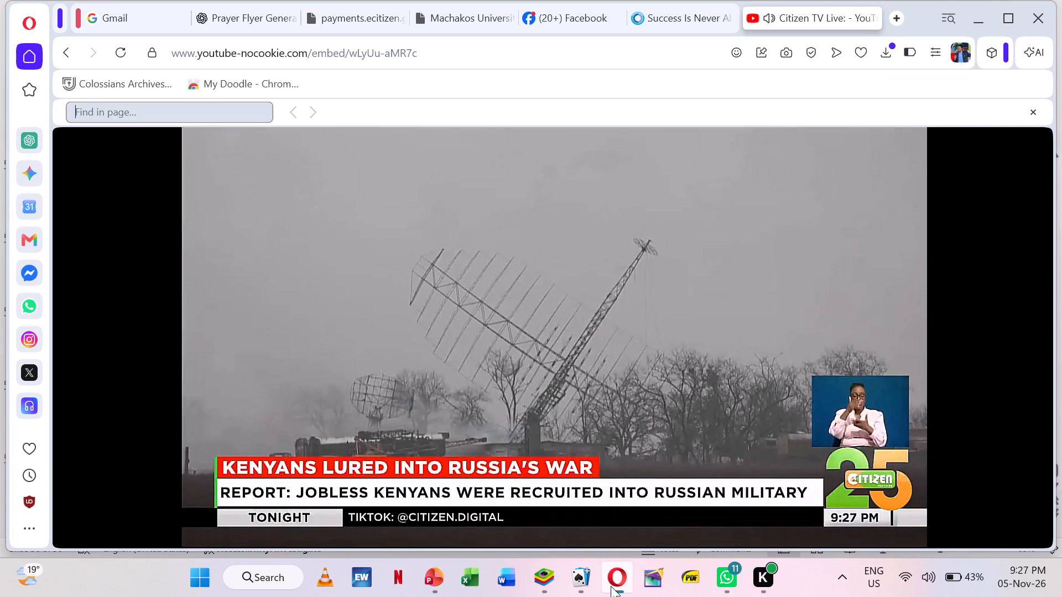
Return to the PowerPoint presentation and set all the text on slide 56 to size 40.
click(611, 586)
click(513, 383)
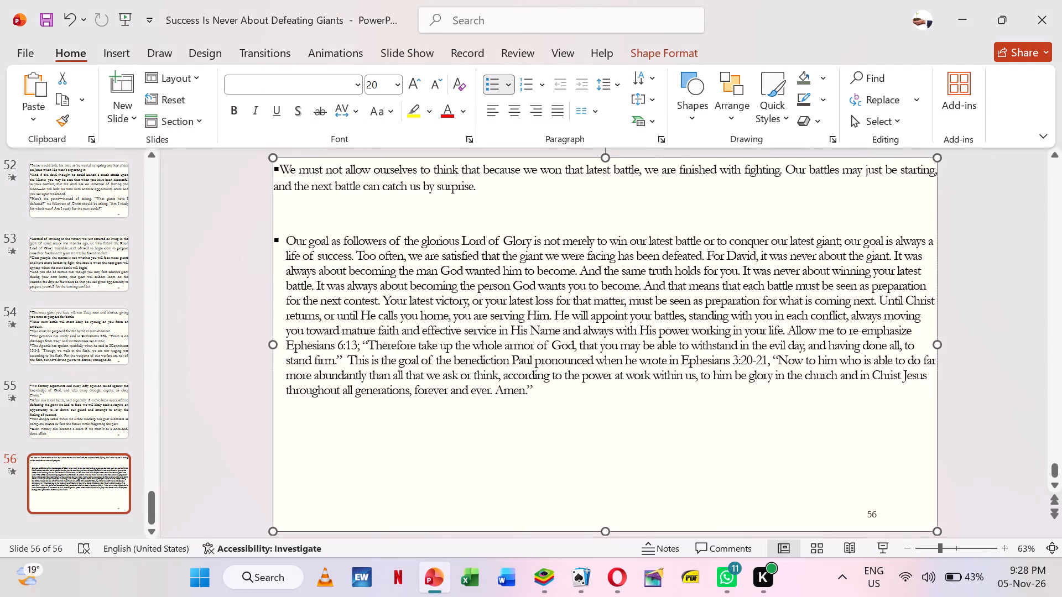
key(ctrl+a)
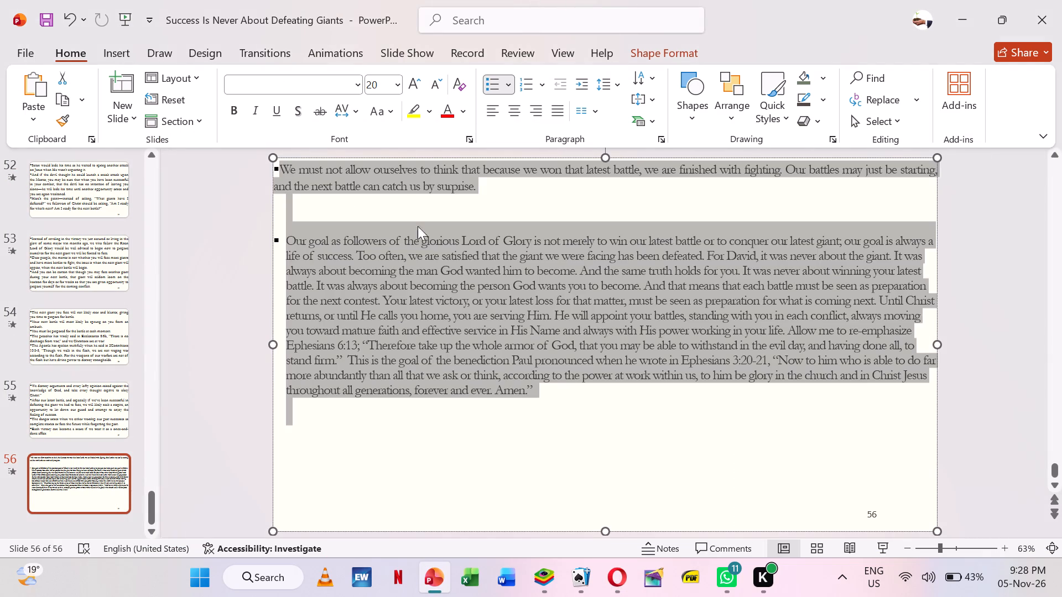
click(387, 88)
text(40)
key(Return)
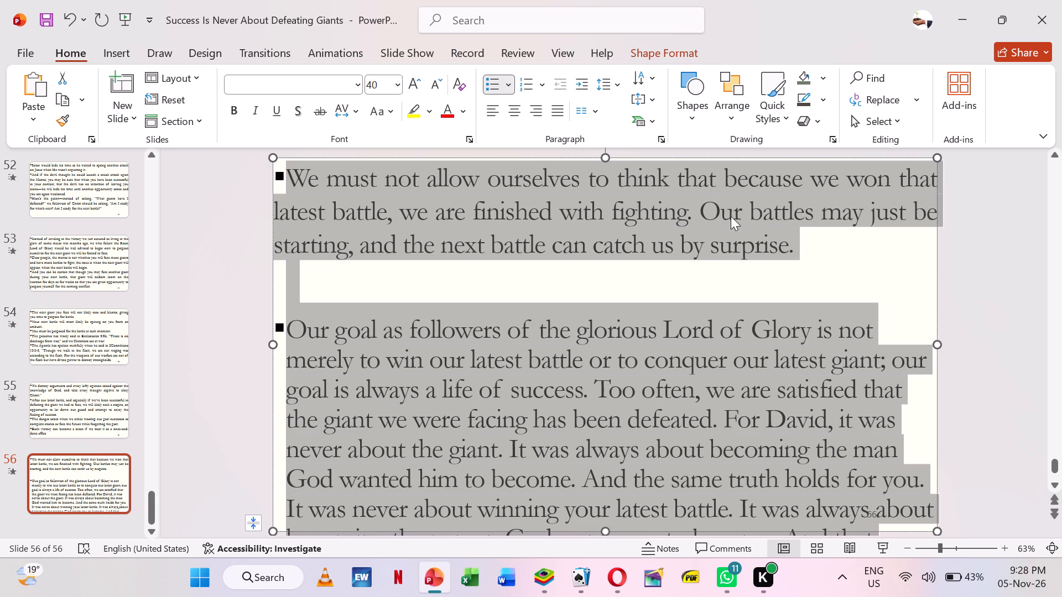
Split slide 56's text into bullets starting at "Our battles", "Our goal", "Too often" and "For David", removing the blank paragraph before "Our goal".
click(691, 202)
key(Right)
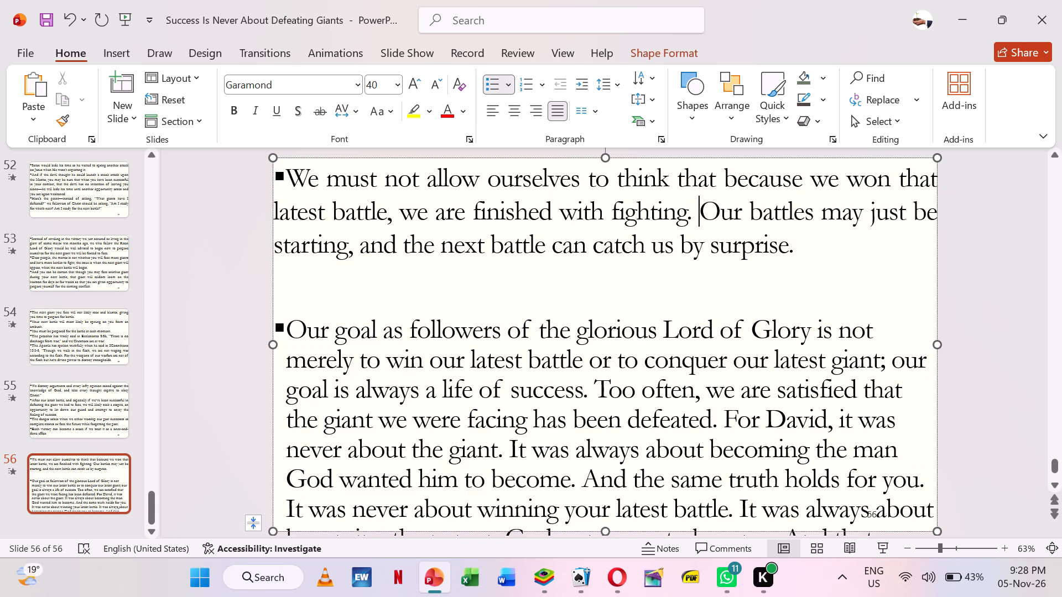
key(Return)
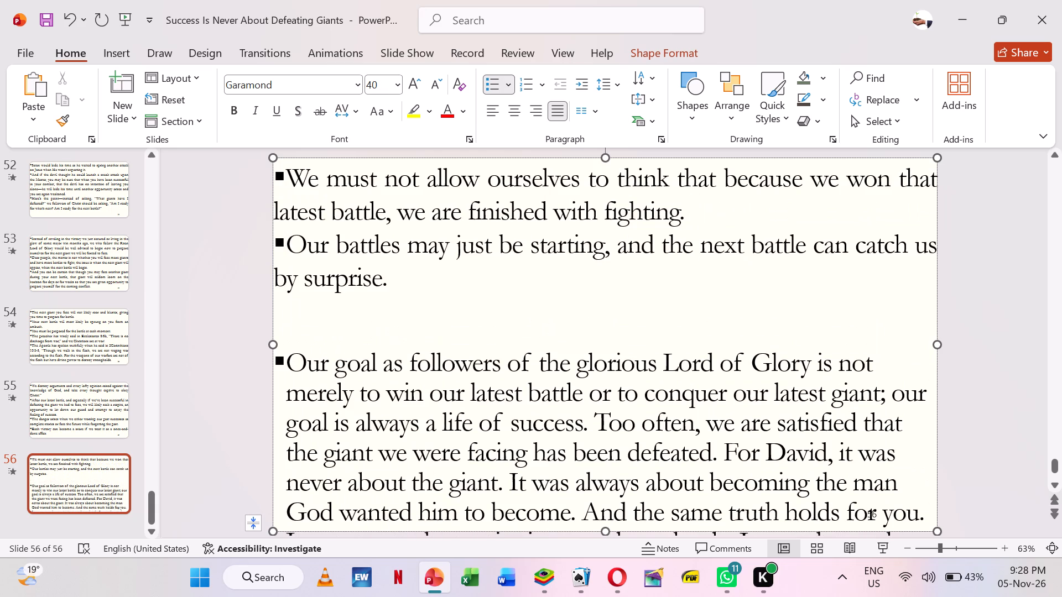
click(516, 273)
key(Delete)
key(Delete)
key(Return)
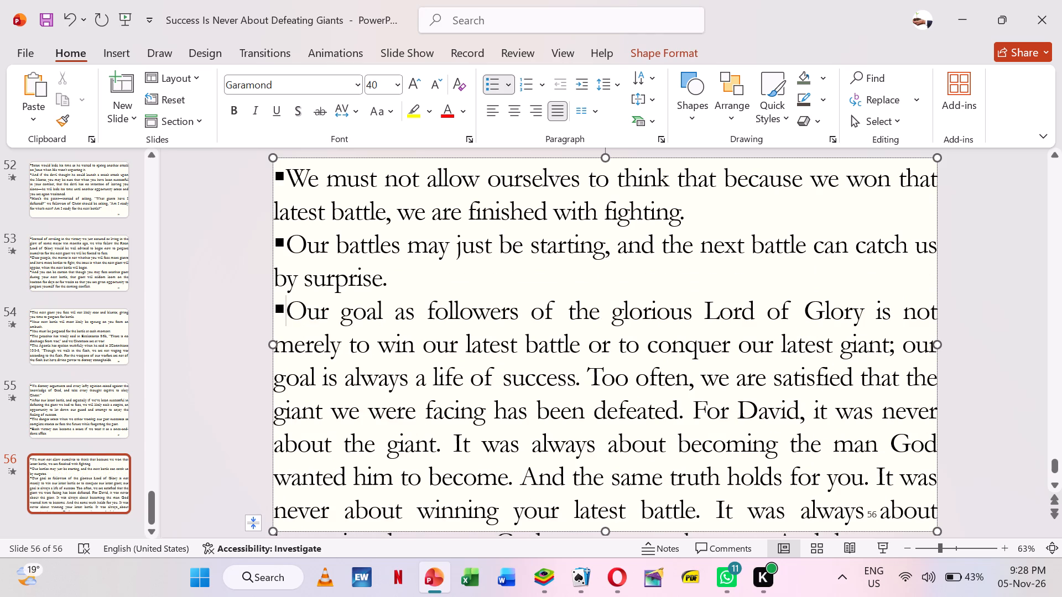
click(586, 373)
key(Return)
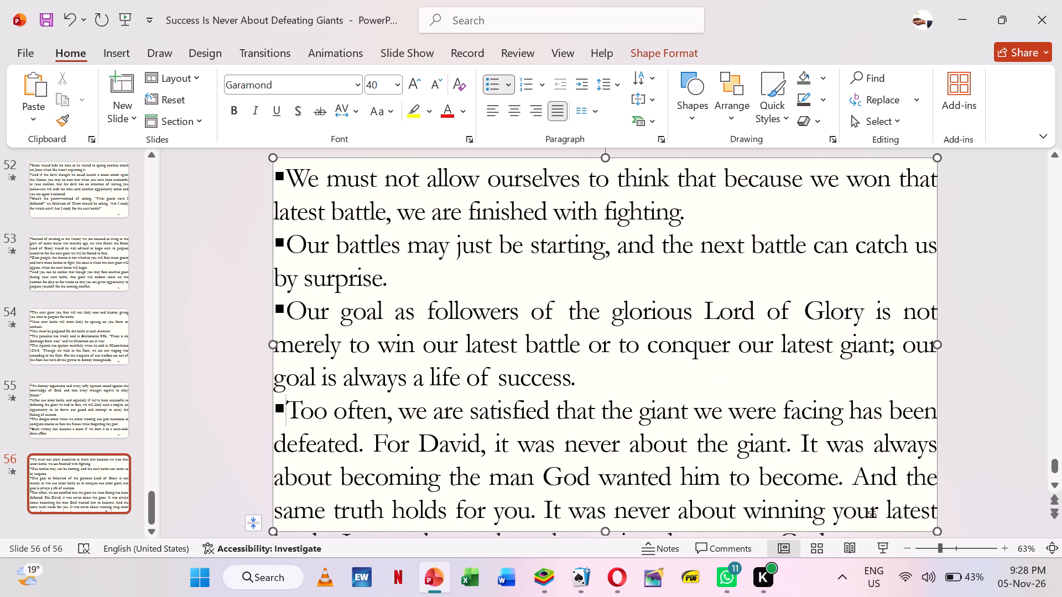
click(373, 440)
key(Return)
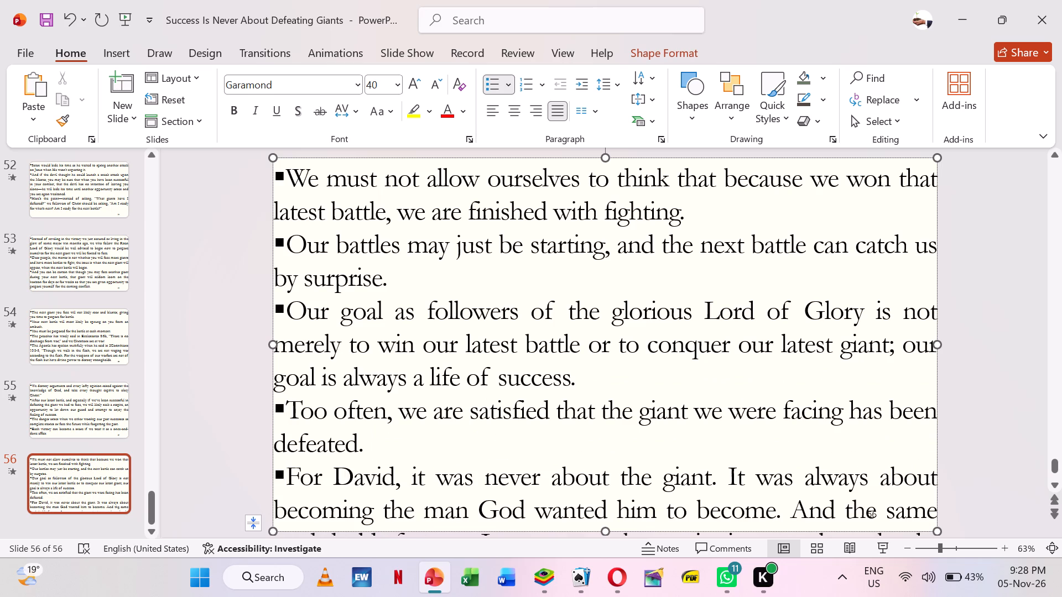
Start a new bullet on slide 56 at "It was always about becoming" and cut all text from there to the end.
click(729, 472)
key(Return)
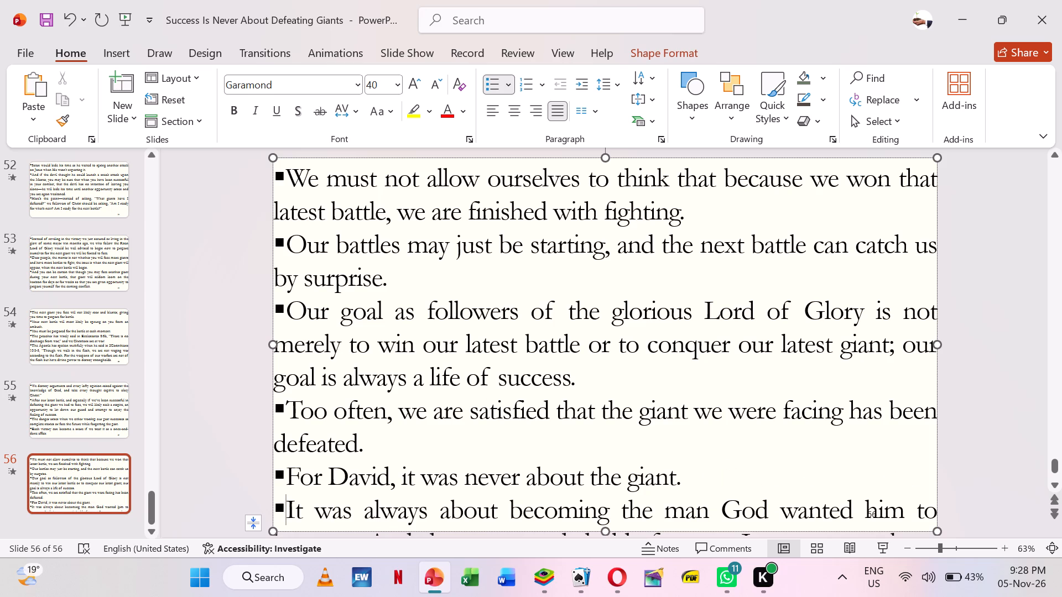
key(shift+Down)
key(shift+Down)
key(shift+Down)
key(shift+Down)
key(shift+Down)
key(shift+Down)
key(shift+Down)
key(shift+Down)
key(shift+Down)
key(shift+Down)
key(shift+Down)
key(shift+Down)
key(shift+Down)
key(shift+Down)
key(shift+Down)
key(shift+Down)
key(shift+Down)
key(shift+Down)
key(shift+Down)
key(shift+Down)
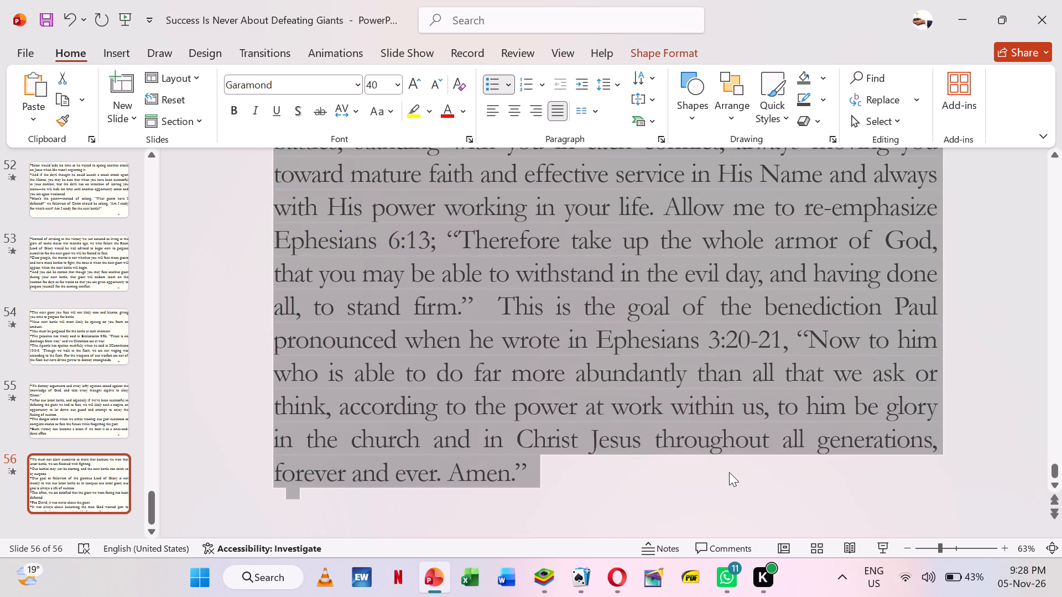
key(ctrl+x)
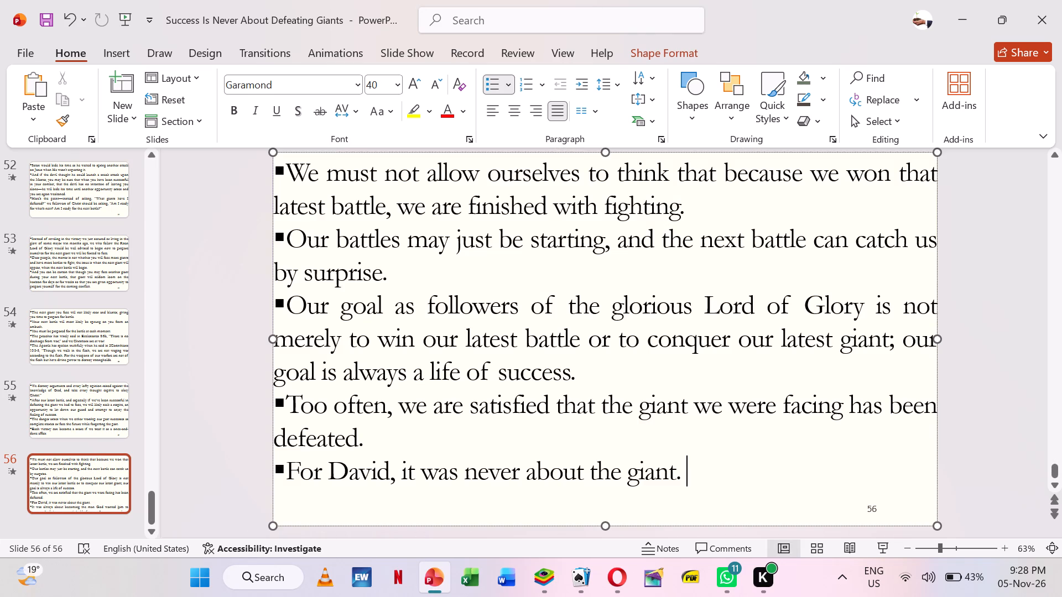
Add slide 57 after slide 56 with the Title and Content layout and paste the cut text into its content box.
right_click(113, 528)
click(191, 490)
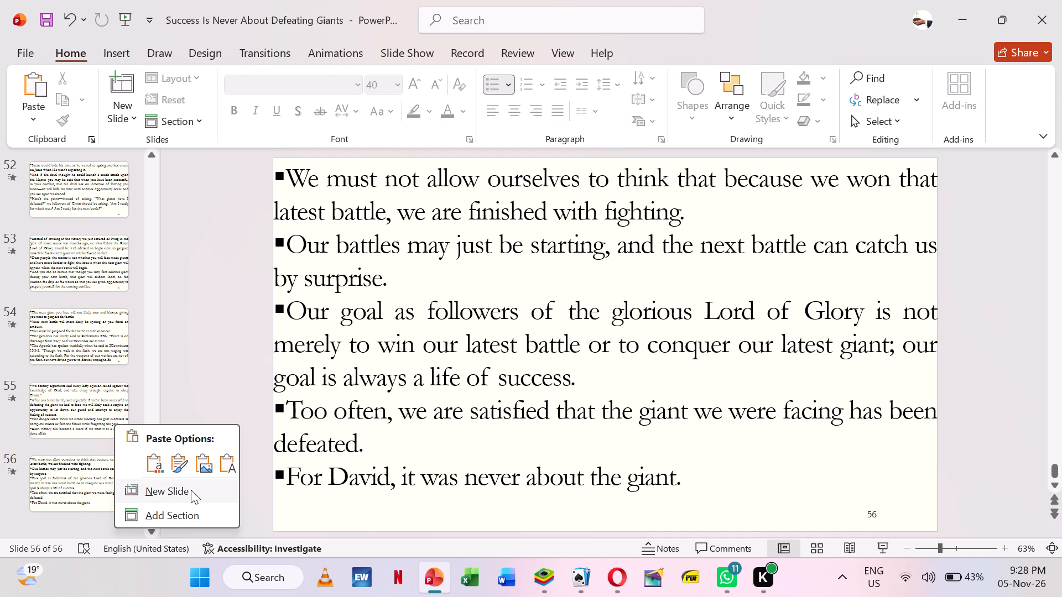
right_click(236, 363)
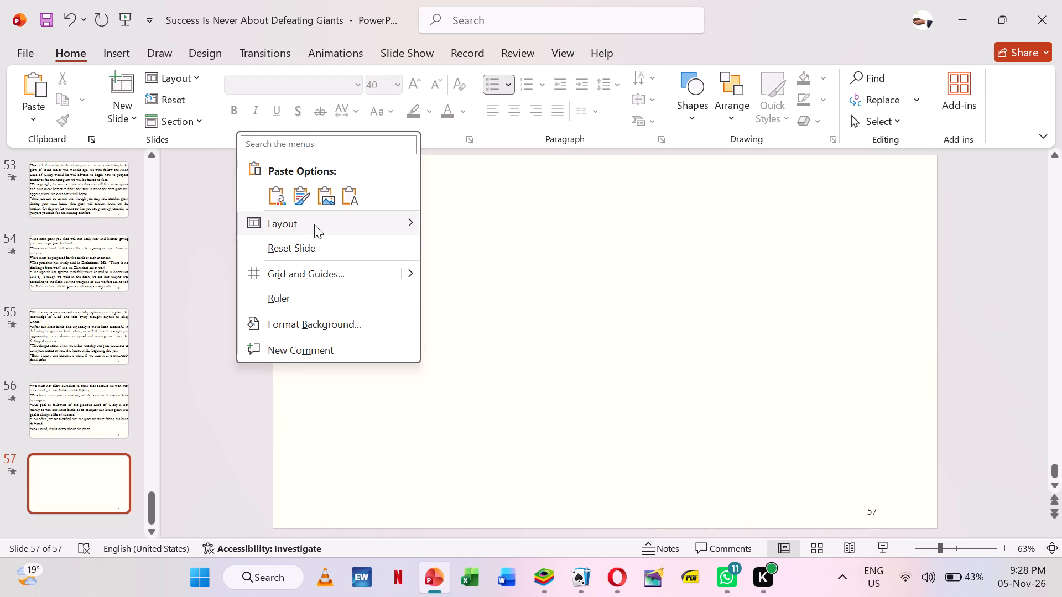
click(537, 242)
click(444, 278)
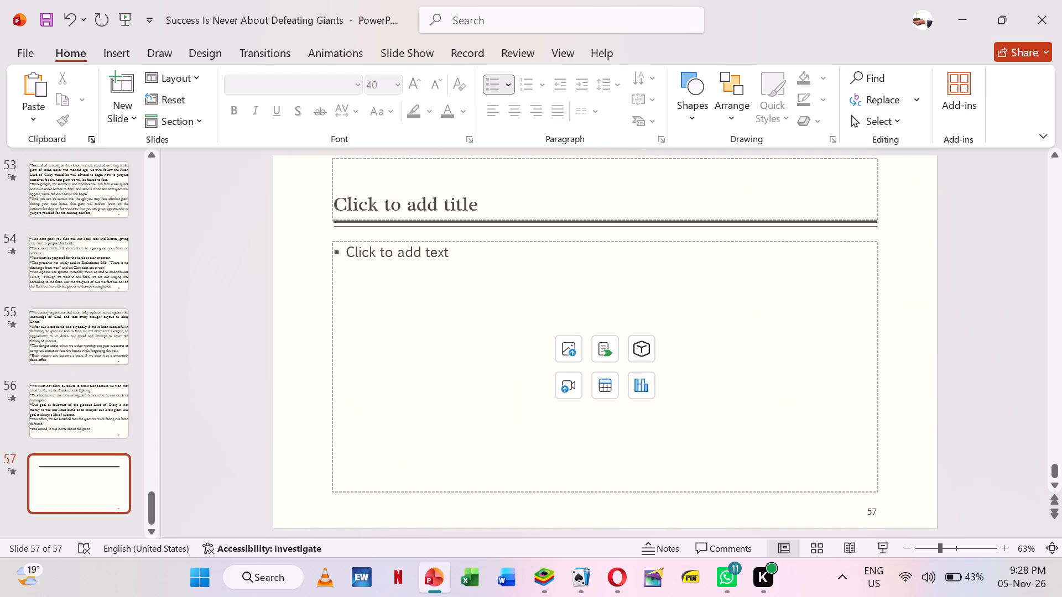
key(ctrl+v)
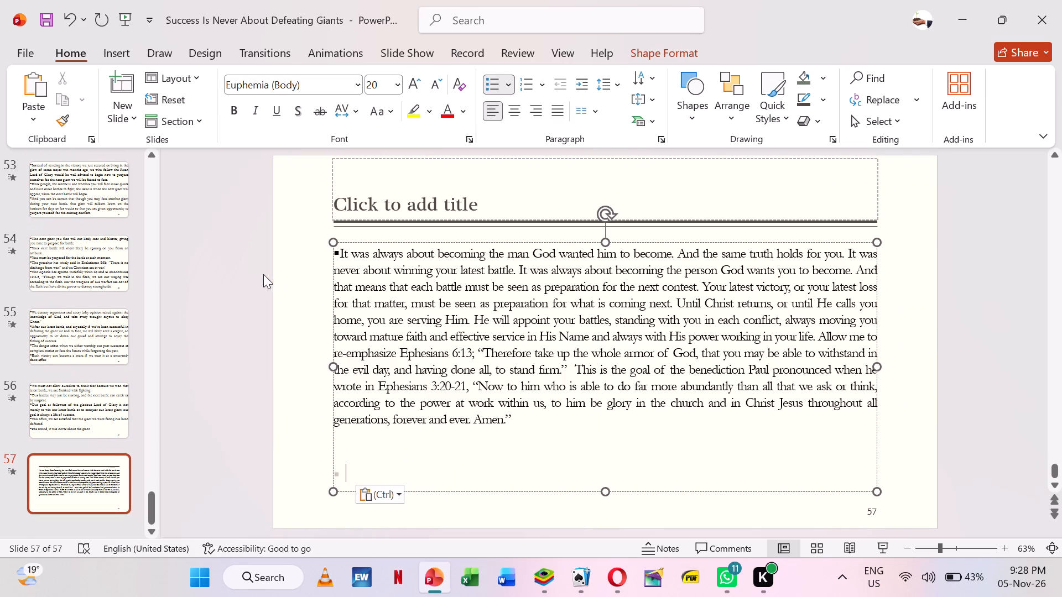
Apply the Blank layout to slide 57 and stretch its text box to cover the whole slide.
right_click(263, 274)
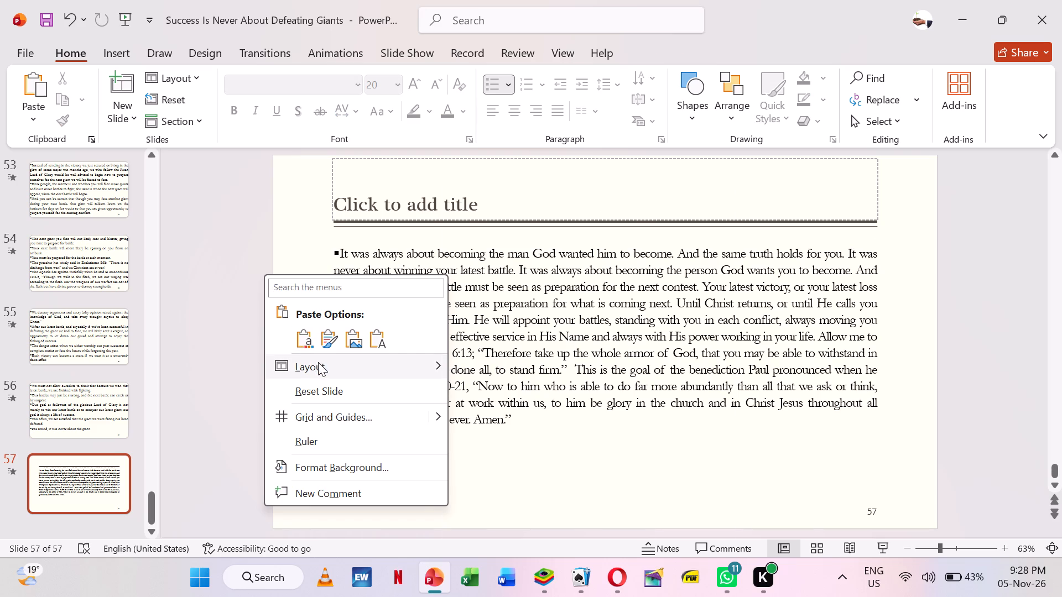
click(570, 411)
click(566, 406)
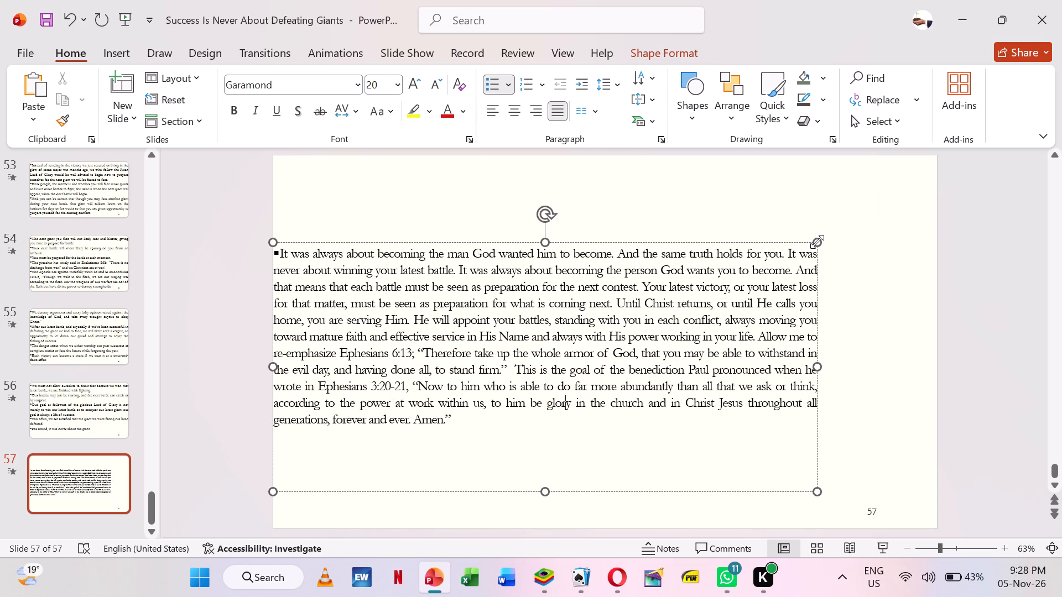
drag(817, 242, 935, 161)
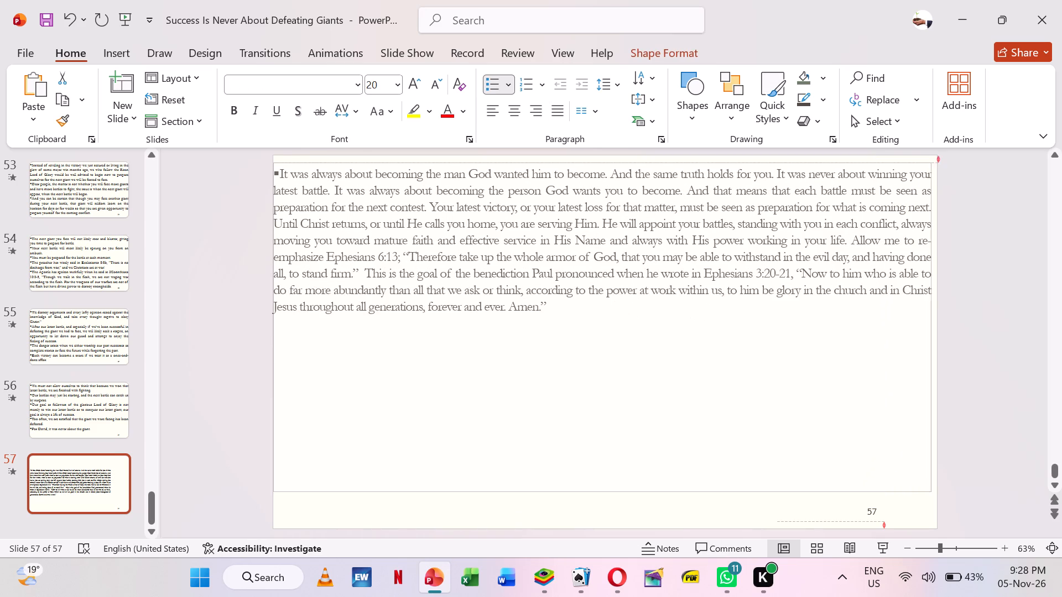
drag(935, 161, 936, 155)
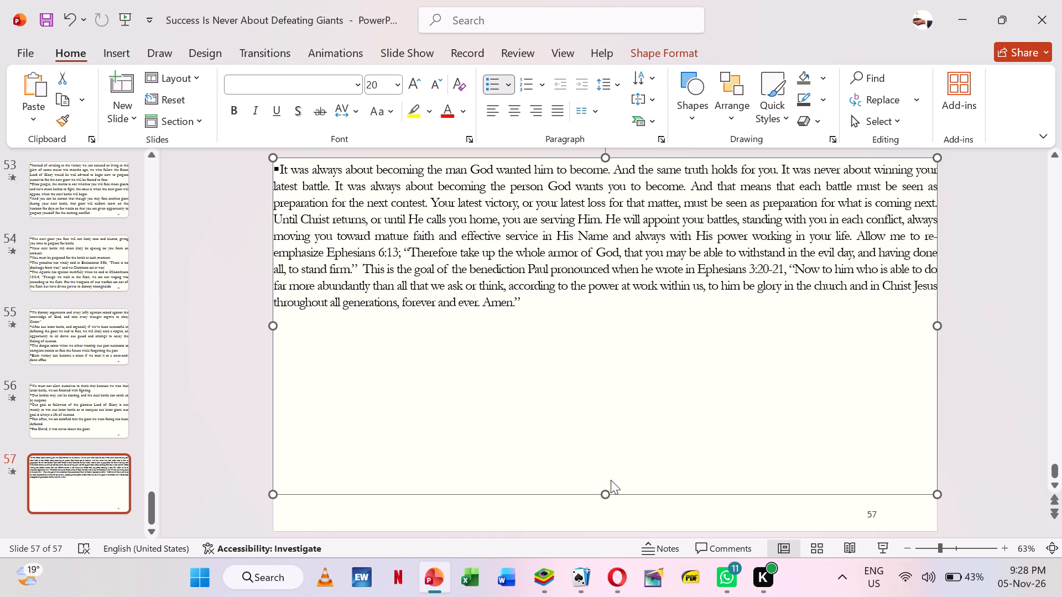
drag(610, 494, 617, 526)
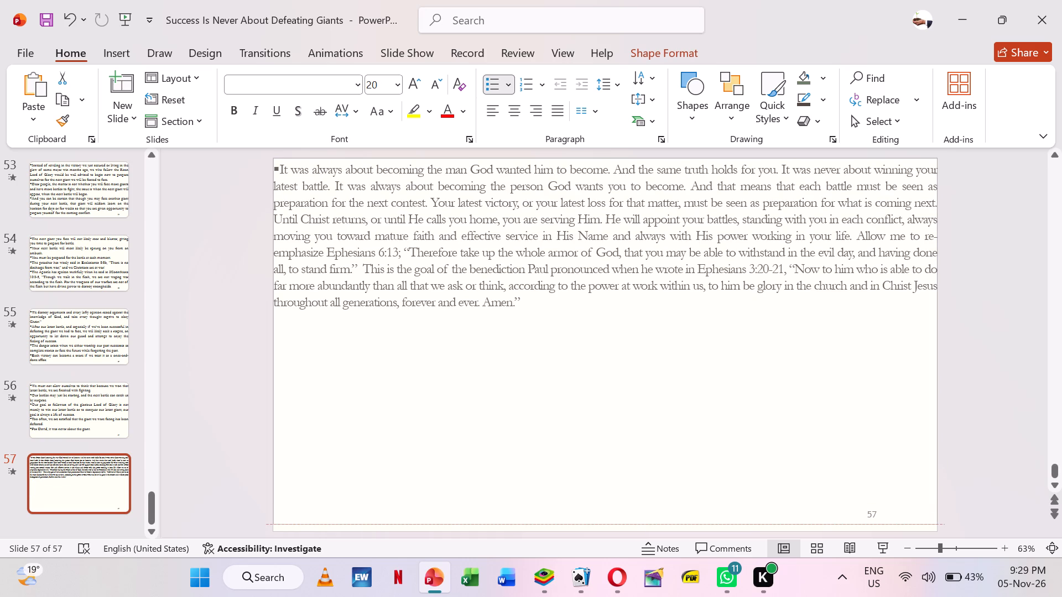
drag(617, 526, 619, 529)
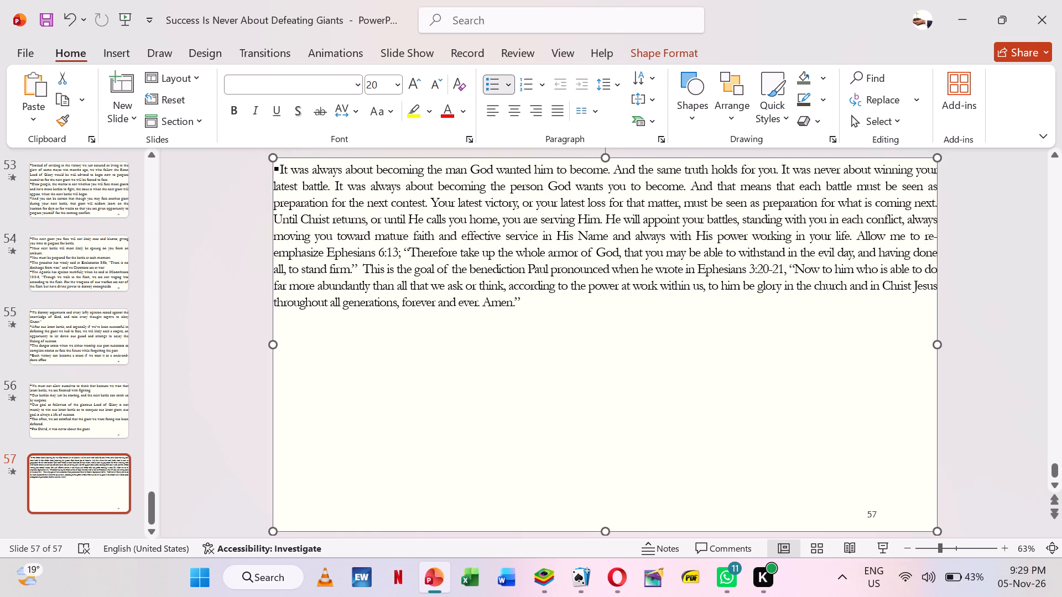
Set all the text on slide 57 to size 40.
click(491, 286)
key(ctrl+a)
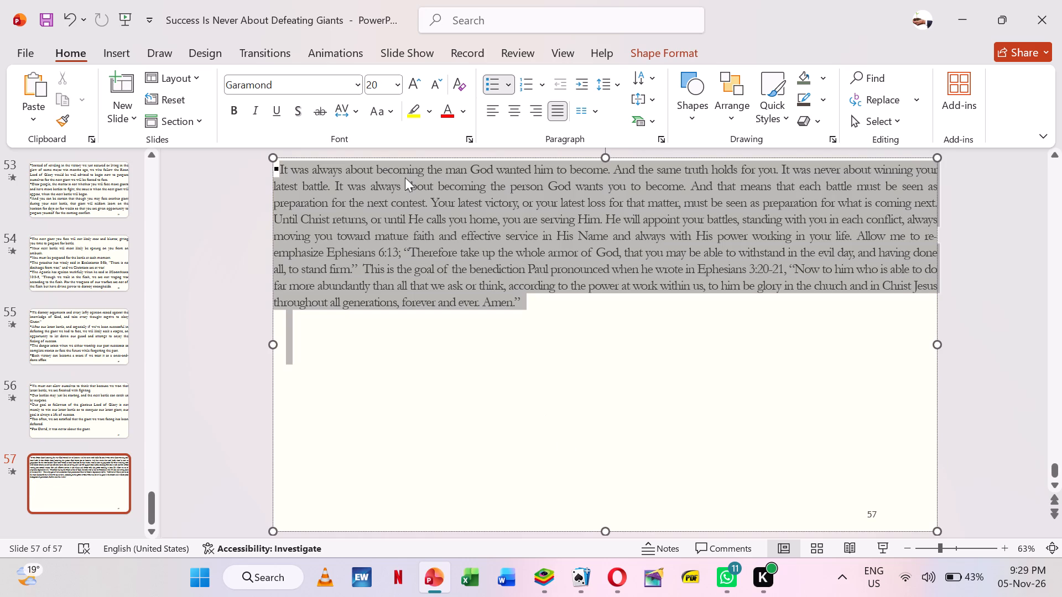
click(375, 88)
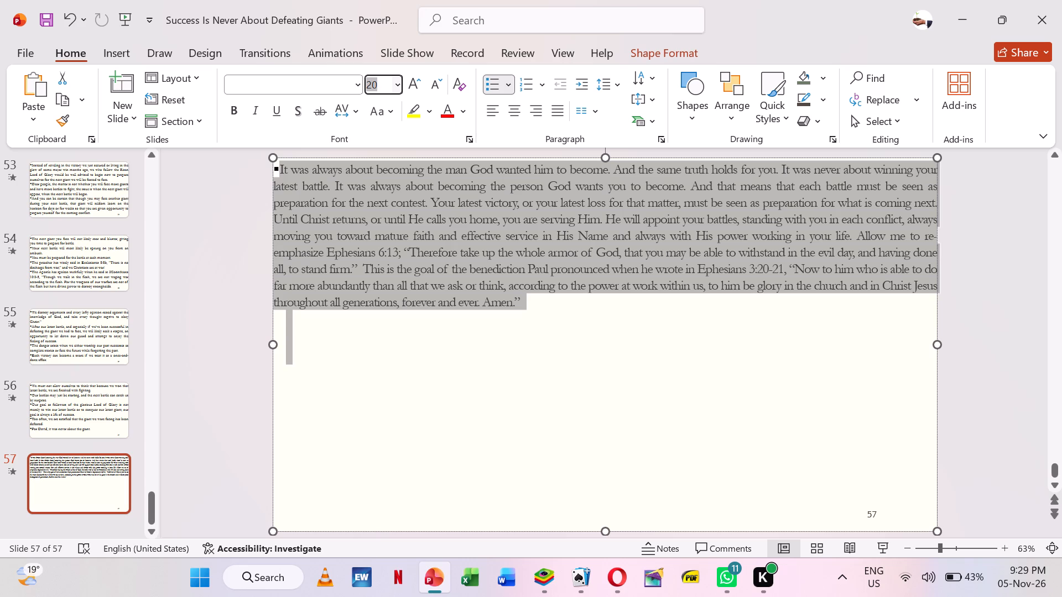
text(40)
key(Return)
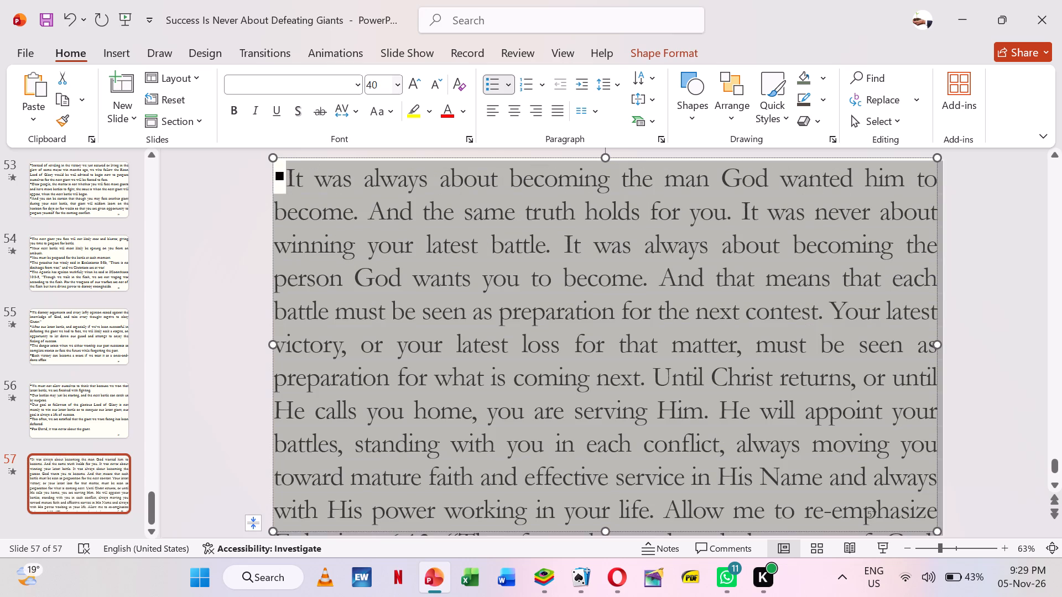
Split slide 57's text into bullets starting at "And the same truth", "It was never", the second "It was always", "And that means" and "Your latest victory".
click(370, 200)
key(Return)
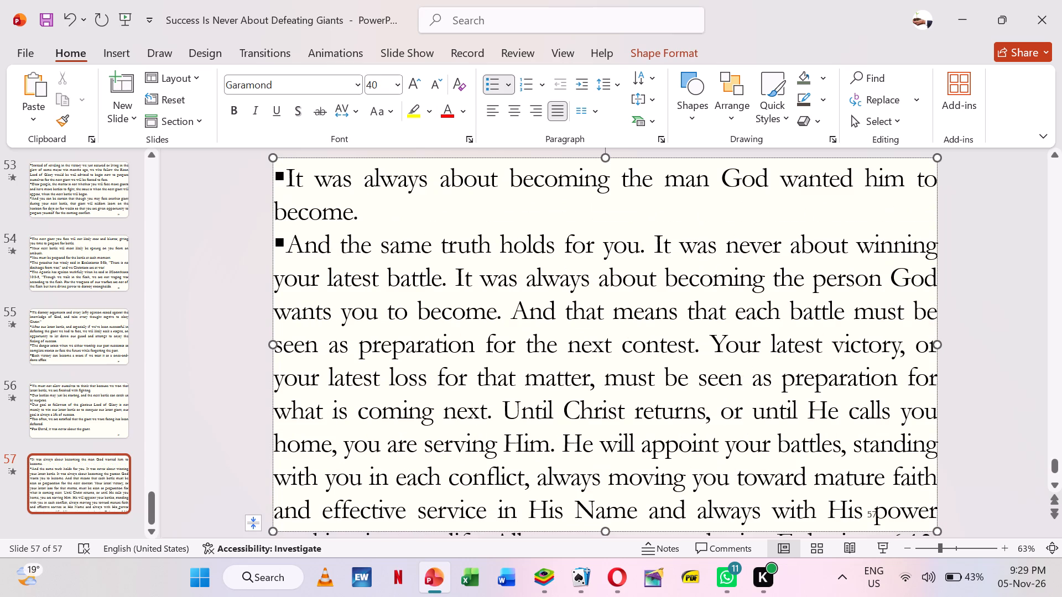
click(656, 242)
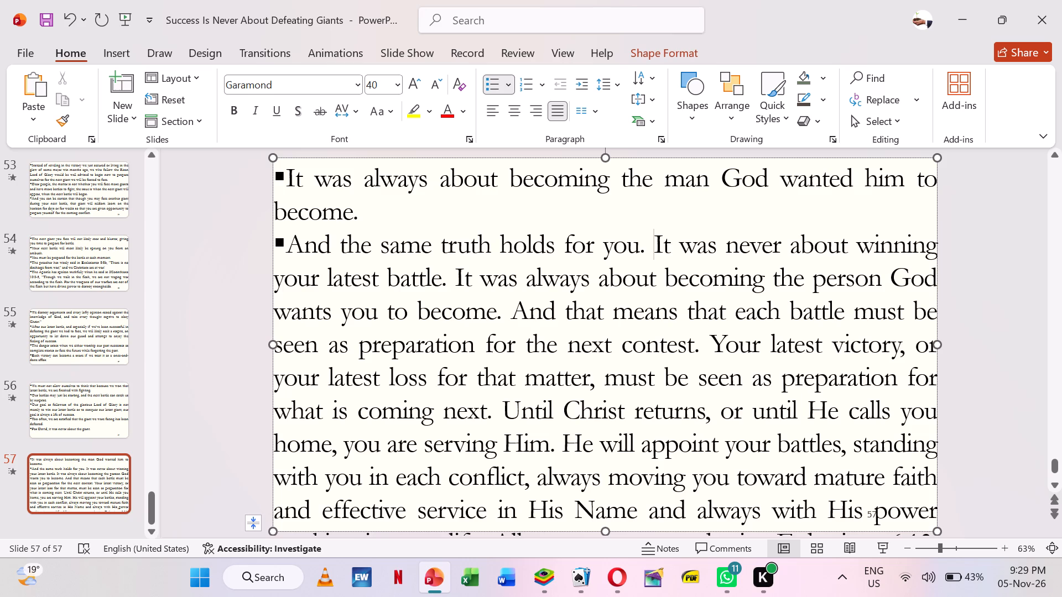
key(Return)
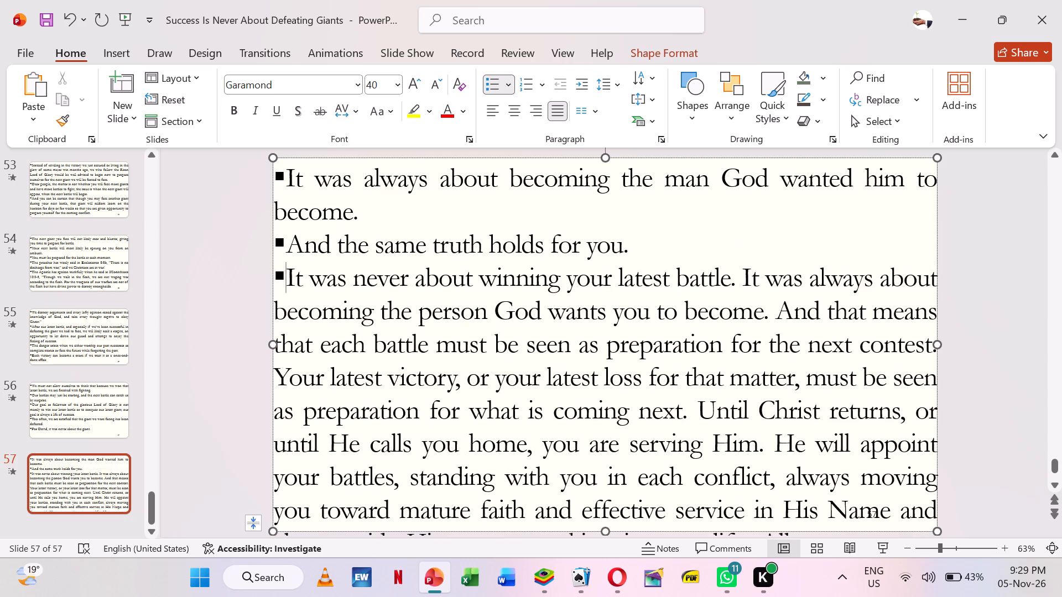
click(743, 279)
key(Return)
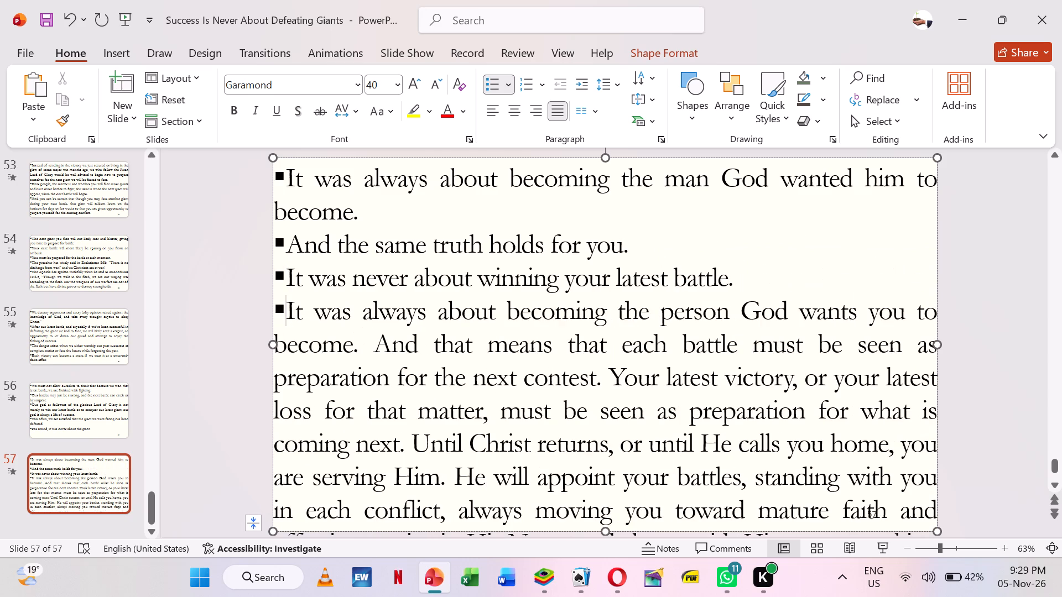
click(379, 336)
key(Return)
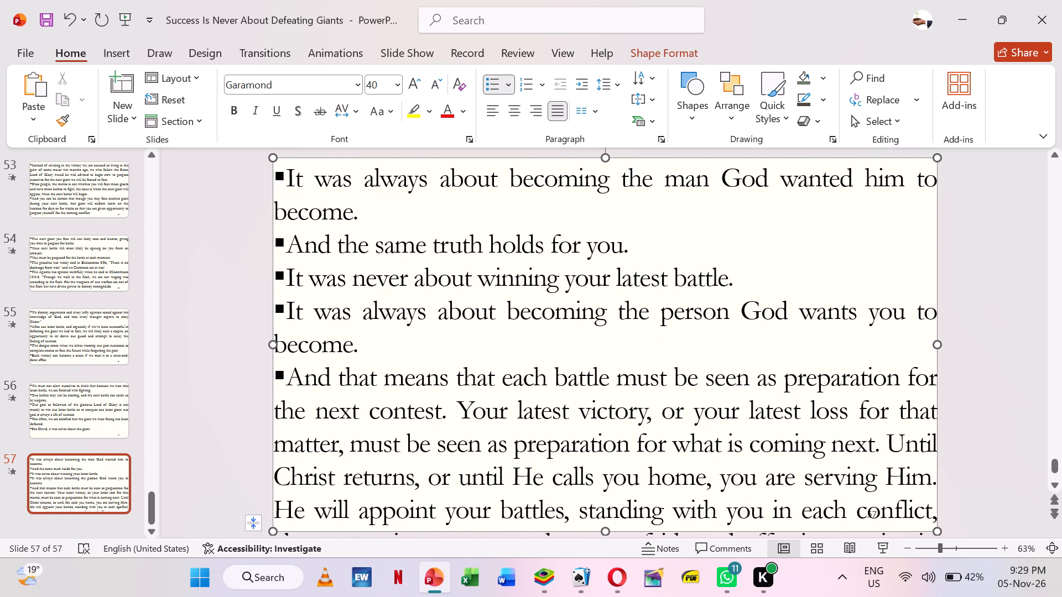
click(460, 405)
key(Return)
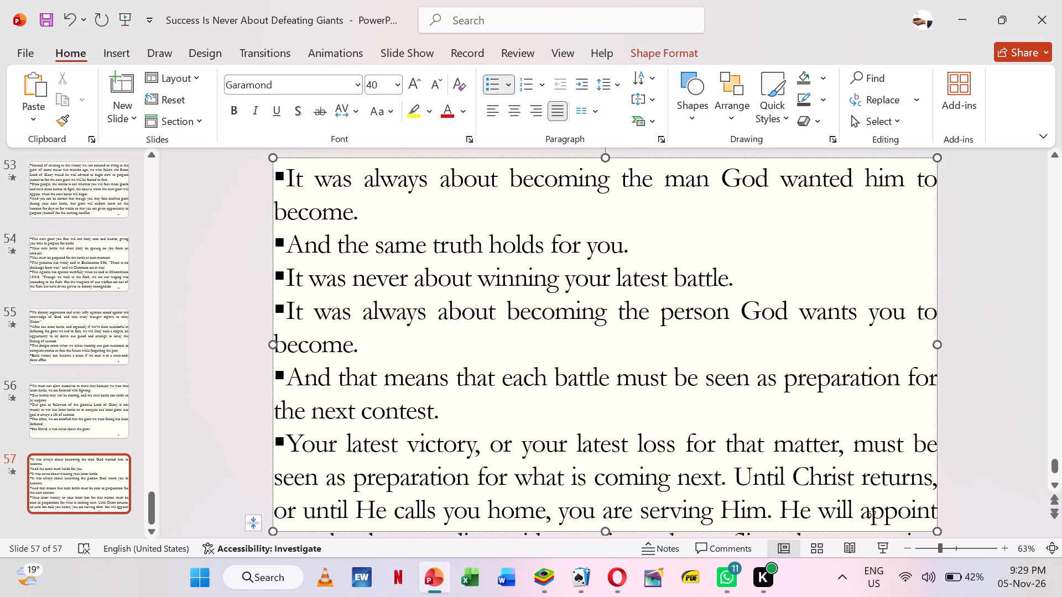
Start a new bullet at "Until Christ returns" on slide 57 and cut all the text from there to the end.
click(736, 472)
key(Return)
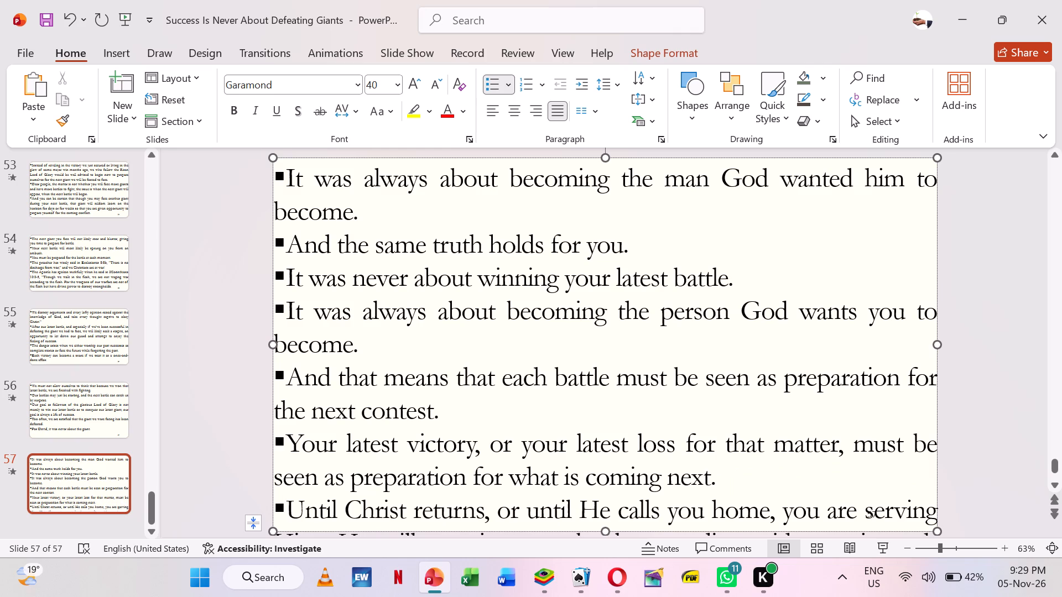
key(shift+Down)
key(shift+Down)
key(shift+Down)
key(shift+Down)
key(shift+Down)
key(shift+Down)
key(shift+Down)
key(shift+Down)
key(shift+Down)
key(shift+Down)
key(shift+Down)
key(shift+Down)
key(shift+Down)
key(shift+Down)
key(shift+Down)
key(shift+Down)
key(shift+Down)
key(shift+Down)
key(shift+Down)
key(shift+Down)
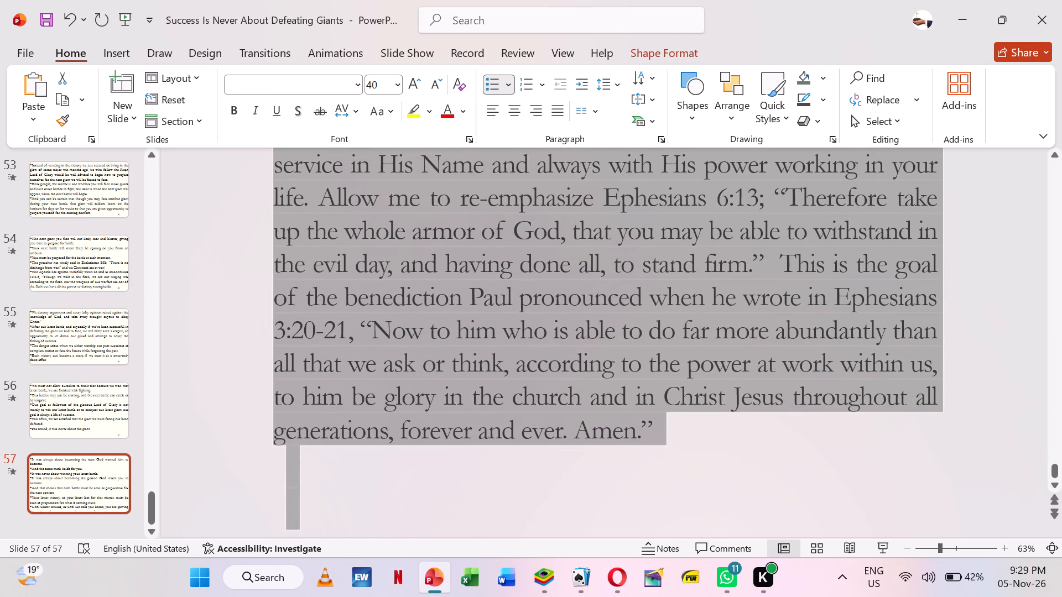
key(ctrl+x)
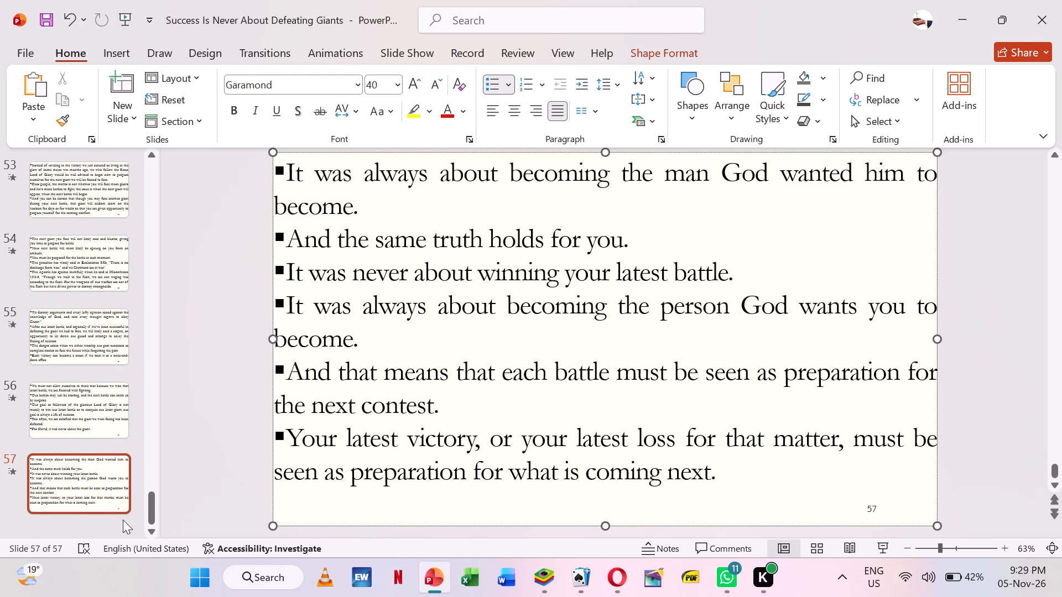
Add slide 58 after slide 57 with the Title and Content layout and paste the cut text into its content box.
right_click(118, 525)
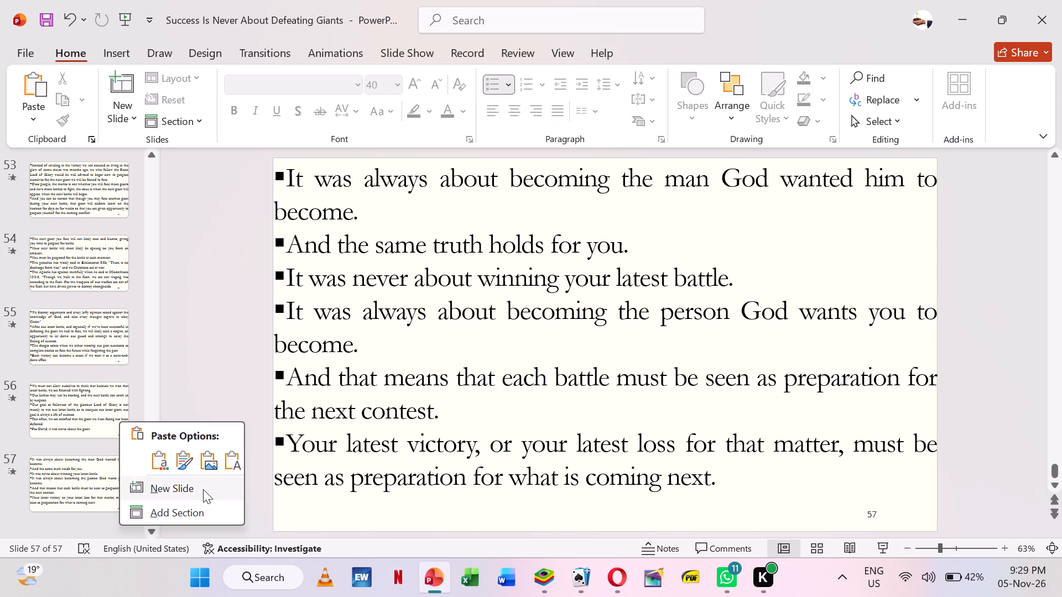
click(203, 489)
right_click(205, 370)
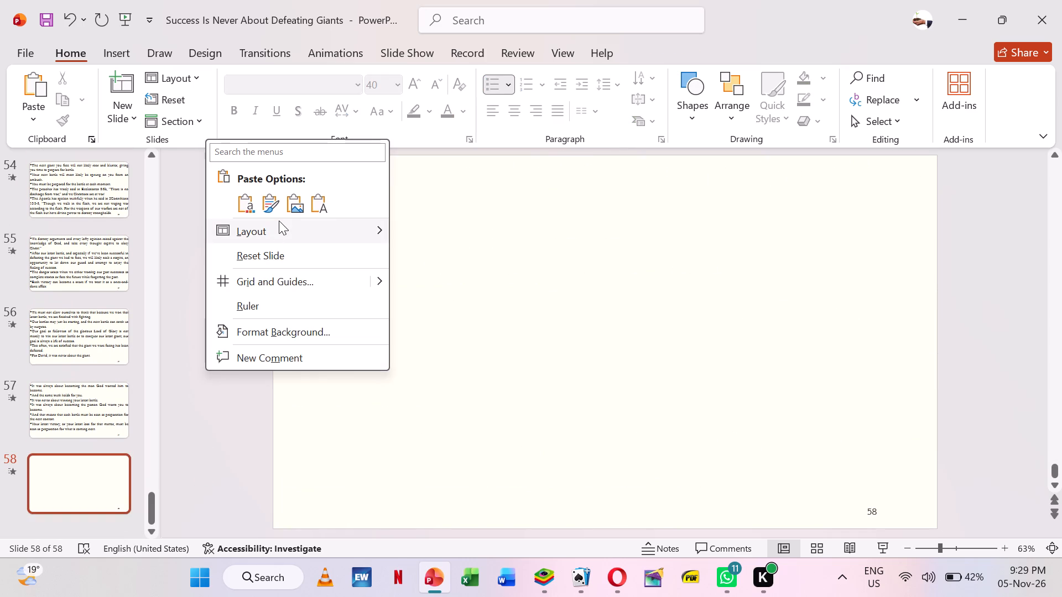
drag(494, 250, 494, 257)
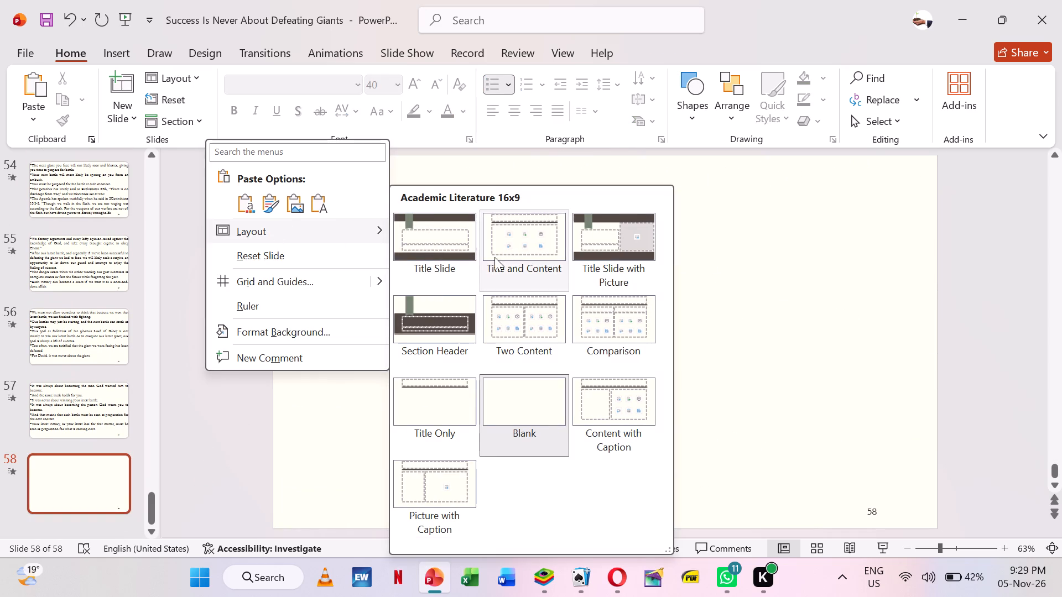
drag(494, 257, 519, 239)
click(519, 239)
click(476, 270)
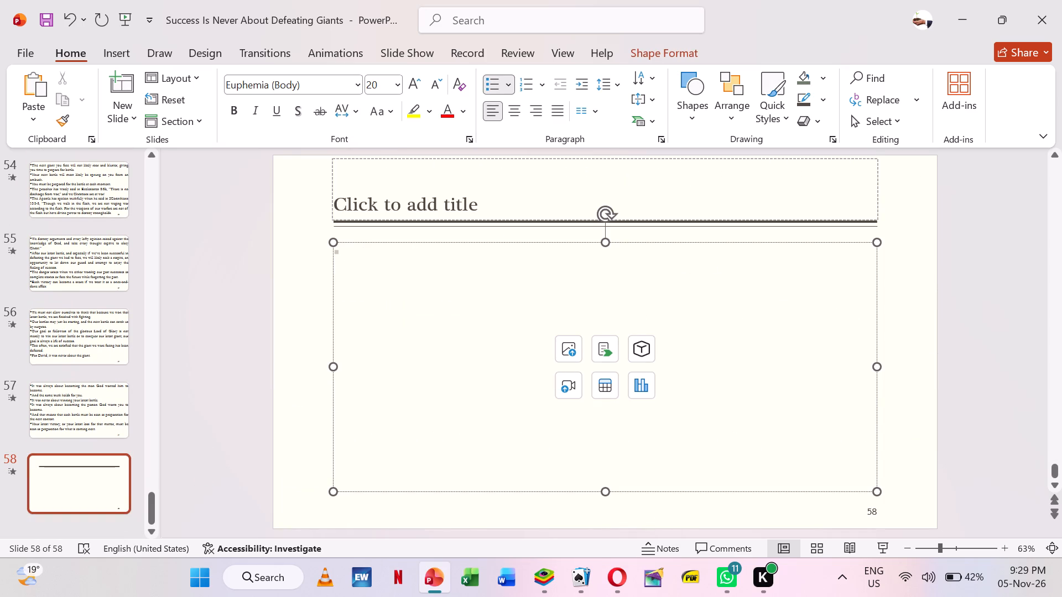
key(ctrl+v)
Apply the Blank layout to slide 58 and stretch its text box to cover the whole slide.
right_click(240, 304)
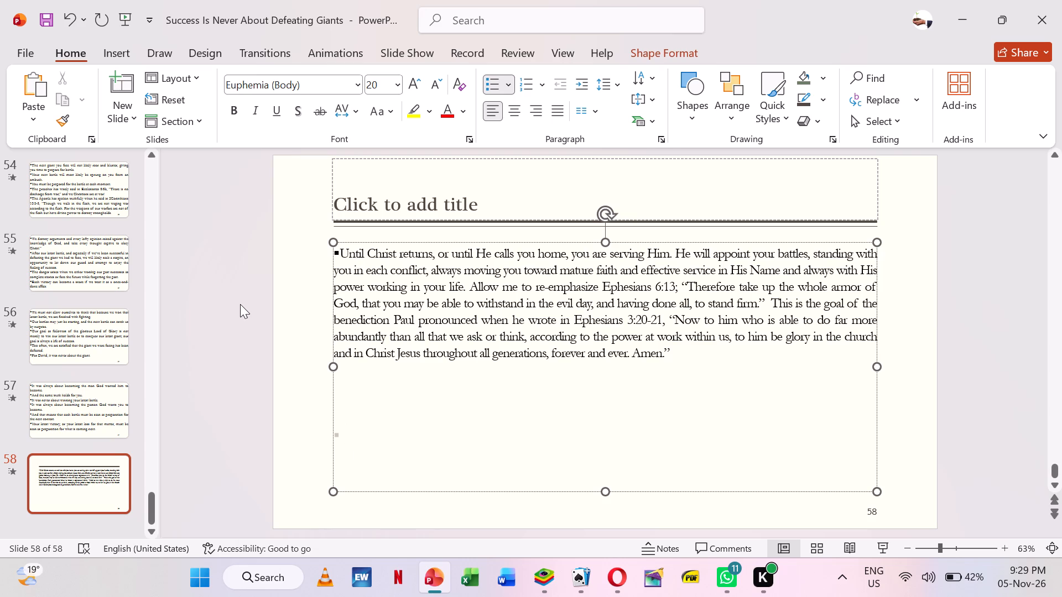
click(572, 416)
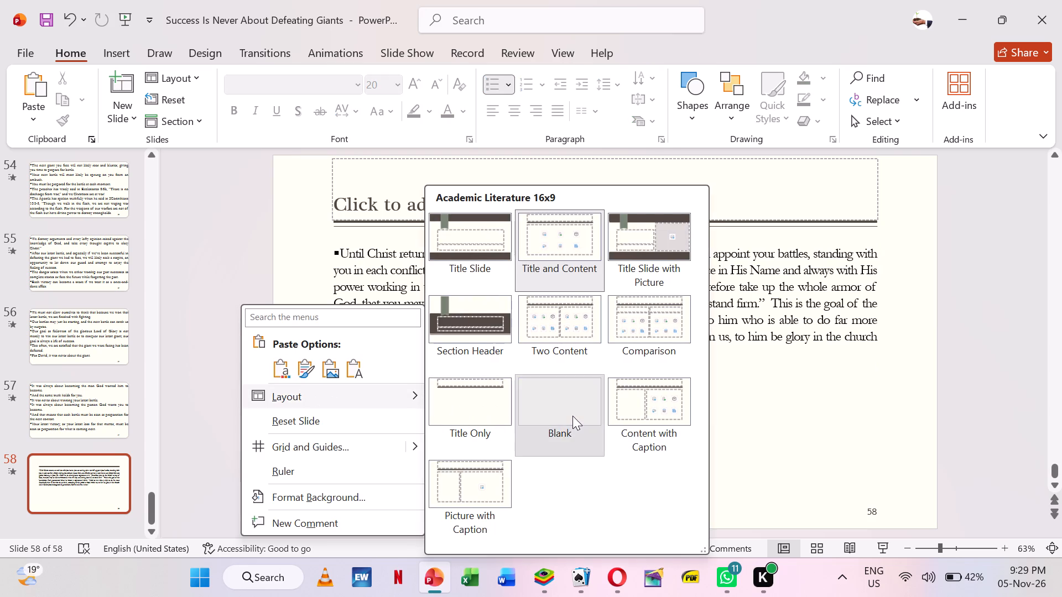
click(488, 357)
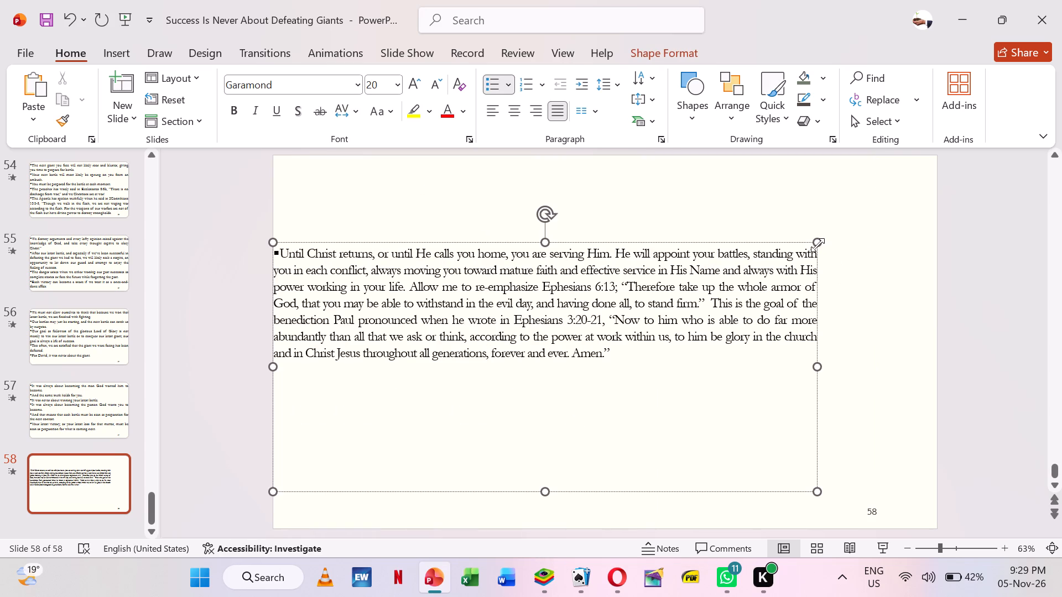
drag(816, 243, 935, 178)
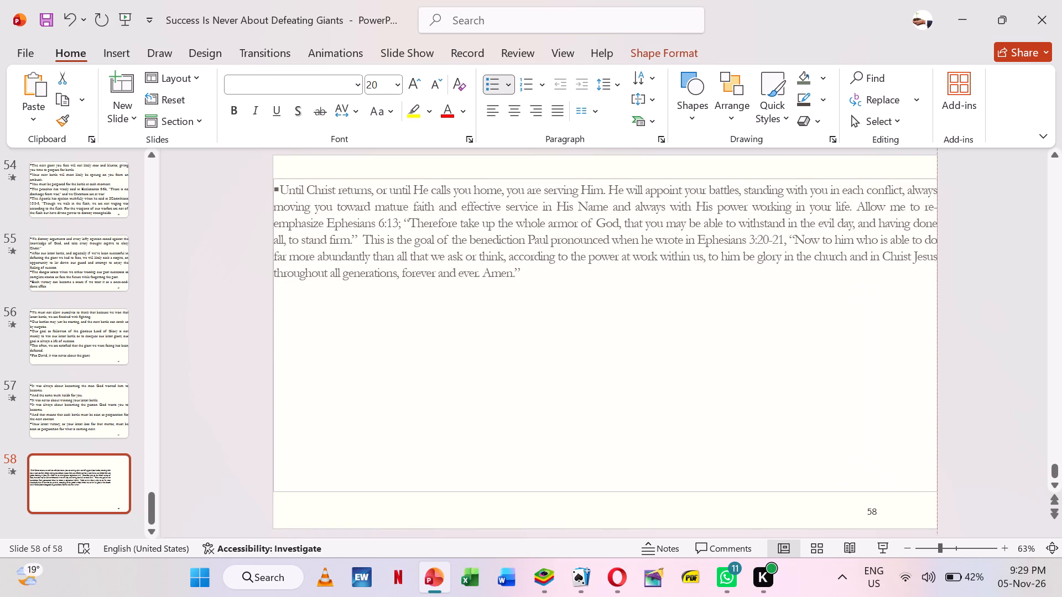
drag(935, 178, 934, 159)
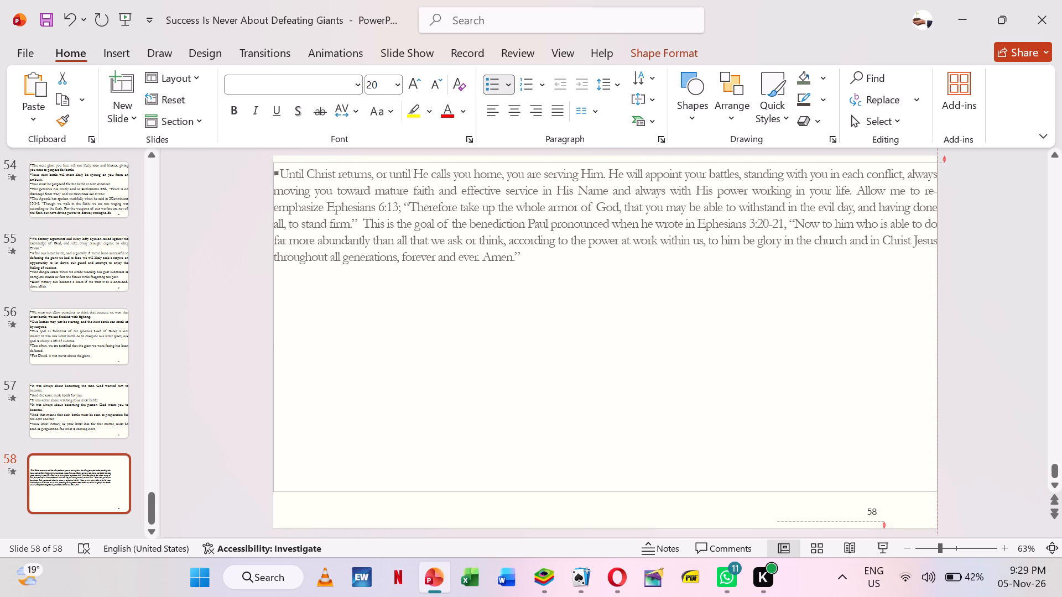
drag(934, 159, 934, 156)
drag(603, 493, 617, 525)
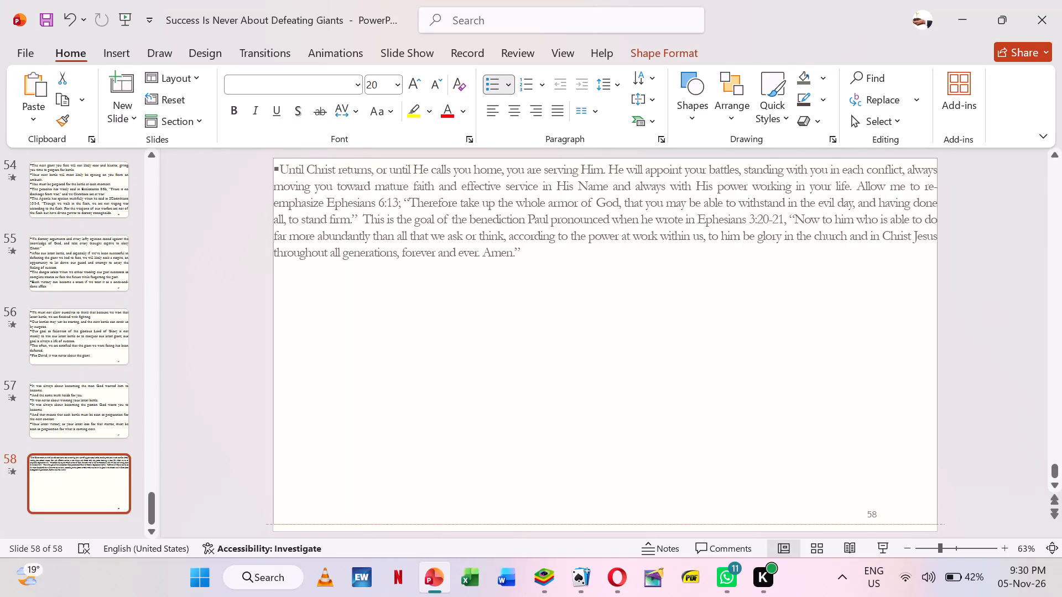
drag(617, 525, 621, 531)
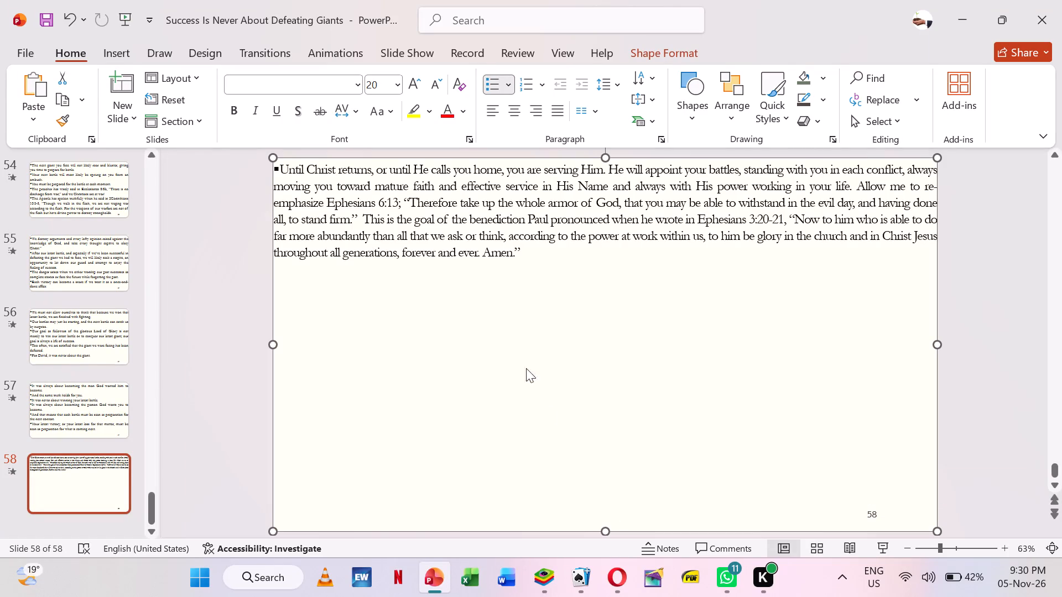
Set all the text on slide 58 to size 40.
click(497, 255)
key(ctrl+a)
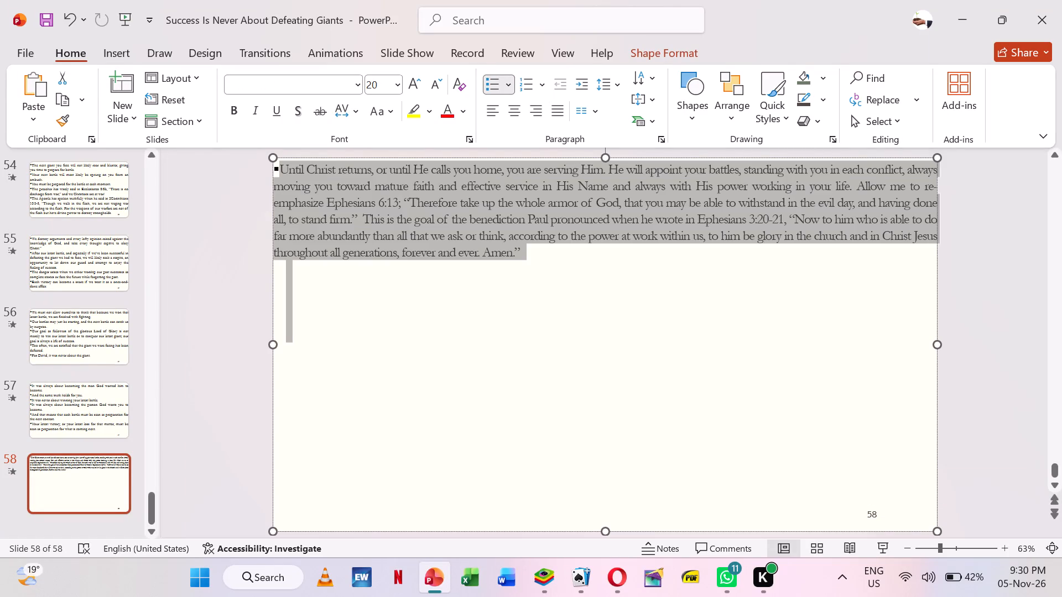
click(367, 87)
text(40)
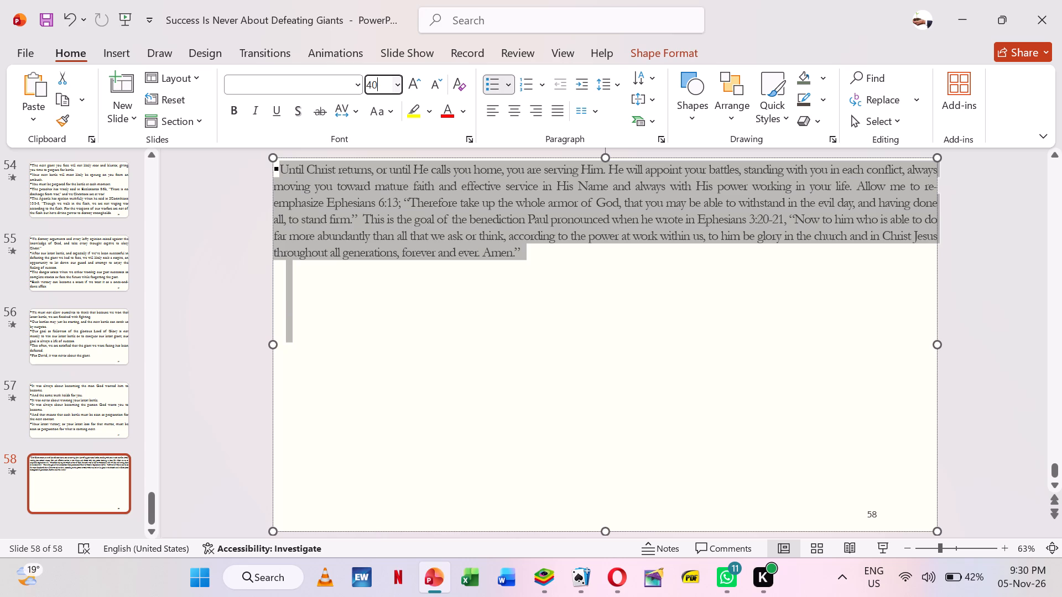
key(Return)
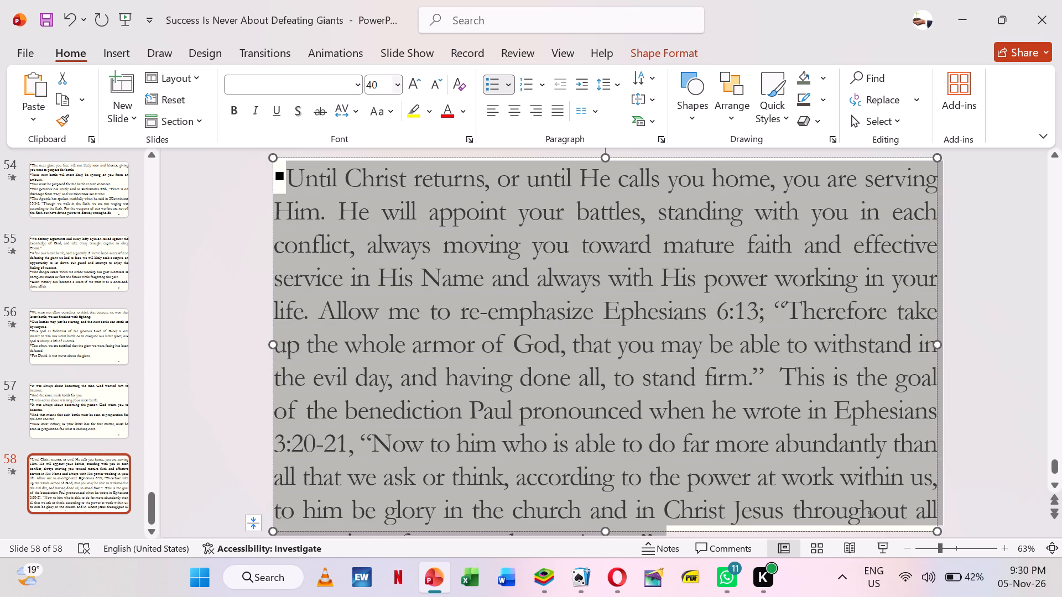
Split slide 58's text into bullets starting at "He will appoint", "Allow me to re-emphasize" and "This is the goal".
click(345, 207)
key(Return)
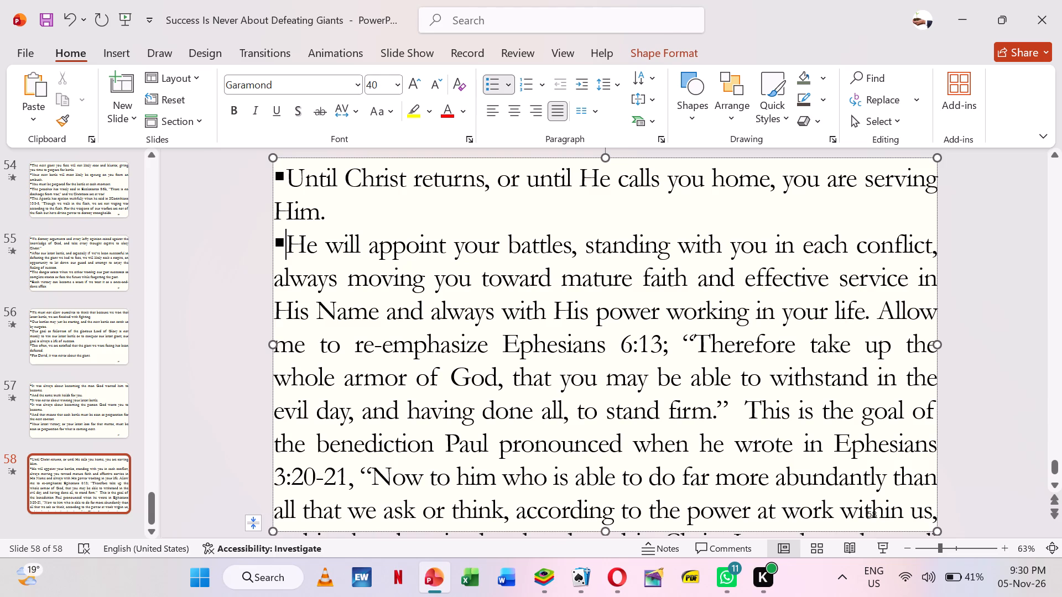
click(885, 311)
key(Return)
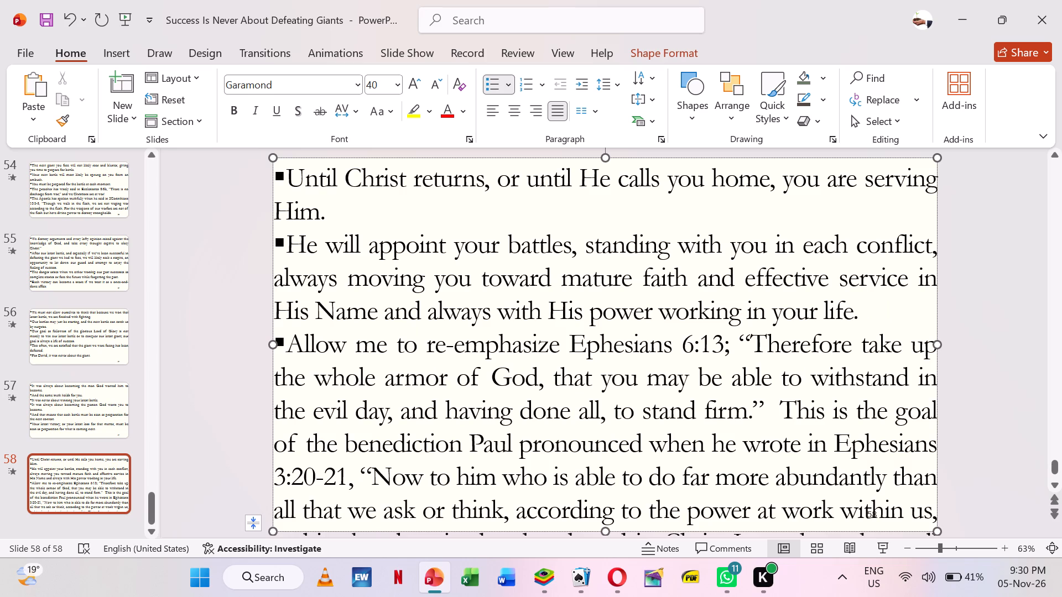
click(781, 400)
key(Return)
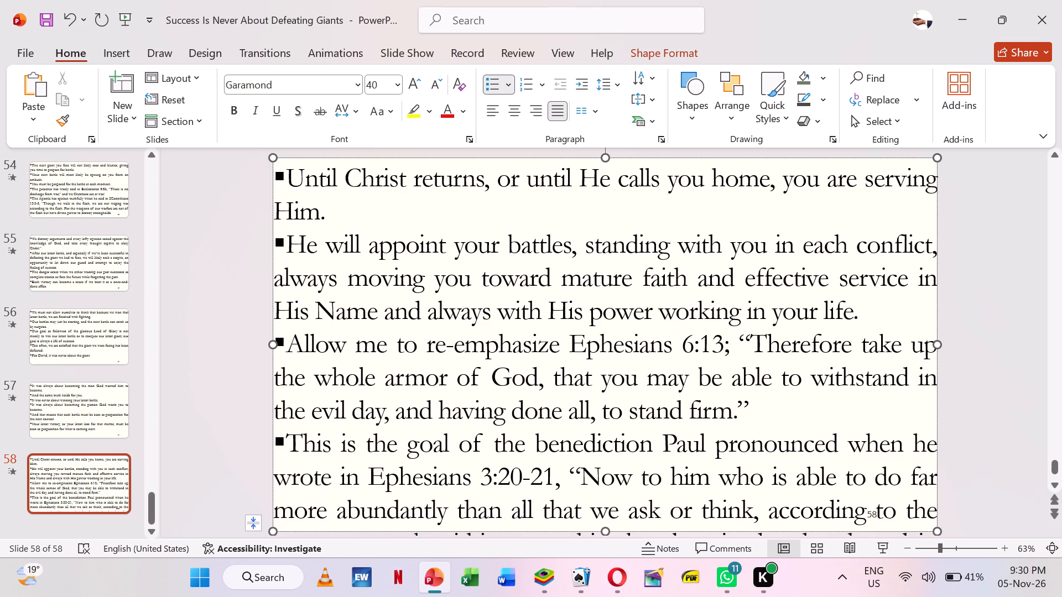
Cut the text on slide 58 from the quotation "Now to him who is able" to the end.
click(568, 475)
key(shift+Down)
key(shift+Down)
key(shift+Down)
key(shift+Down)
key(shift+Down)
key(shift+Down)
key(shift+Down)
key(shift+Down)
key(shift+Down)
key(shift+Down)
key(shift+Down)
key(shift+Down)
key(shift+Down)
key(shift+Down)
key(shift+Down)
key(shift+Down)
key(shift+Down)
key(shift+Down)
key(shift+Down)
key(shift+Down)
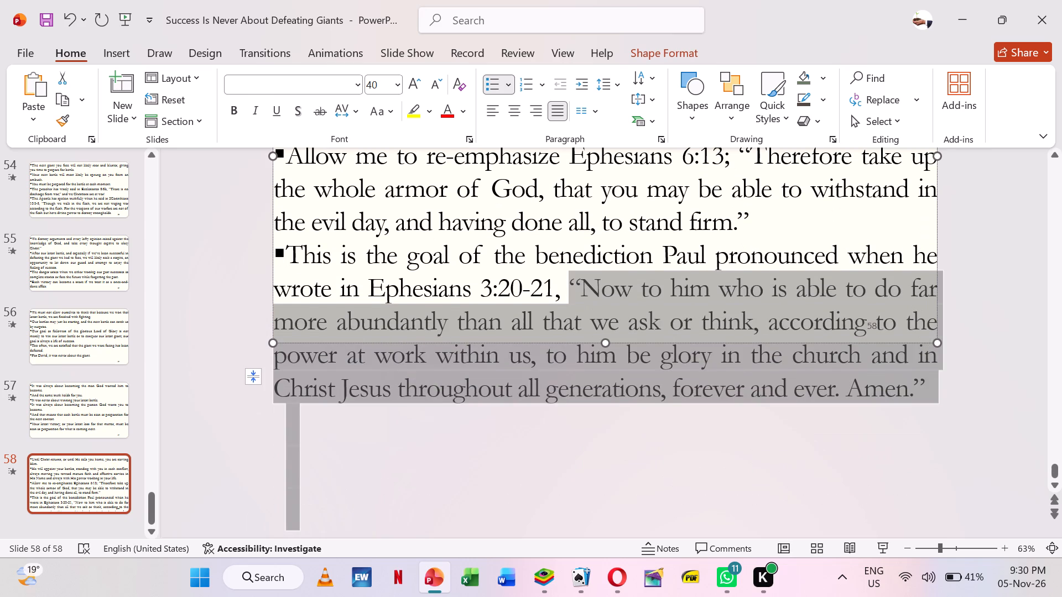
key(ctrl+x)
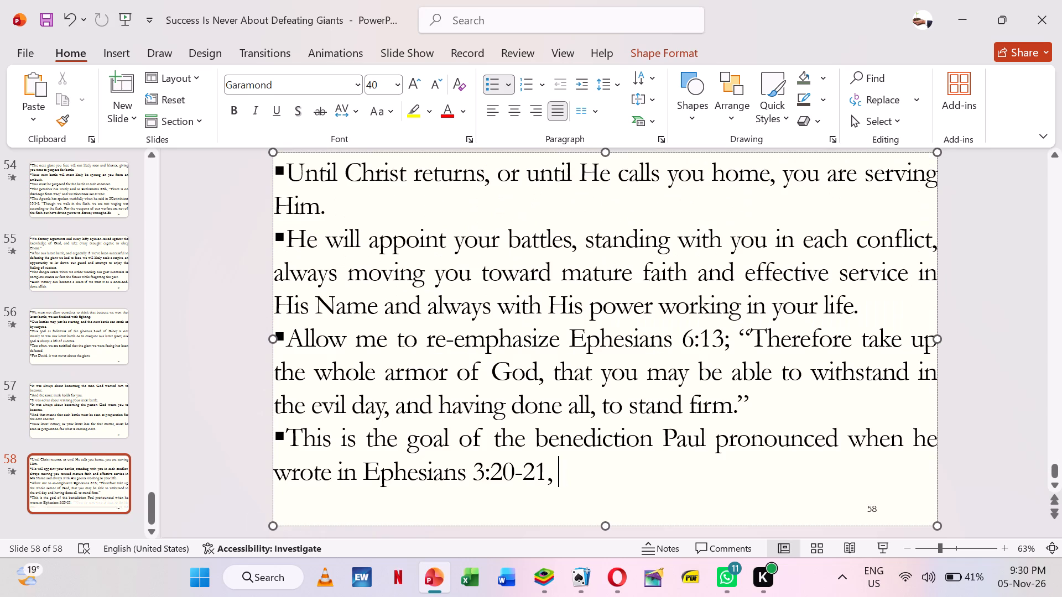
Add slide 59 after slide 58 with the Title and Content layout and paste the cut quotation into its content box.
right_click(69, 528)
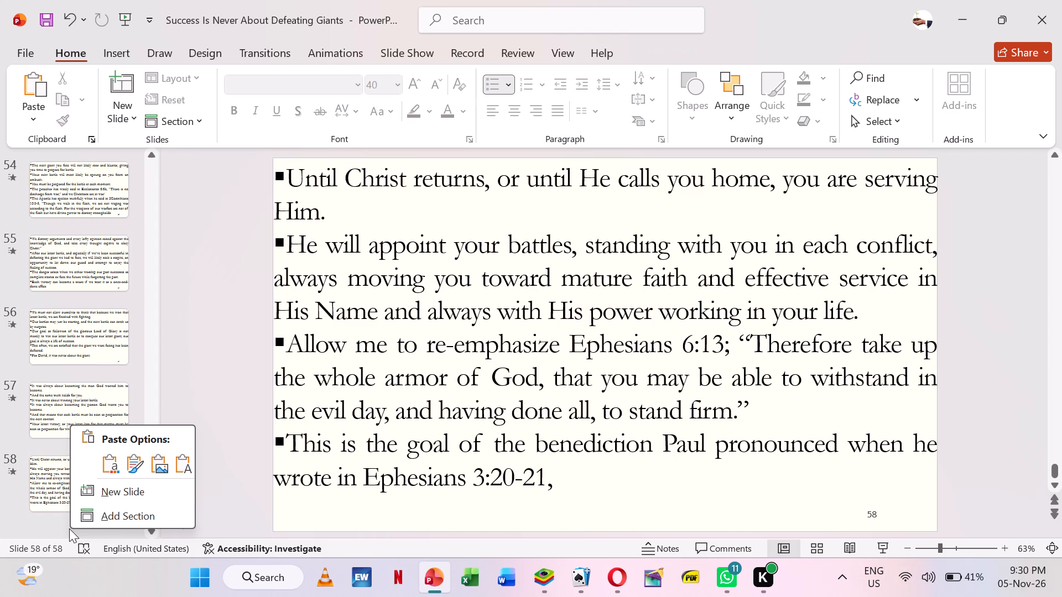
click(148, 478)
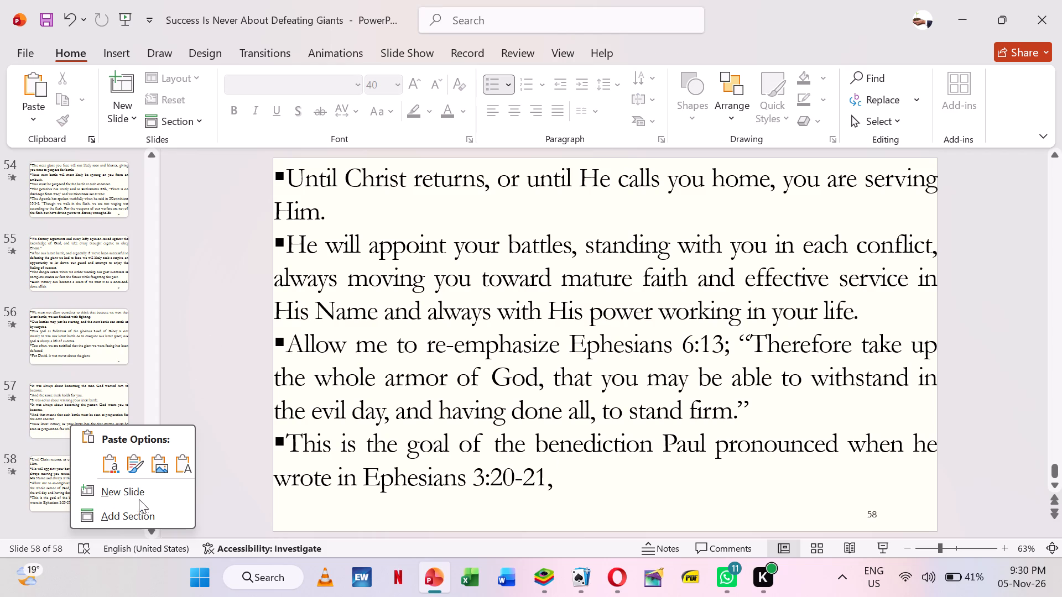
click(137, 491)
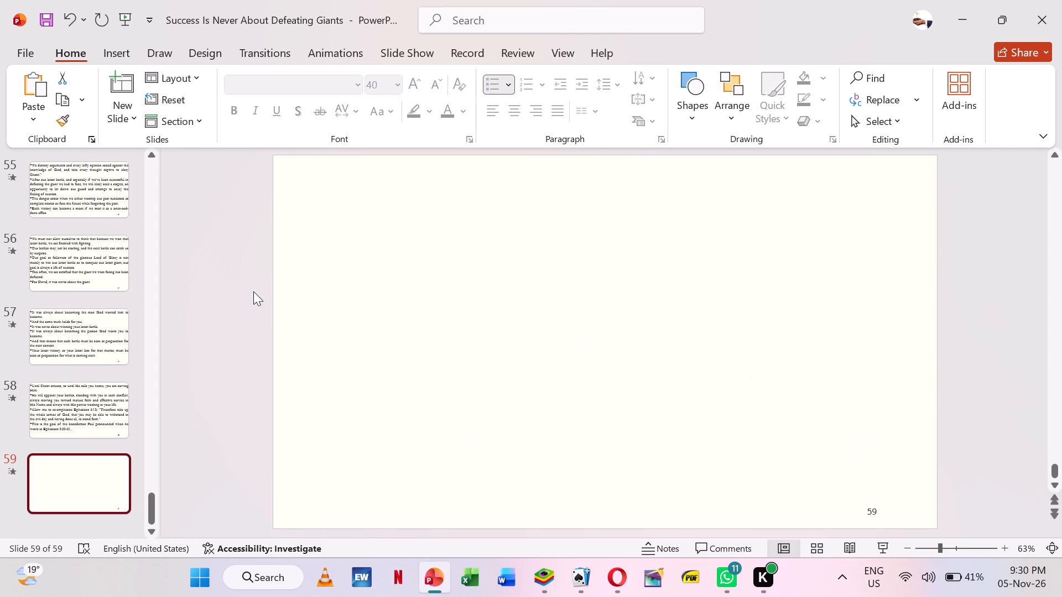
right_click(253, 291)
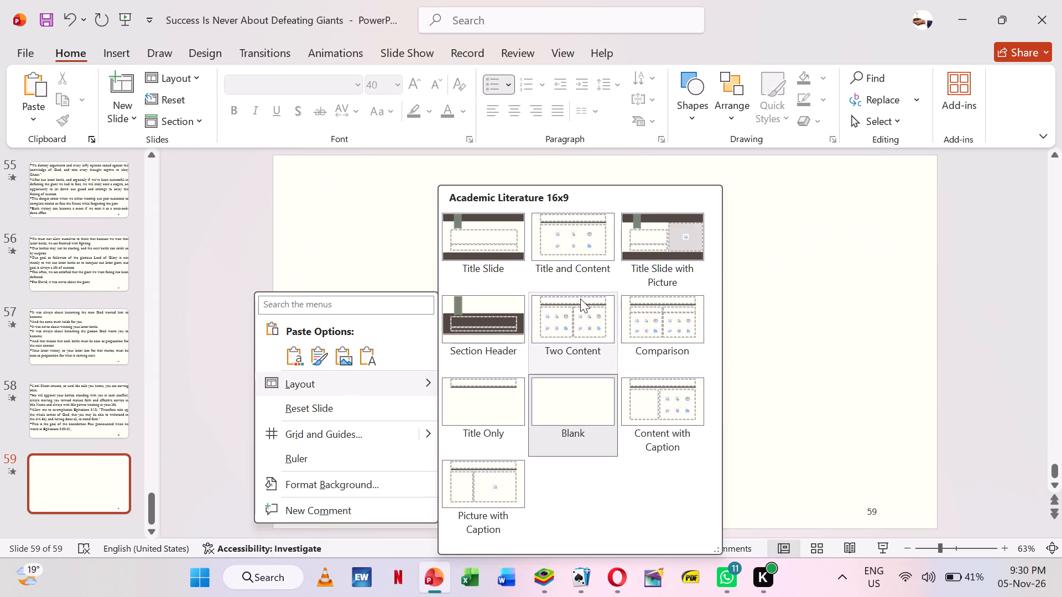
click(568, 225)
click(477, 313)
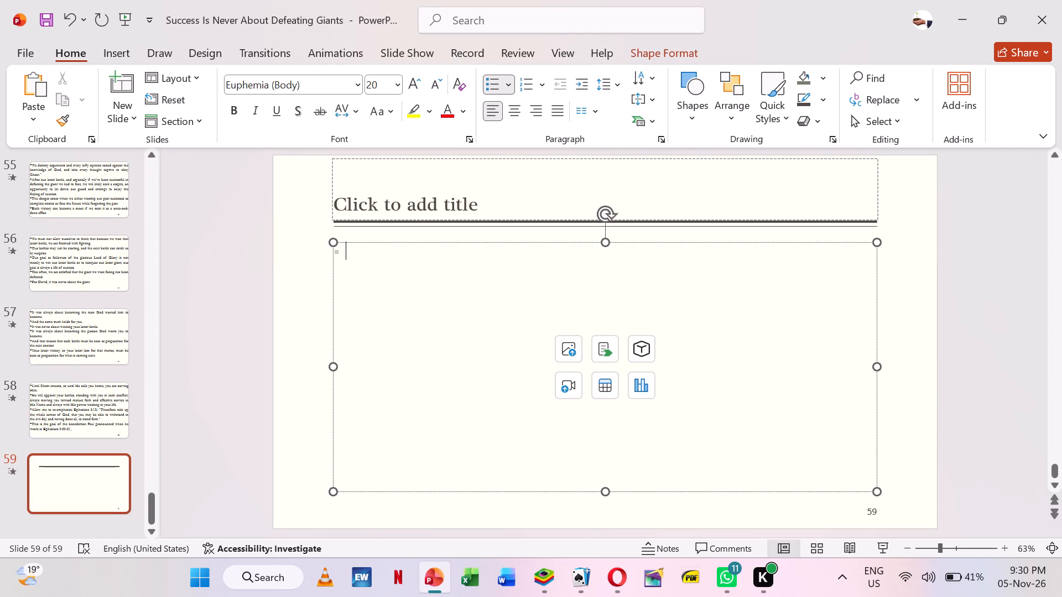
key(ctrl+v)
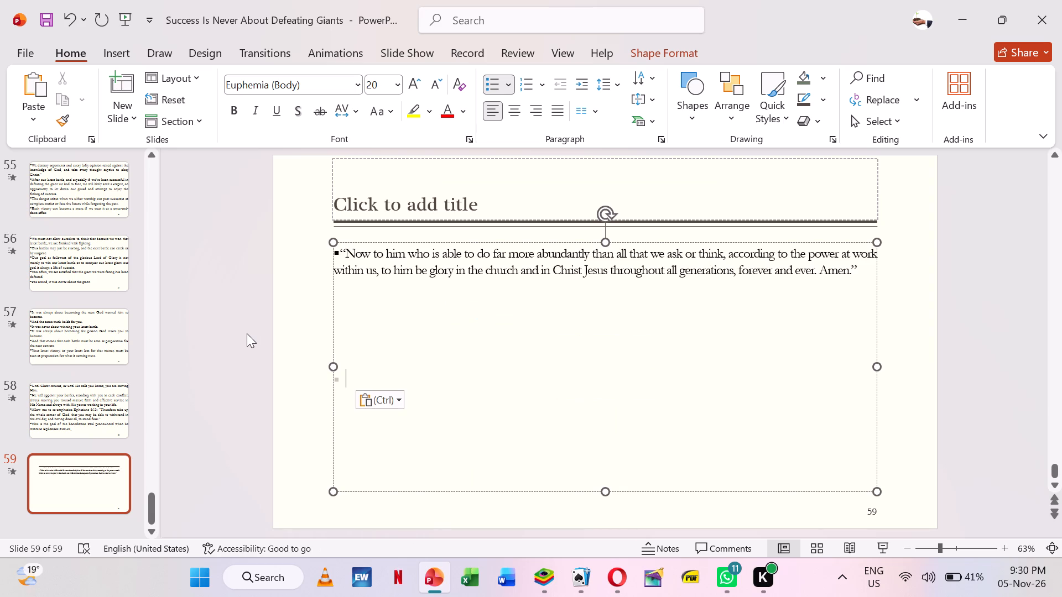
Change slide 59 to the Blank layout.
right_click(247, 333)
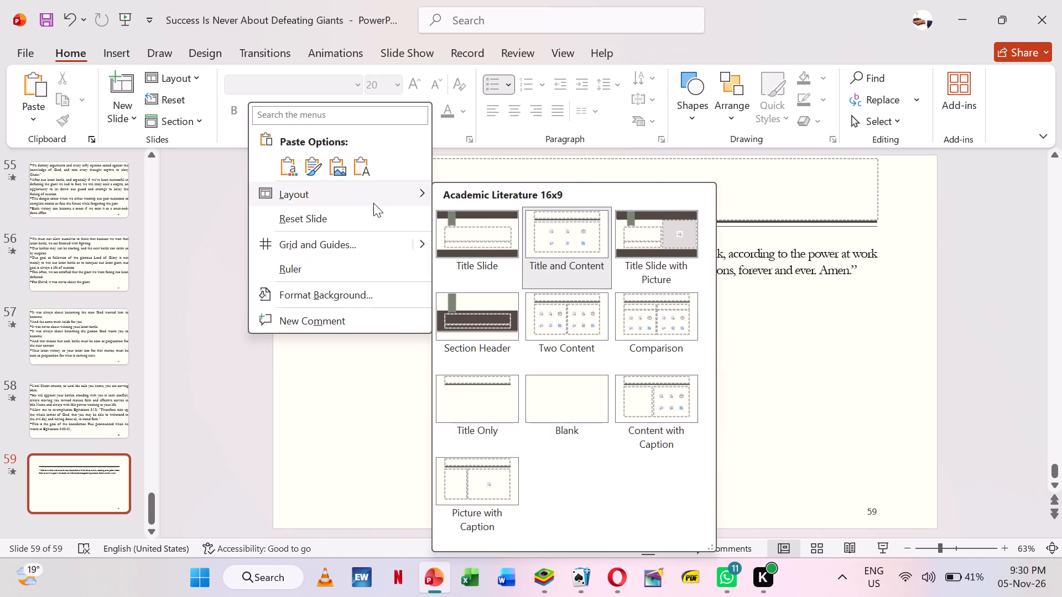
click(571, 402)
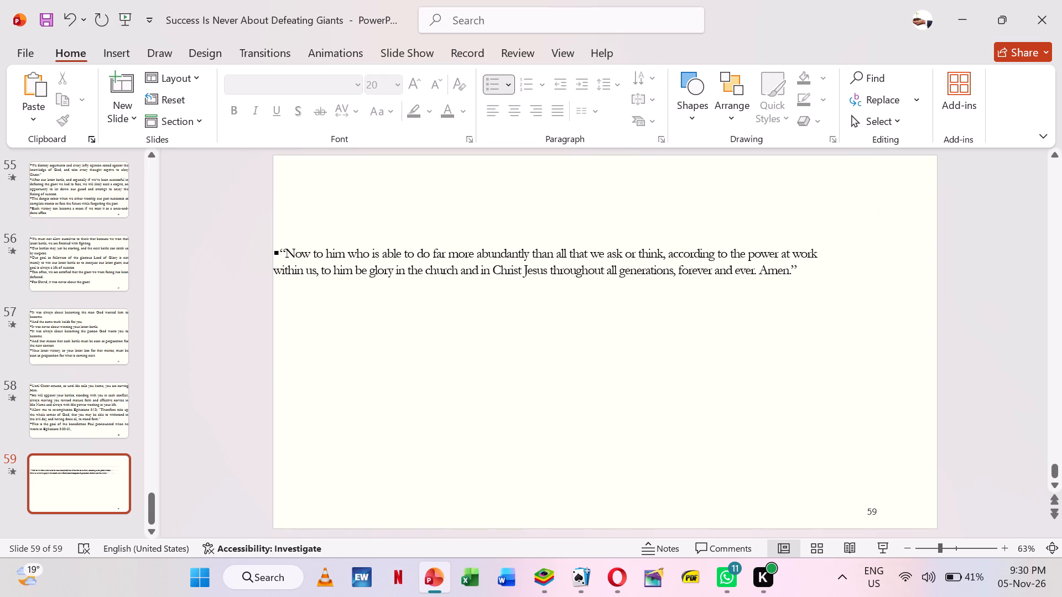
Enlarge the quotation's text box on slide 59 so that it fills the whole slide.
click(499, 259)
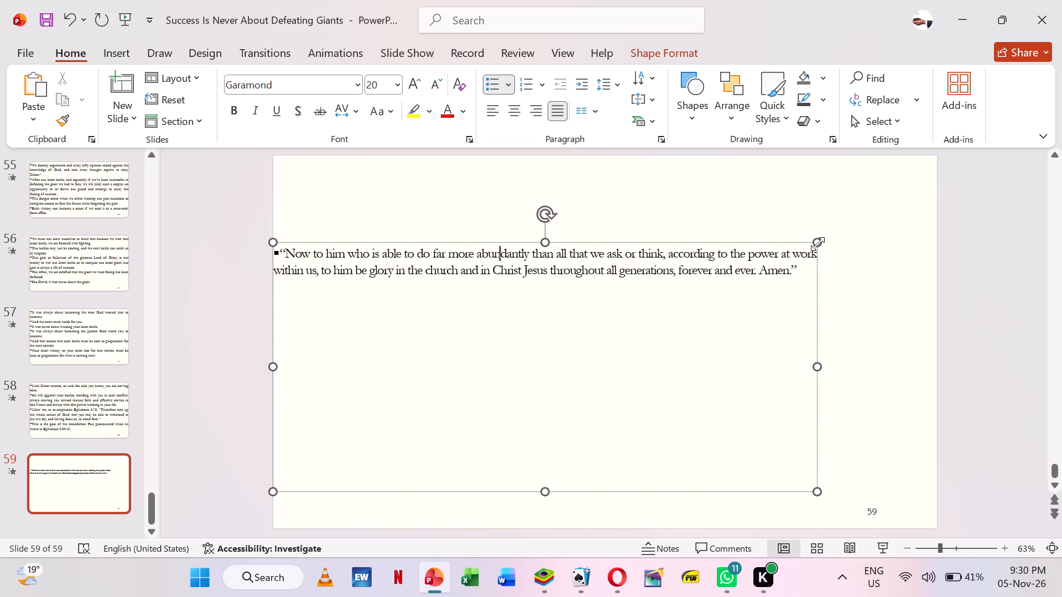
drag(818, 244, 938, 161)
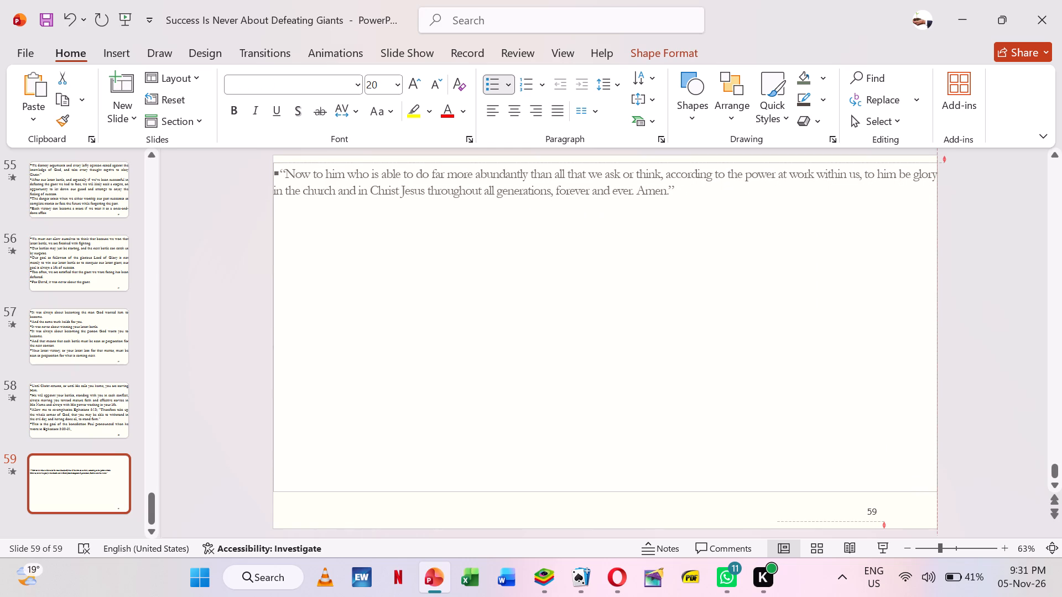
drag(938, 161, 939, 158)
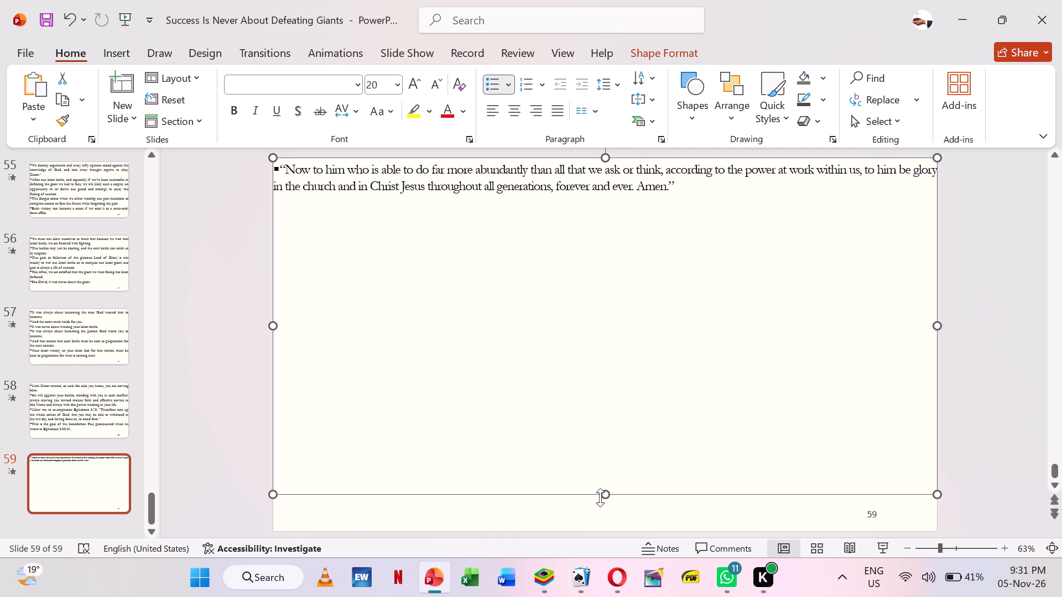
drag(605, 494, 614, 530)
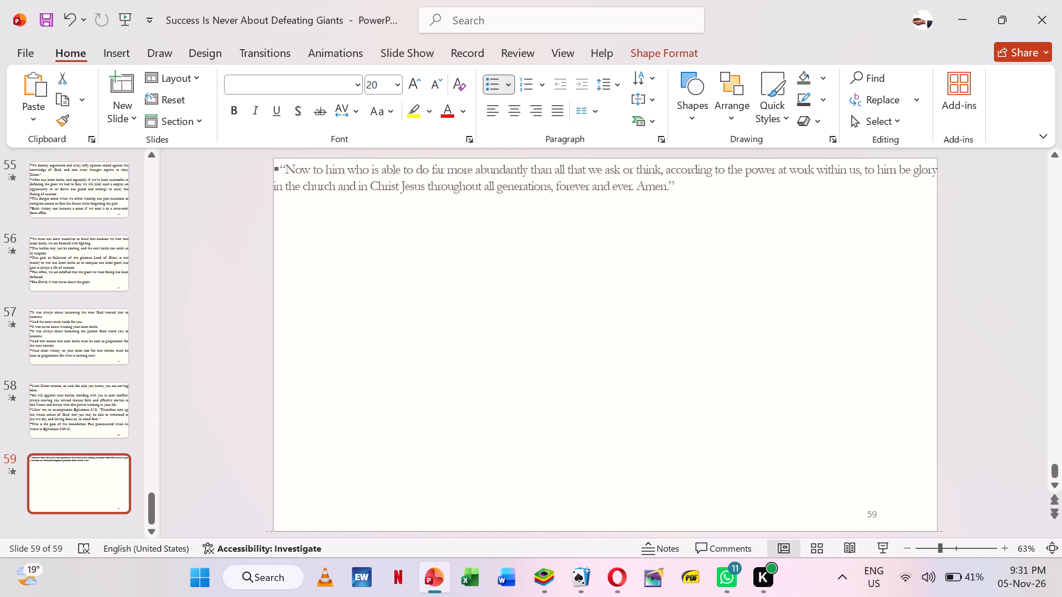
Set all the text on slide 59 to size 40.
click(512, 195)
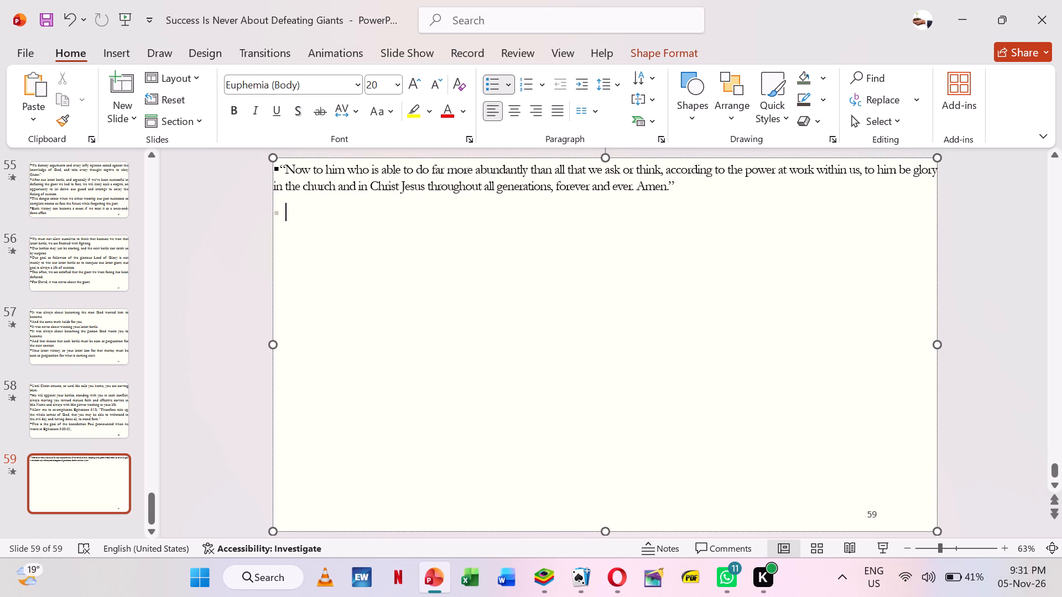
key(ctrl+a)
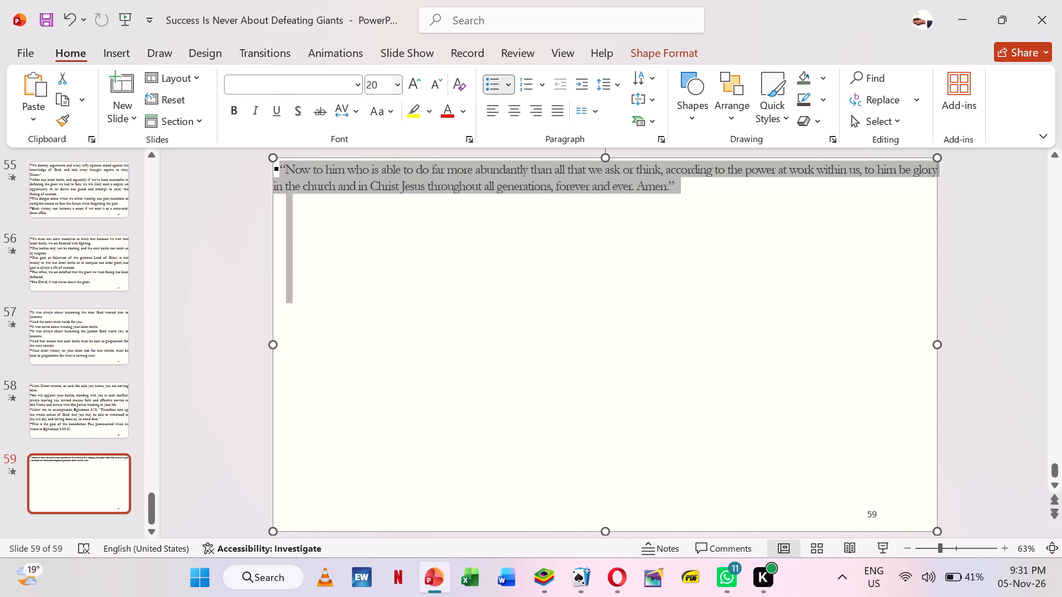
click(383, 83)
text(40)
key(Return)
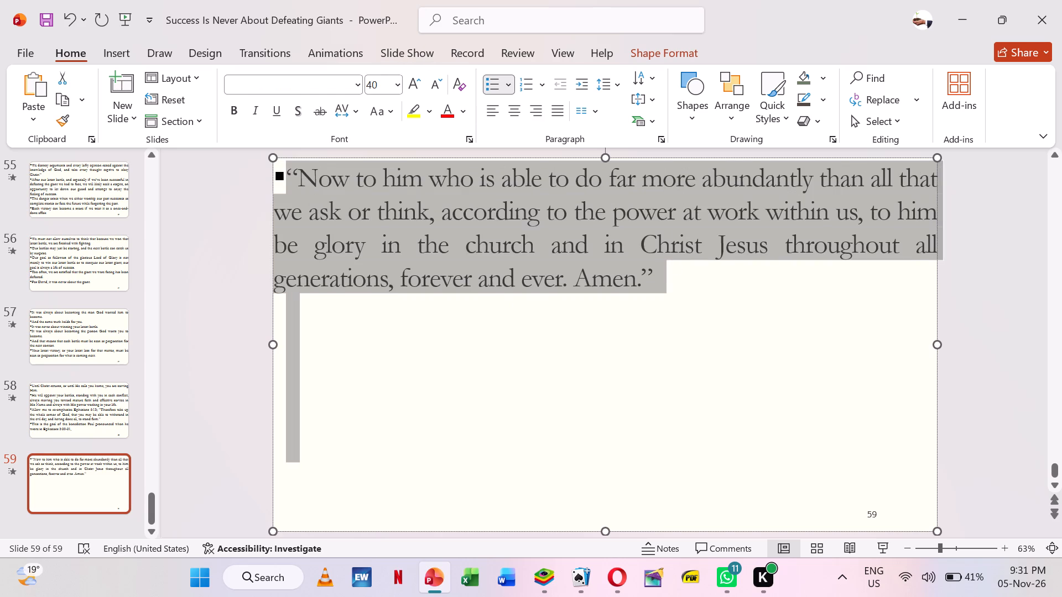
Delete the empty bullet lines after "forever and ever. Amen." on slide 59.
click(672, 265)
key(Delete)
key(Delete)
key(Delete)
key(Delete)
key(Delete)
key(Delete)
key(Delete)
key(Delete)
key(Delete)
key(Delete)
key(Delete)
key(Delete)
key(Delete)
key(Delete)
key(Delete)
key(Delete)
key(Delete)
key(Delete)
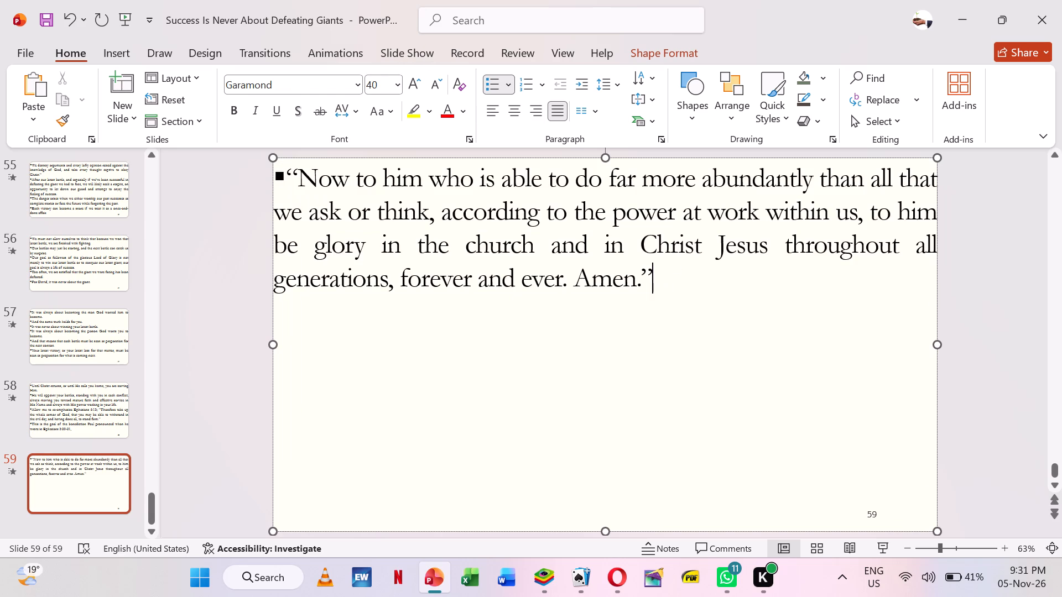
Close the "Success Is Never About Defeating Giants" presentation.
click(1053, 12)
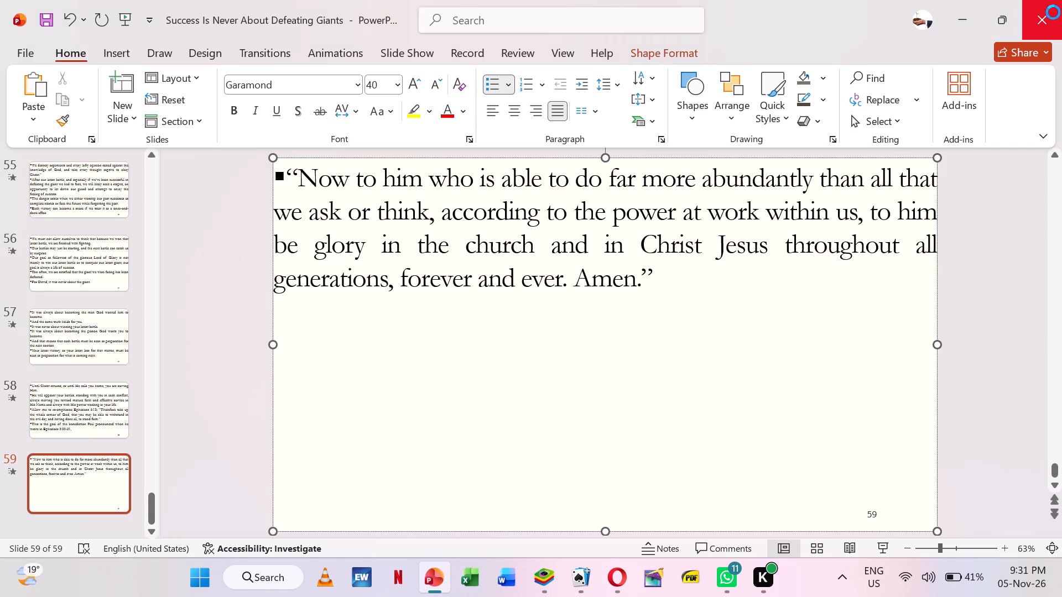
click(531, 398)
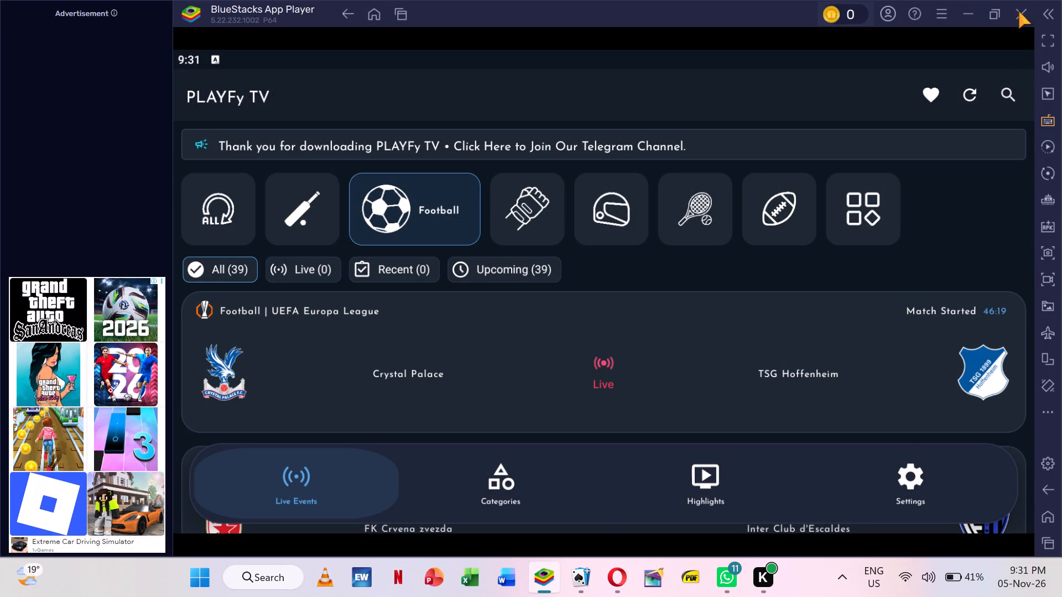
click(1018, 11)
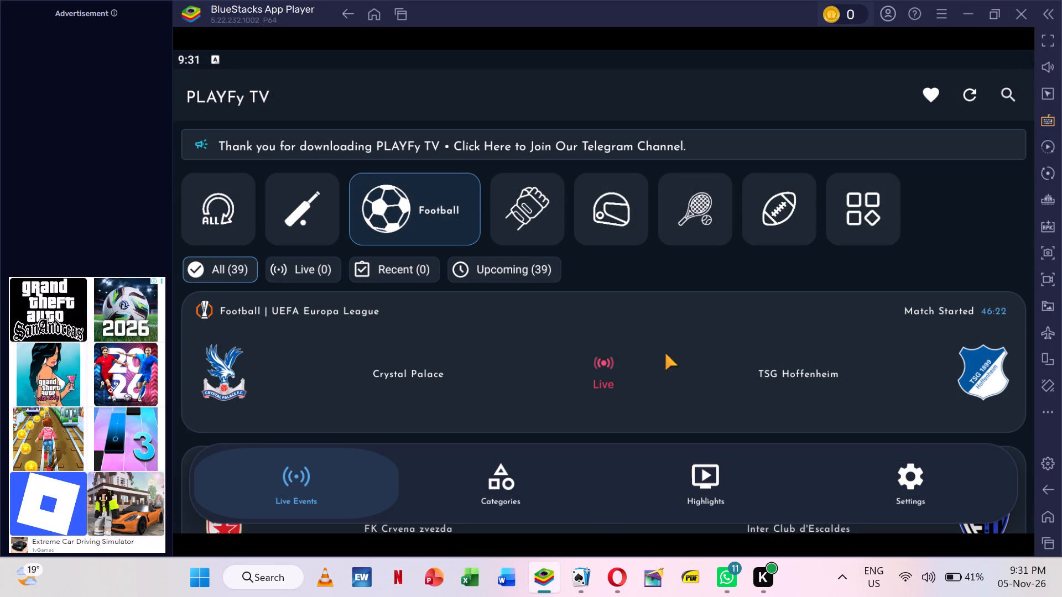